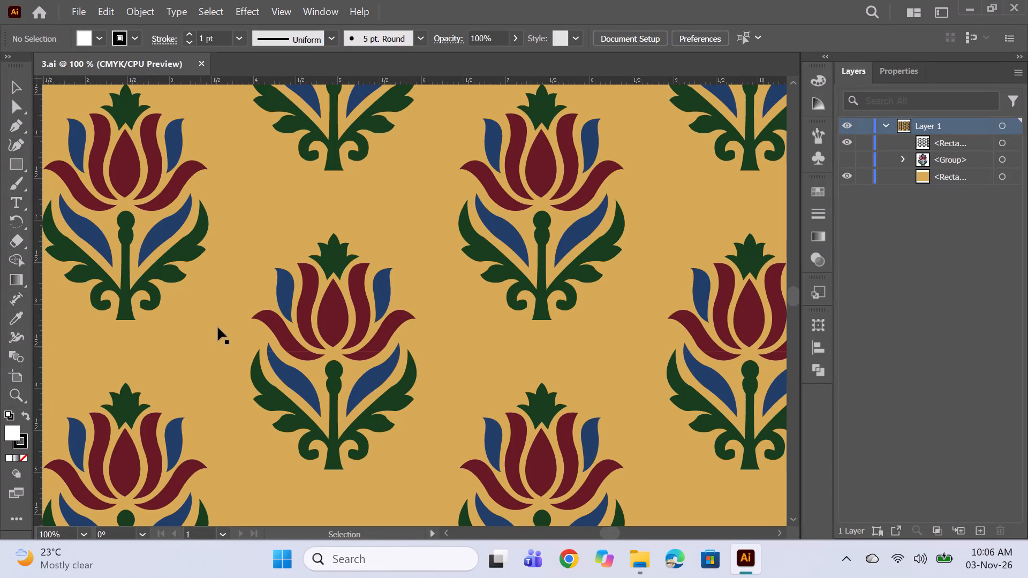
# Inspect the repeating tulip motifs up close, checking their petals, leaves and the spacing between neighbouring flowers.
pyautogui.keyDown('alt'); pyautogui.scroll(-3, 224, 322); pyautogui.keyUp('alt')
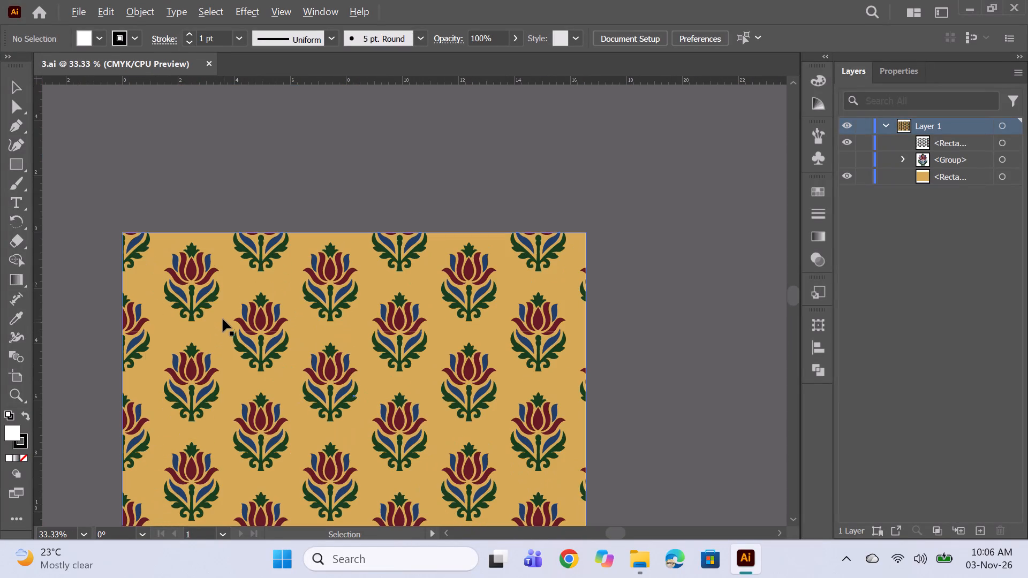
pyautogui.scroll(-4, 198, 317)
pyautogui.keyDown('alt'); pyautogui.scroll(4, 159, 242); pyautogui.keyUp('alt')
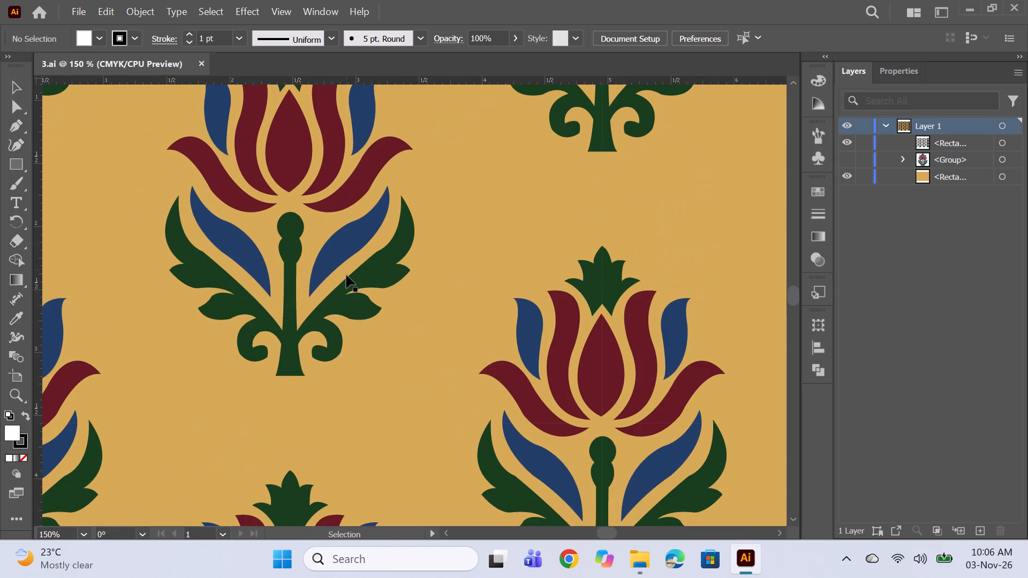
pyautogui.scroll(7, 346, 275)
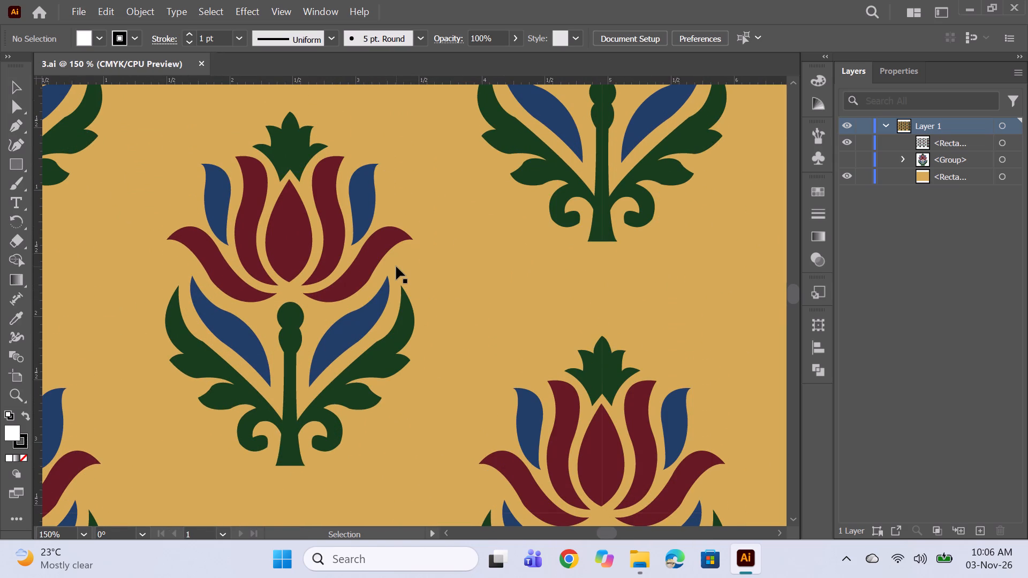
pyautogui.press('space')
pyautogui.press('space')
pyautogui.press('space')
pyautogui.press('space')
pyautogui.press('space')
pyautogui.press('space')
pyautogui.press('space')
pyautogui.press('space')
pyautogui.press('space')
pyautogui.press('space')
pyautogui.press('space')
pyautogui.press('space')
pyautogui.press('space')
pyautogui.press('space')
pyautogui.press('space')
pyautogui.press('space')
pyautogui.press('space')
pyautogui.press('space')
pyautogui.press('space')
pyautogui.press('space')
pyautogui.moveTo(425, 338); pyautogui.dragTo(305, 348)
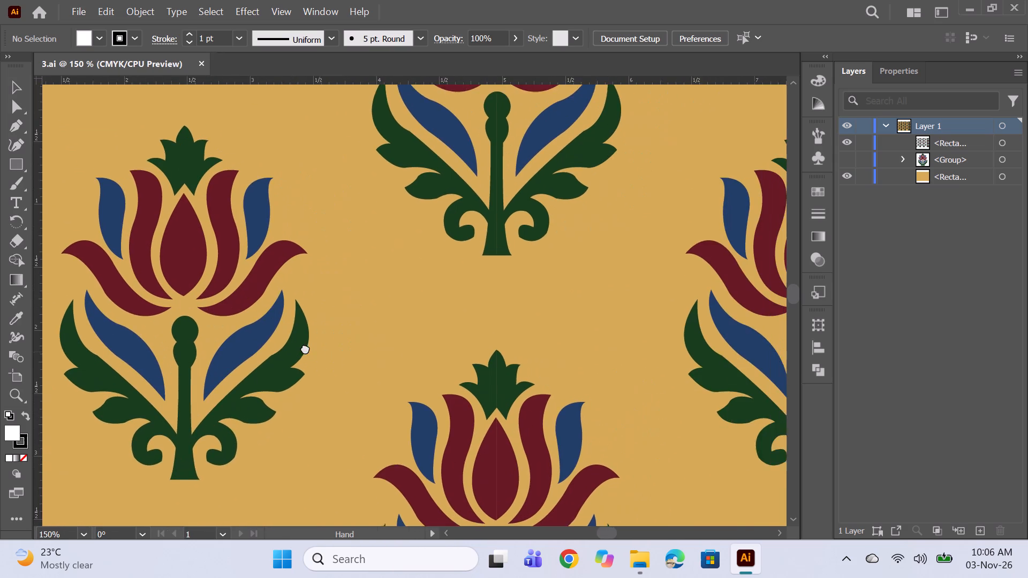
pyautogui.moveTo(305, 348); pyautogui.dragTo(299, 305)
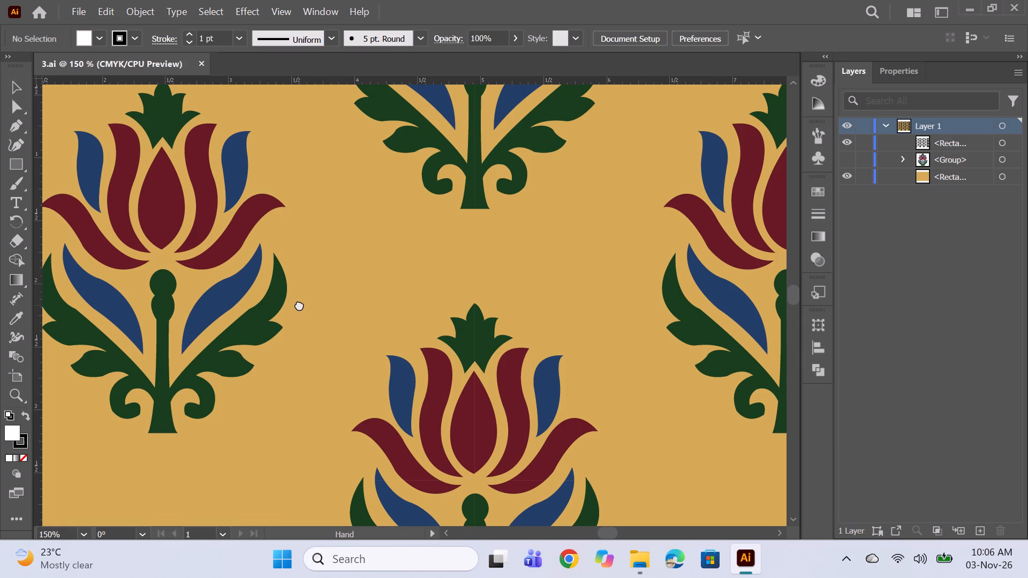
pyautogui.moveTo(299, 305); pyautogui.dragTo(302, 305)
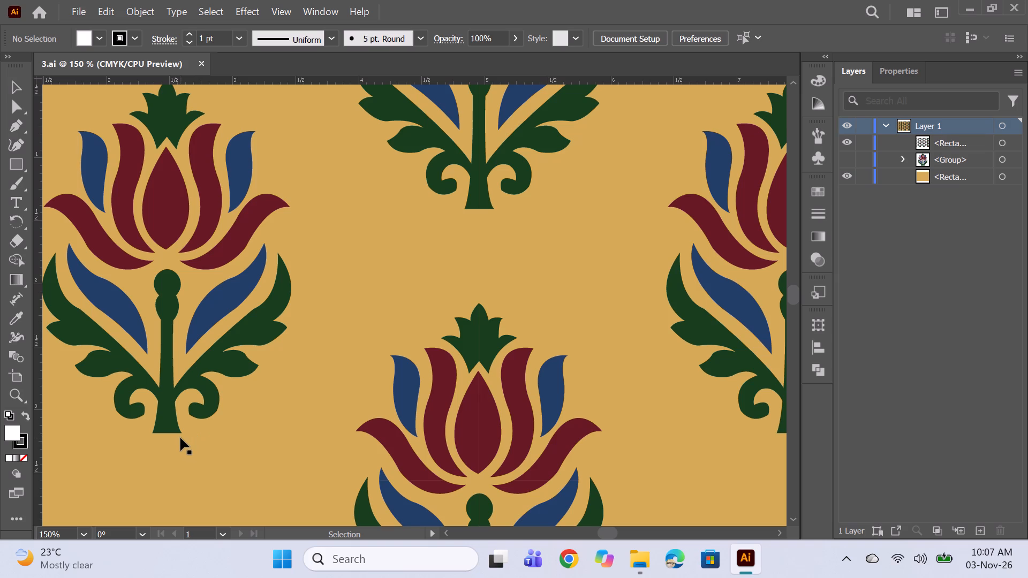
# Review the floral pattern across the whole artboard, examining the staggered arrangement of motifs and the artboard edges.
pyautogui.keyDown('alt'); pyautogui.scroll(-3, 229, 393); pyautogui.keyUp('alt')
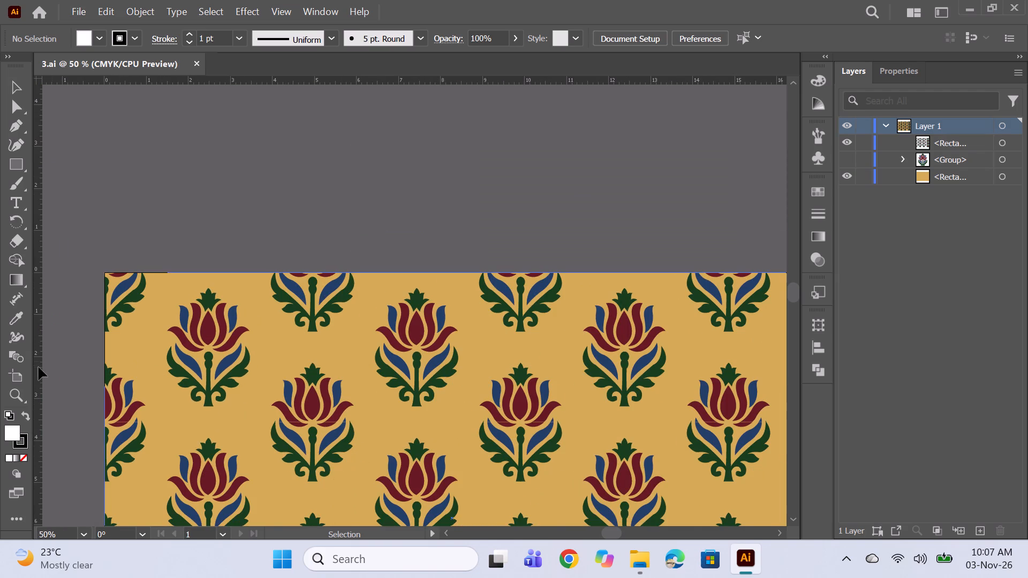
pyautogui.scroll(-3, 43, 368)
pyautogui.scroll(-3, 250, 349)
pyautogui.keyDown('alt'); pyautogui.scroll(1, 357, 258); pyautogui.keyUp('alt')
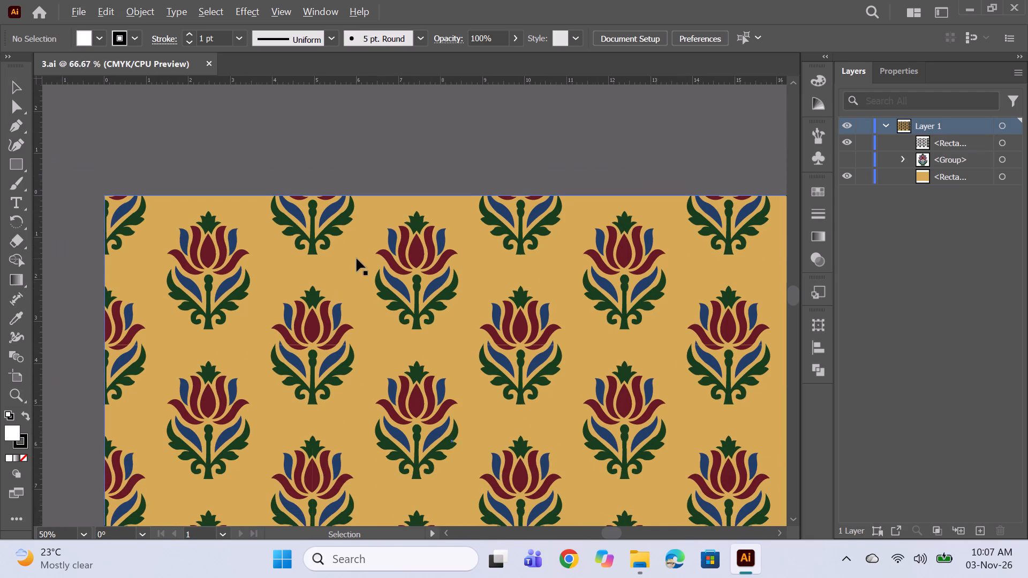
pyautogui.keyDown('alt'); pyautogui.scroll(1, 357, 258); pyautogui.keyUp('alt')
pyautogui.keyDown('alt'); pyautogui.scroll(-1, 367, 261); pyautogui.keyUp('alt')
pyautogui.press('space')
pyautogui.press('space')
pyautogui.press('space')
pyautogui.press('space')
pyautogui.press('space')
pyautogui.press('space')
pyautogui.press('space')
pyautogui.press('space')
pyautogui.press('space')
pyautogui.press('space')
pyautogui.press('space')
pyautogui.press('space')
pyautogui.press('space')
pyautogui.press('space')
pyautogui.press('space')
pyautogui.press('space')
pyautogui.press('space')
pyautogui.press('space')
pyautogui.press('space')
pyautogui.press('space')
pyautogui.moveTo(345, 275); pyautogui.dragTo(379, 248)
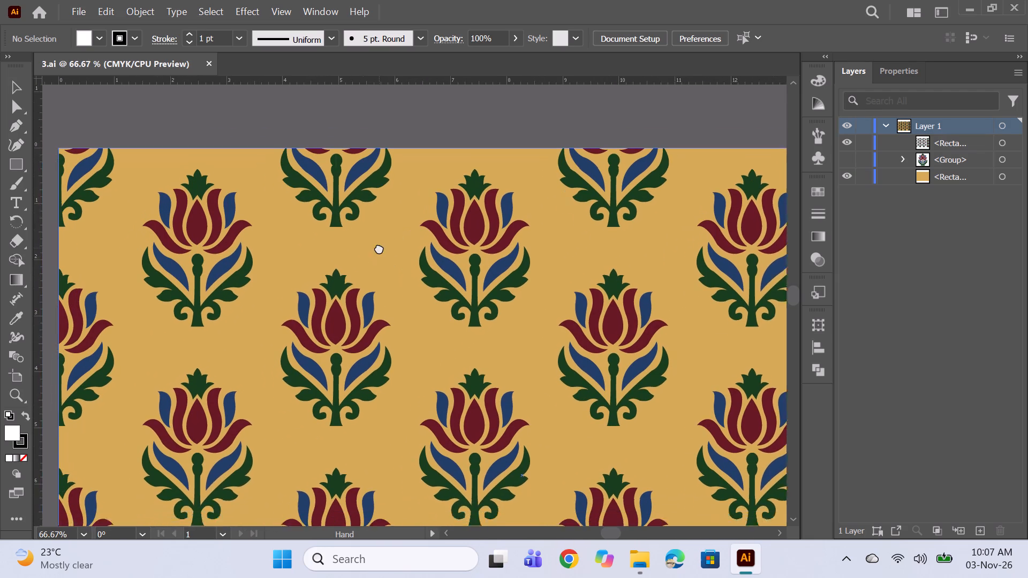
pyautogui.moveTo(379, 248); pyautogui.dragTo(411, 232)
pyautogui.keyDown('alt'); pyautogui.scroll(-2, 413, 232); pyautogui.keyUp('alt')
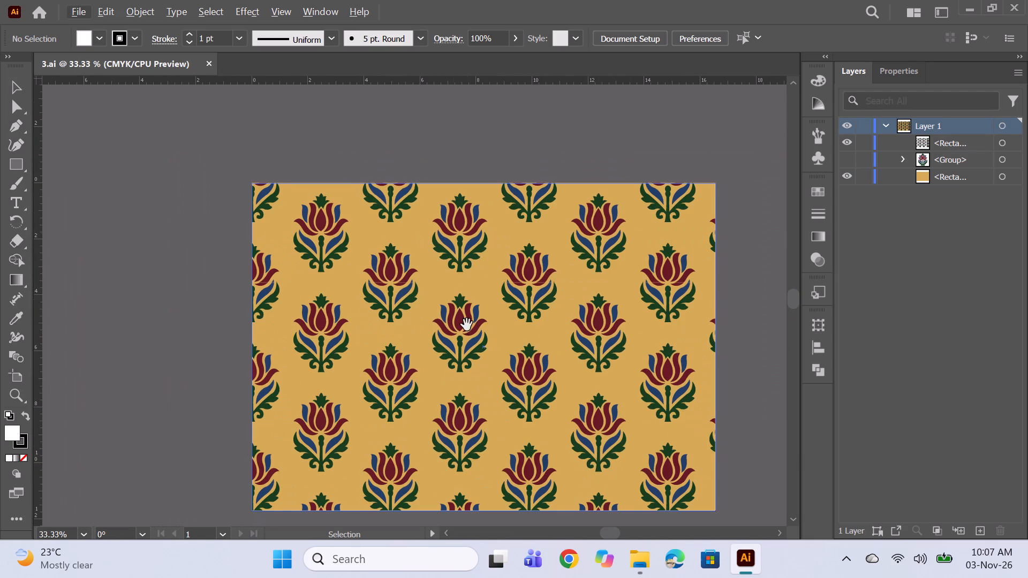
pyautogui.press('space')
pyautogui.press('space')
pyautogui.press('space')
pyautogui.press('space')
pyautogui.press('space')
pyautogui.press('space')
pyautogui.press('space')
pyautogui.press('space')
pyautogui.press('space')
pyautogui.press('space')
pyautogui.press('space')
pyautogui.press('space')
pyautogui.press('space')
pyautogui.press('space')
pyautogui.press('space')
pyautogui.press('space')
pyautogui.press('space')
pyautogui.press('space')
pyautogui.press('space')
pyautogui.press('space')
pyautogui.moveTo(467, 331); pyautogui.dragTo(398, 299)
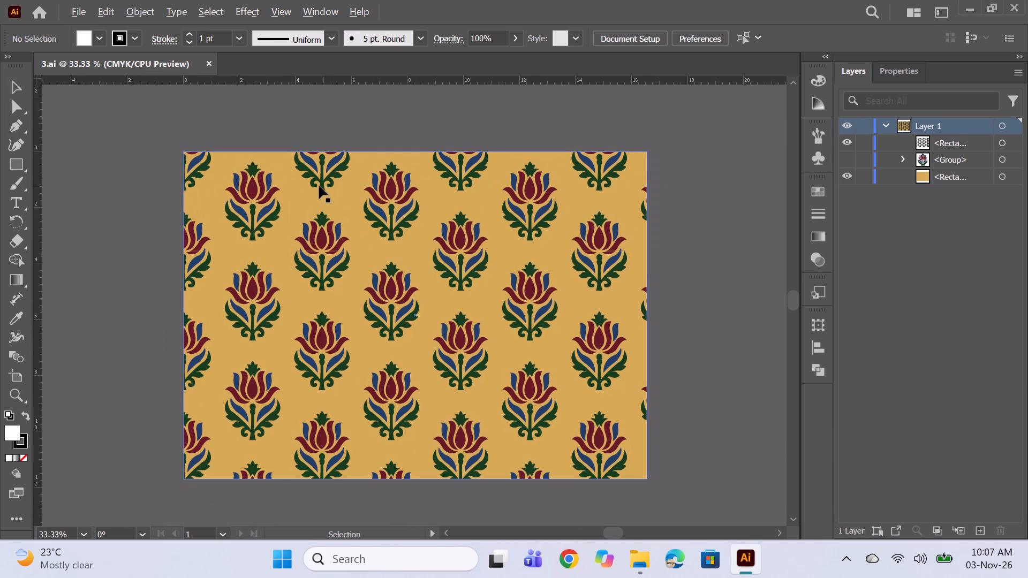
pyautogui.keyDown('alt'); pyautogui.scroll(1, 315, 183); pyautogui.keyUp('alt')
pyautogui.keyDown('alt'); pyautogui.scroll(-1, 315, 183); pyautogui.keyUp('alt')
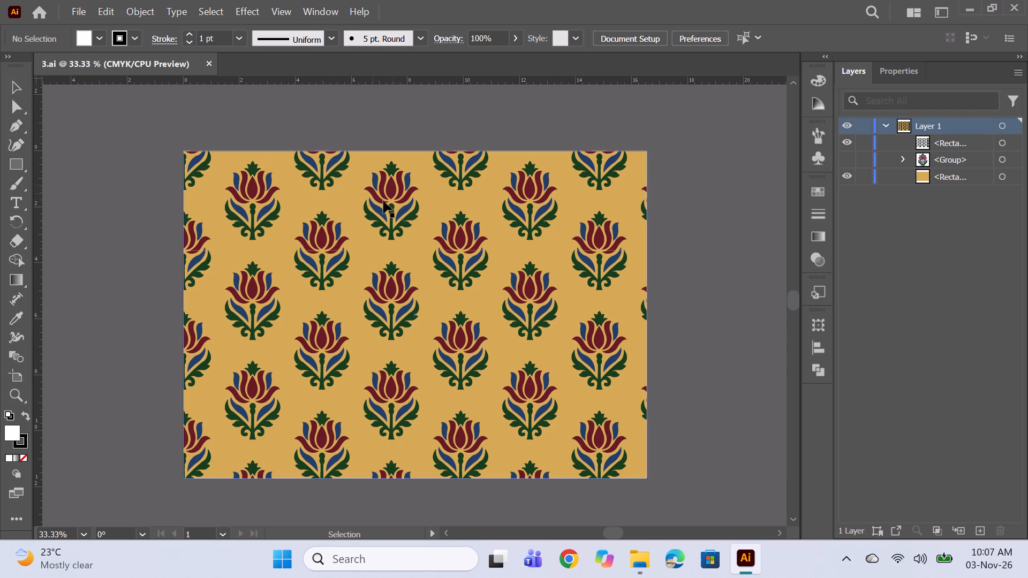
pyautogui.press('space')
pyautogui.press('space')
pyautogui.press('space')
pyautogui.press('space')
pyautogui.press('space')
pyautogui.press('space')
pyautogui.press('space')
pyautogui.press('space')
pyautogui.press('space')
pyautogui.press('space')
pyautogui.moveTo(433, 305); pyautogui.dragTo(417, 290)
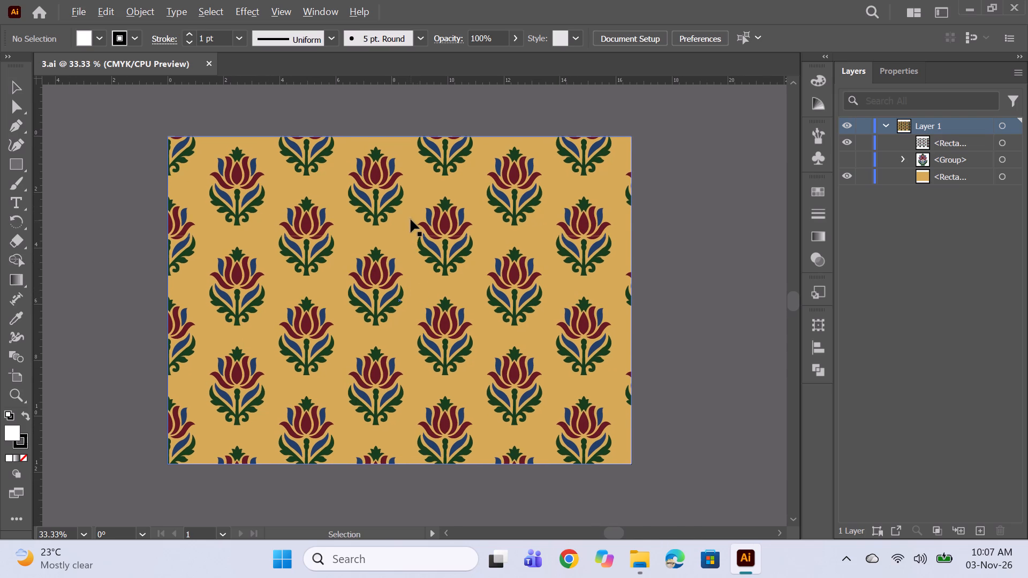
pyautogui.keyDown('alt'); pyautogui.scroll(1, 411, 219); pyautogui.keyUp('alt')
pyautogui.press('space')
pyautogui.press('space')
pyautogui.press('space')
pyautogui.scroll(-1, 485, 239)
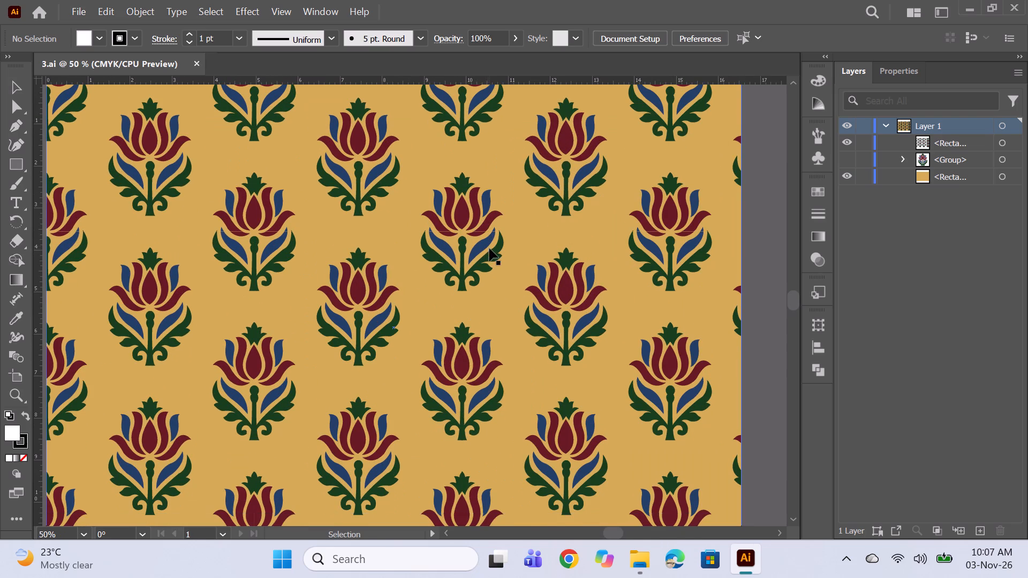
pyautogui.keyDown('alt'); pyautogui.scroll(-1, 492, 249); pyautogui.keyUp('alt')
pyautogui.press('space')
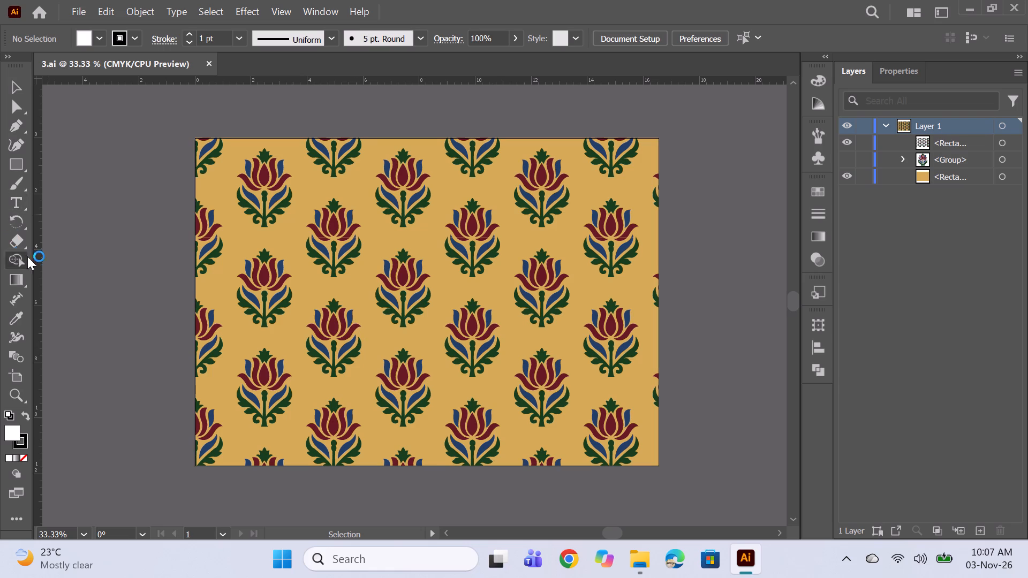
pyautogui.scroll(1, 523, 332)
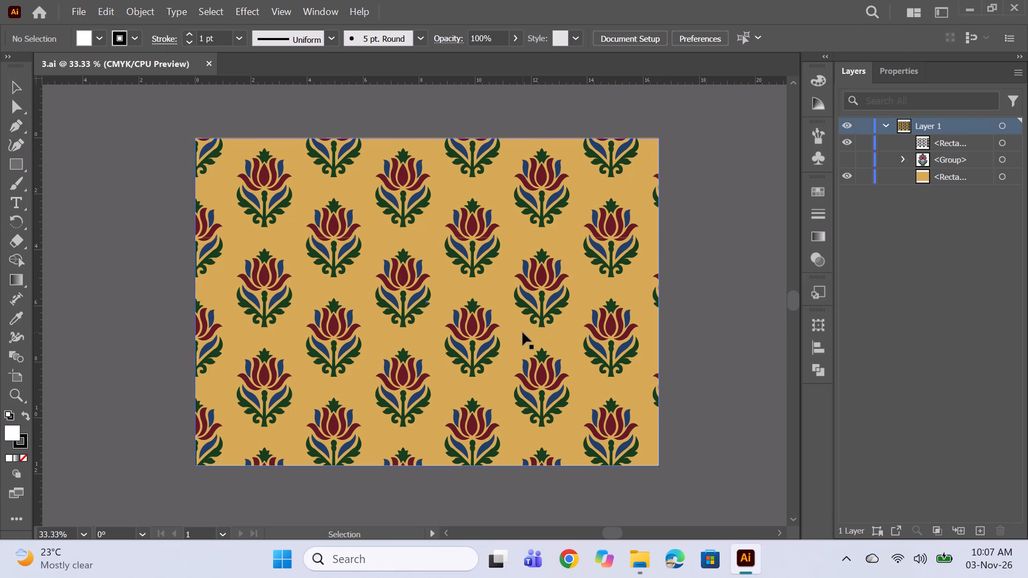
pyautogui.scroll(-1, 523, 332)
# Examine the flower motifs' stems, leaves and petals at high magnification, and compare them with the full pattern layout.
pyautogui.keyDown('alt'); pyautogui.scroll(2, 316, 214); pyautogui.keyUp('alt')
pyautogui.keyDown('alt'); pyautogui.scroll(1, 259, 232); pyautogui.keyUp('alt')
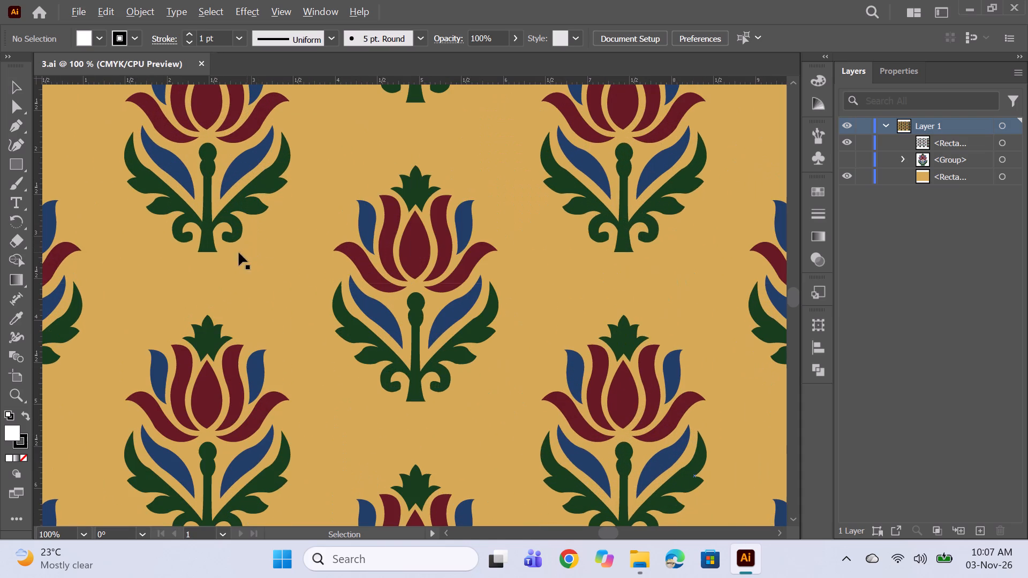
pyautogui.scroll(10, 230, 257)
pyautogui.scroll(-4, 229, 256)
pyautogui.keyDown('alt'); pyautogui.scroll(1, 212, 290); pyautogui.keyUp('alt')
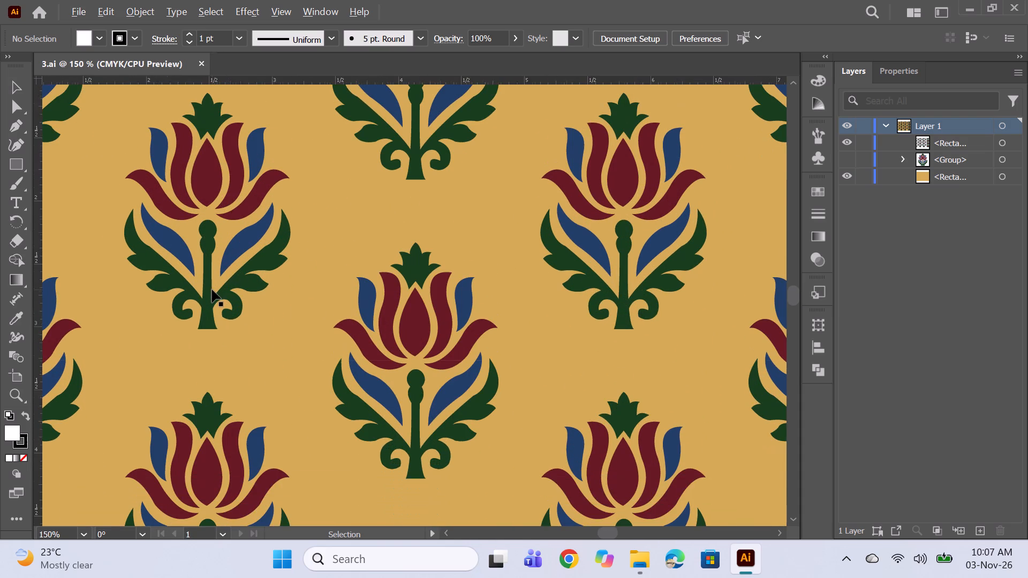
pyautogui.keyDown('alt'); pyautogui.scroll(1, 212, 290); pyautogui.keyUp('alt')
pyautogui.scroll(-12, 343, 282)
pyautogui.press('space')
pyautogui.press('space')
pyautogui.press('space')
pyautogui.press('space')
pyautogui.press('space')
pyautogui.press('space')
pyautogui.press('space')
pyautogui.press('space')
pyautogui.press('space')
pyautogui.press('space')
pyautogui.press('space')
pyautogui.press('space')
pyautogui.press('space')
pyautogui.press('space')
pyautogui.press('space')
pyautogui.press('space')
pyautogui.press('space')
pyautogui.press('space')
pyautogui.press('space')
pyautogui.press('space')
pyautogui.moveTo(283, 299); pyautogui.dragTo(175, 218)
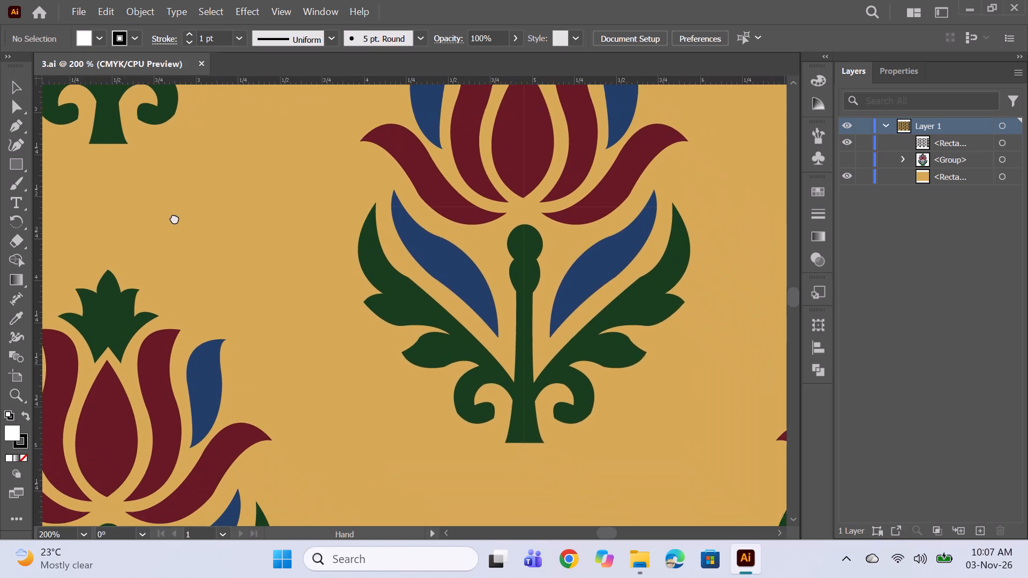
pyautogui.moveTo(175, 218); pyautogui.dragTo(141, 168)
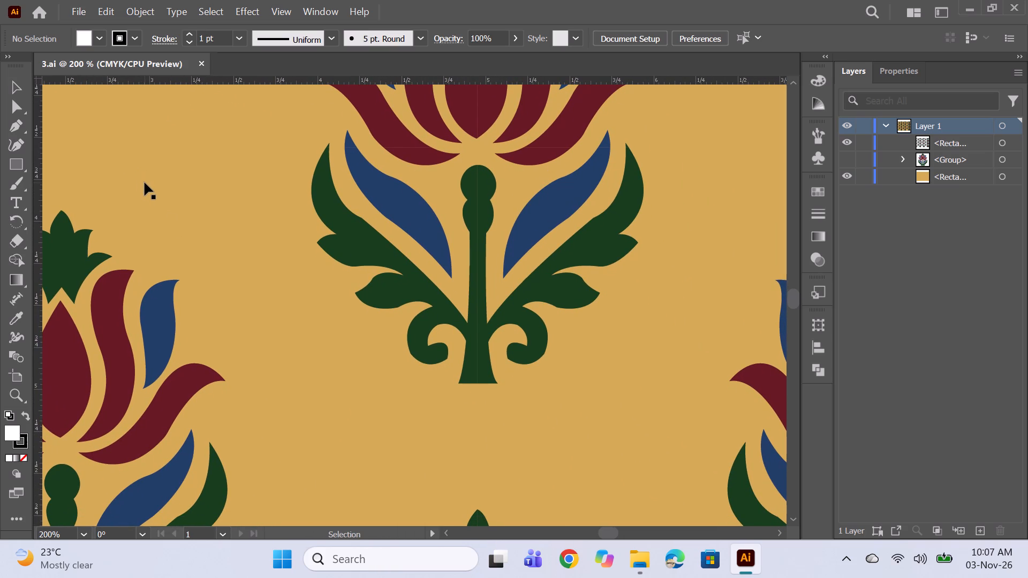
pyautogui.scroll(1, 141, 189)
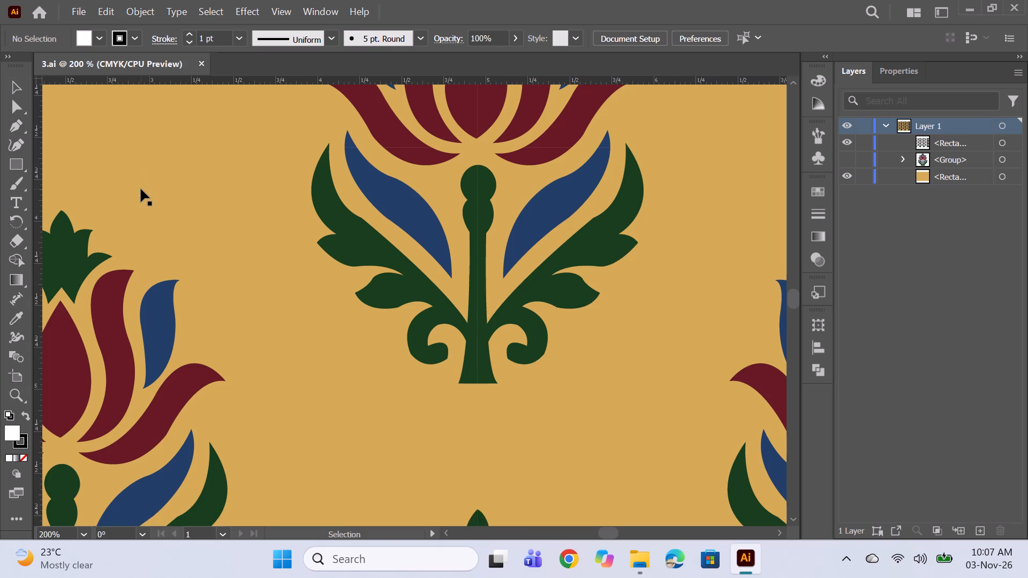
pyautogui.scroll(1, 141, 189)
pyautogui.scroll(-2, 141, 189)
pyautogui.scroll(2, 93, 240)
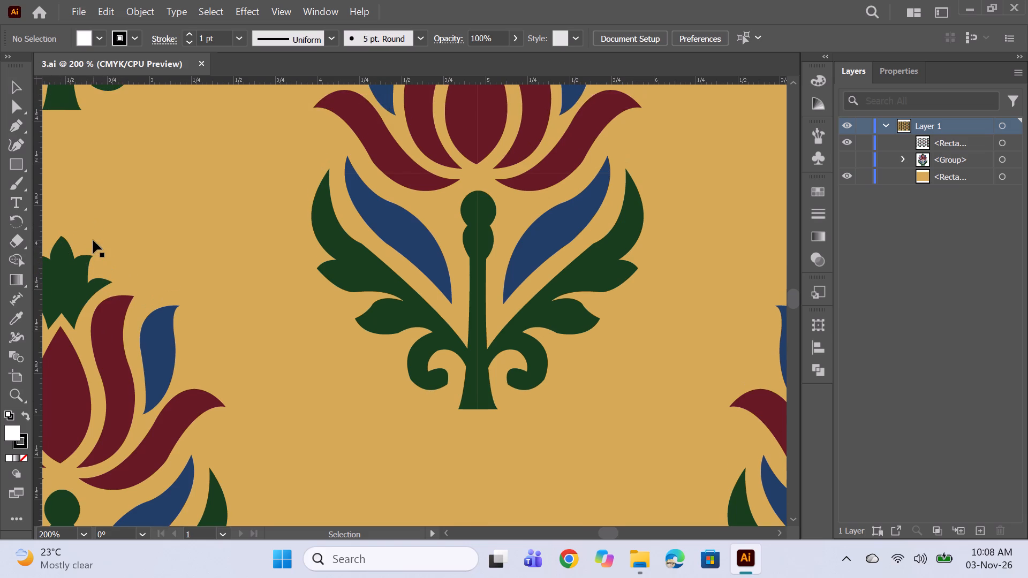
pyautogui.scroll(18, 97, 258)
pyautogui.scroll(-1, 119, 255)
pyautogui.scroll(12, 119, 255)
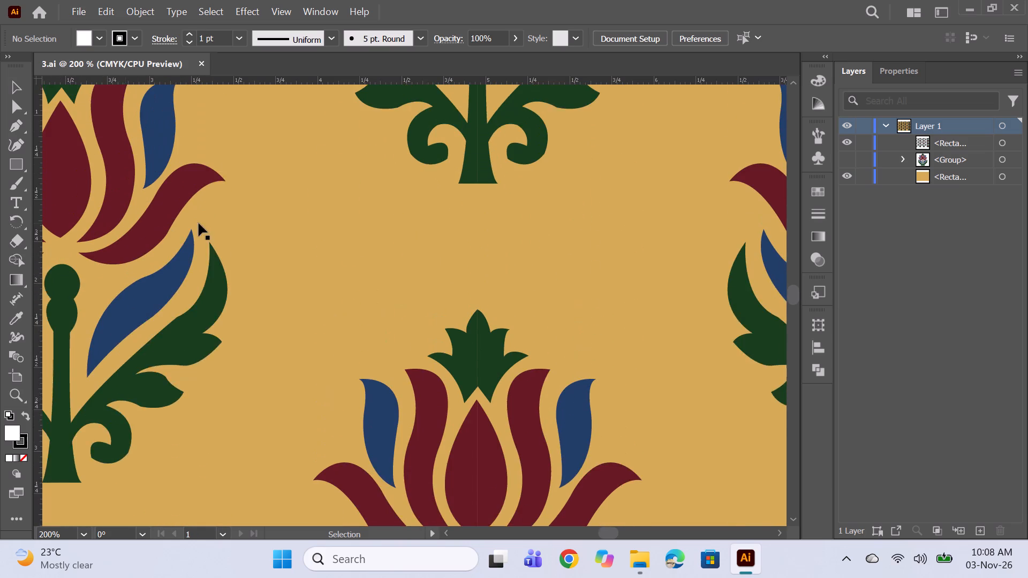
pyautogui.scroll(2, 199, 223)
pyautogui.scroll(-1, 199, 223)
pyautogui.scroll(1, 199, 223)
pyautogui.scroll(-1, 199, 223)
pyautogui.scroll(20, 199, 223)
pyautogui.scroll(2, 199, 223)
pyautogui.scroll(-16, 118, 208)
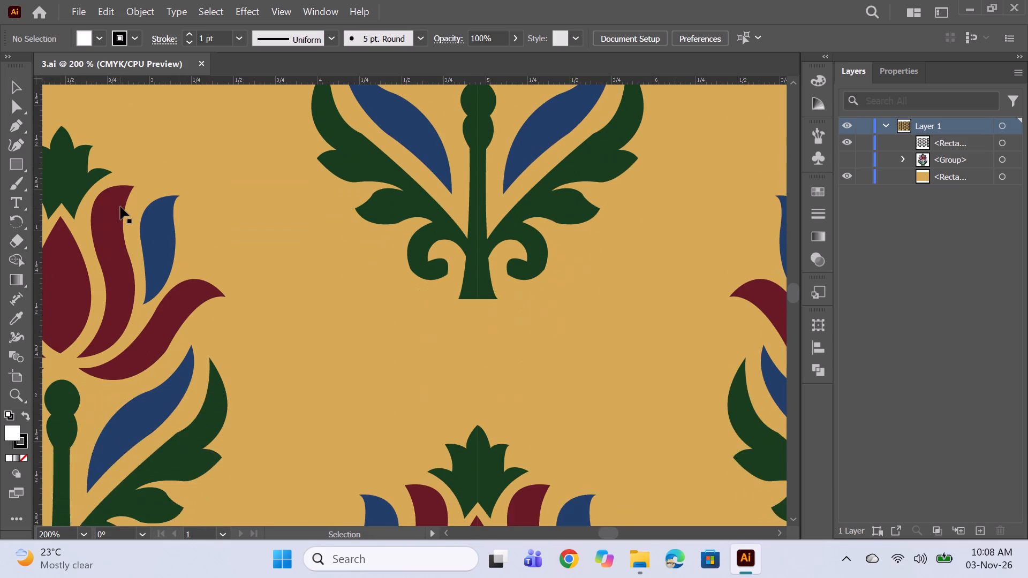
pyautogui.scroll(-12, 120, 207)
pyautogui.scroll(1, 119, 205)
pyautogui.scroll(-20, 119, 205)
pyautogui.scroll(-5, 119, 205)
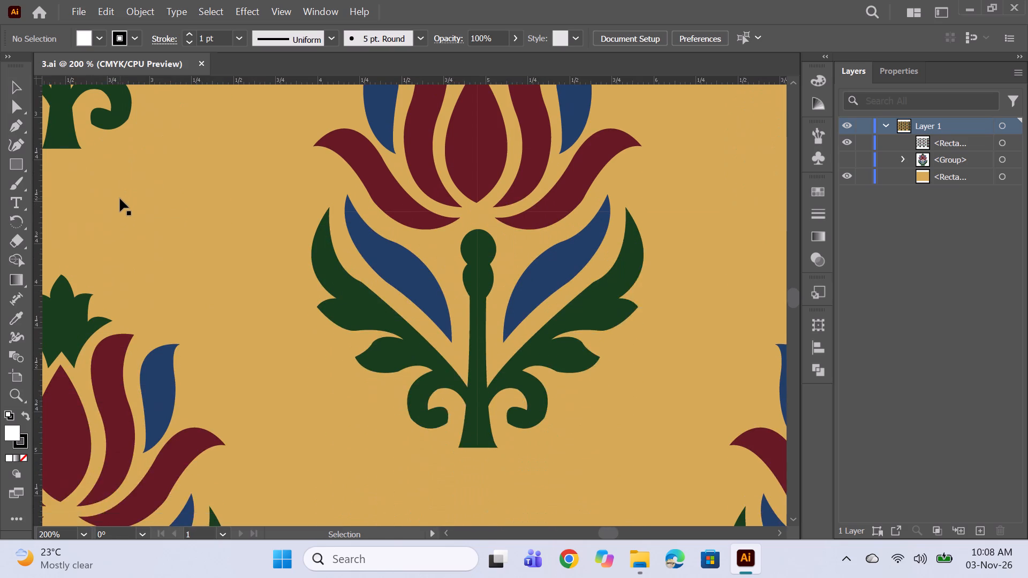
pyautogui.scroll(-2, 120, 199)
pyautogui.scroll(1, 120, 199)
pyautogui.scroll(-1, 120, 199)
pyautogui.scroll(1, 120, 199)
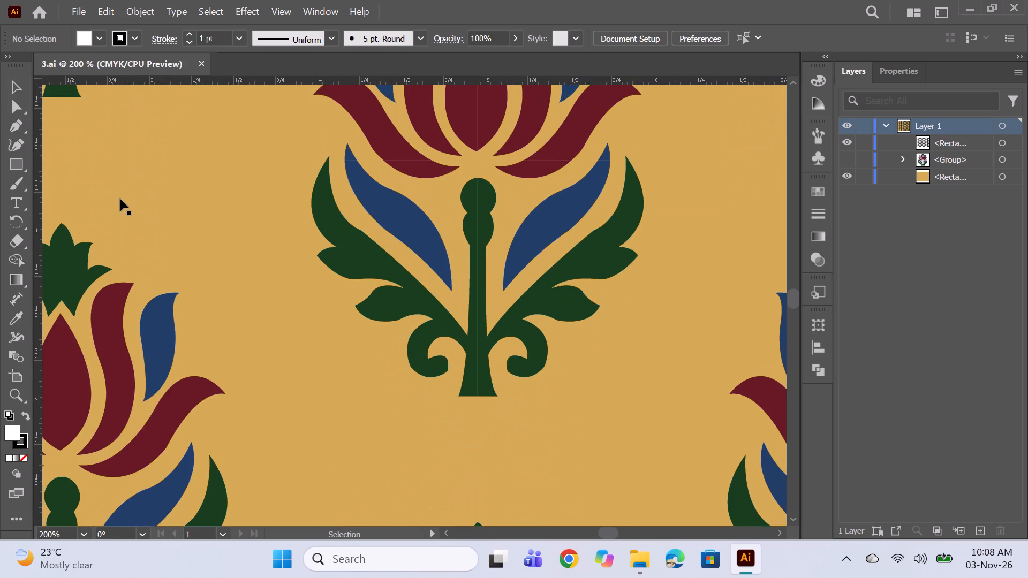
pyautogui.scroll(-1, 120, 199)
pyautogui.scroll(1, 120, 199)
pyautogui.scroll(-1, 120, 198)
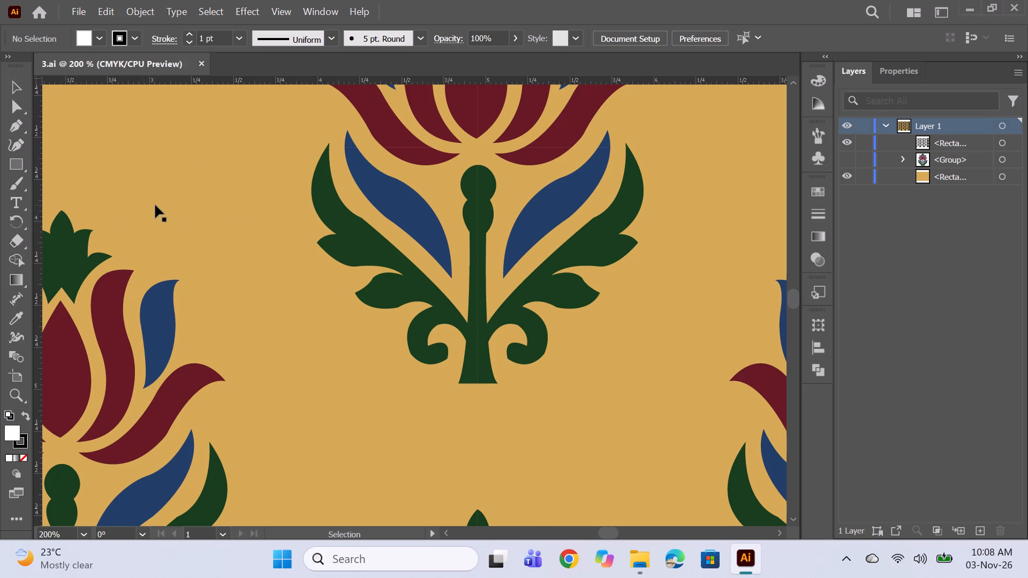
pyautogui.keyDown('alt'); pyautogui.scroll(-5, 155, 205); pyautogui.keyUp('alt')
pyautogui.keyDown('alt'); pyautogui.scroll(-1, 279, 200); pyautogui.keyUp('alt')
pyautogui.scroll(2, 280, 212)
pyautogui.keyDown('alt'); pyautogui.scroll(2, 252, 202); pyautogui.keyUp('alt')
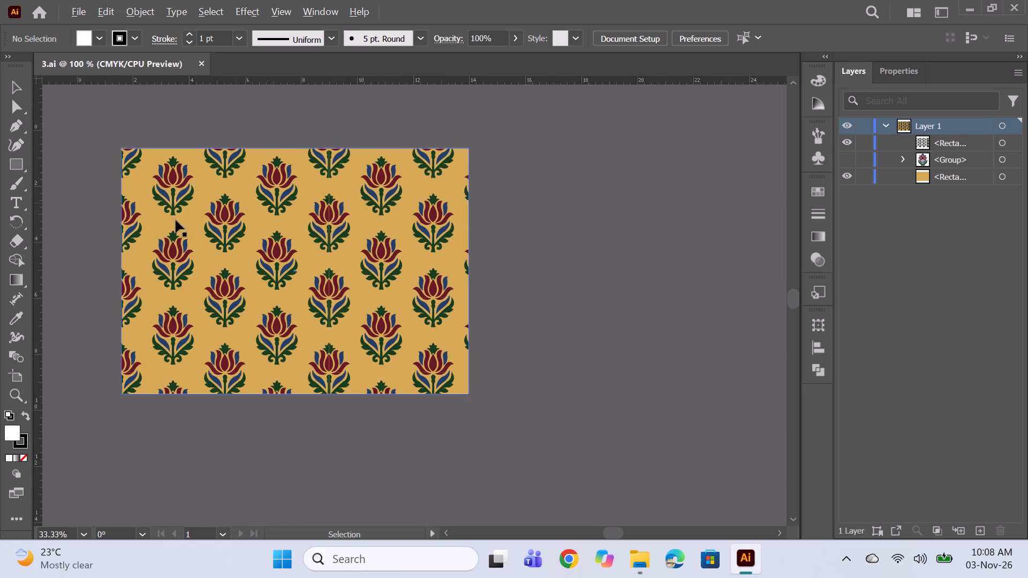
pyautogui.keyDown('alt'); pyautogui.scroll(4, 176, 220); pyautogui.keyUp('alt')
pyautogui.keyDown('alt'); pyautogui.scroll(-6, 186, 223); pyautogui.keyUp('alt')
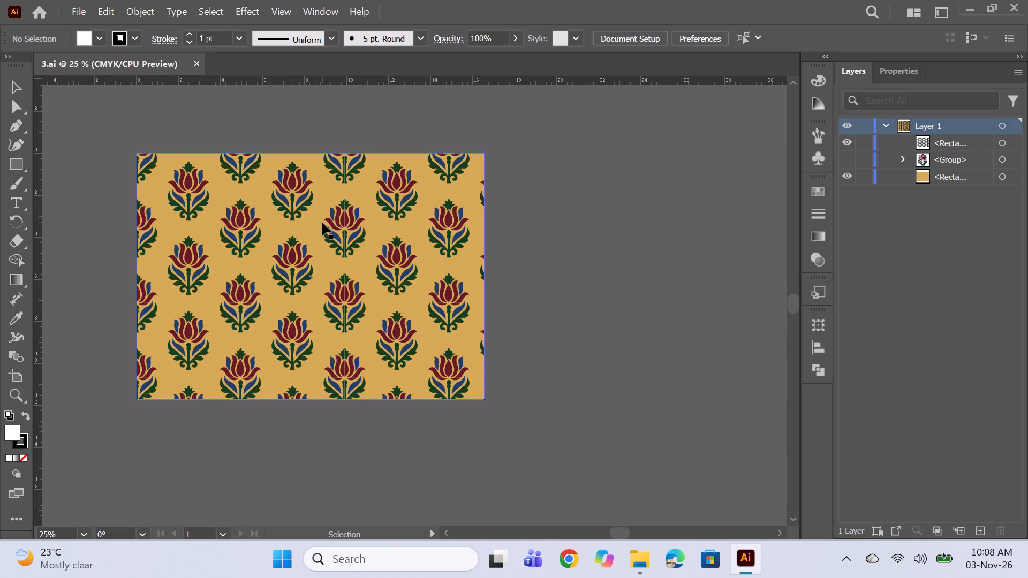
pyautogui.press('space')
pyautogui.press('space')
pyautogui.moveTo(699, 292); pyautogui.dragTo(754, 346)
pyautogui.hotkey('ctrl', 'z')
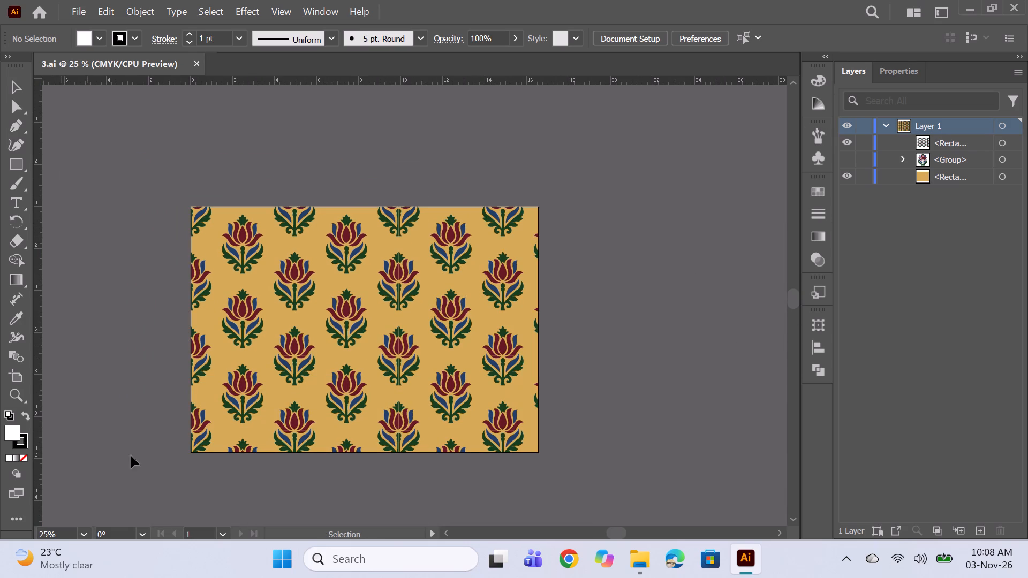
# Switch to File Explorer and look through the design files in the Plain prints folder.
pyautogui.click(627, 556)
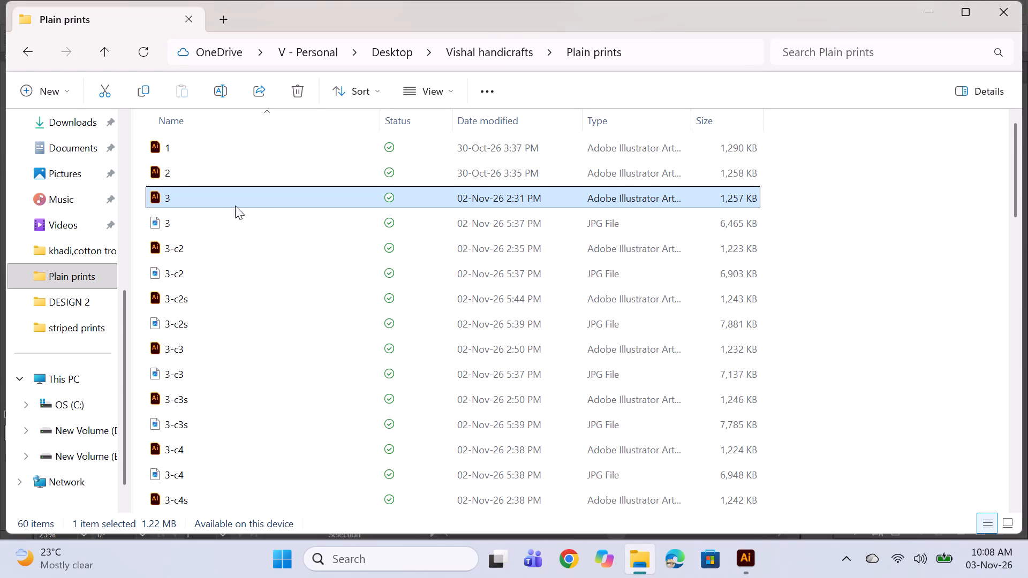
pyautogui.scroll(-12, 193, 276)
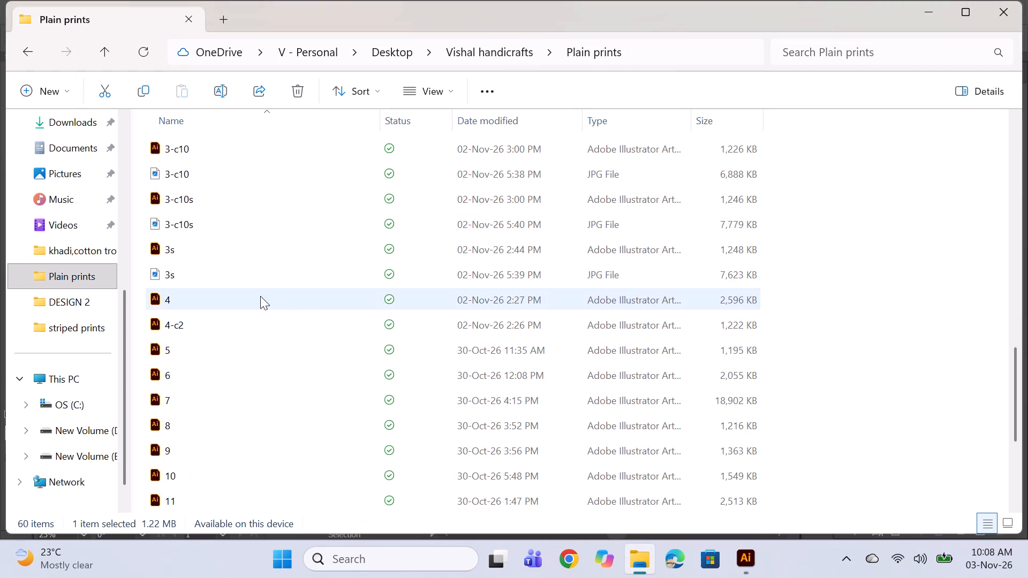
pyautogui.scroll(2, 333, 311)
pyautogui.scroll(-1, 333, 311)
pyautogui.scroll(20, 333, 311)
pyautogui.scroll(1, 333, 311)
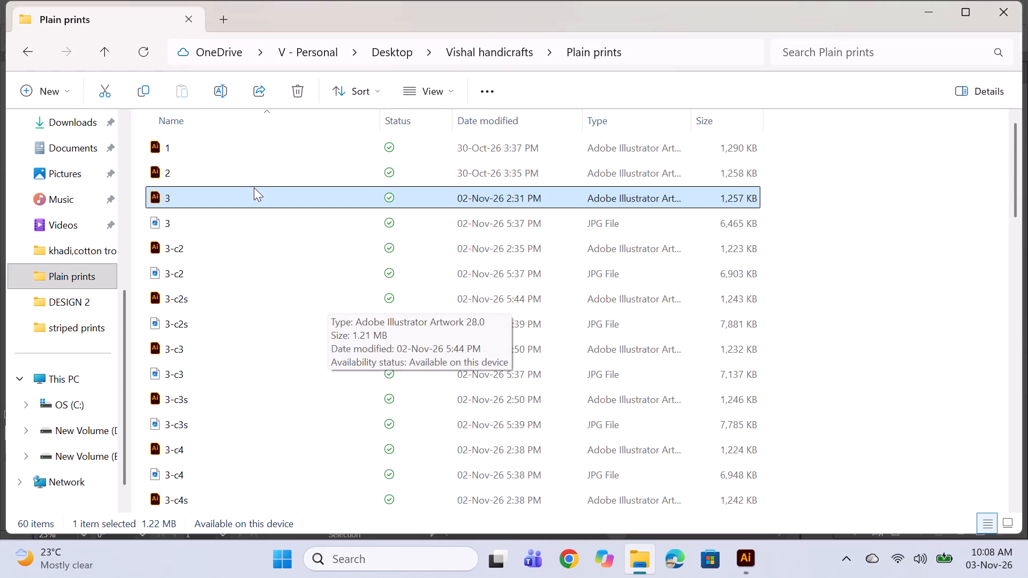
# Create a new folder in Plain prints and enter "Lotus block 3.25" as its name.
pyautogui.rightClick(895, 222)
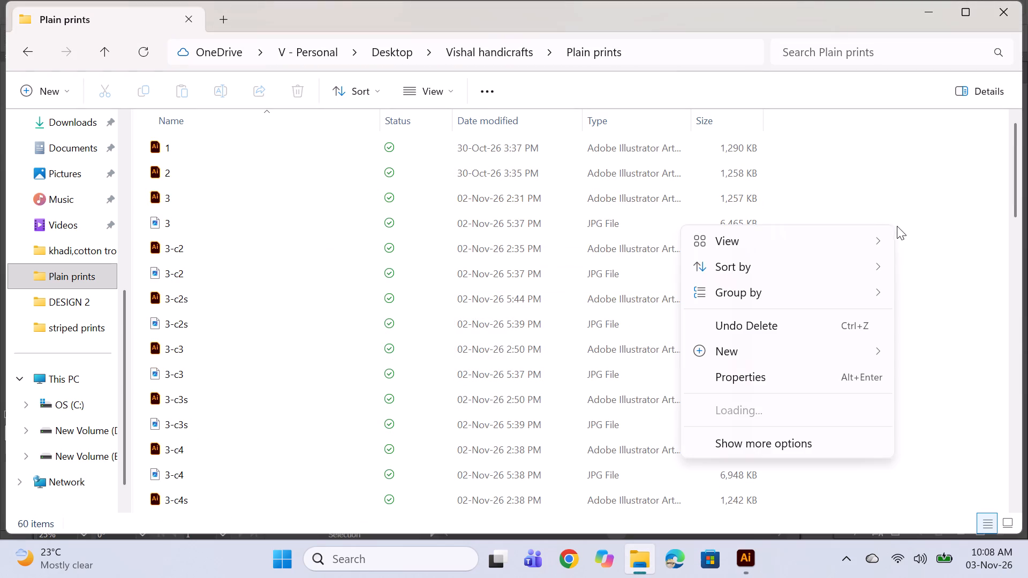
pyautogui.click(762, 356)
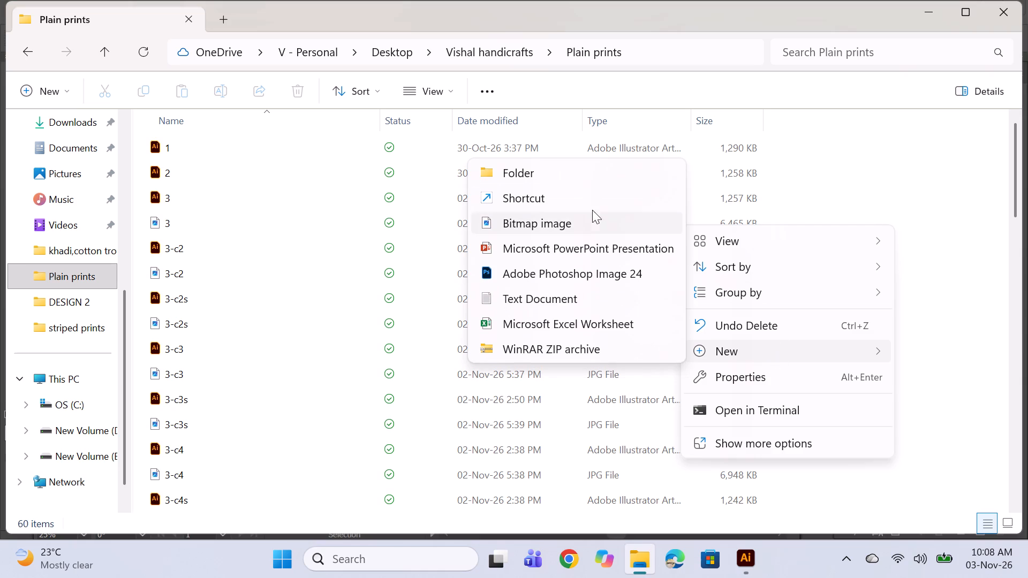
pyautogui.click(574, 169)
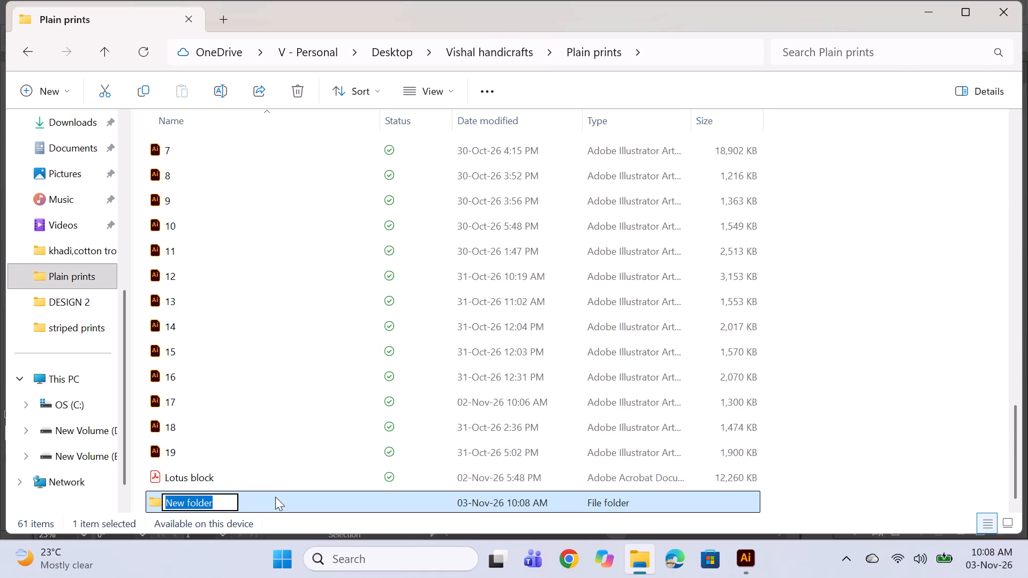
pyautogui.write('otus block')
pyautogui.press('space')
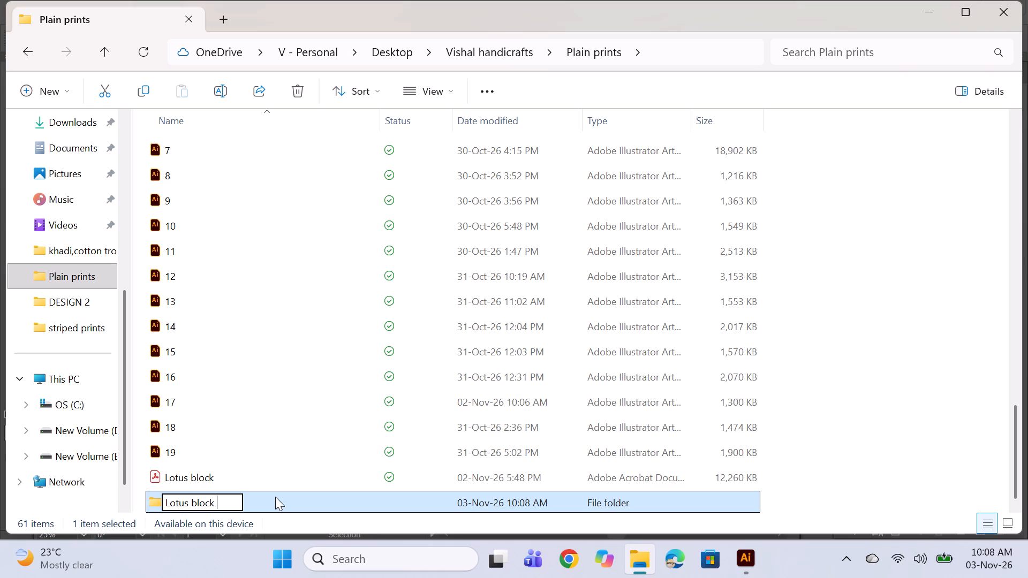
pyautogui.press('3')
pyautogui.press('.')
pyautogui.press('1')
pyautogui.press('BackSpace')
pyautogui.write('25')
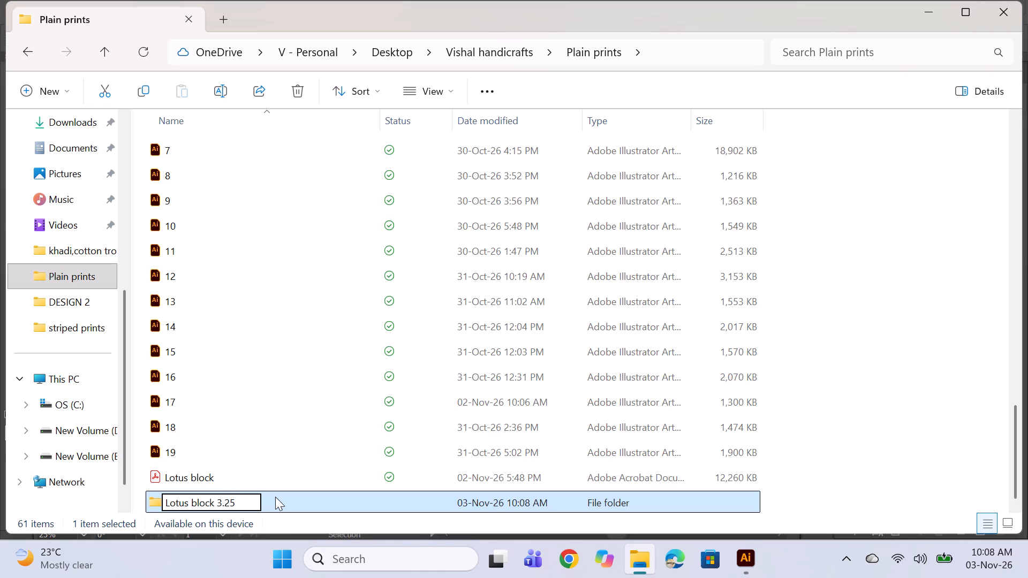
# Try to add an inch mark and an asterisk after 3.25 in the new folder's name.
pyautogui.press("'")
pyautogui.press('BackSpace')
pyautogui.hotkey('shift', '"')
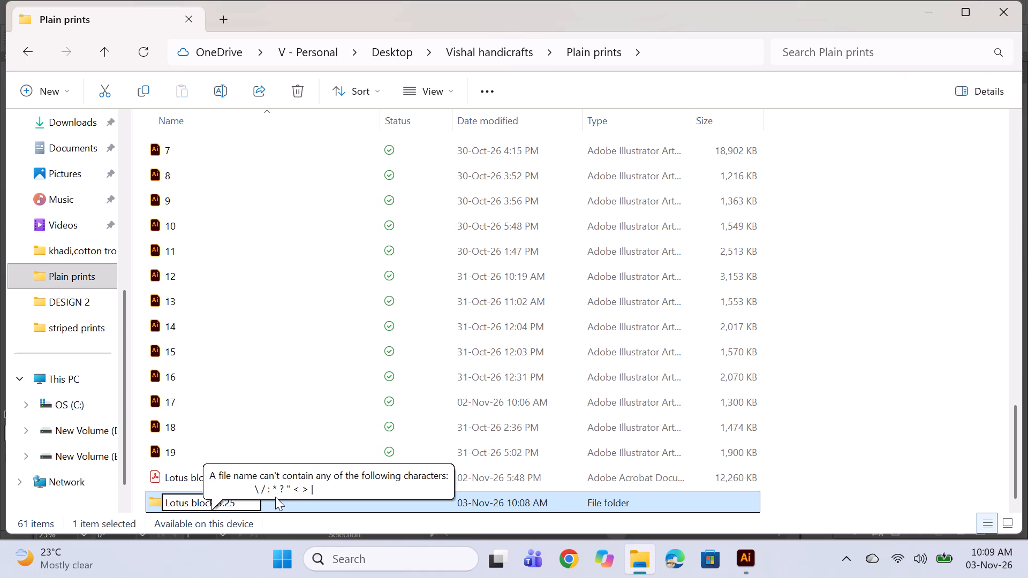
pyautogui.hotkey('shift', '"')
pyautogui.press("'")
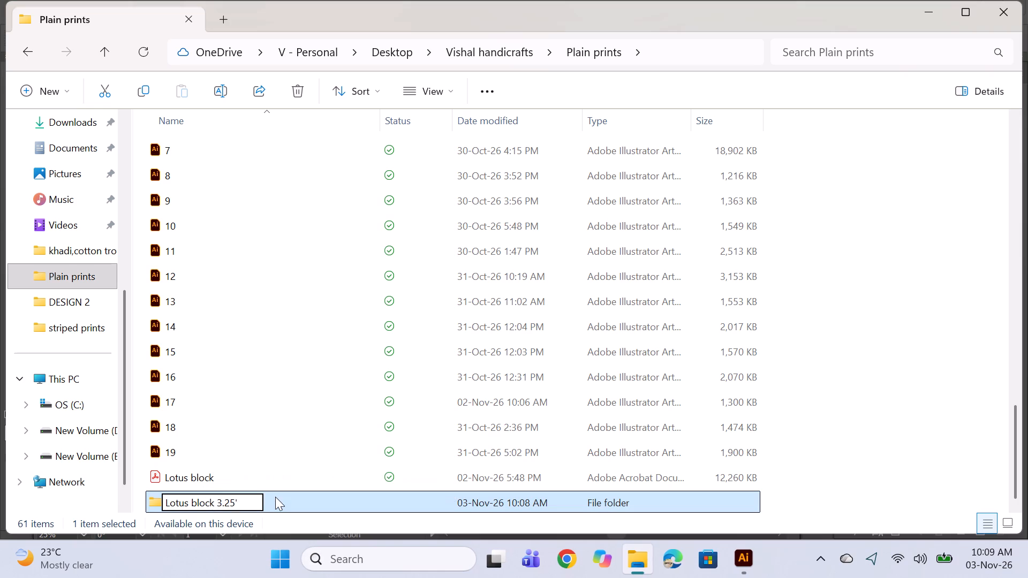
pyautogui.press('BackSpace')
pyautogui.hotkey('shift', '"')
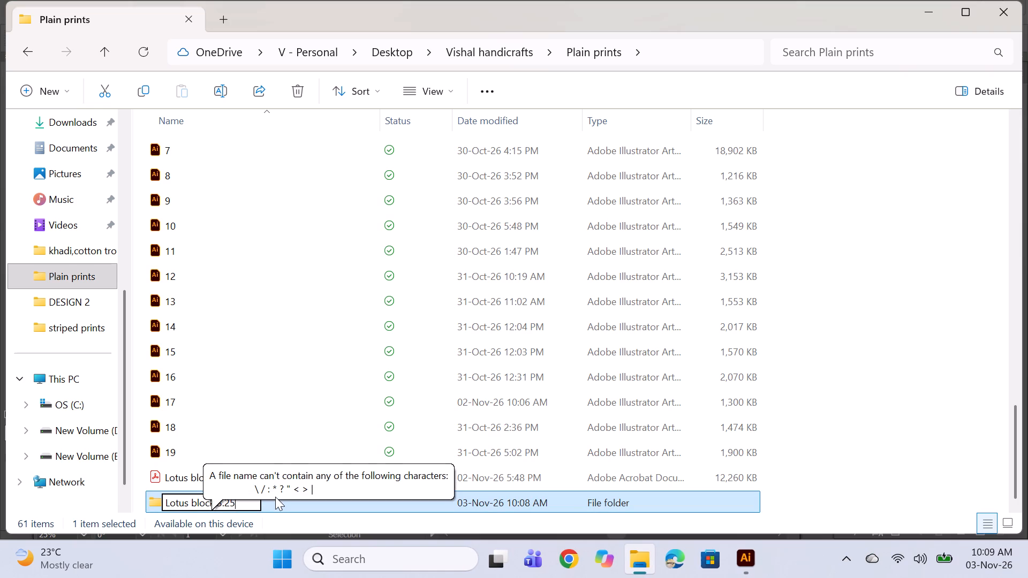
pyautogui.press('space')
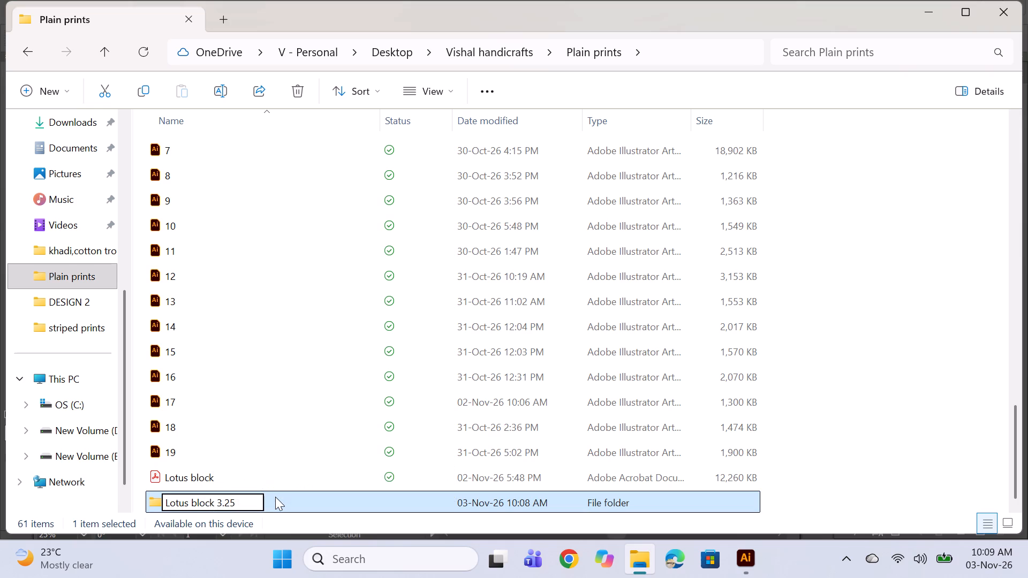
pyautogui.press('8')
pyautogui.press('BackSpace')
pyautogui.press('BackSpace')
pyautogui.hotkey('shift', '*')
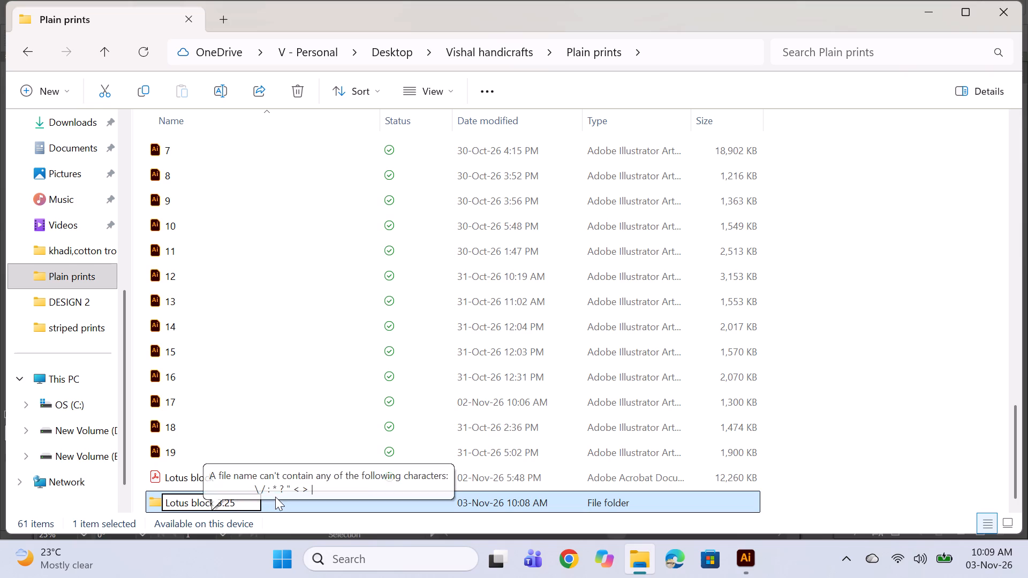
# Complete the new folder's name as "Lotus block 3.25 x 3.5".
pyautogui.press('space')
pyautogui.write('x')
pyautogui.press('space')
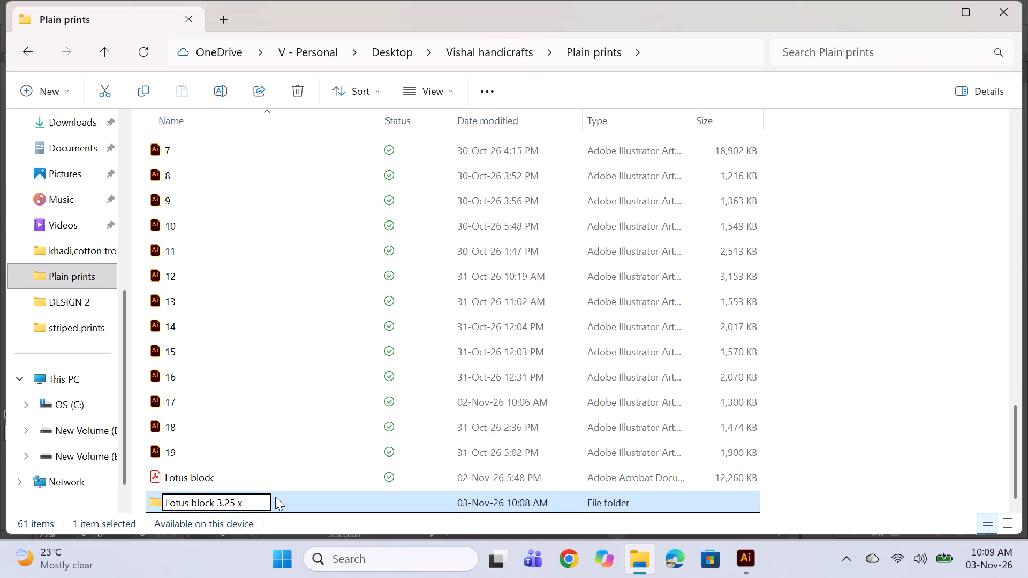
pyautogui.write('3.')
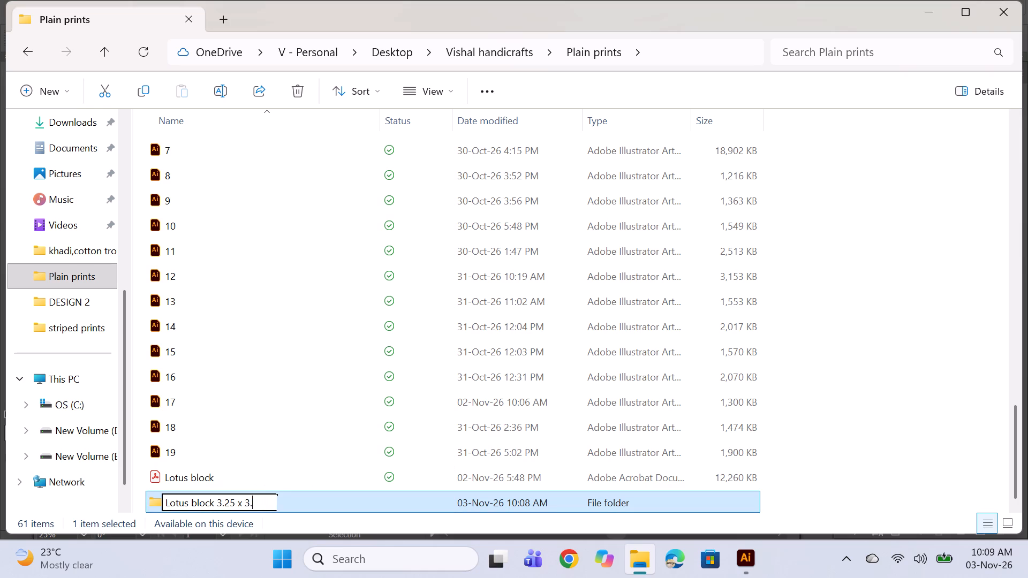
pyautogui.press('5')
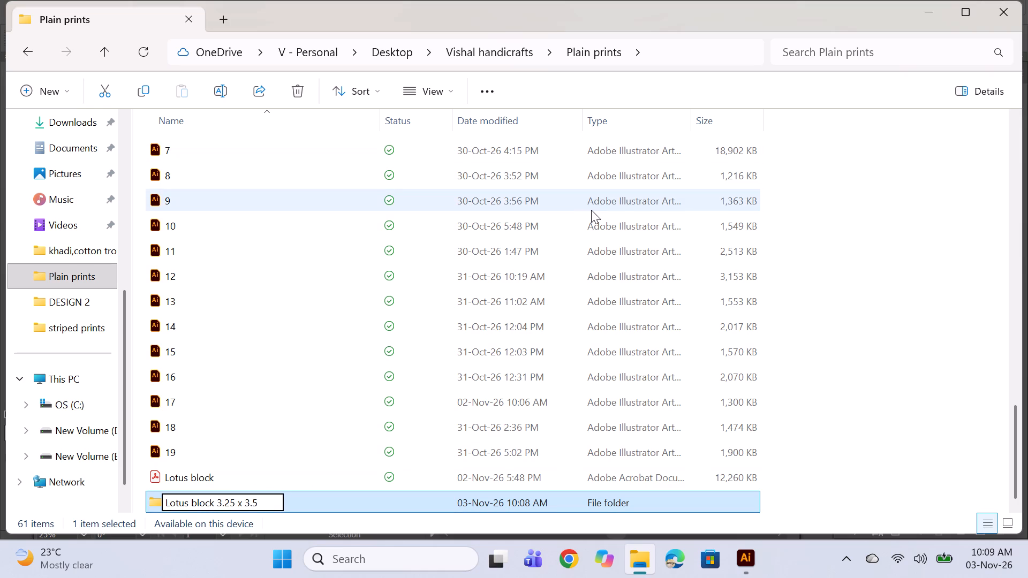
pyautogui.press('Return')
# Move the Illustrator and JPG files named 3 into the Lotus block 3.25 x 3.5 folder.
pyautogui.scroll(-8, 253, 325)
pyautogui.scroll(2, 266, 303)
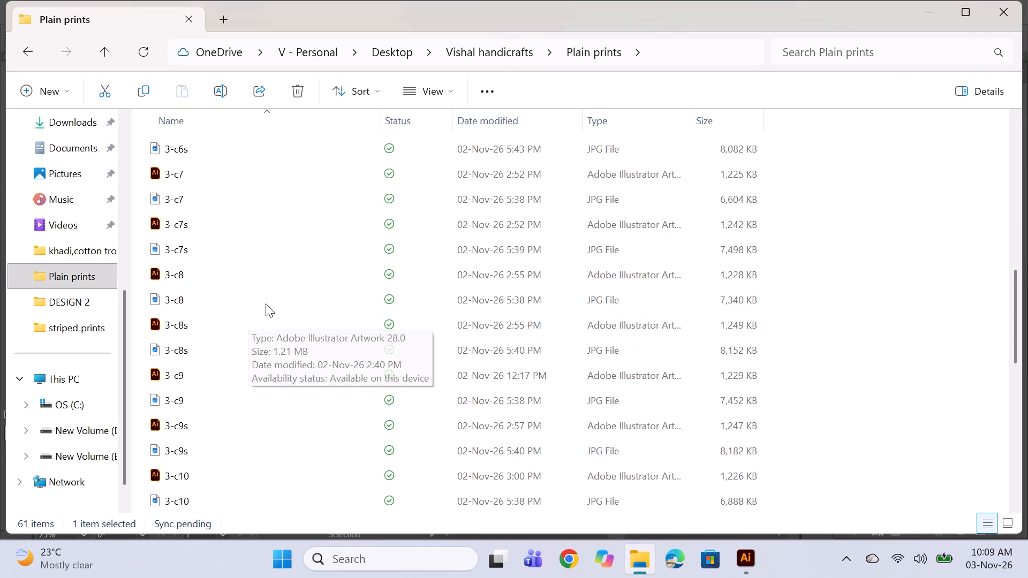
pyautogui.scroll(9, 266, 303)
pyautogui.moveTo(202, 225); pyautogui.dragTo(208, 220)
pyautogui.moveTo(181, 223); pyautogui.dragTo(181, 208)
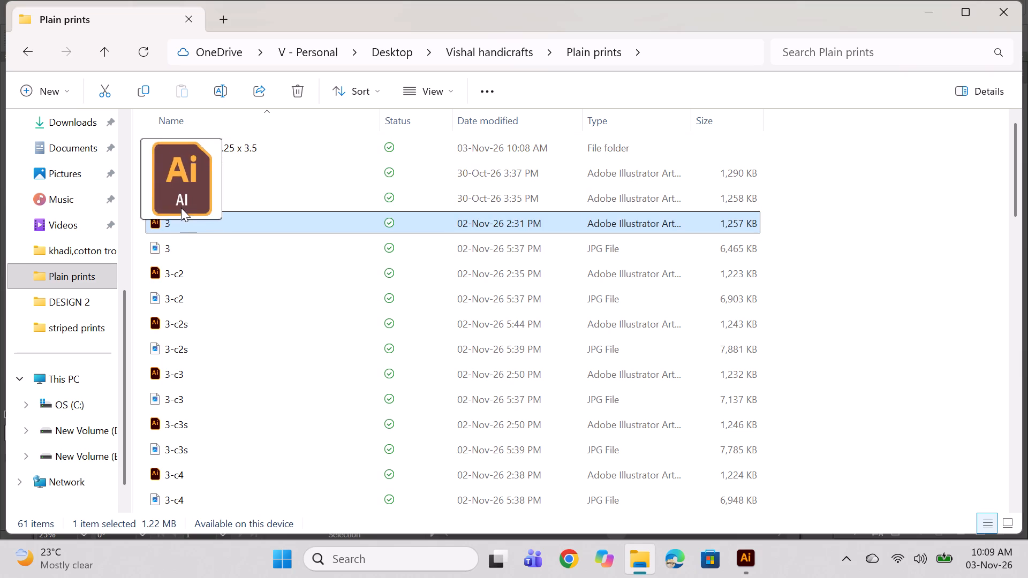
pyautogui.moveTo(181, 208); pyautogui.dragTo(201, 144)
pyautogui.moveTo(191, 223); pyautogui.dragTo(191, 210)
pyautogui.moveTo(195, 234); pyautogui.dragTo(204, 214)
pyautogui.moveTo(203, 219); pyautogui.dragTo(196, 150)
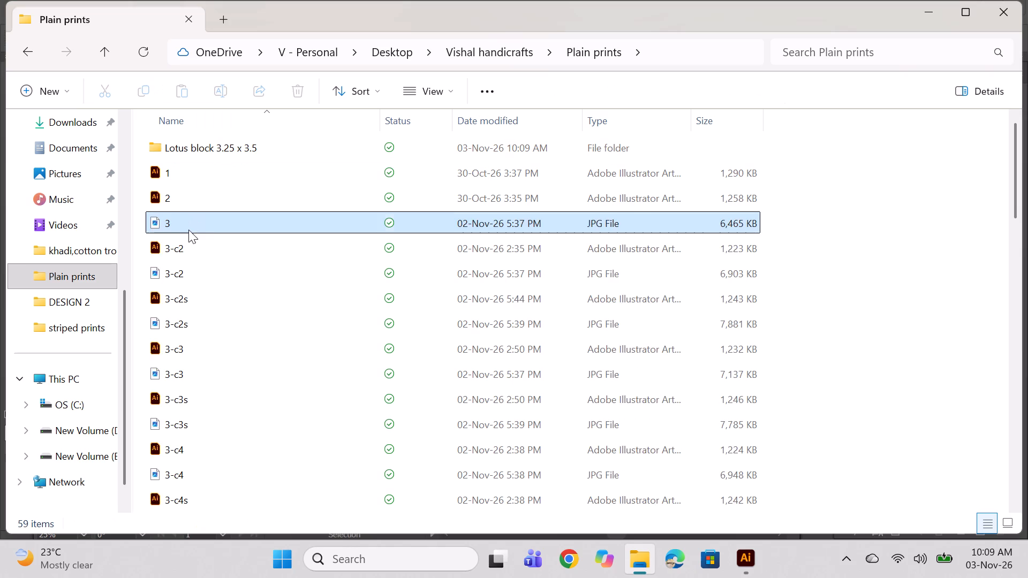
# Move the Illustrator and JPG files of 3-c2 and 3-c2s into the Lotus block 3.25 x 3.5 folder.
pyautogui.moveTo(180, 225); pyautogui.dragTo(200, 143)
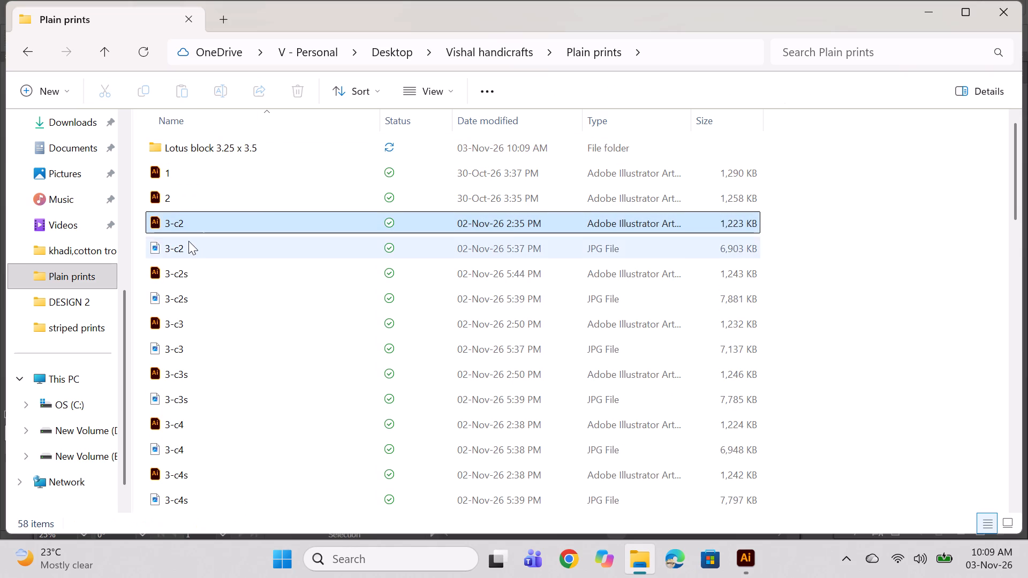
pyautogui.moveTo(179, 221); pyautogui.dragTo(193, 147)
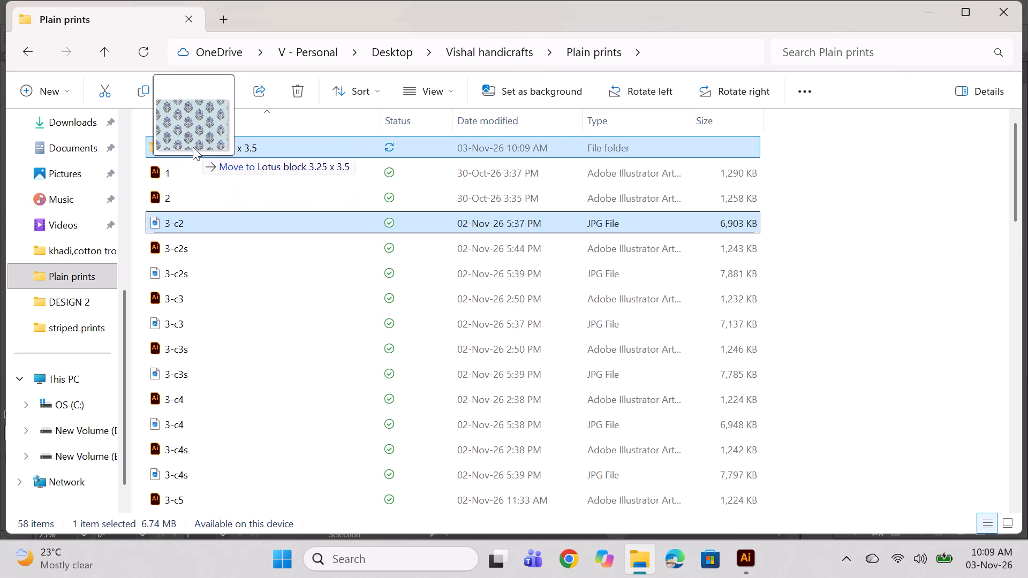
pyautogui.moveTo(179, 225); pyautogui.dragTo(194, 141)
pyautogui.moveTo(185, 223); pyautogui.dragTo(204, 143)
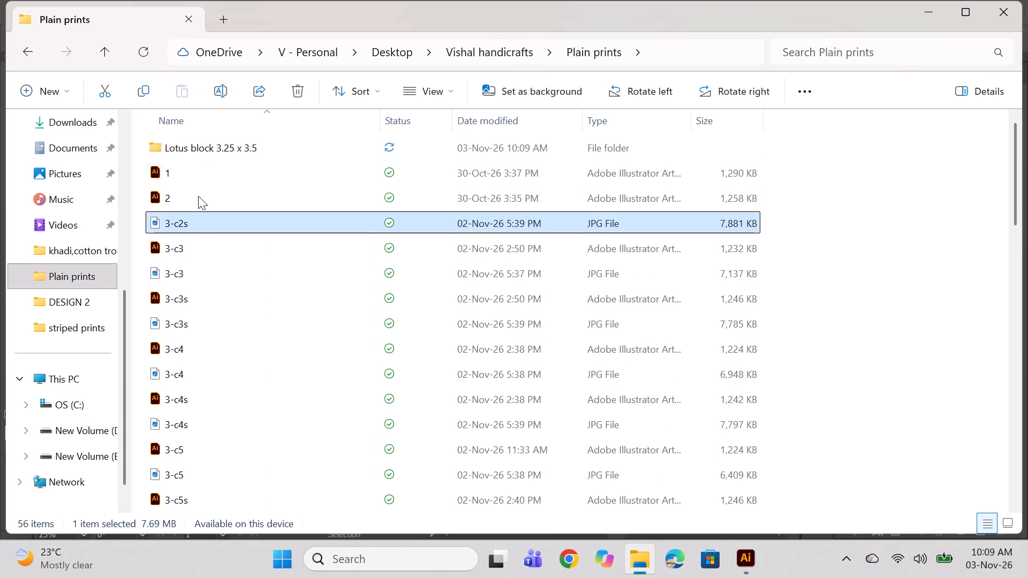
# Move the 3-c3 Illustrator and JPG files, together with Illustrator file 2, into the Lotus block 3.25 x 3.5 folder.
pyautogui.moveTo(188, 226); pyautogui.dragTo(207, 218)
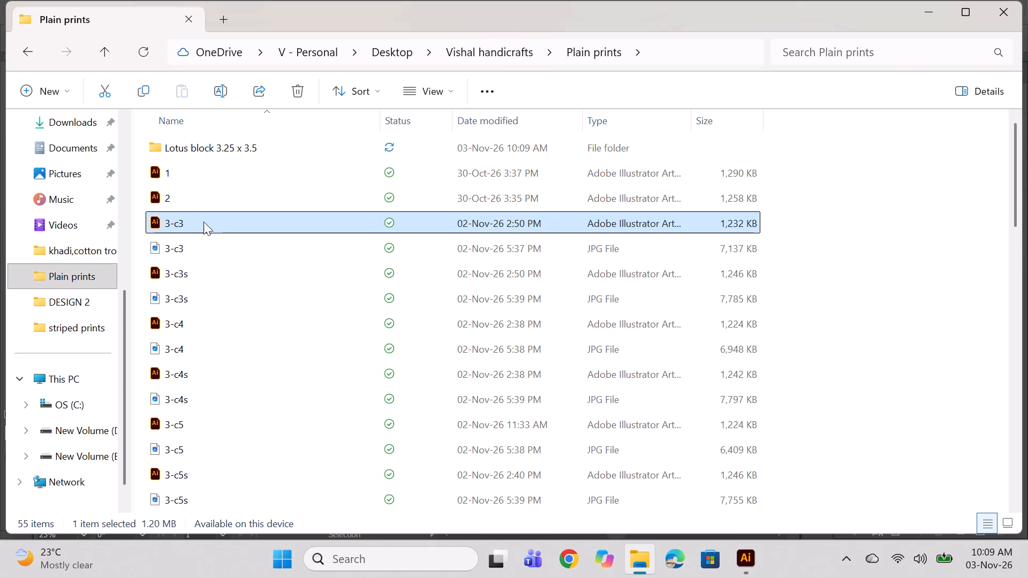
pyautogui.moveTo(202, 223); pyautogui.dragTo(199, 146)
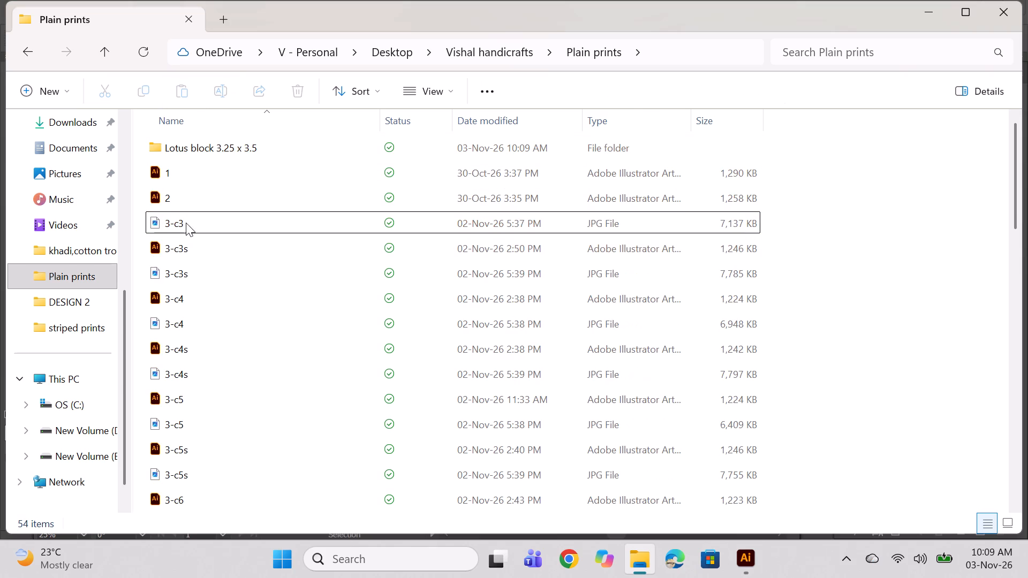
pyautogui.moveTo(186, 219); pyautogui.dragTo(217, 196)
pyautogui.moveTo(205, 224); pyautogui.dragTo(218, 215)
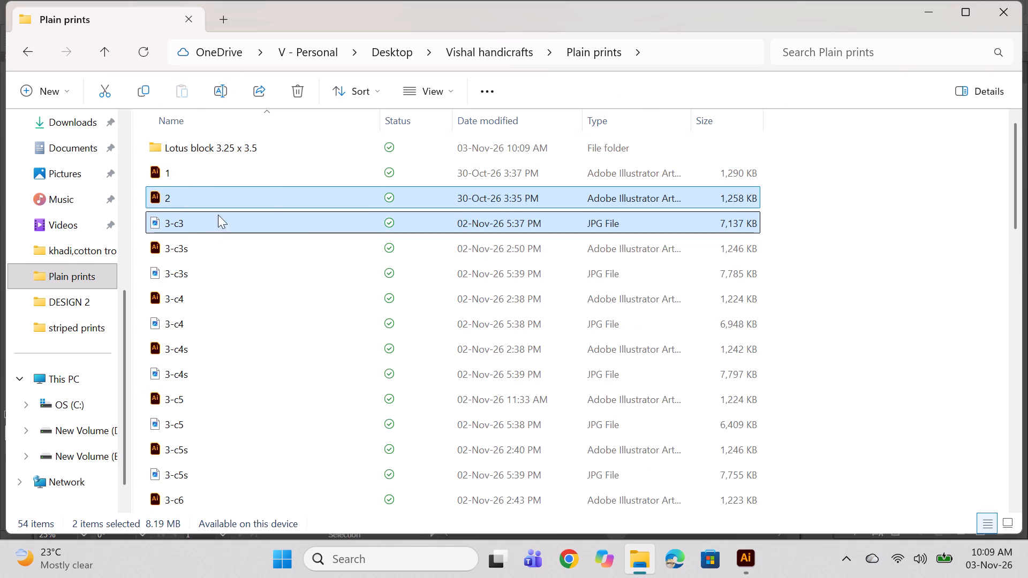
pyautogui.moveTo(218, 215); pyautogui.dragTo(214, 141)
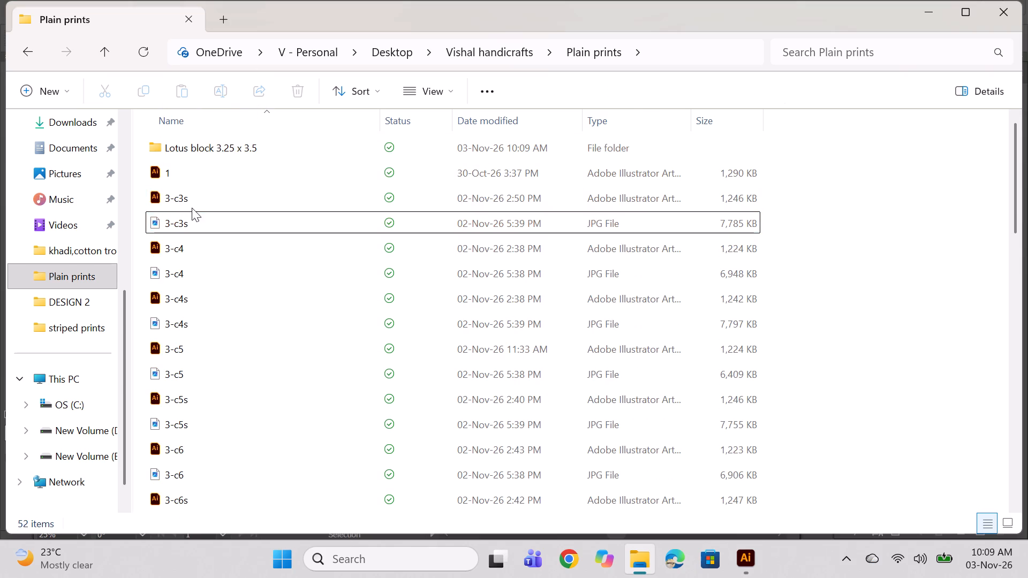
# Move the 3-c3s Illustrator and JPG files into the Lotus block 3.25 x 3.5 folder.
pyautogui.moveTo(191, 200); pyautogui.dragTo(226, 200)
pyautogui.moveTo(225, 196); pyautogui.dragTo(215, 144)
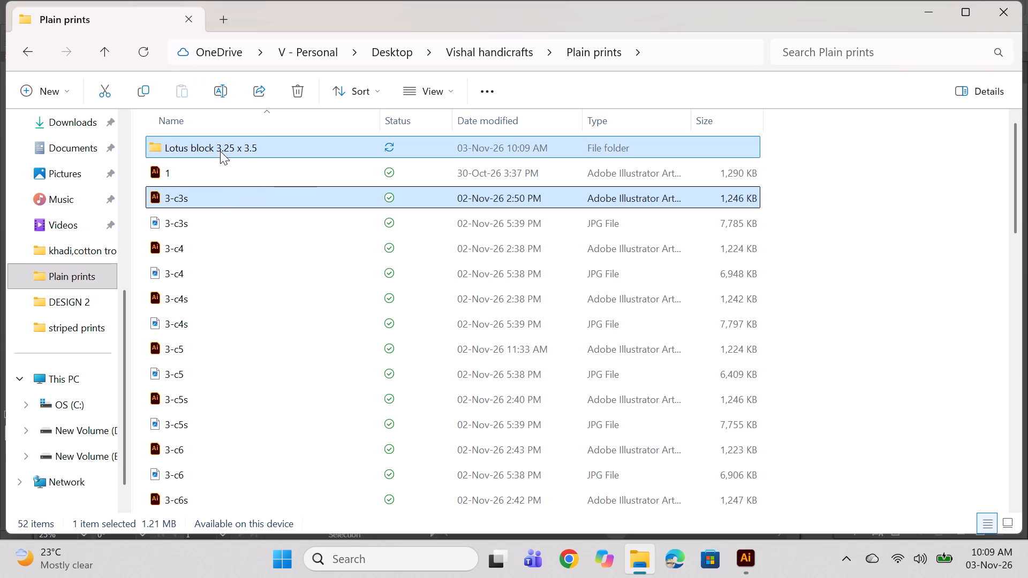
pyautogui.moveTo(186, 197); pyautogui.dragTo(211, 155)
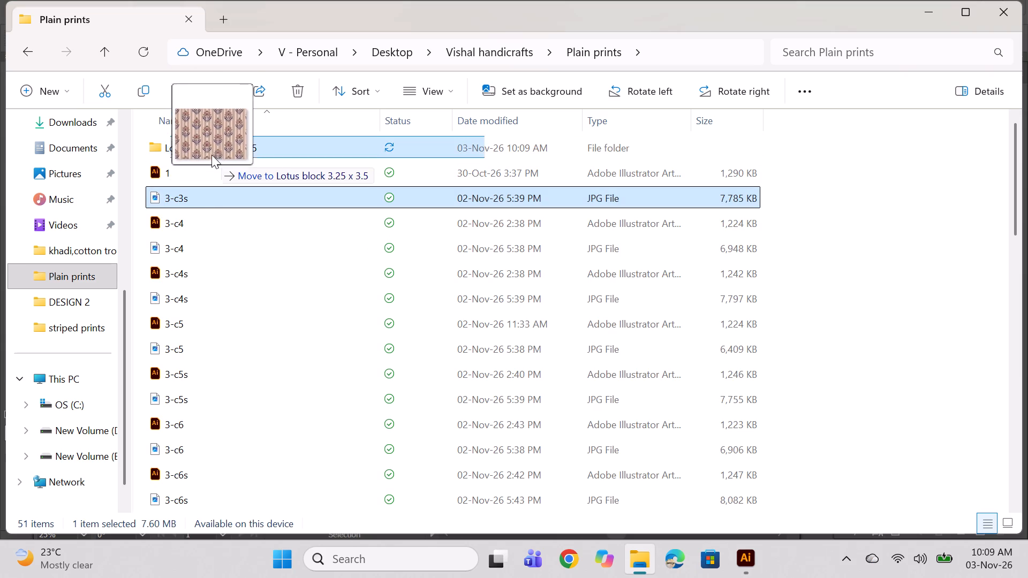
# Move the 3-c3s JPG file and the 3-c4 Illustrator file into the Lotus block 3.25 x 3.5 folder.
pyautogui.moveTo(211, 155); pyautogui.dragTo(211, 143)
pyautogui.moveTo(176, 196); pyautogui.dragTo(195, 186)
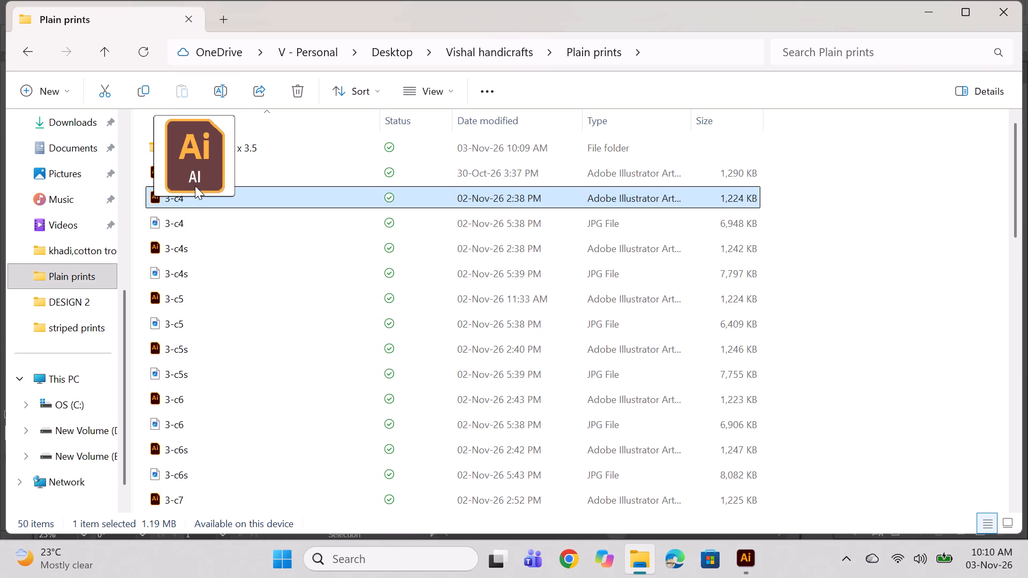
pyautogui.moveTo(195, 186); pyautogui.dragTo(213, 141)
# Cut all files from the 3-c4 JPG through the 3s JPG, plus the Lotus block PDF, and paste them into Lotus block 3.25 x 3.5.
pyautogui.scroll(5, 212, 177)
pyautogui.scroll(-2, 215, 176)
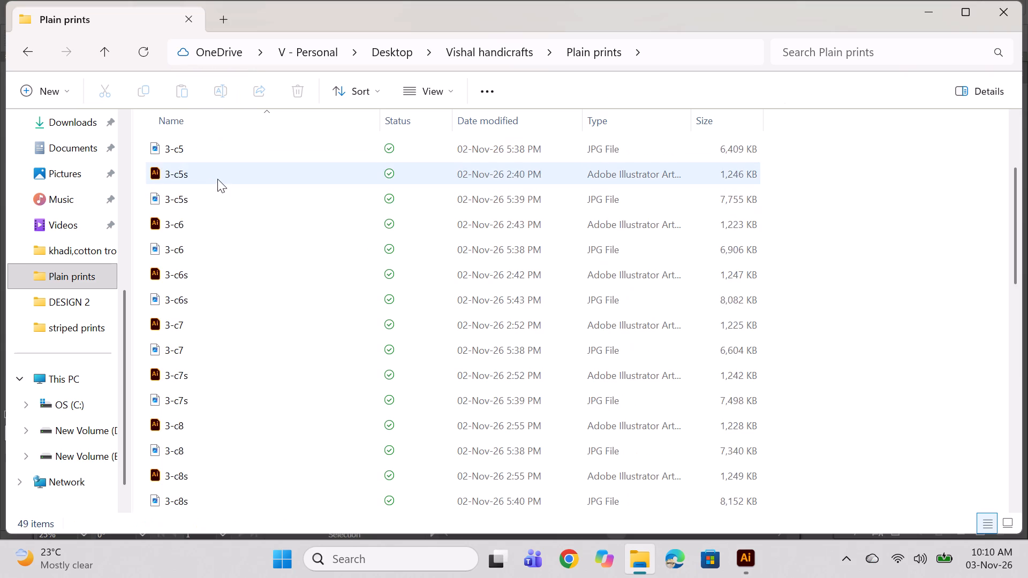
pyautogui.scroll(-5, 220, 181)
pyautogui.scroll(2, 219, 192)
pyautogui.scroll(-1, 219, 192)
pyautogui.scroll(5, 219, 192)
pyautogui.scroll(6, 173, 168)
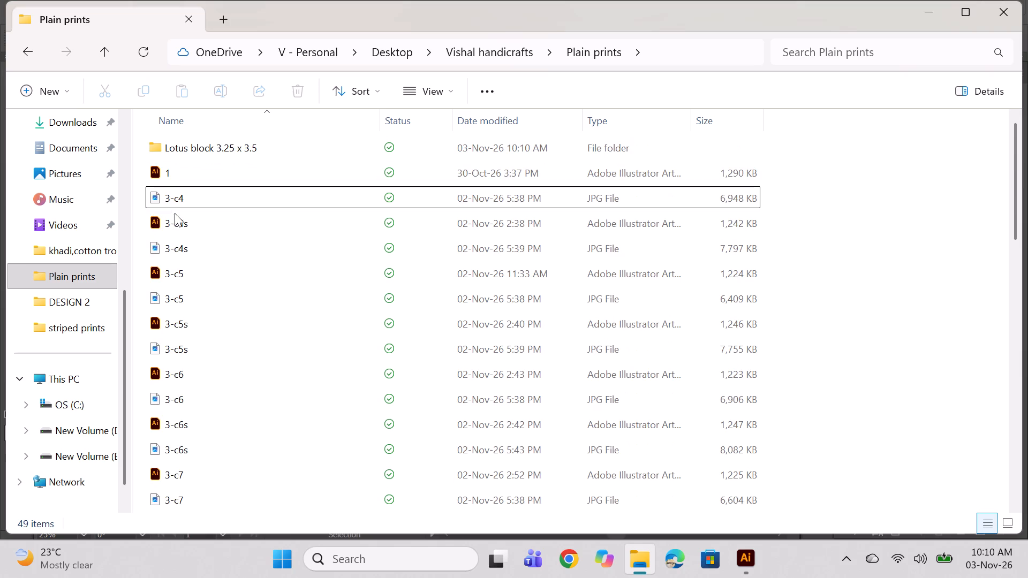
pyautogui.click(178, 200)
pyautogui.scroll(-8, 182, 216)
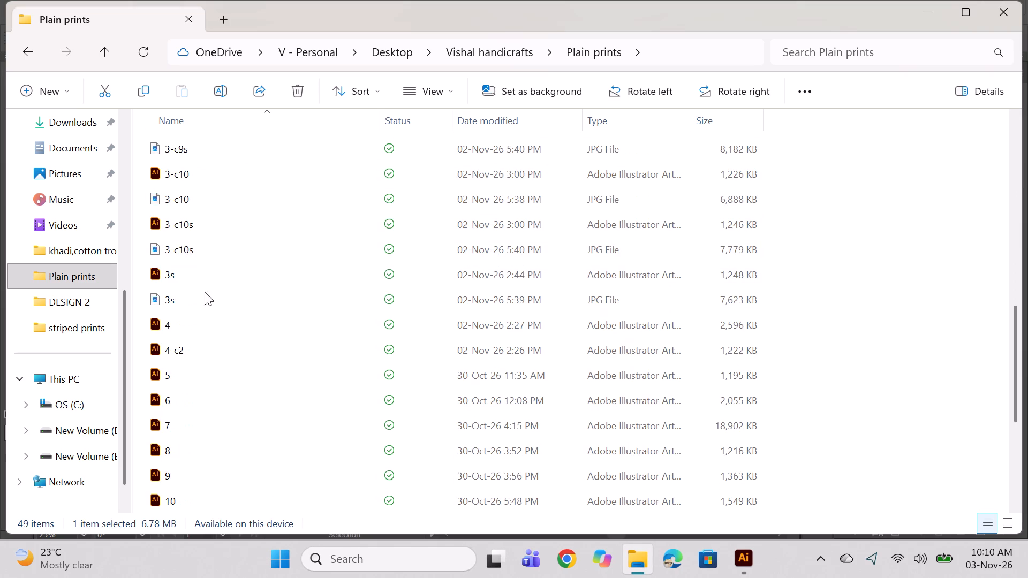
pyautogui.keyDown('shift'); pyautogui.click(198, 296); pyautogui.keyUp('shift')
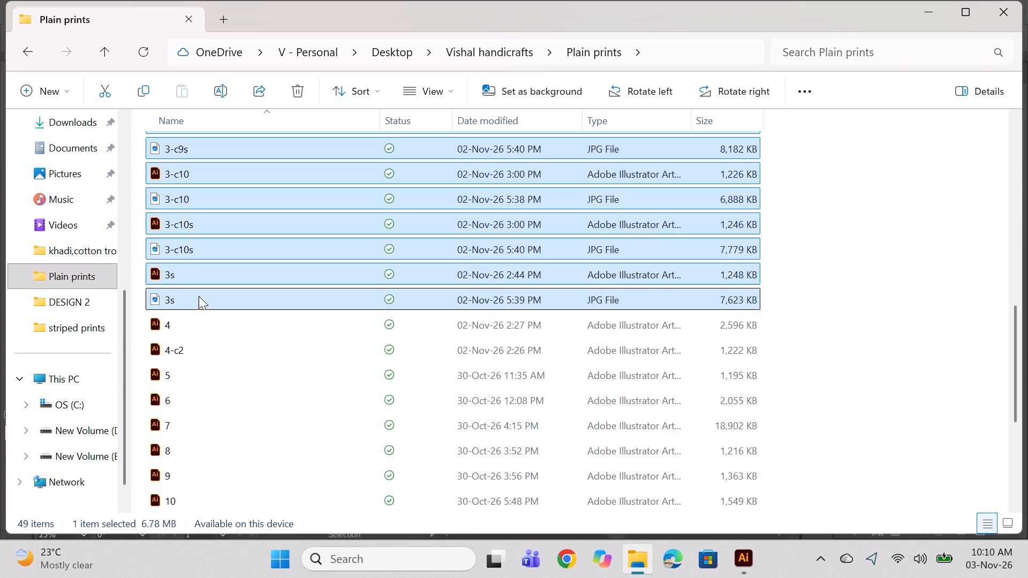
pyautogui.scroll(-11, 245, 292)
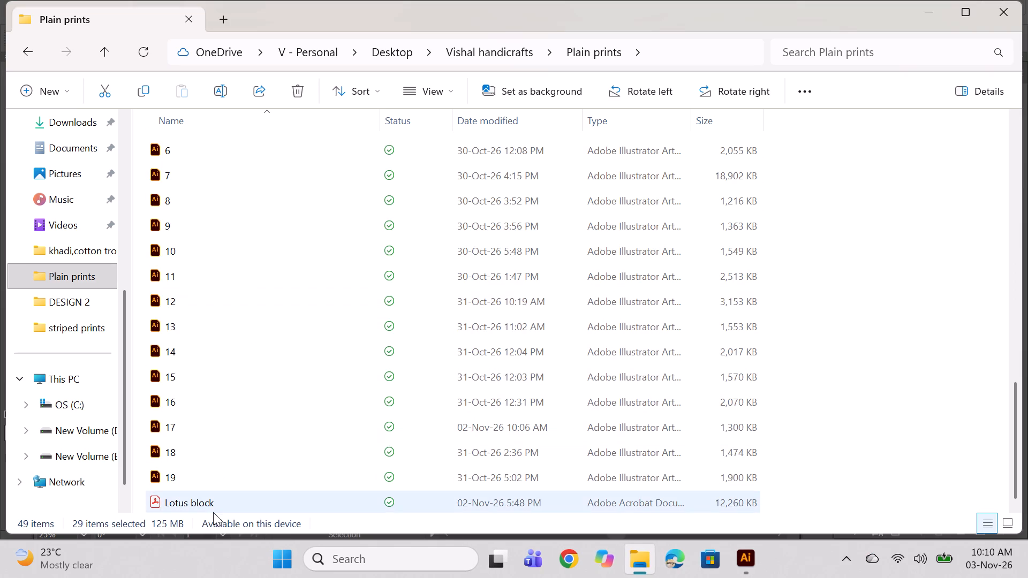
pyautogui.keyDown('ctrl'); pyautogui.click(213, 508); pyautogui.keyUp('ctrl')
pyautogui.scroll(12, 232, 417)
pyautogui.rightClick(235, 372)
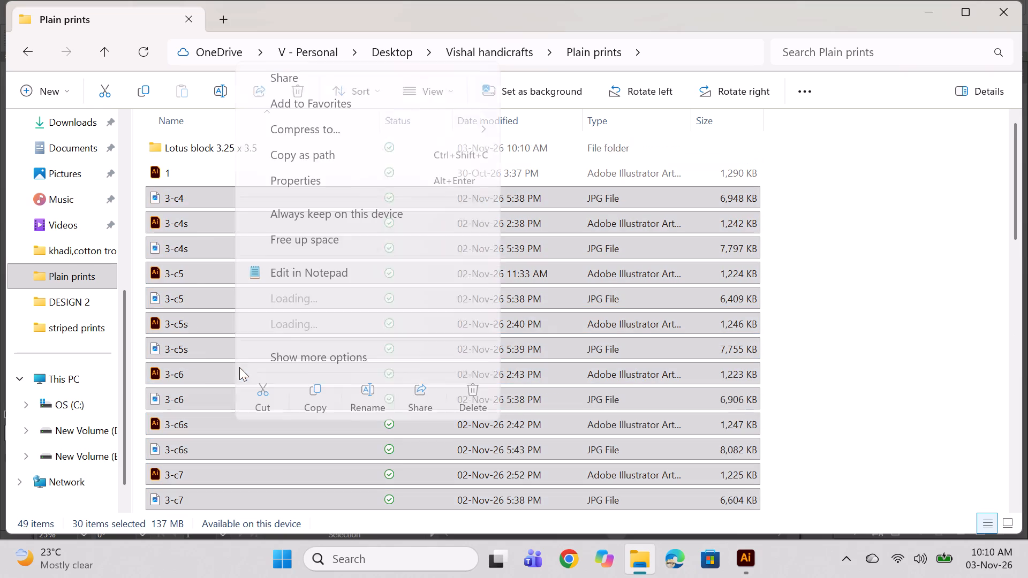
pyautogui.click(262, 401)
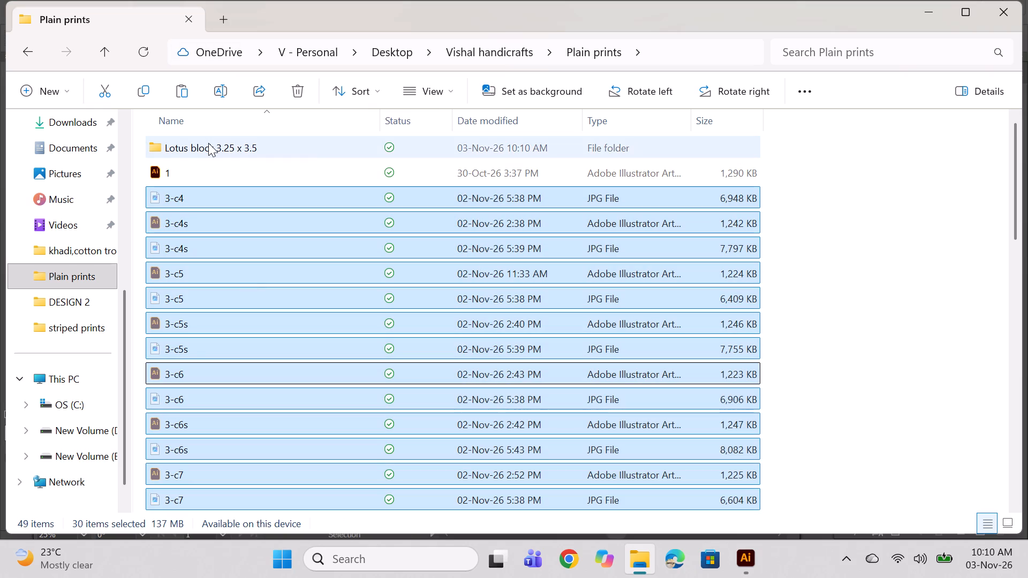
pyautogui.doubleClick(208, 143)
pyautogui.hotkey('ctrl', 'v')
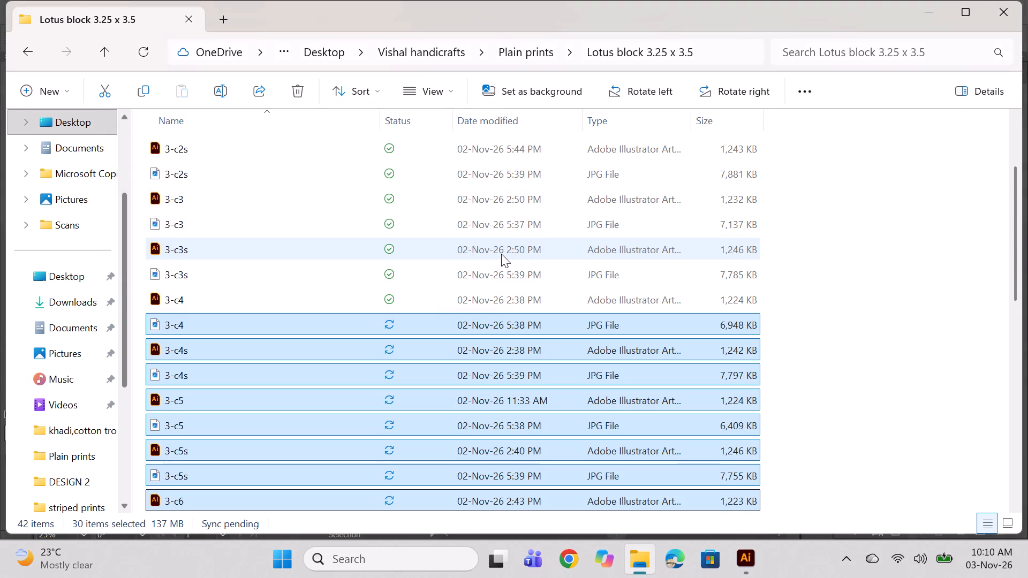
pyautogui.click(906, 321)
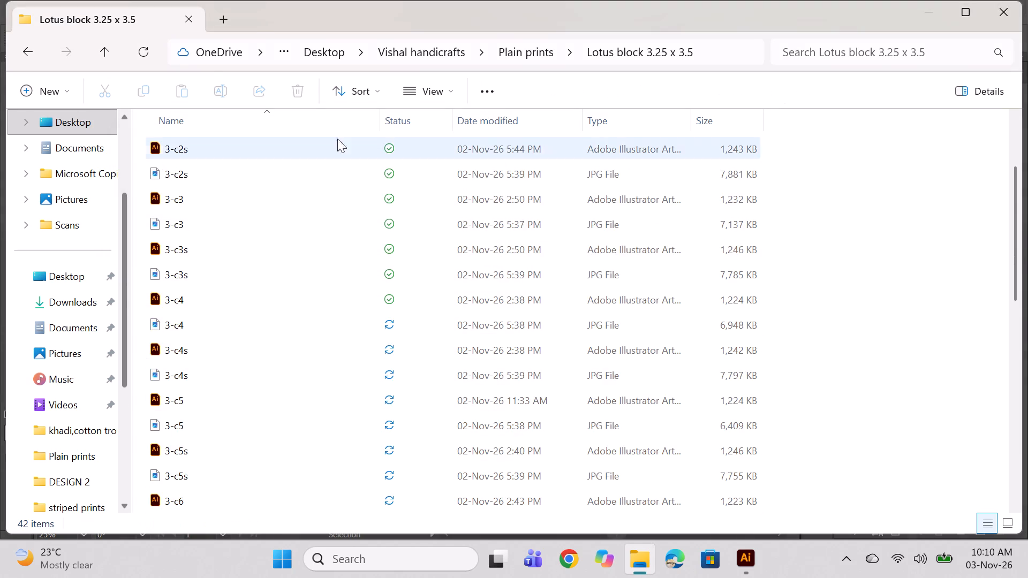
# Move Illustrator file 2 from the Lotus block 3.25 x 3.5 folder back into Plain prints and maximise the window.
pyautogui.scroll(9, 263, 280)
pyautogui.rightClick(231, 143)
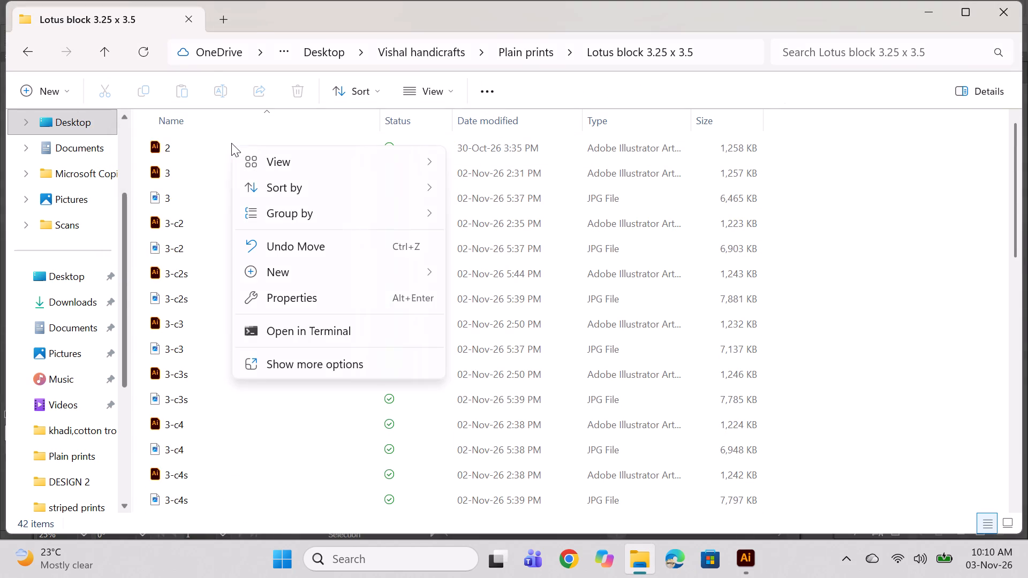
pyautogui.rightClick(172, 147)
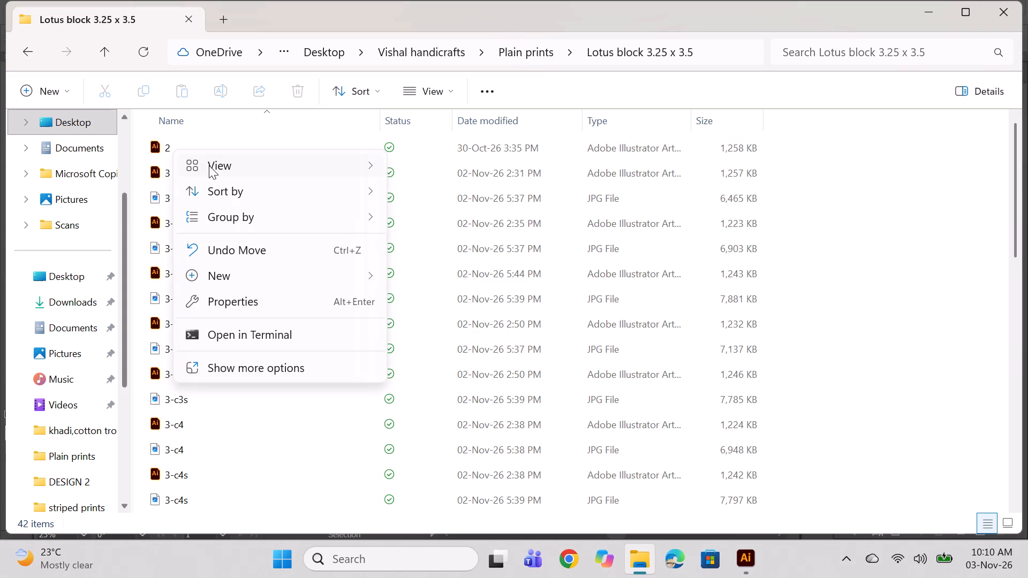
pyautogui.rightClick(149, 150)
pyautogui.click(182, 84)
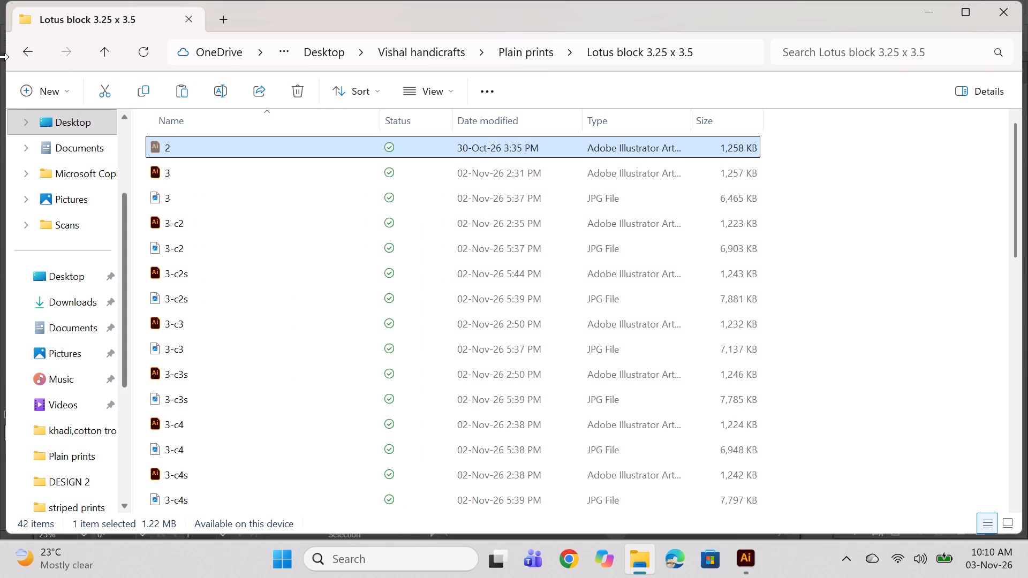
pyautogui.click(18, 53)
pyautogui.hotkey('ctrl', 'v')
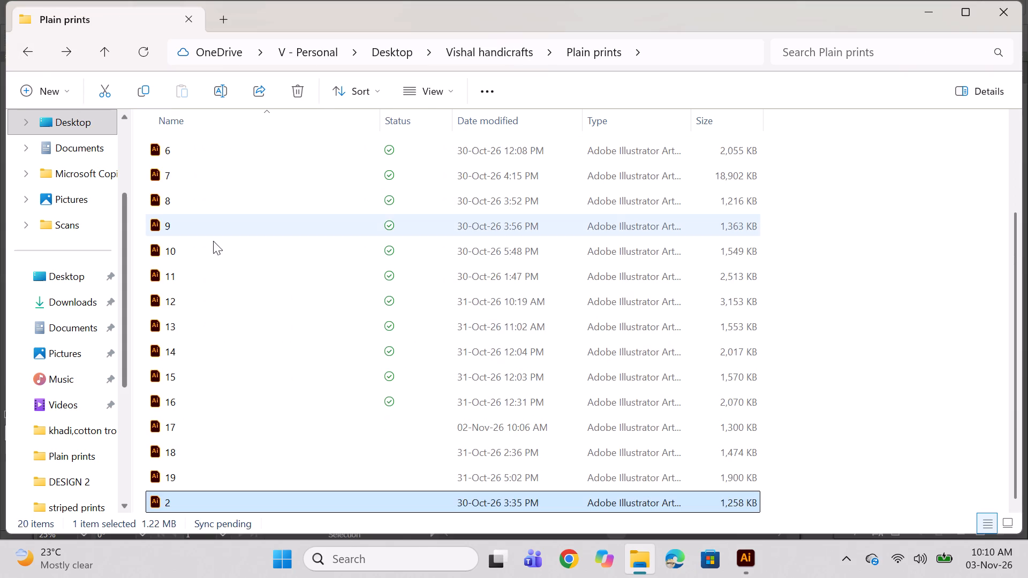
pyautogui.scroll(20, 503, 303)
pyautogui.scroll(1, 503, 303)
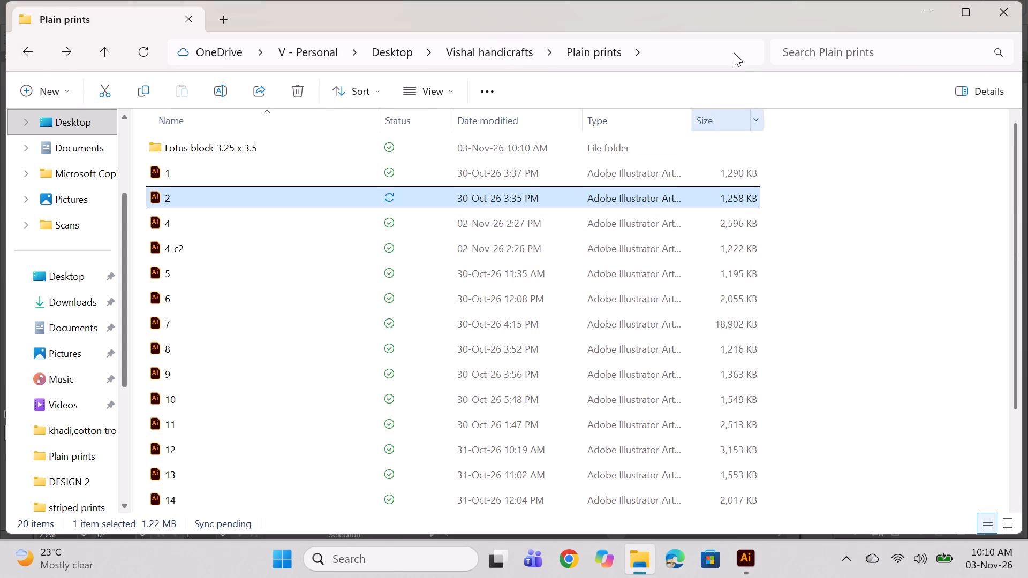
pyautogui.keyDown('ctrl'); pyautogui.click(754, 0); pyautogui.keyUp('ctrl')
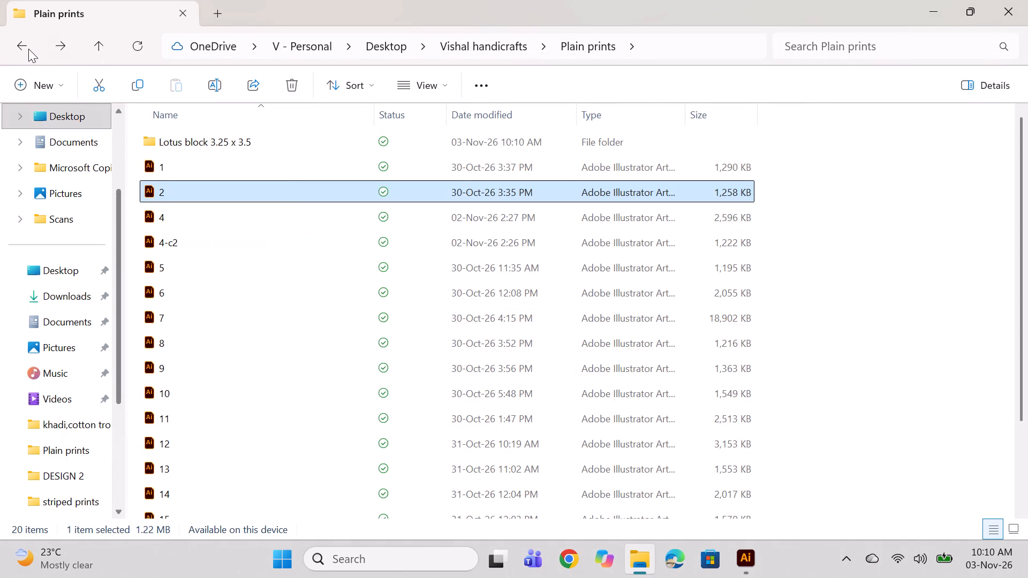
# Look through the striped prints folder and the recent files listed on the Home page.
pyautogui.click(26, 49)
pyautogui.scroll(13, 209, 222)
pyautogui.scroll(-3, 233, 187)
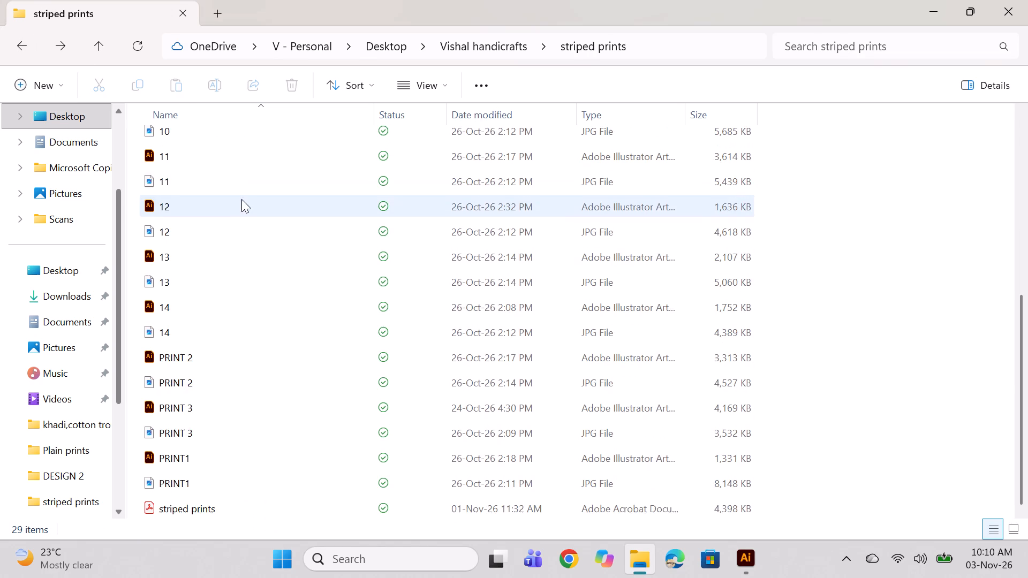
pyautogui.scroll(-11, 241, 199)
pyautogui.scroll(20, 253, 249)
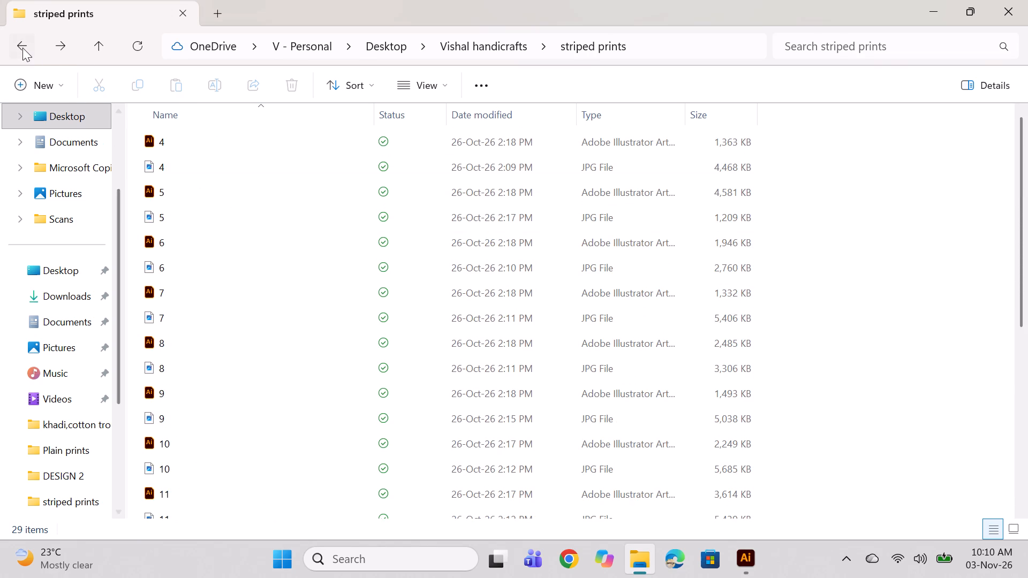
pyautogui.click(22, 48)
pyautogui.scroll(-1, 399, 394)
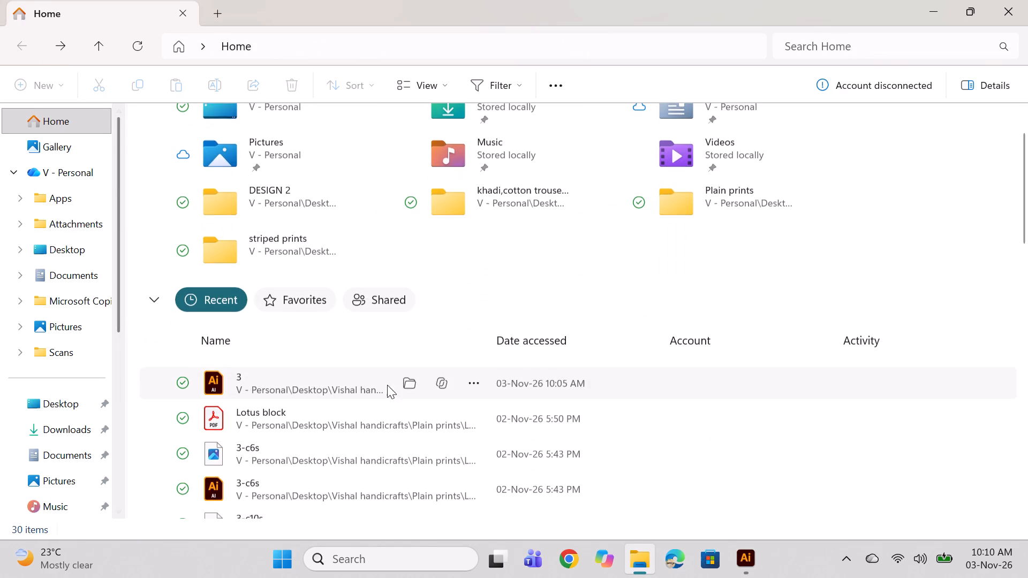
pyautogui.scroll(-2, 73, 432)
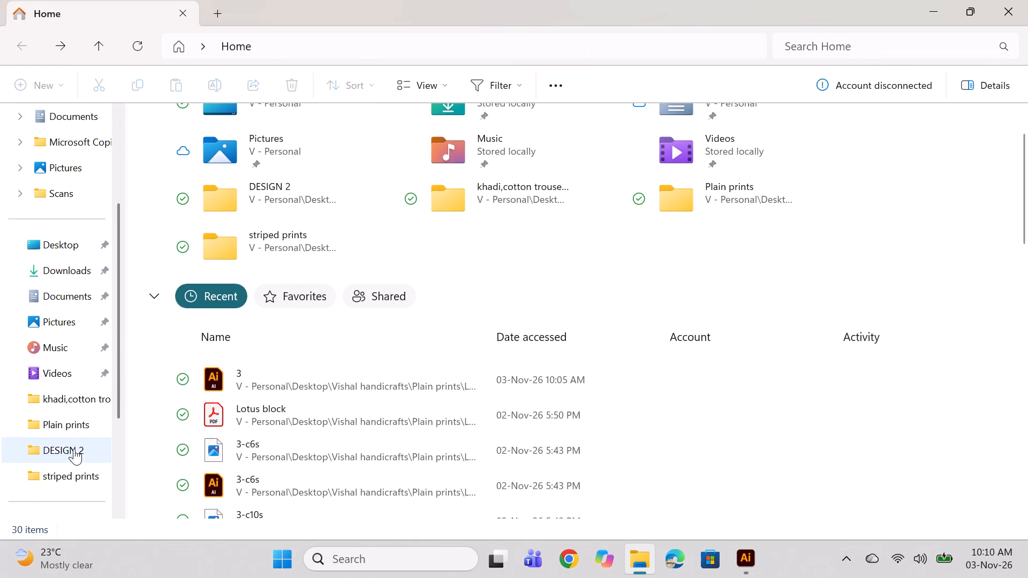
# Open Illustrator file 4 from the Plain prints folder and close the 3.ai document.
pyautogui.doubleClick(78, 427)
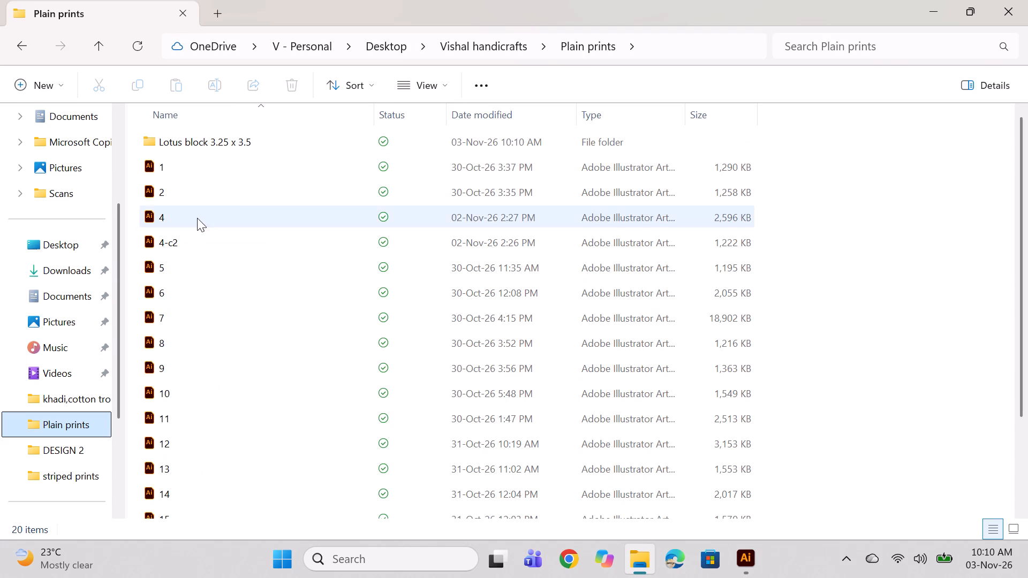
pyautogui.doubleClick(197, 221)
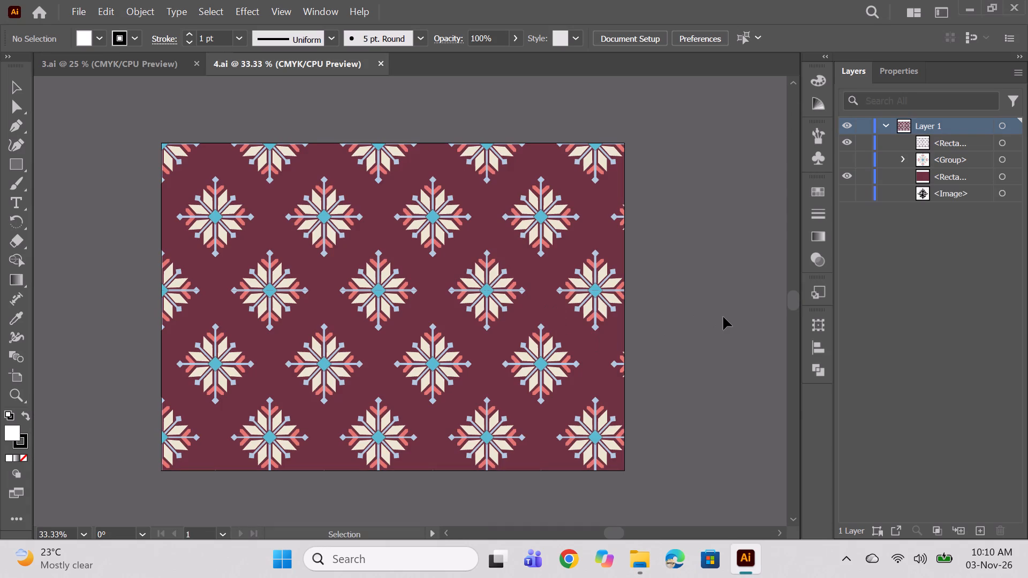
pyautogui.click(195, 64)
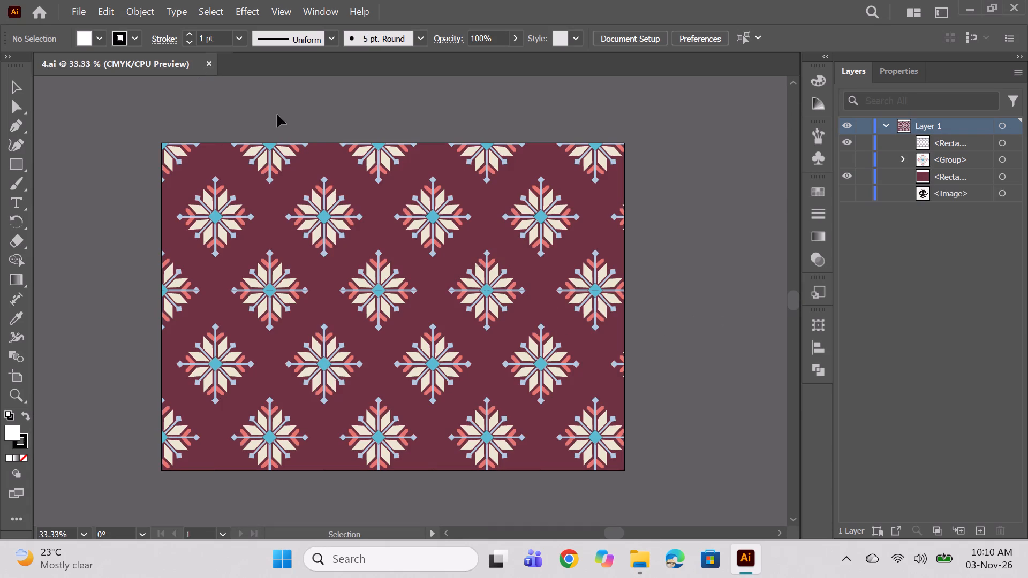
# Open Illustrator file 4-c2 from the Plain prints folder and save the document.
pyautogui.click(640, 556)
pyautogui.doubleClick(278, 237)
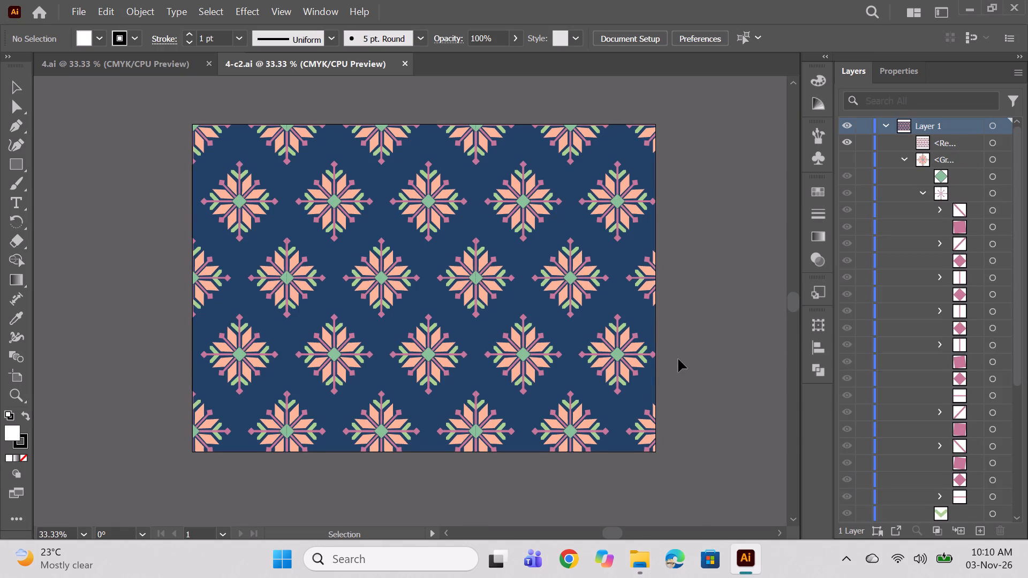
pyautogui.press('space')
pyautogui.press('space')
pyautogui.press('space')
pyautogui.press('space')
pyautogui.press('space')
pyautogui.press('space')
pyautogui.press('space')
pyautogui.press('space')
pyautogui.press('space')
pyautogui.press('space')
pyautogui.press('space')
pyautogui.press('space')
pyautogui.press('space')
pyautogui.press('space')
pyautogui.press('space')
pyautogui.press('space')
pyautogui.press('space')
pyautogui.press('space')
pyautogui.moveTo(687, 381); pyautogui.dragTo(642, 399)
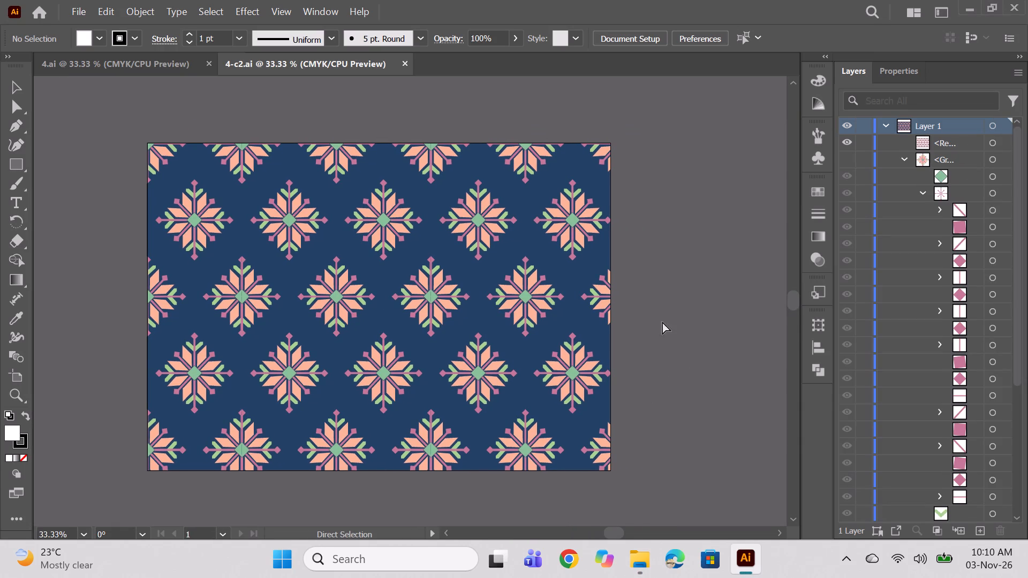
pyautogui.hotkey('ctrl', 's')
pyautogui.hotkey('ctrl', 's')
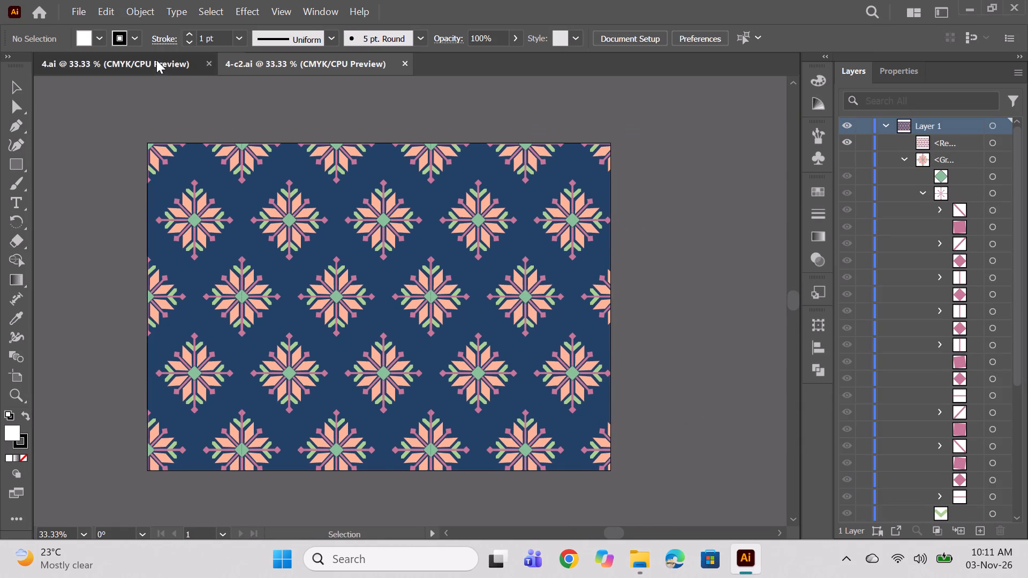
# Compare the 4.ai pattern with 4-c2.ai, ending on 4-c2.ai.
pyautogui.click(156, 60)
pyautogui.click(352, 62)
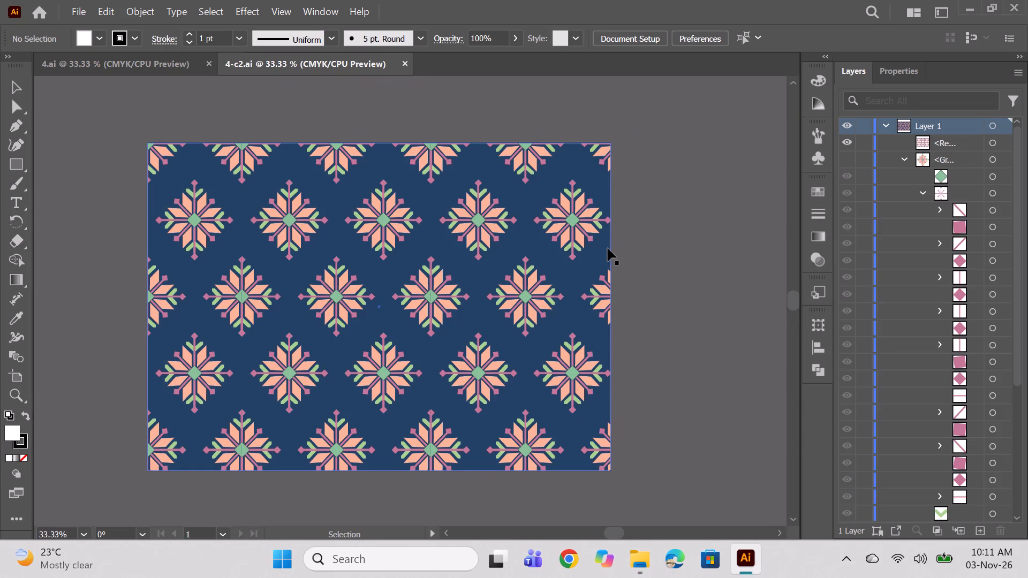
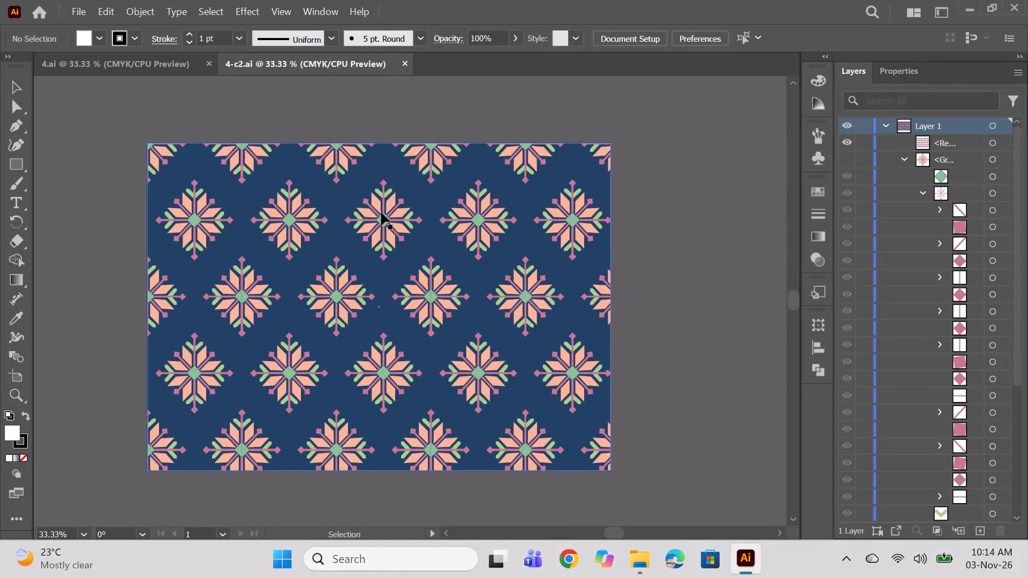
# Show the rulers in the 4-c2.ai document.
pyautogui.keyDown('alt'); pyautogui.scroll(2, 368, 202); pyautogui.keyUp('alt')
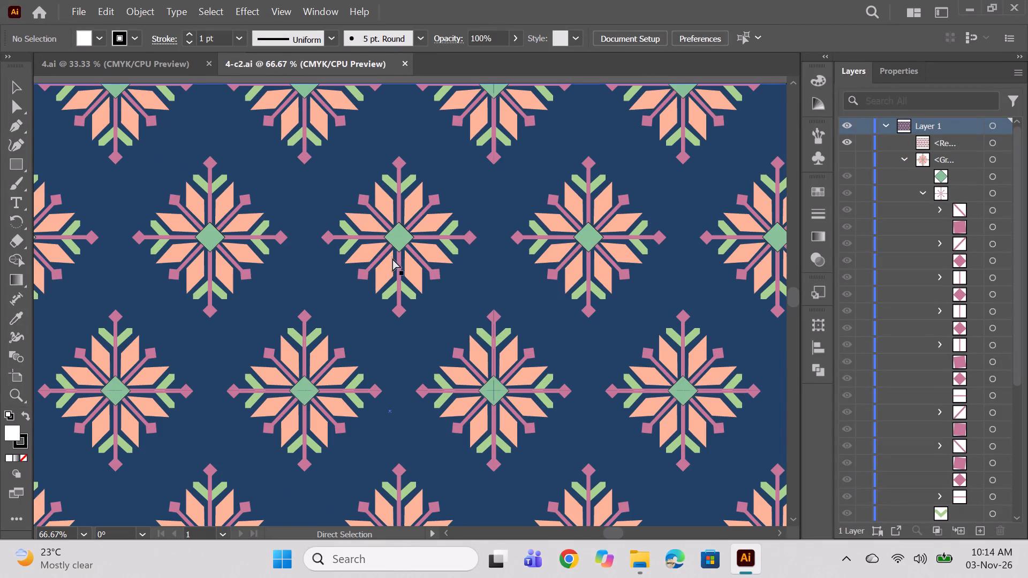
pyautogui.hotkey('ctrl', 'r')
# Examine the flower motifs and the spacing between them up close across the 4-c2.ai pattern.
pyautogui.press('space')
pyautogui.press('space')
pyautogui.press('space')
pyautogui.press('space')
pyautogui.press('space')
pyautogui.press('space')
pyautogui.press('space')
pyautogui.press('space')
pyautogui.press('space')
pyautogui.press('space')
pyautogui.press('space')
pyautogui.press('space')
pyautogui.press('space')
pyautogui.press('space')
pyautogui.press('space')
pyautogui.press('space')
pyautogui.press('space')
pyautogui.press('space')
pyautogui.press('space')
pyautogui.press('space')
pyautogui.moveTo(261, 303); pyautogui.dragTo(166, 237)
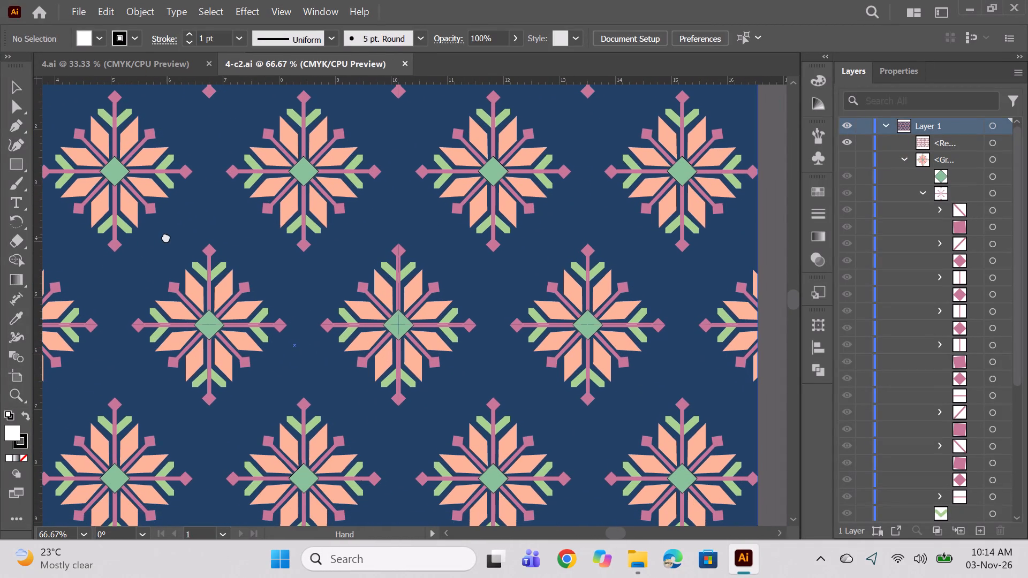
pyautogui.moveTo(166, 237); pyautogui.dragTo(173, 235)
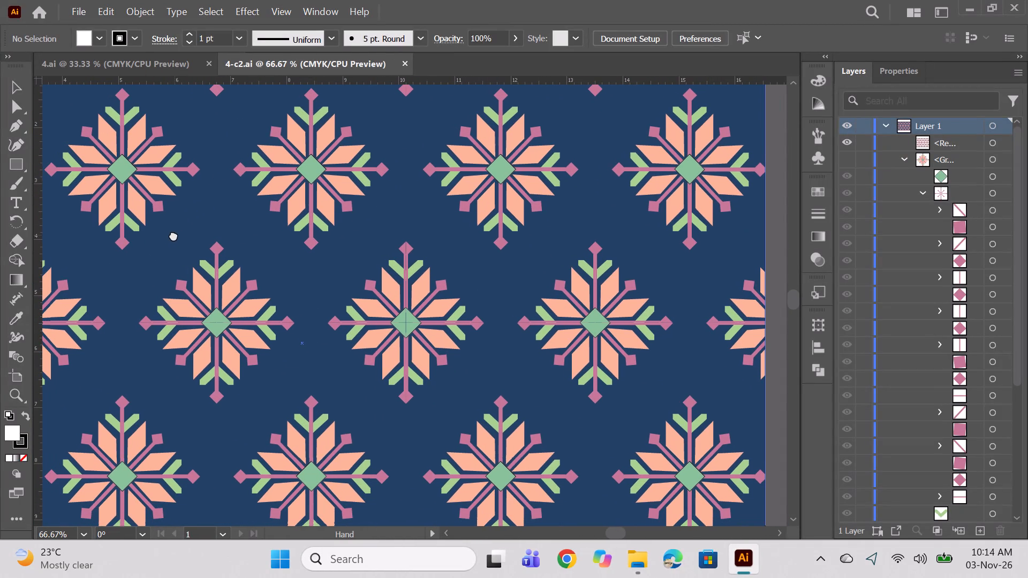
pyautogui.moveTo(173, 235); pyautogui.dragTo(171, 234)
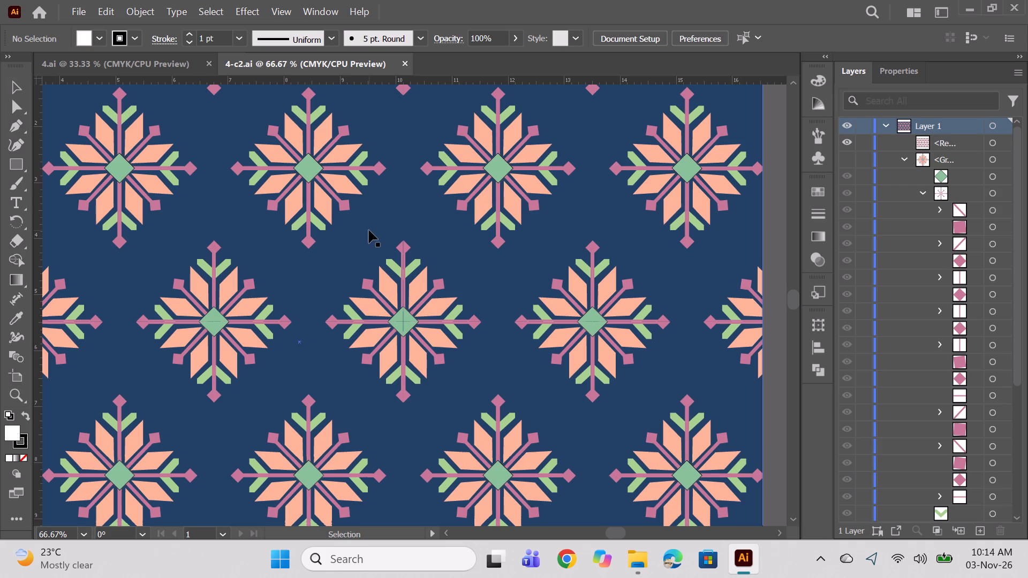
pyautogui.keyDown('alt'); pyautogui.scroll(2, 145, 149); pyautogui.keyUp('alt')
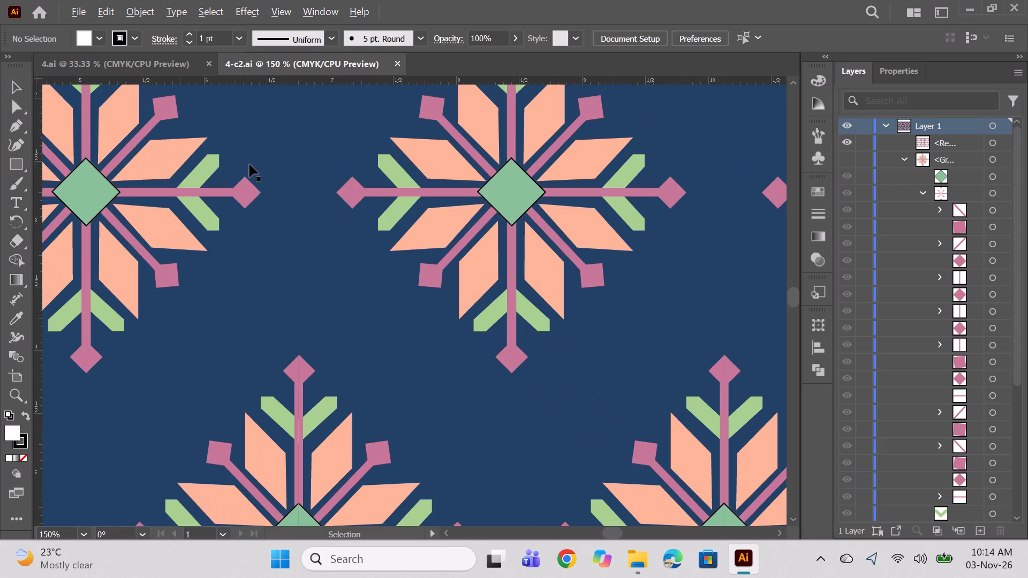
pyautogui.keyDown('alt'); pyautogui.scroll(-5, 302, 168); pyautogui.keyUp('alt')
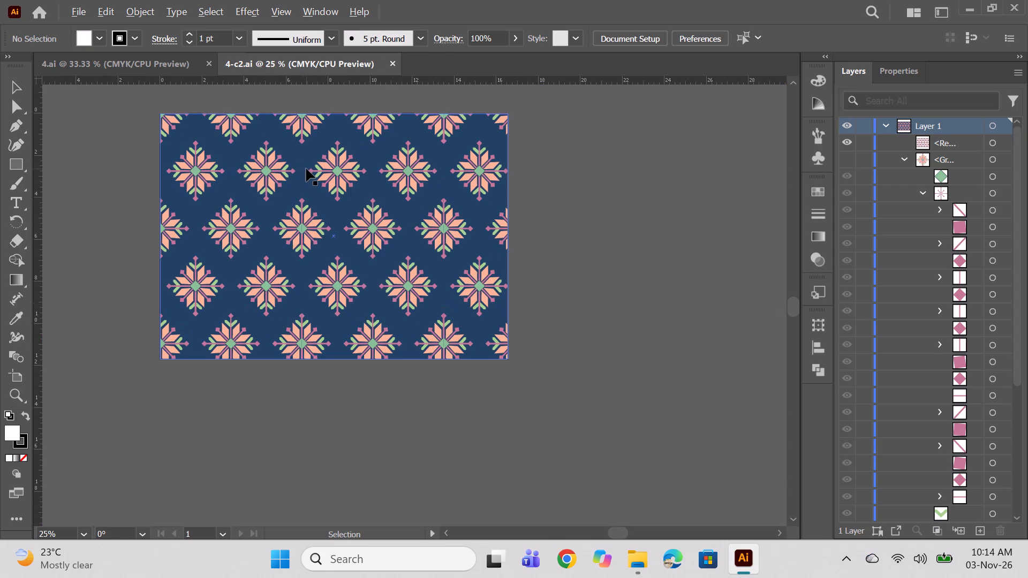
pyautogui.keyDown('alt'); pyautogui.scroll(3, 180, 132); pyautogui.keyUp('alt')
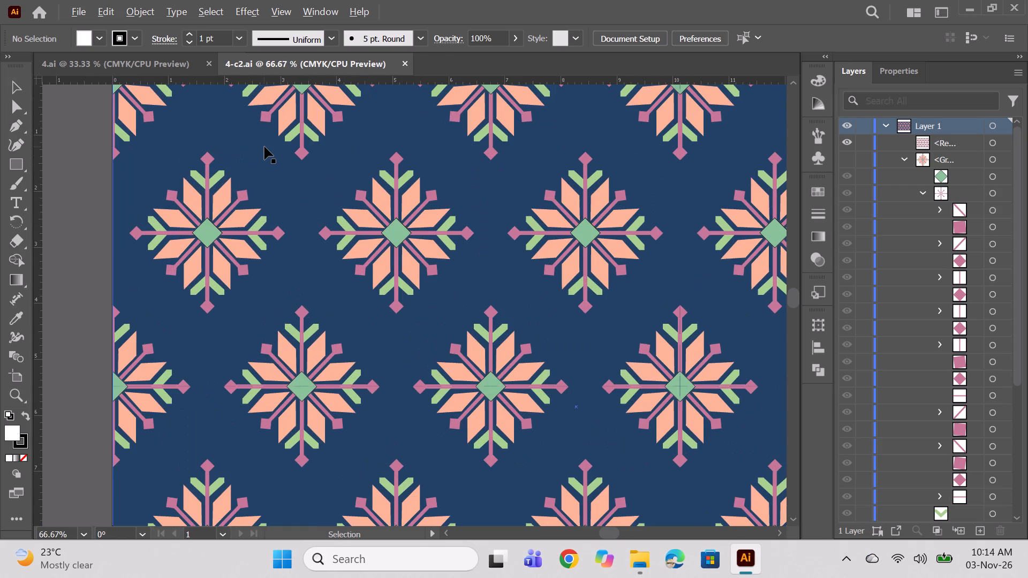
pyautogui.keyDown('alt'); pyautogui.scroll(1, 264, 147); pyautogui.keyUp('alt')
pyautogui.scroll(7, 265, 173)
pyautogui.scroll(-5, 297, 184)
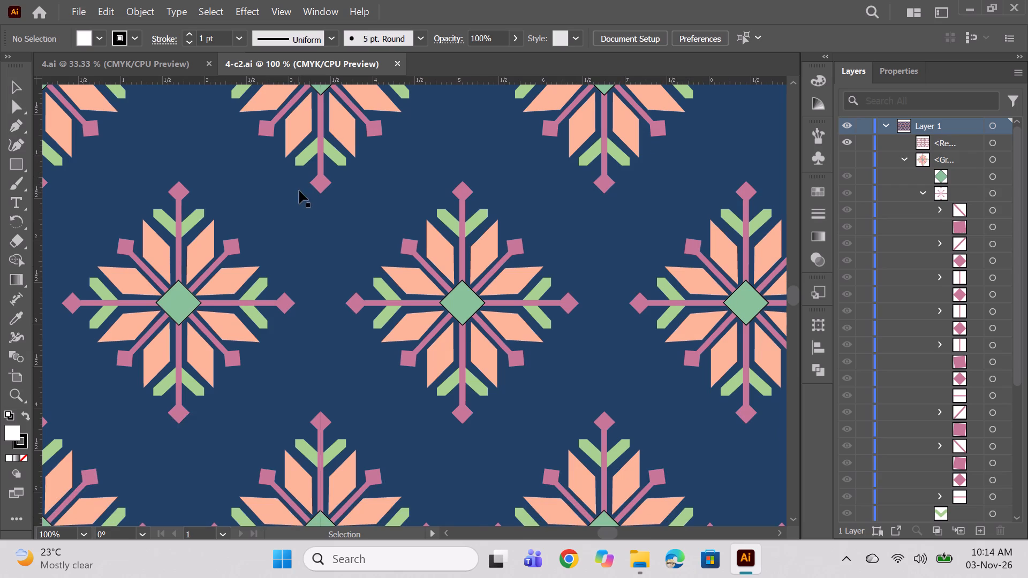
pyautogui.press('space')
pyautogui.press('space')
pyautogui.press('space')
pyautogui.press('space')
pyautogui.press('space')
pyautogui.press('space')
pyautogui.press('space')
pyautogui.press('space')
pyautogui.press('space')
pyautogui.press('space')
pyautogui.press('space')
pyautogui.press('space')
pyautogui.press('space')
pyautogui.press('space')
pyautogui.press('space')
pyautogui.press('space')
pyautogui.press('space')
pyautogui.press('space')
pyautogui.press('space')
pyautogui.press('space')
pyautogui.moveTo(306, 212); pyautogui.dragTo(286, 119)
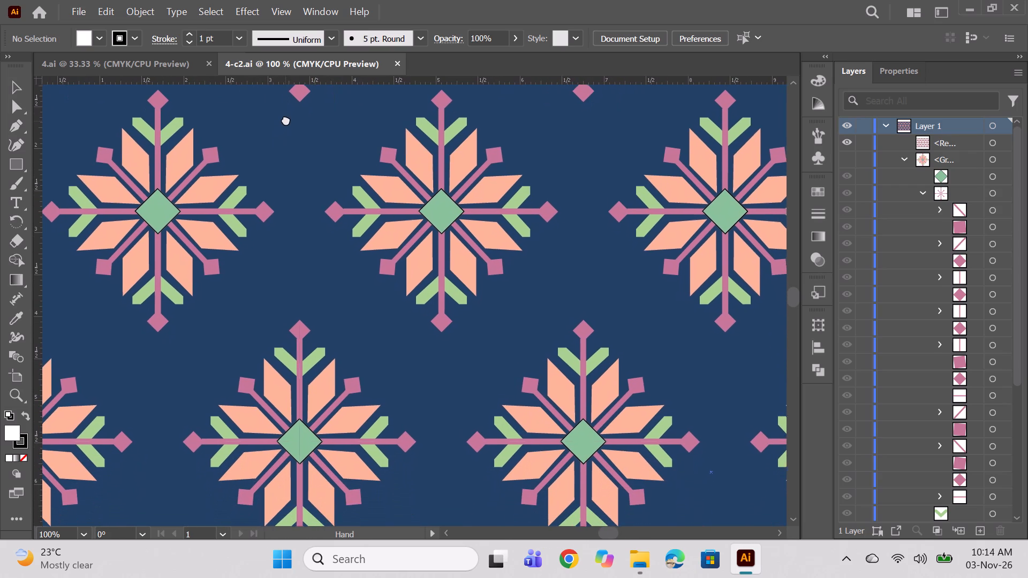
pyautogui.moveTo(286, 119); pyautogui.dragTo(286, 114)
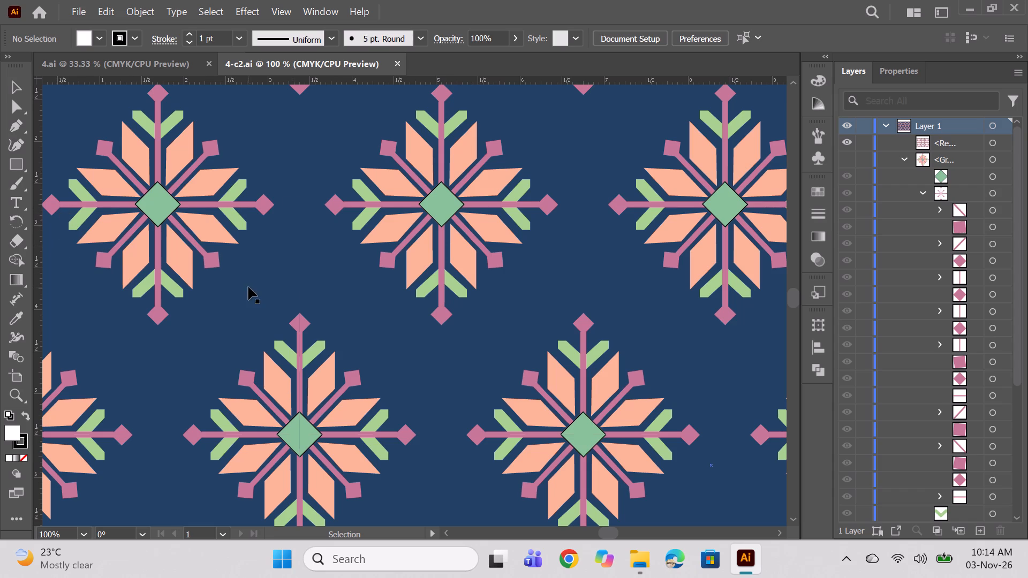
pyautogui.press('space')
pyautogui.press('space')
pyautogui.press('space')
pyautogui.press('space')
pyautogui.press('space')
pyautogui.press('space')
pyautogui.press('space')
pyautogui.press('space')
pyautogui.press('space')
pyautogui.press('space')
pyautogui.press('space')
pyautogui.press('space')
pyautogui.press('space')
pyautogui.press('space')
pyautogui.press('space')
pyautogui.press('space')
pyautogui.press('space')
pyautogui.press('space')
pyautogui.press('space')
pyautogui.press('space')
pyautogui.click(275, 180)
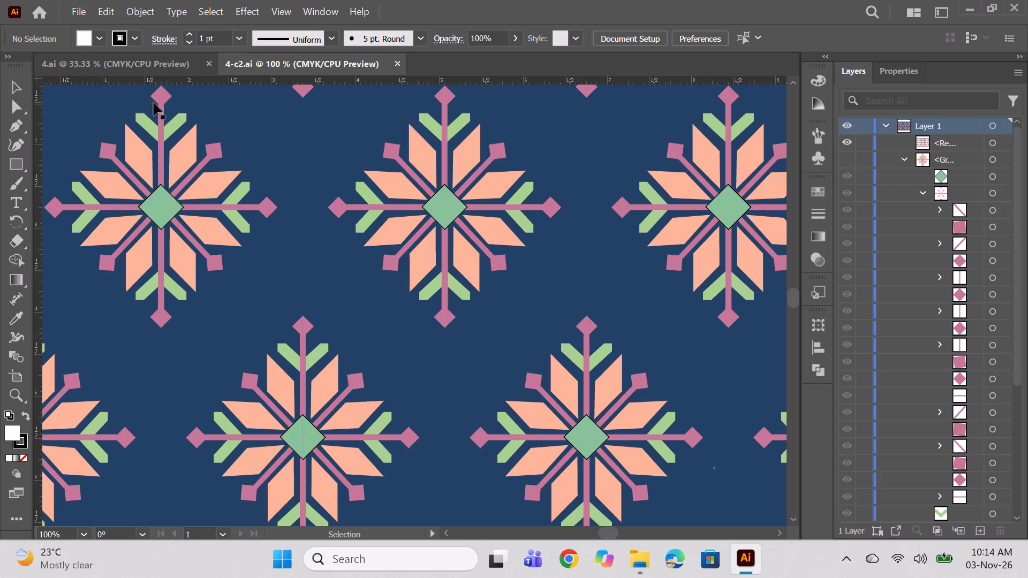
pyautogui.scroll(3, 195, 243)
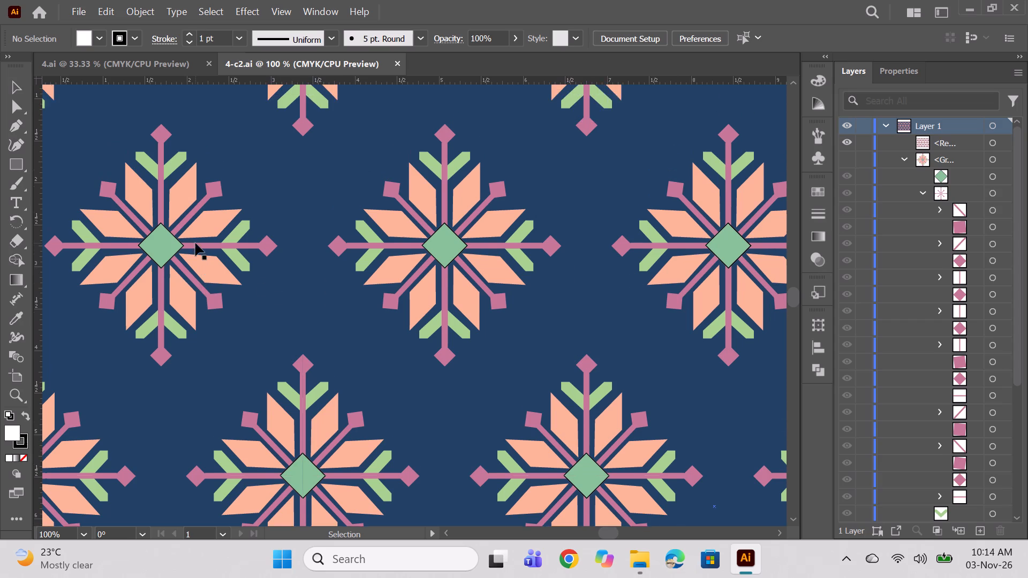
pyautogui.scroll(12, 195, 243)
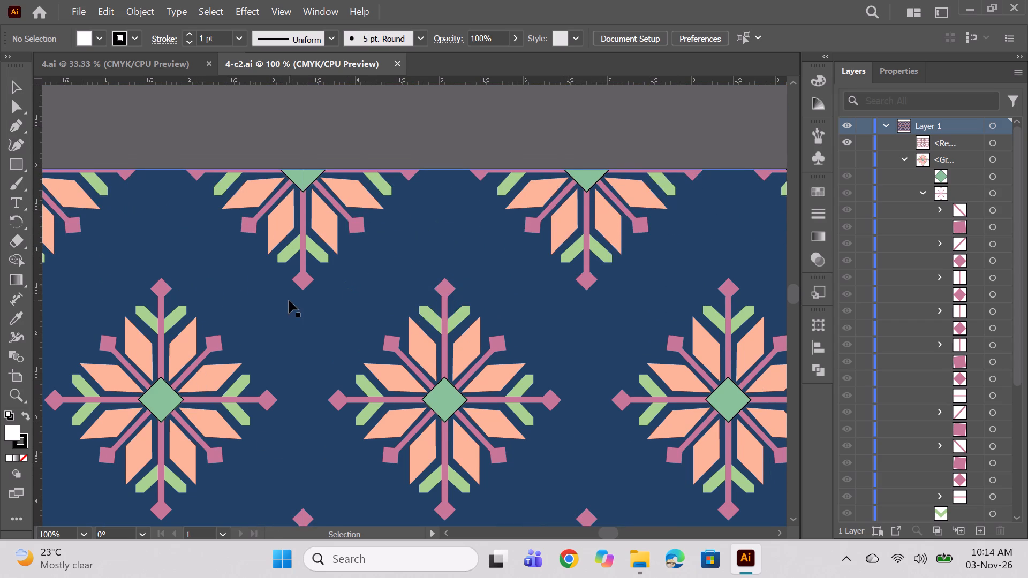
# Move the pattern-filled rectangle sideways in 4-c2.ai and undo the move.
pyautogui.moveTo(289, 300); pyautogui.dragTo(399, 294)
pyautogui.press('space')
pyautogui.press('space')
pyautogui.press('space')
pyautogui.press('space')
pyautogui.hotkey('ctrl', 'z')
# Examine the upper motif rows of 4-c2.ai up close and the pattern over the whole artboard.
pyautogui.press('space')
pyautogui.press('space')
pyautogui.press('space')
pyautogui.press('space')
pyautogui.press('space')
pyautogui.press('space')
pyautogui.press('space')
pyautogui.press('space')
pyautogui.press('space')
pyautogui.press('space')
pyautogui.press('space')
pyautogui.press('space')
pyautogui.press('space')
pyautogui.press('space')
pyautogui.press('space')
pyautogui.press('space')
pyautogui.press('space')
pyautogui.press('space')
pyautogui.press('space')
pyautogui.press('space')
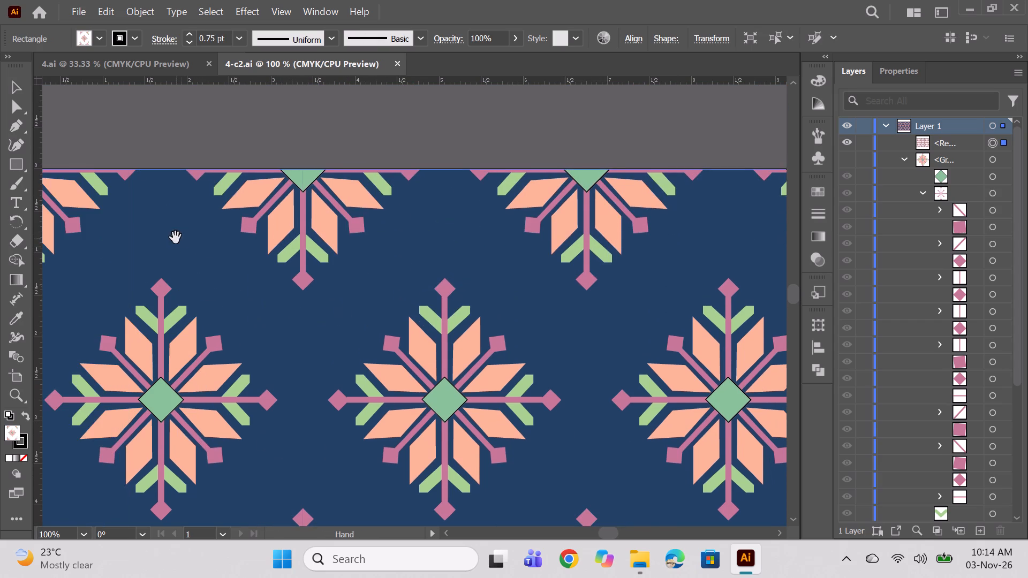
pyautogui.moveTo(176, 238); pyautogui.dragTo(201, 154)
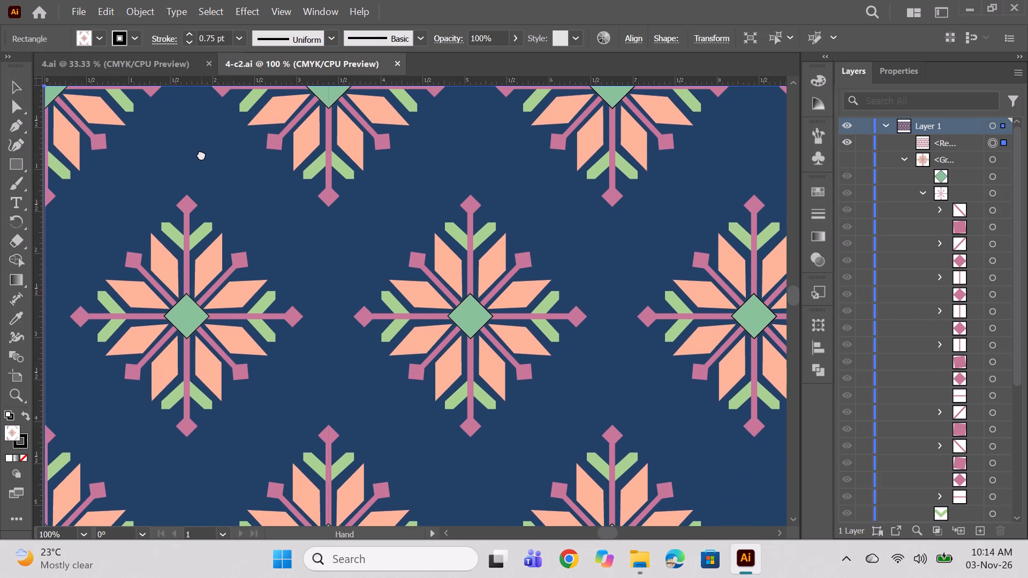
pyautogui.moveTo(201, 154); pyautogui.dragTo(200, 153)
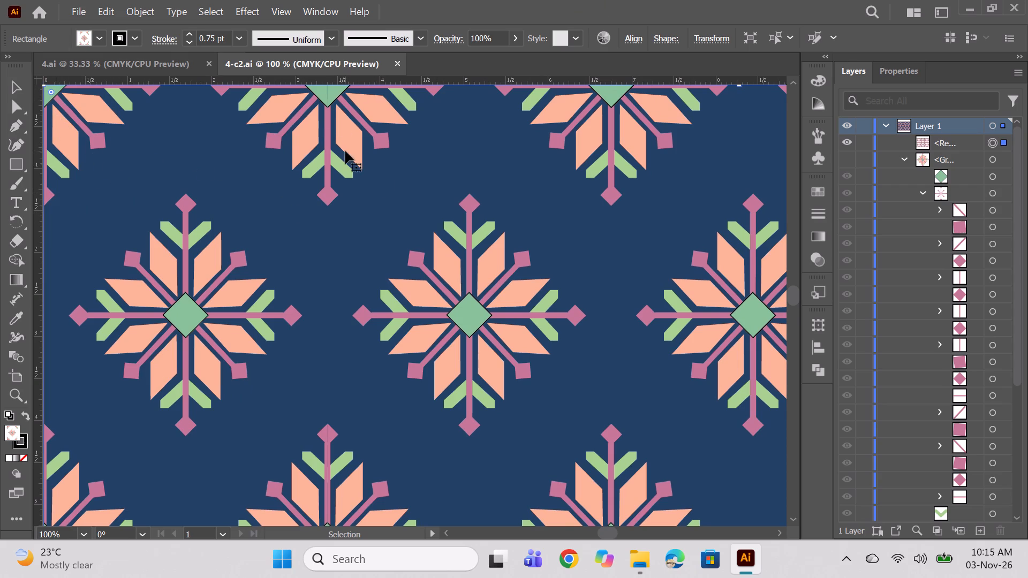
pyautogui.keyDown('alt'); pyautogui.scroll(-4, 376, 174); pyautogui.keyUp('alt')
pyautogui.press('space')
pyautogui.press('space')
pyautogui.press('space')
pyautogui.press('space')
pyautogui.press('space')
pyautogui.moveTo(700, 316); pyautogui.dragTo(599, 314)
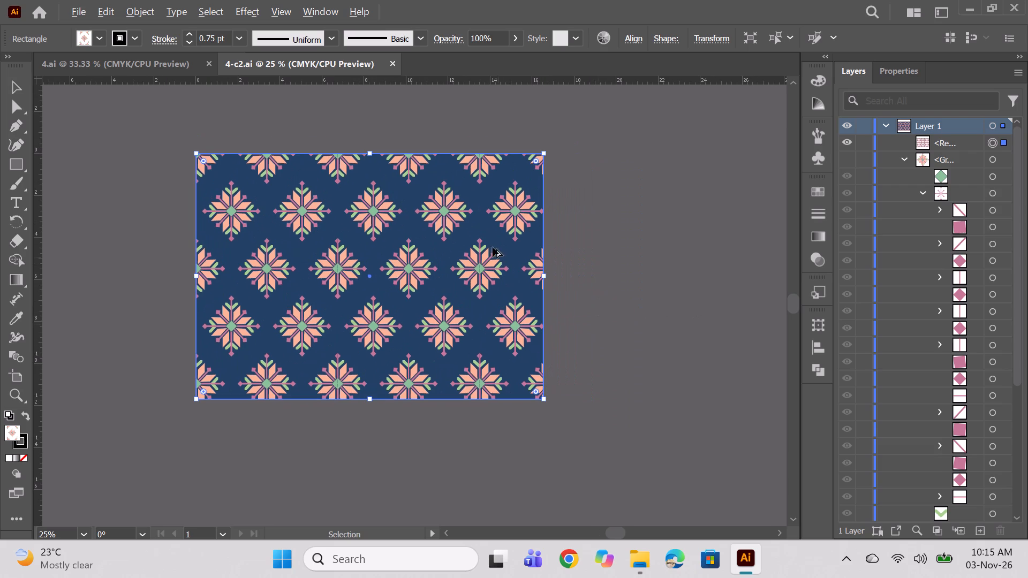
pyautogui.keyDown('alt'); pyautogui.scroll(1, 505, 242); pyautogui.keyUp('alt')
pyautogui.keyDown('alt'); pyautogui.scroll(-1, 505, 242); pyautogui.keyUp('alt')
pyautogui.press('space')
pyautogui.moveTo(645, 238); pyautogui.dragTo(649, 255)
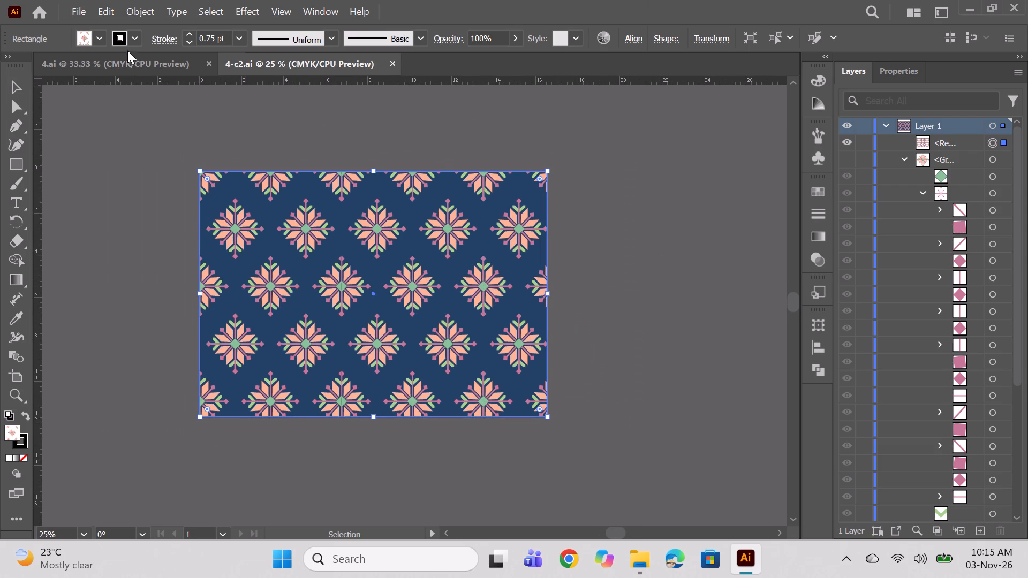
# Compare the 4.ai pattern with the 4-c2.ai pattern at full artboard view, ending on 4-c2.ai.
pyautogui.click(117, 68)
pyautogui.click(312, 62)
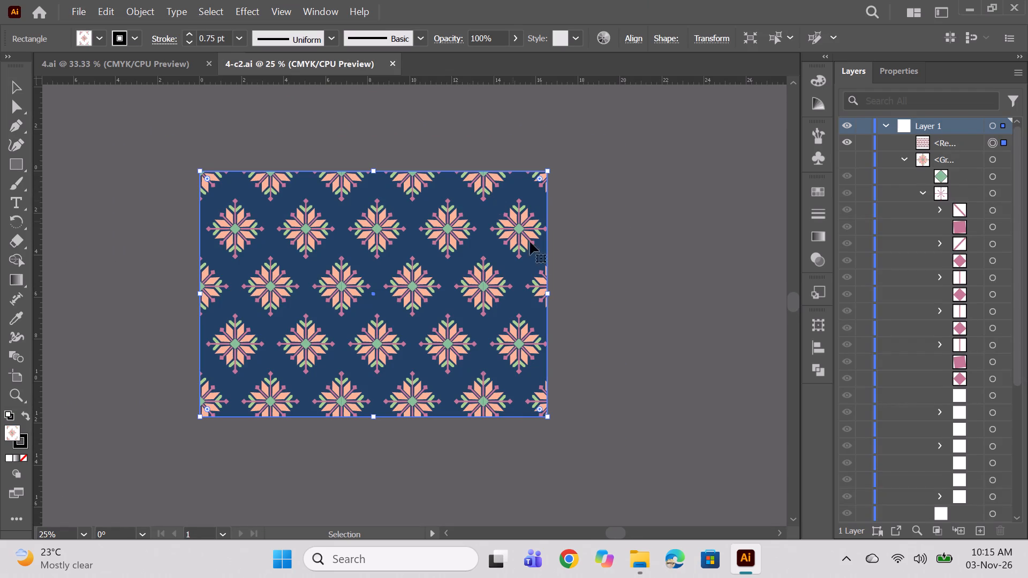
pyautogui.keyDown('alt'); pyautogui.scroll(1, 577, 257); pyautogui.keyUp('alt')
pyautogui.press('space')
pyautogui.press('space')
pyautogui.press('space')
pyautogui.press('space')
pyautogui.press('space')
pyautogui.press('space')
pyautogui.press('space')
pyautogui.press('space')
pyautogui.press('space')
pyautogui.press('space')
pyautogui.moveTo(624, 255); pyautogui.dragTo(694, 237)
pyautogui.click(112, 65)
pyautogui.click(303, 64)
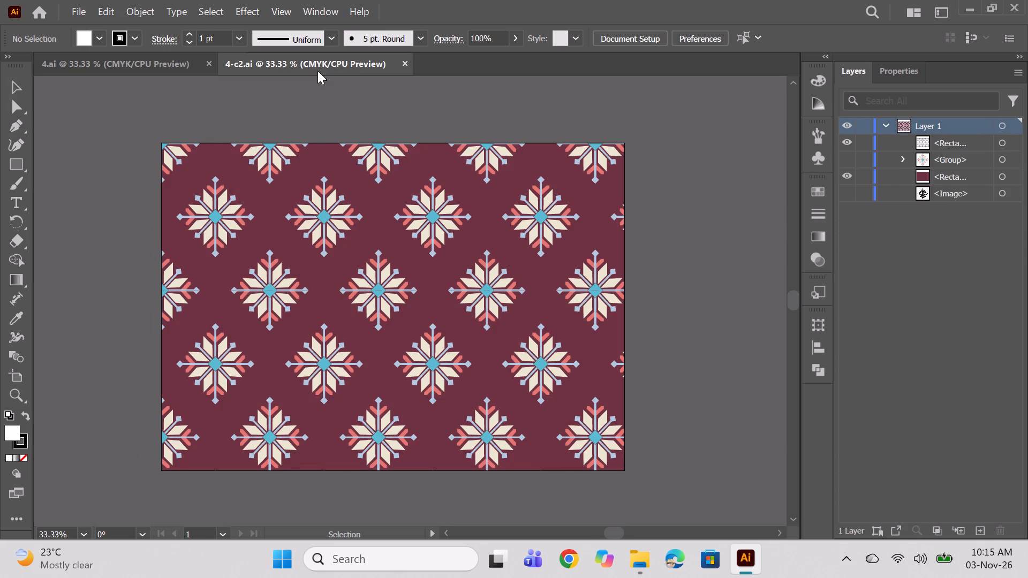
pyautogui.press('space')
pyautogui.press('space')
pyautogui.press('space')
pyautogui.press('space')
pyautogui.press('space')
pyautogui.press('space')
pyautogui.press('space')
pyautogui.press('space')
pyautogui.press('space')
pyautogui.press('space')
pyautogui.moveTo(677, 254); pyautogui.dragTo(673, 270)
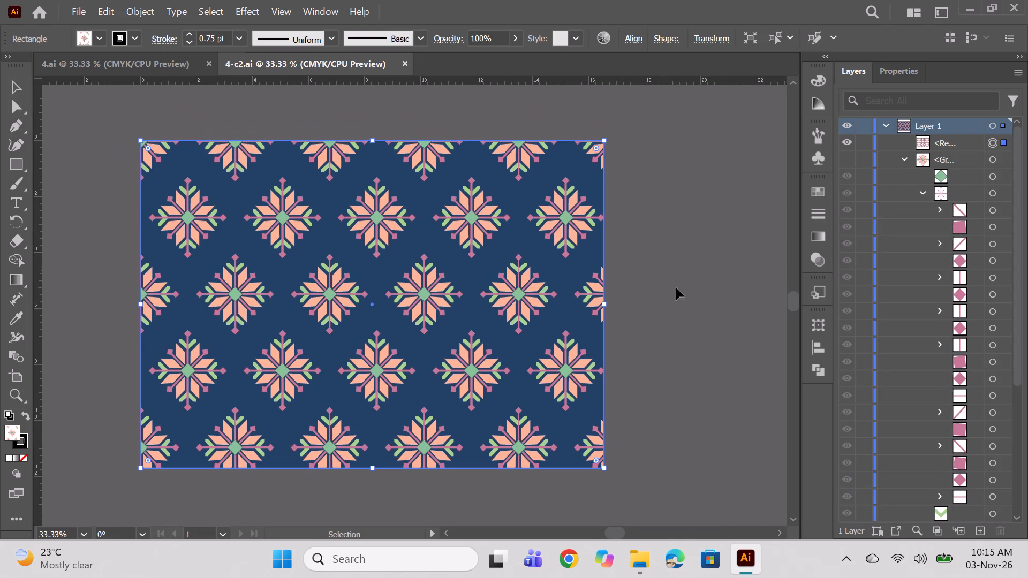
# Change the fill of the blue background rectangle at the bottom of Layer 1 to a darker navy and save 4-c2.ai.
pyautogui.scroll(-16, 962, 253)
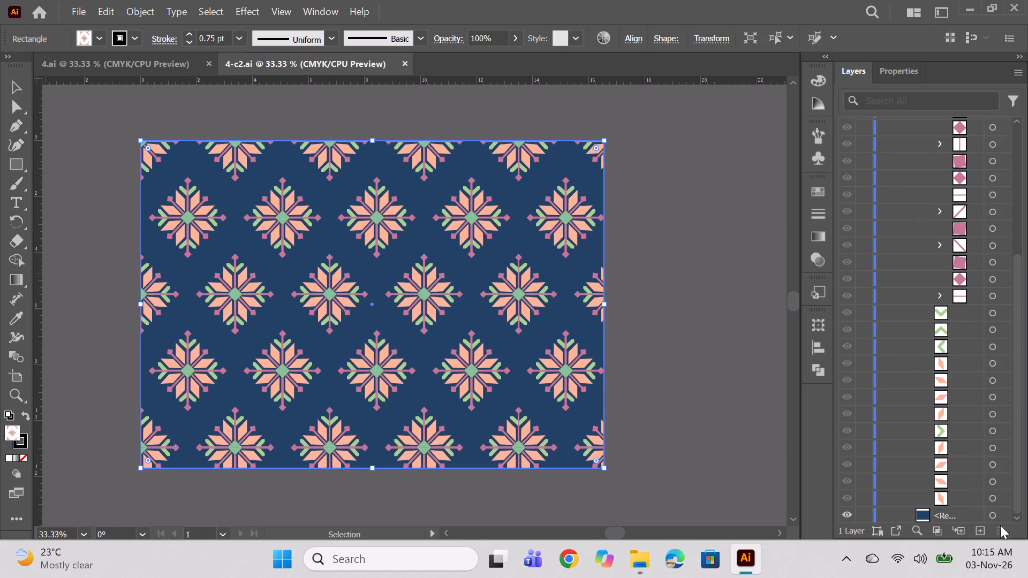
pyautogui.click(993, 515)
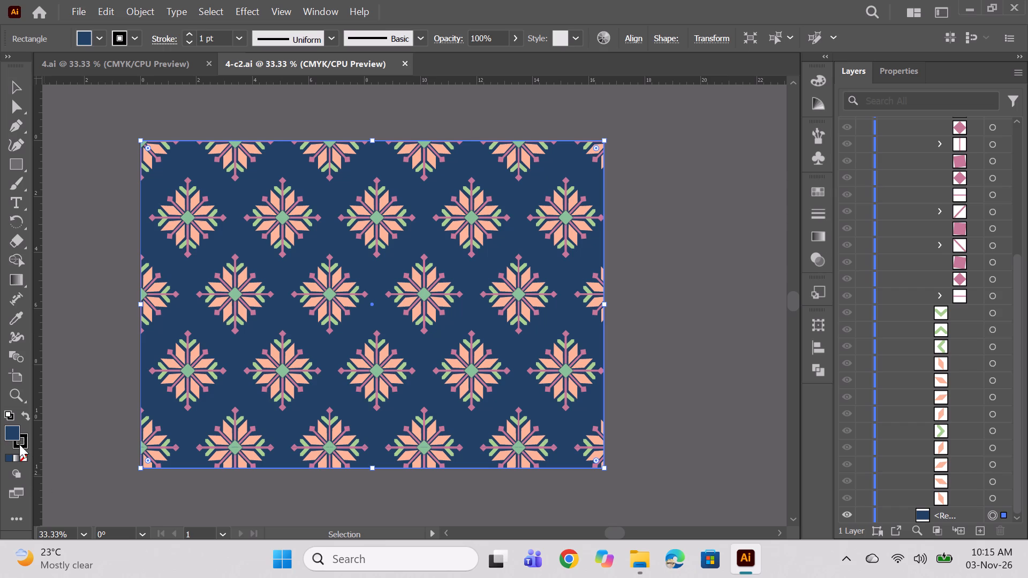
pyautogui.doubleClick(12, 427)
pyautogui.click(707, 321)
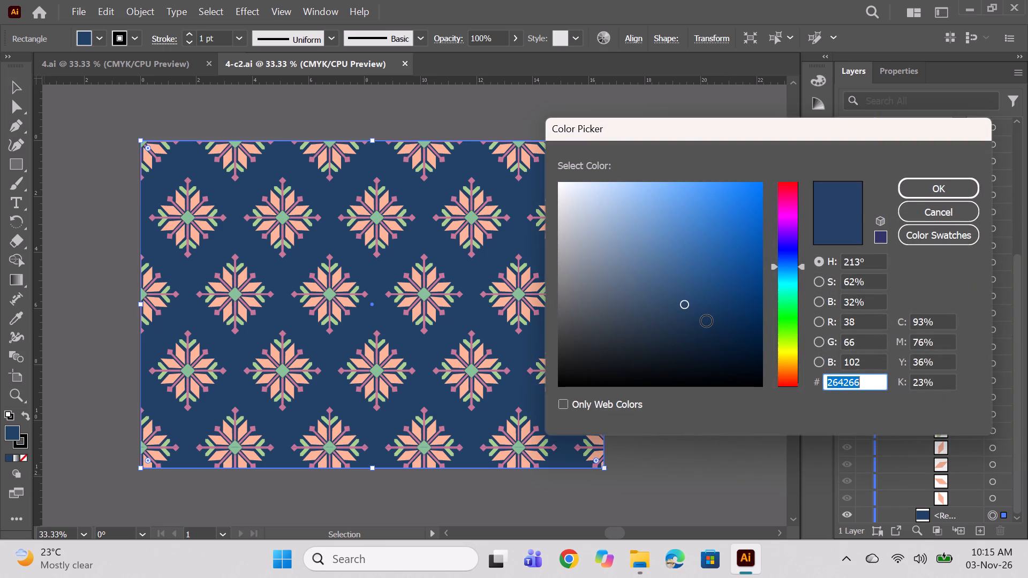
pyautogui.click(911, 196)
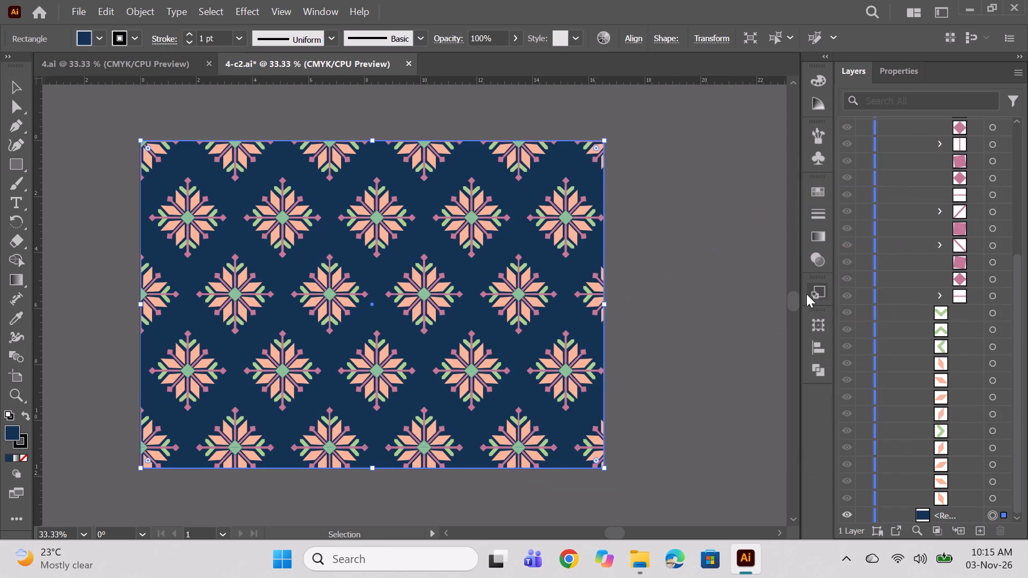
pyautogui.hotkey('ctrl', 's')
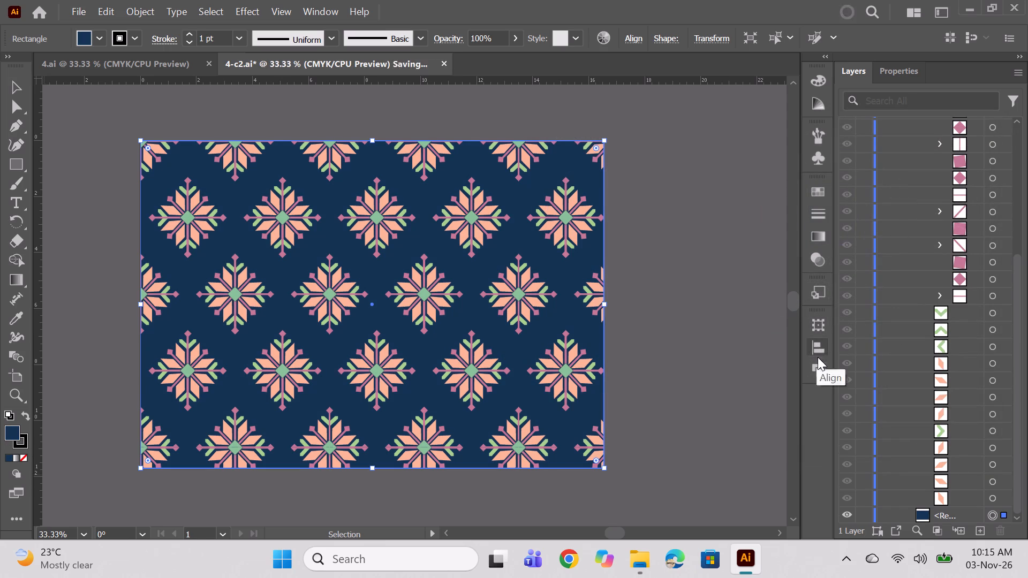
pyautogui.hotkey('ctrl', 's')
# Compare the recoloured 4-c2.ai with 4.ai, ending on 4-c2.ai with nothing selected.
pyautogui.click(108, 67)
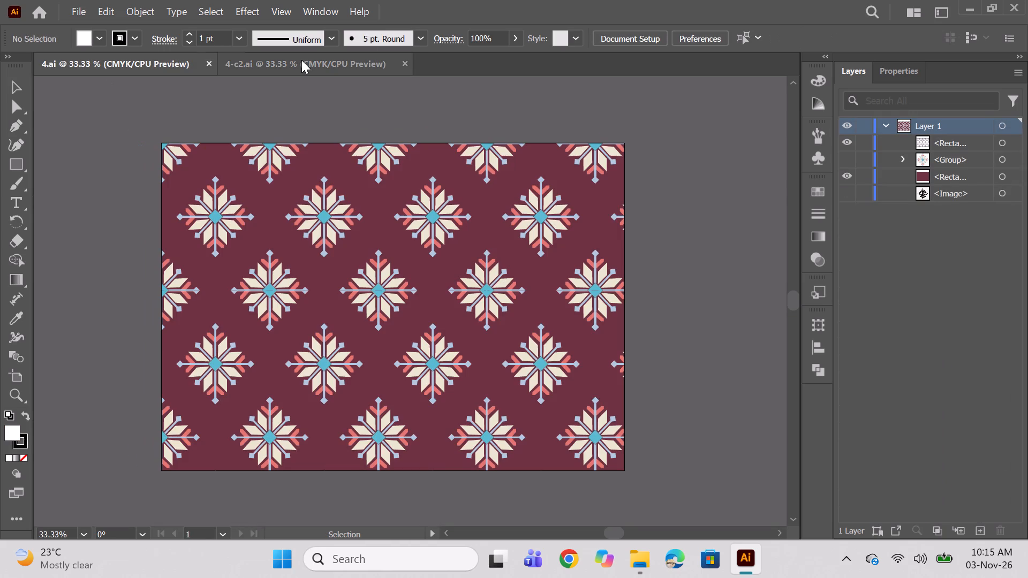
pyautogui.click(301, 60)
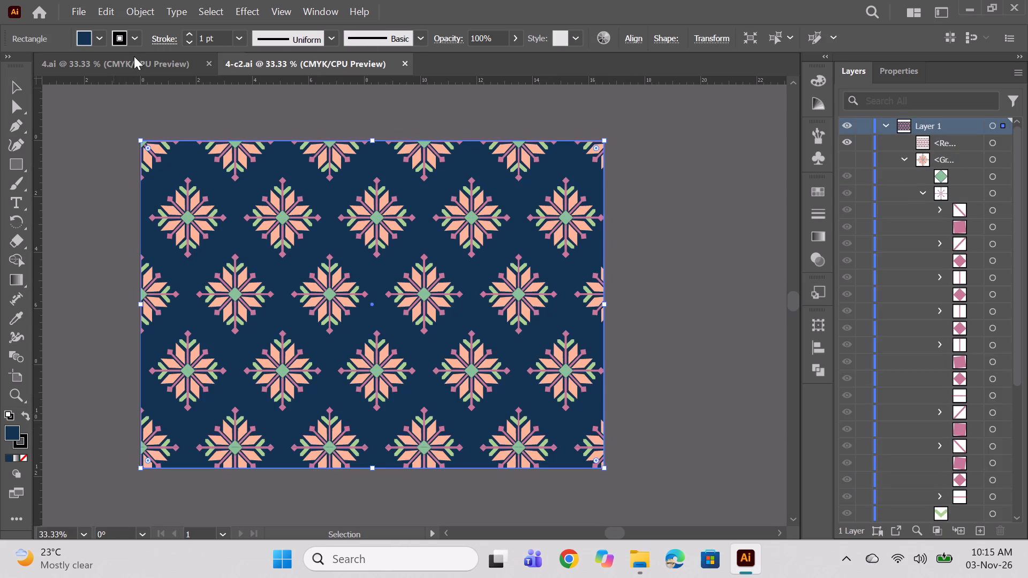
pyautogui.click(123, 66)
pyautogui.click(270, 72)
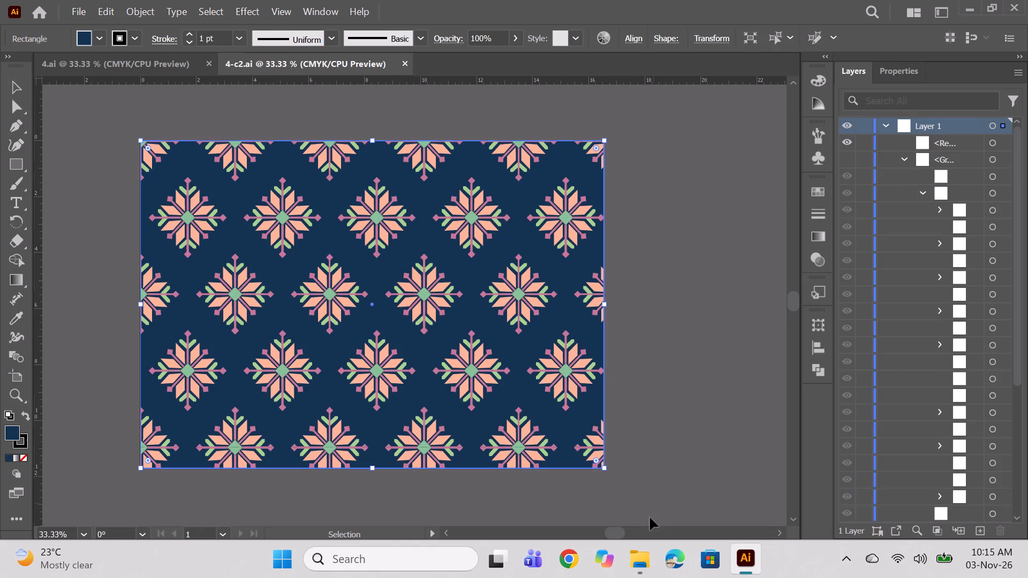
pyautogui.click(690, 351)
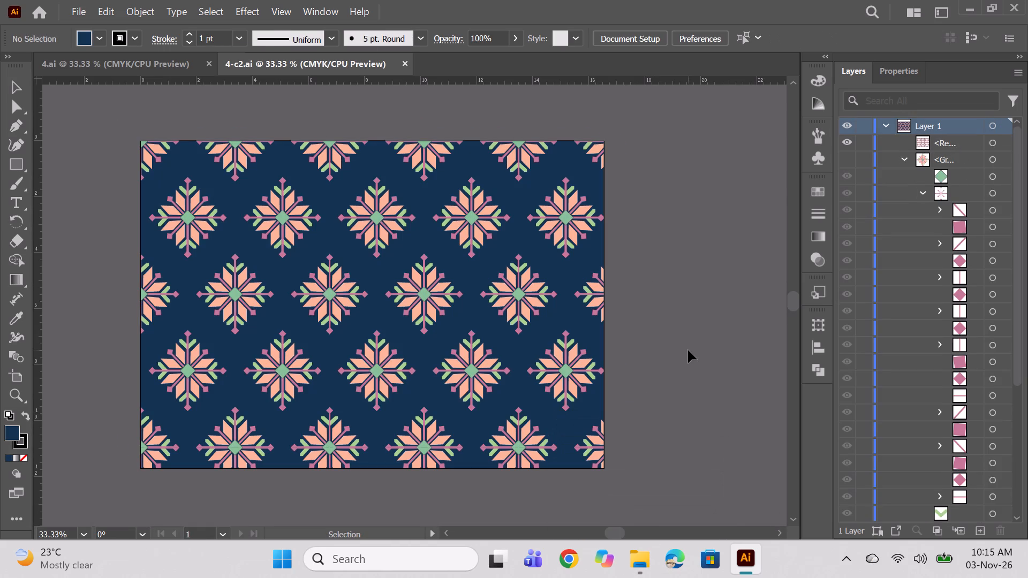
# Create a new landscape A3 document, 16.5354 x 11.6929 in, in CMYK colour with one artboard.
pyautogui.hotkey('ctrl', 'n')
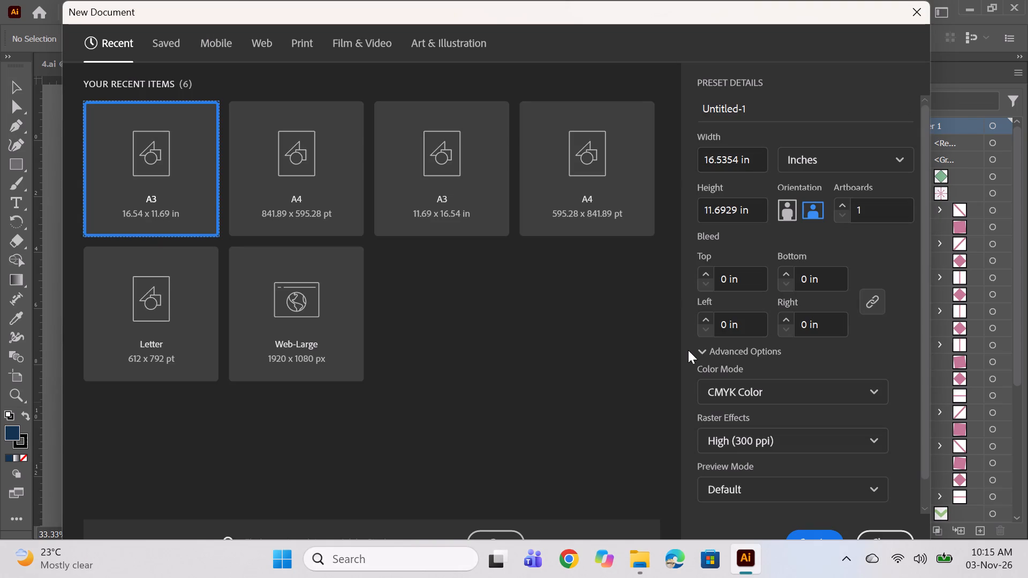
pyautogui.press('Return')
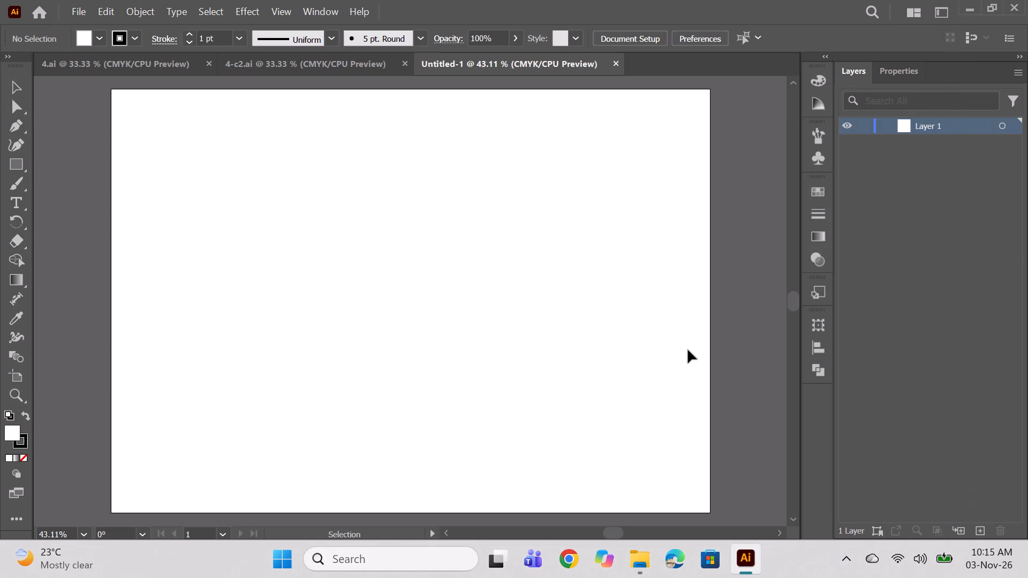
# Switch to File Explorer and look through the design files in the Plain prints folder.
pyautogui.click(640, 577)
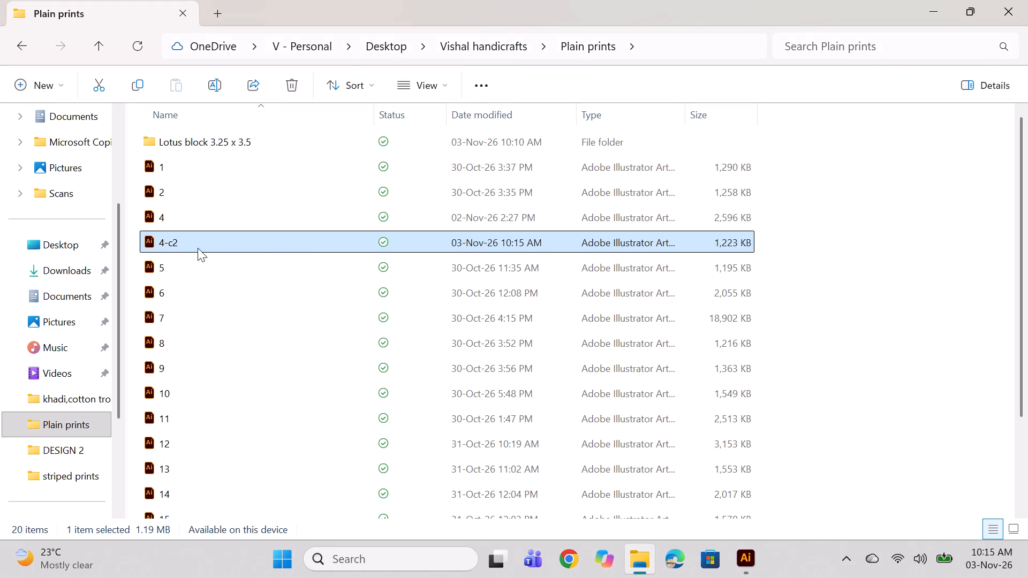
pyautogui.scroll(2, 201, 246)
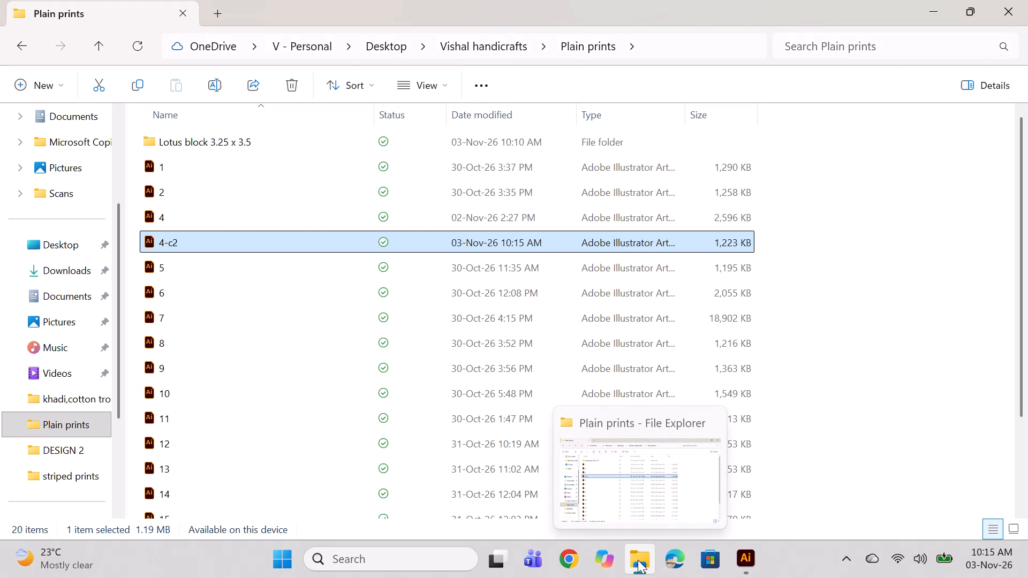
# Copy the hidden flower motif group from Layer 1 of 4-c2.ai, hide it again, and paste it into the blank A3 document.
pyautogui.click(752, 563)
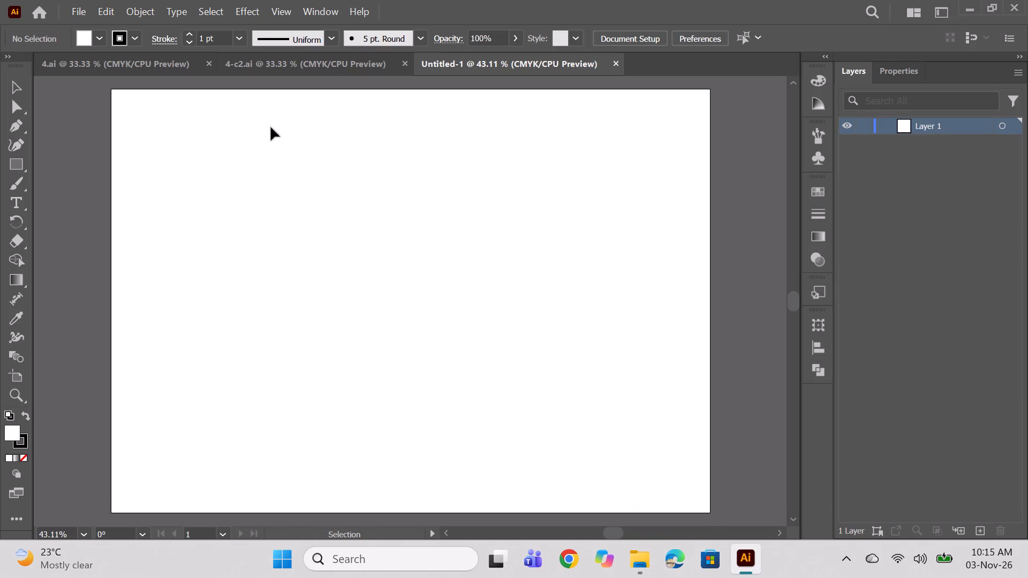
pyautogui.click(269, 66)
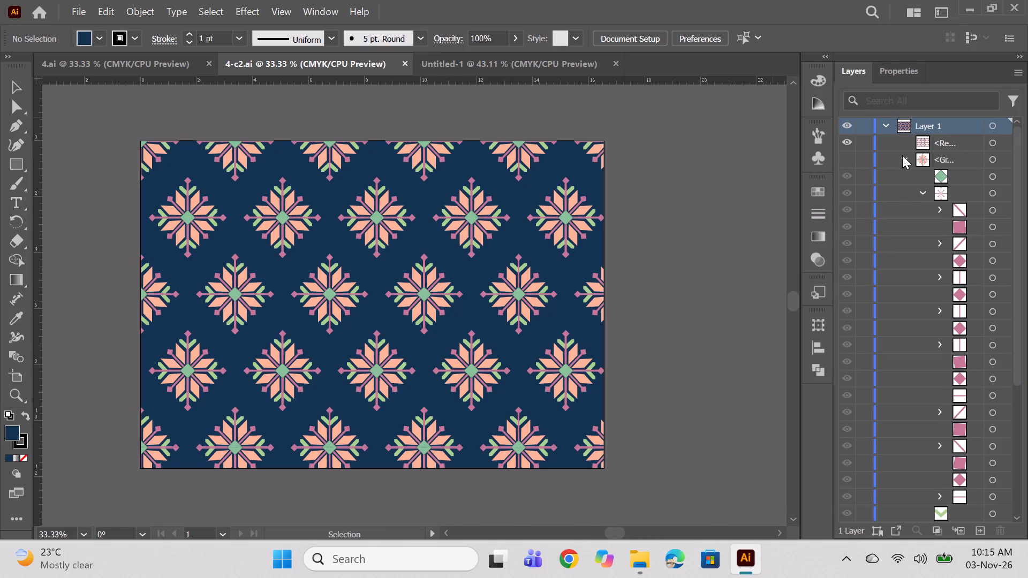
pyautogui.click(902, 155)
pyautogui.click(850, 157)
pyautogui.click(1001, 158)
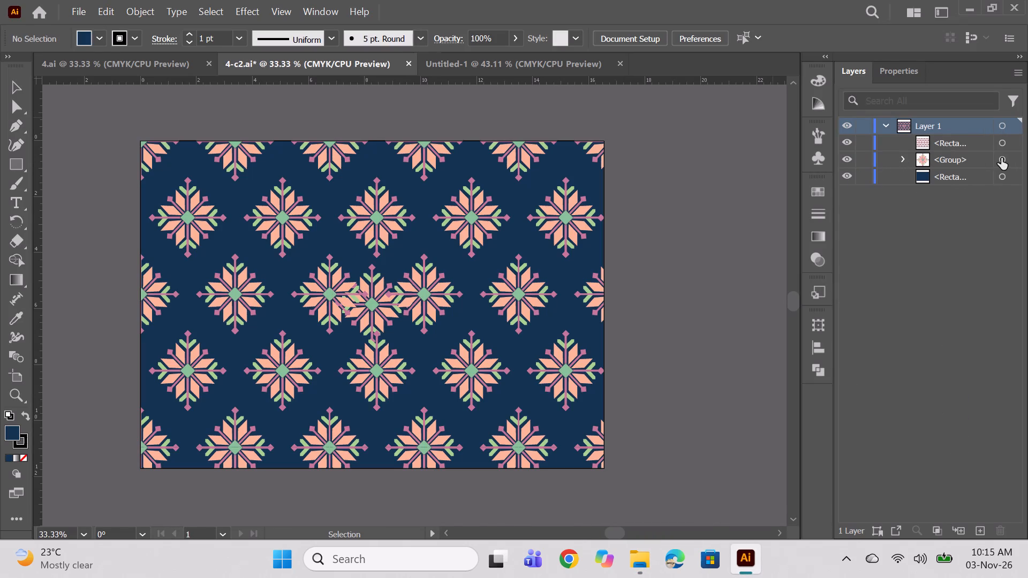
pyautogui.hotkey('ctrl', 'c')
pyautogui.click(850, 159)
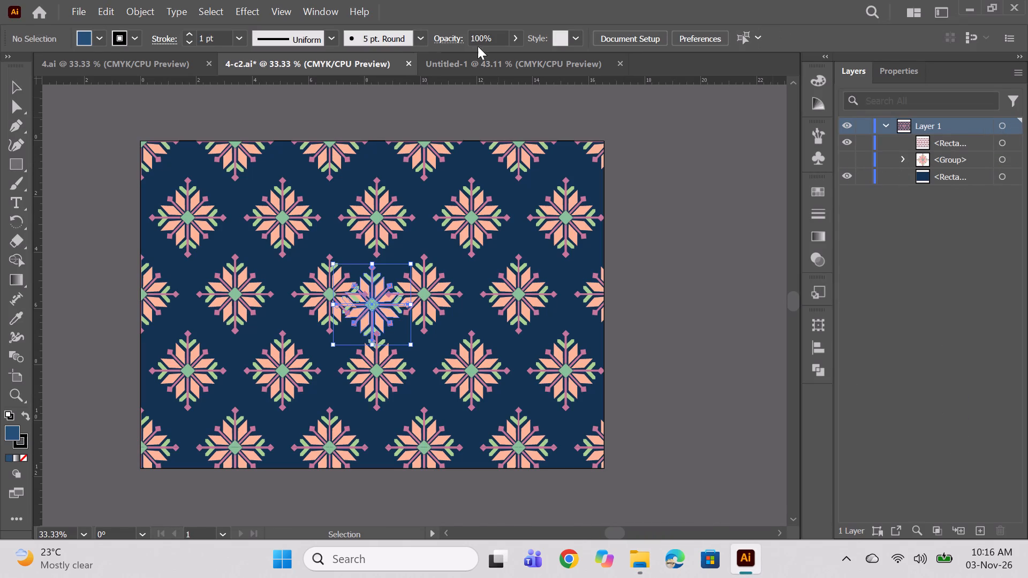
pyautogui.click(450, 63)
pyautogui.hotkey('ctrl', 'v')
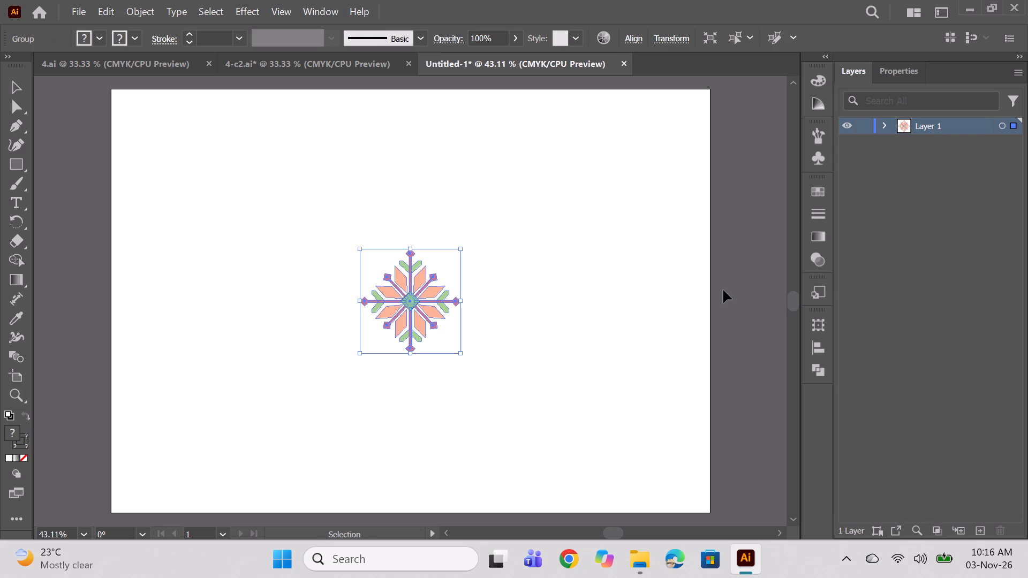
pyautogui.click(728, 291)
pyautogui.scroll(-1, 622, 281)
pyautogui.scroll(2, 556, 302)
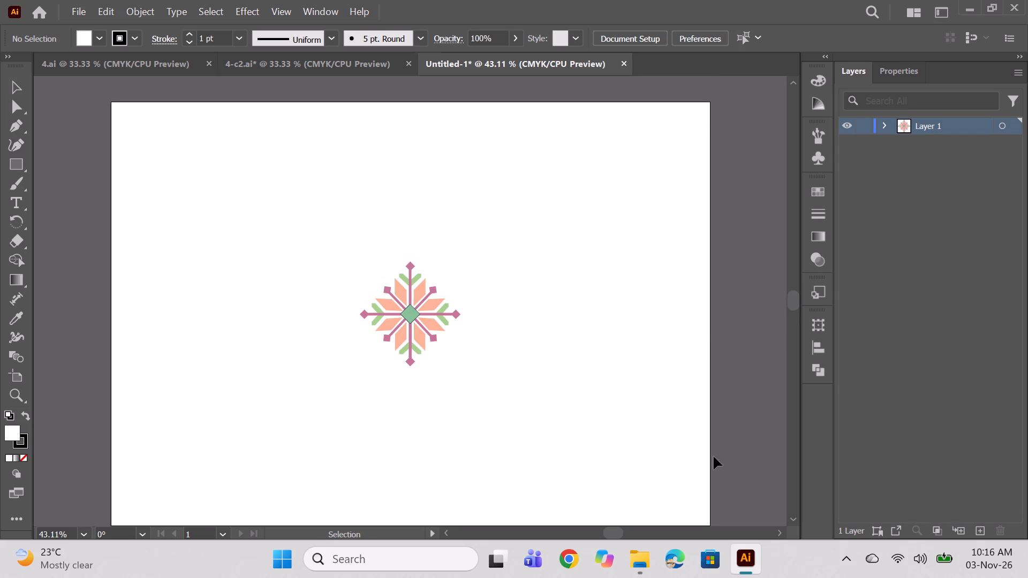
pyautogui.scroll(-1, 645, 364)
# Switch to Google Chrome, search Google Images for "printed fabrics", and look through the fabric prints for layout ideas.
pyautogui.doubleClick(581, 562)
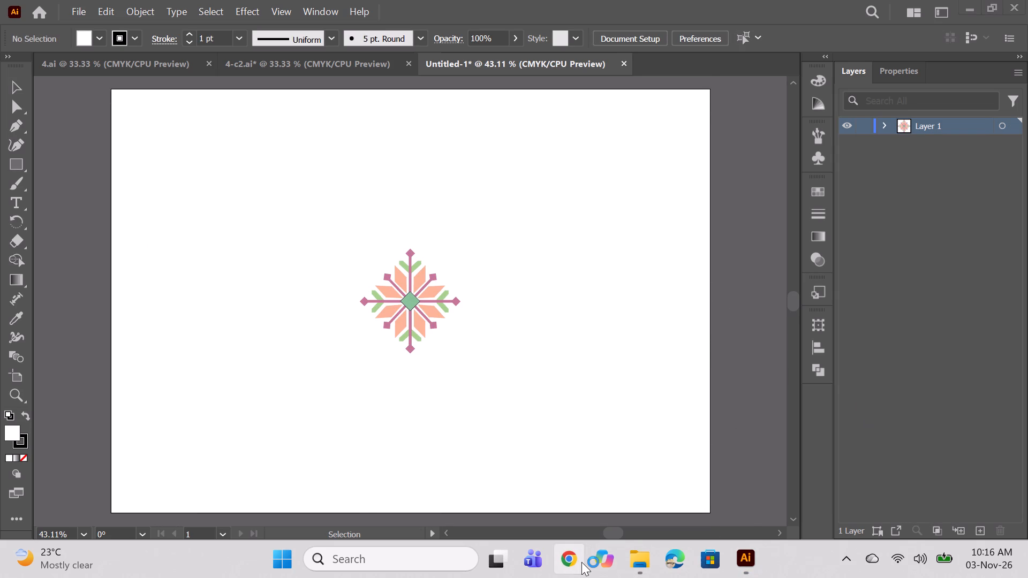
pyautogui.click(581, 562)
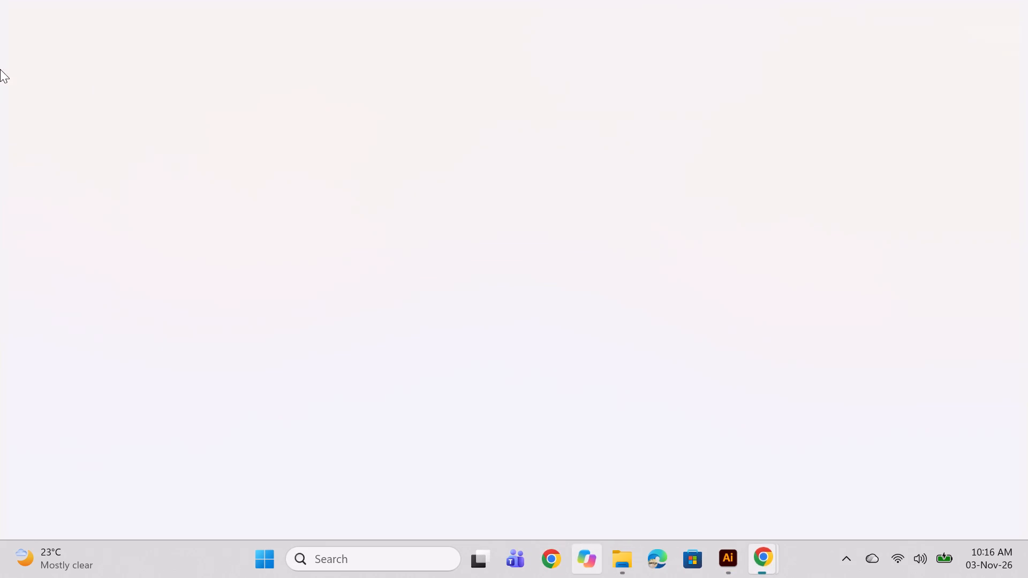
pyautogui.click(340, 339)
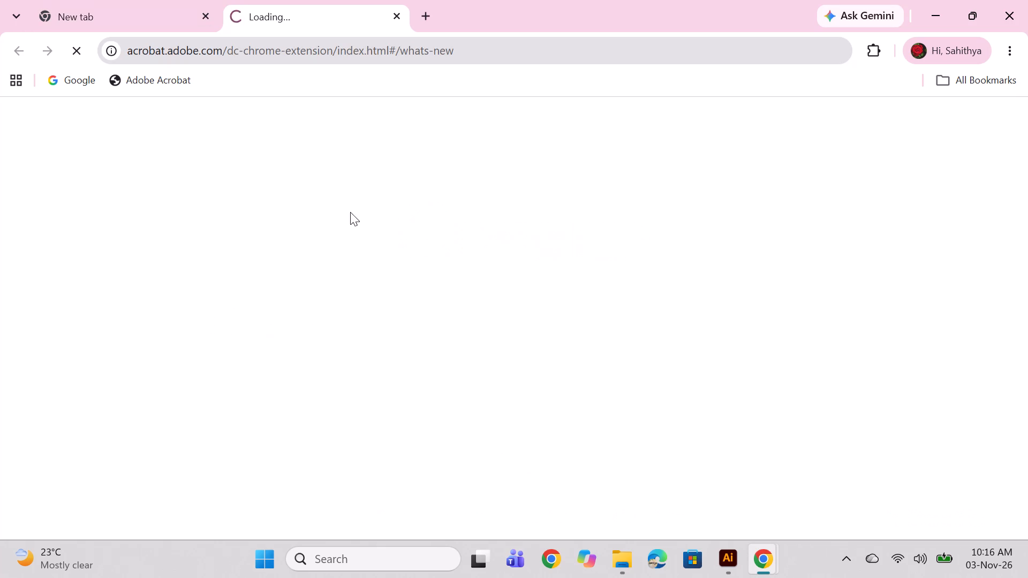
pyautogui.click(398, 15)
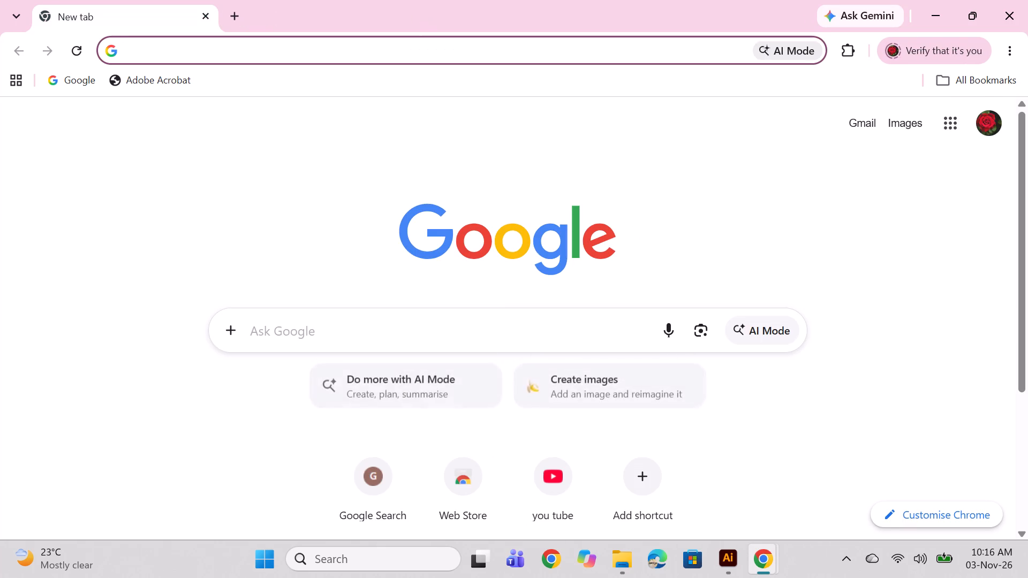
pyautogui.click(402, 338)
pyautogui.write('printed fabrics')
pyautogui.press('Return')
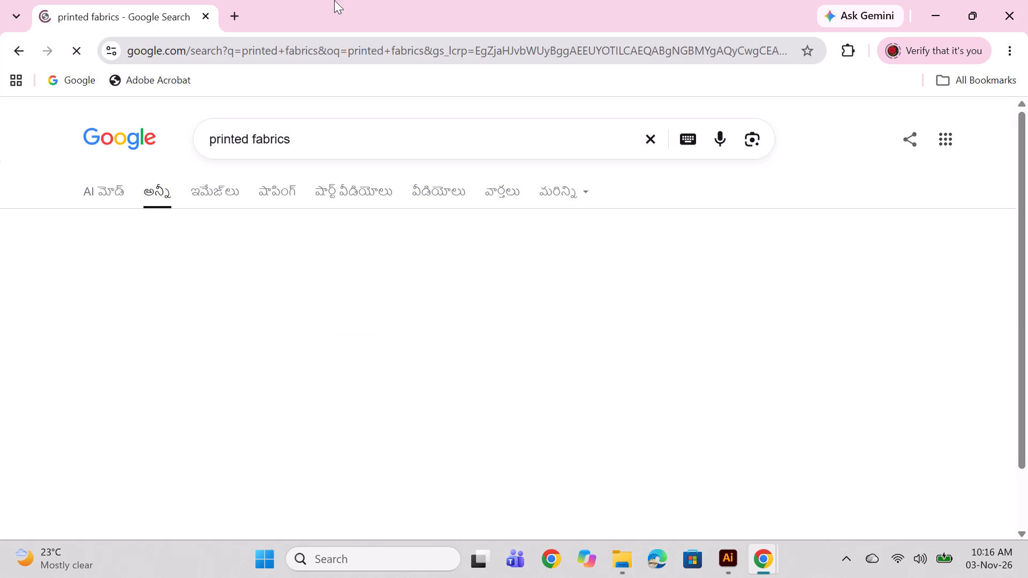
pyautogui.click(229, 182)
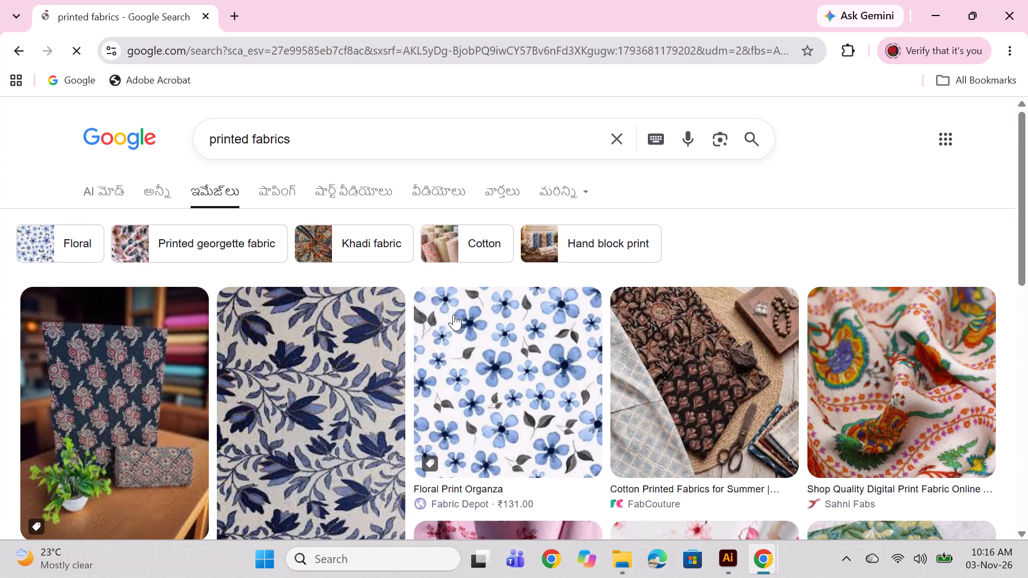
pyautogui.scroll(-5, 453, 314)
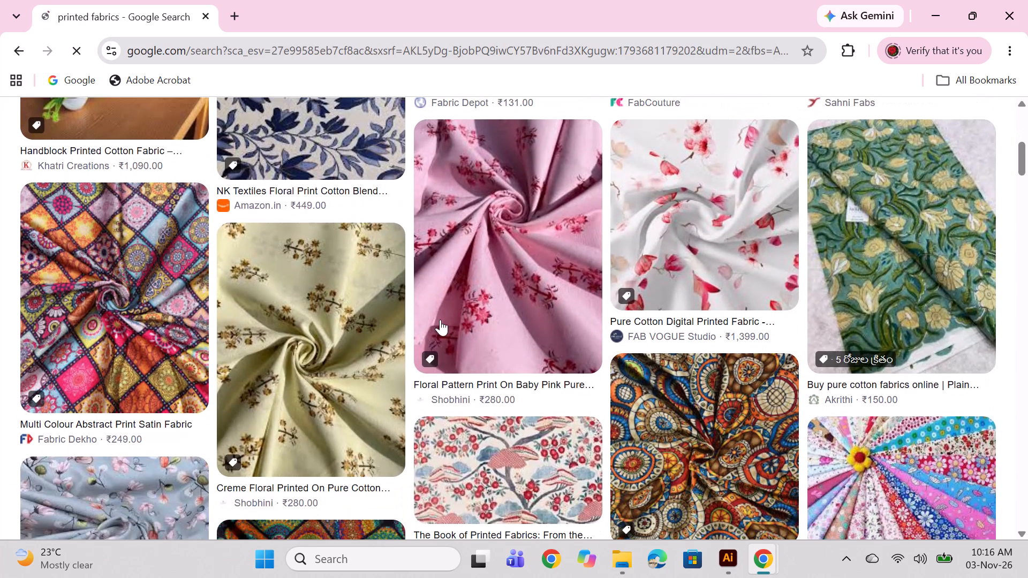
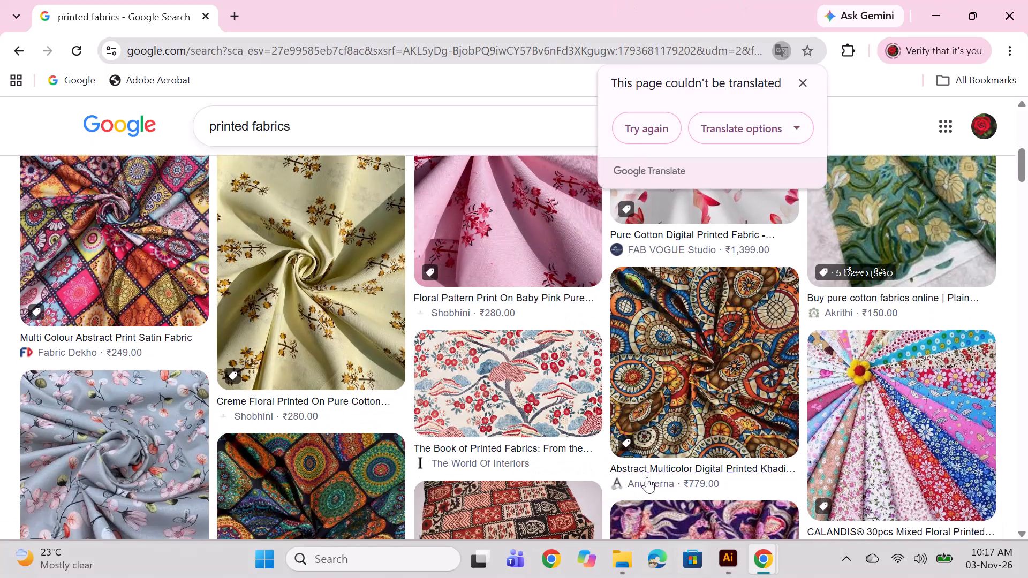
# Browse the printed fabrics results, open the Book of Printed Fabrics red-and-blue tree print, and examine the related fabric prints.
pyautogui.scroll(-2, 639, 405)
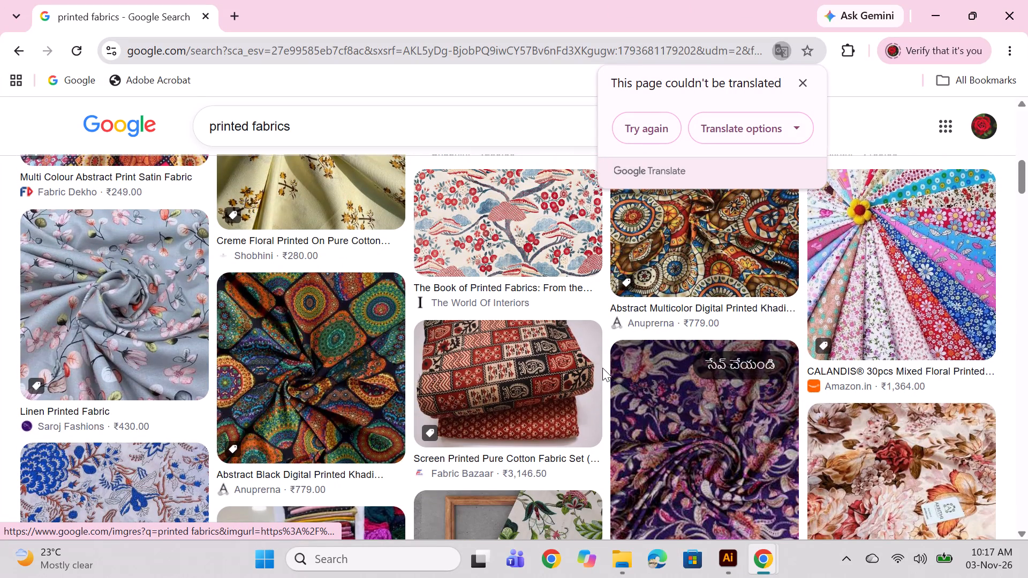
pyautogui.scroll(-1, 578, 381)
pyautogui.scroll(3, 582, 382)
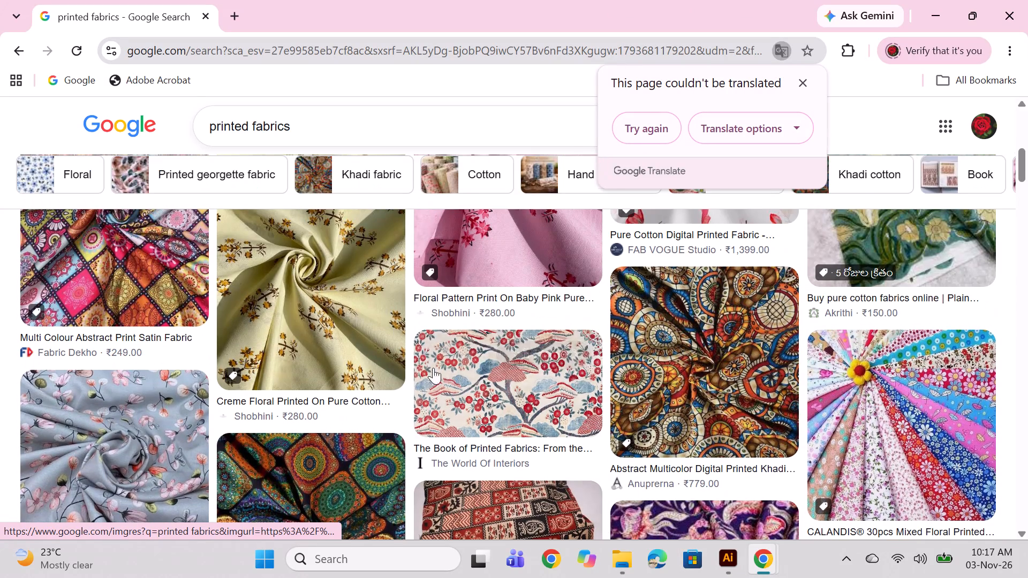
pyautogui.scroll(-2, 431, 377)
pyautogui.scroll(-3, 456, 437)
pyautogui.scroll(4, 498, 439)
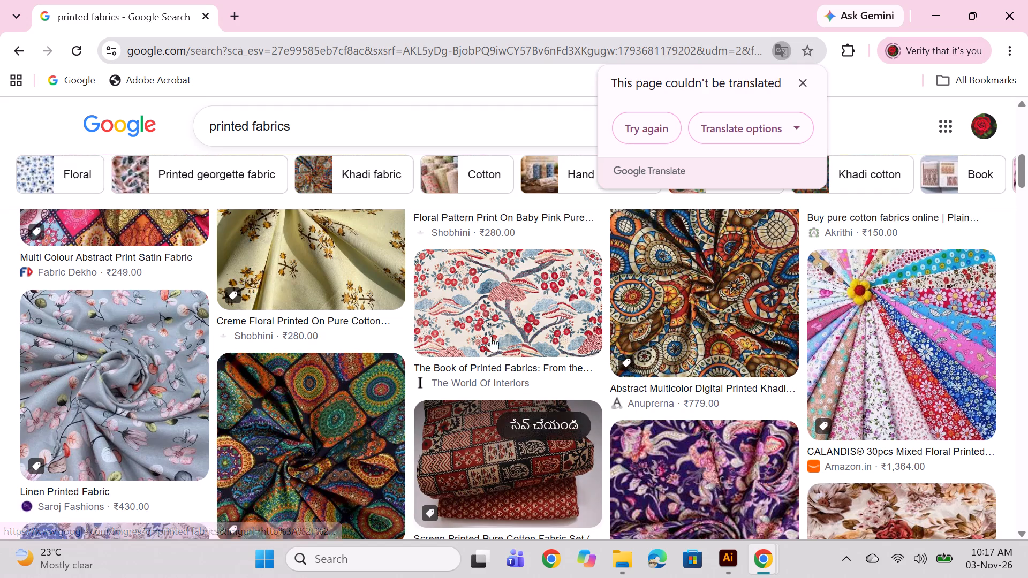
pyautogui.click(488, 291)
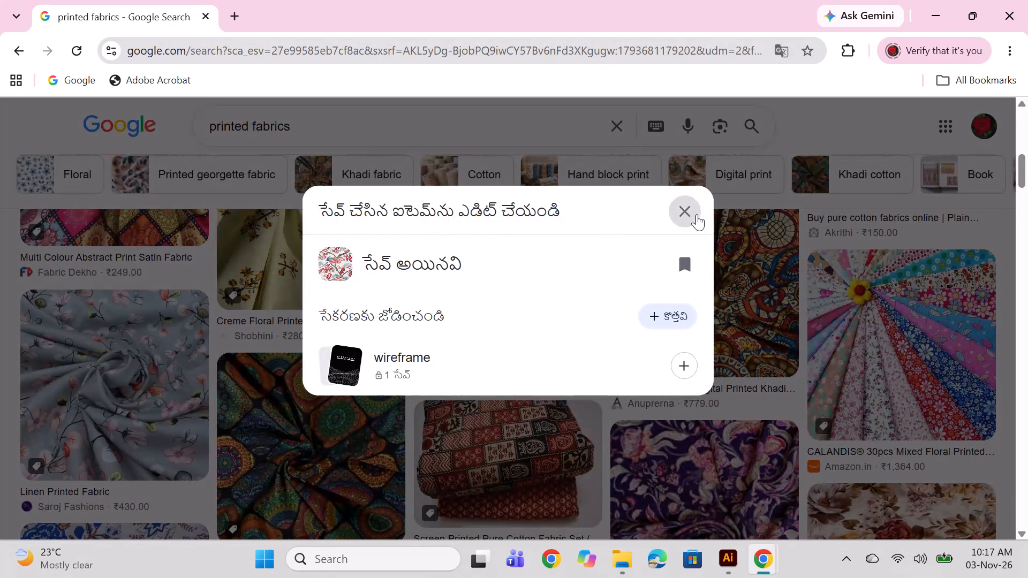
pyautogui.click(697, 214)
pyautogui.click(536, 322)
pyautogui.scroll(-8, 824, 306)
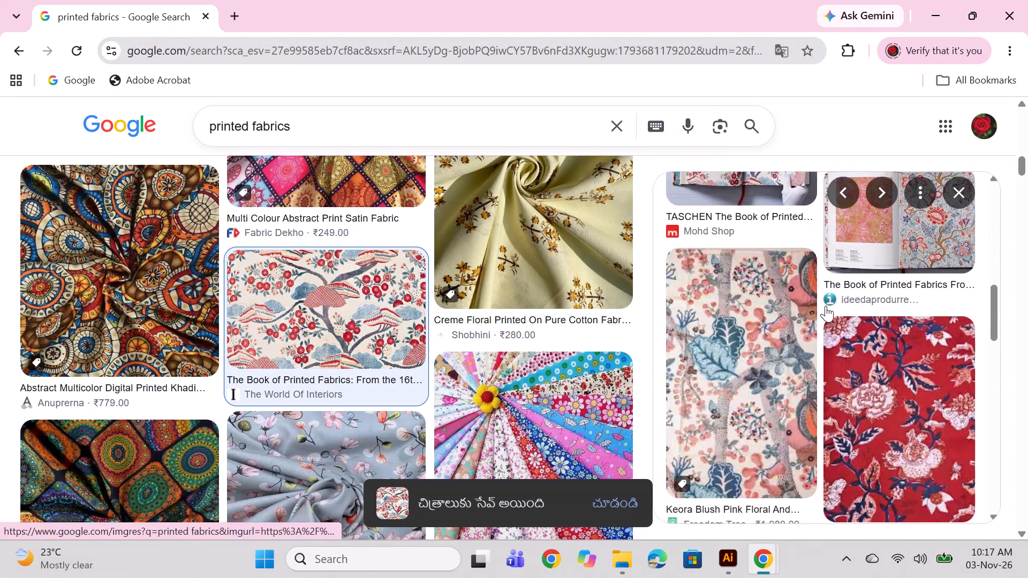
pyautogui.scroll(-5, 826, 306)
pyautogui.scroll(3, 819, 310)
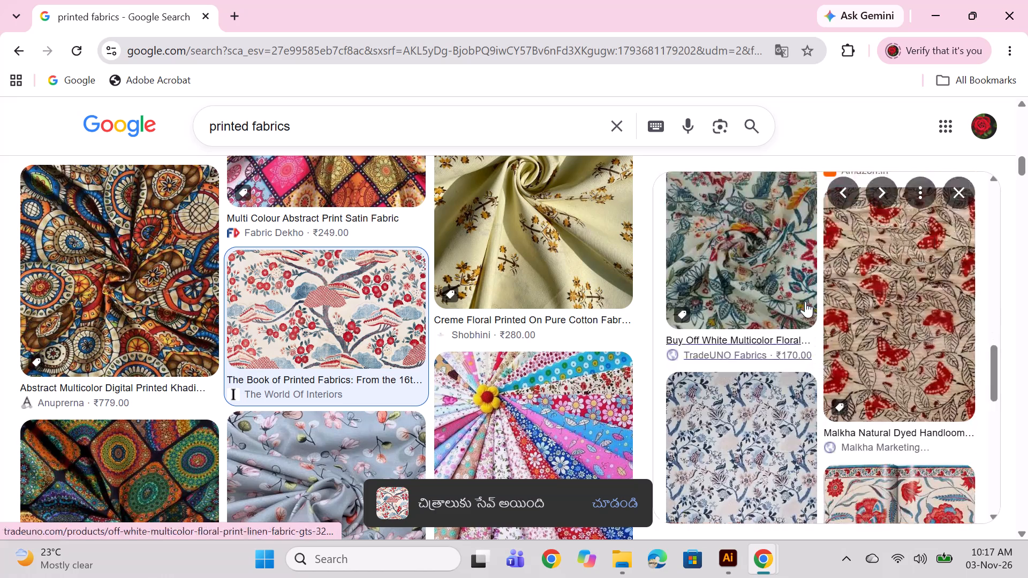
pyautogui.scroll(12, 805, 301)
# Look further through the printed fabrics image results for more pattern and layout references.
pyautogui.scroll(-6, 491, 325)
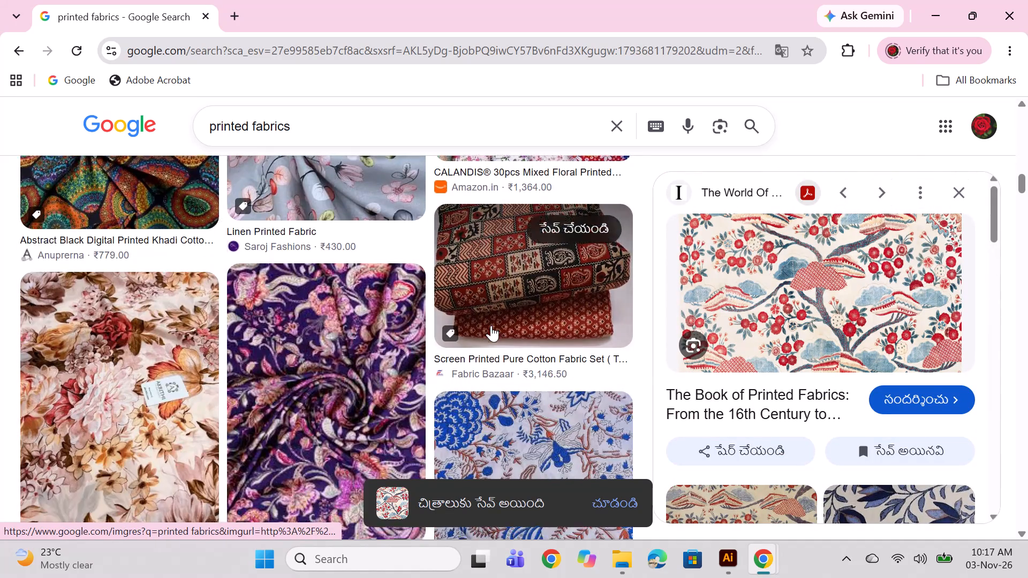
pyautogui.scroll(-7, 491, 325)
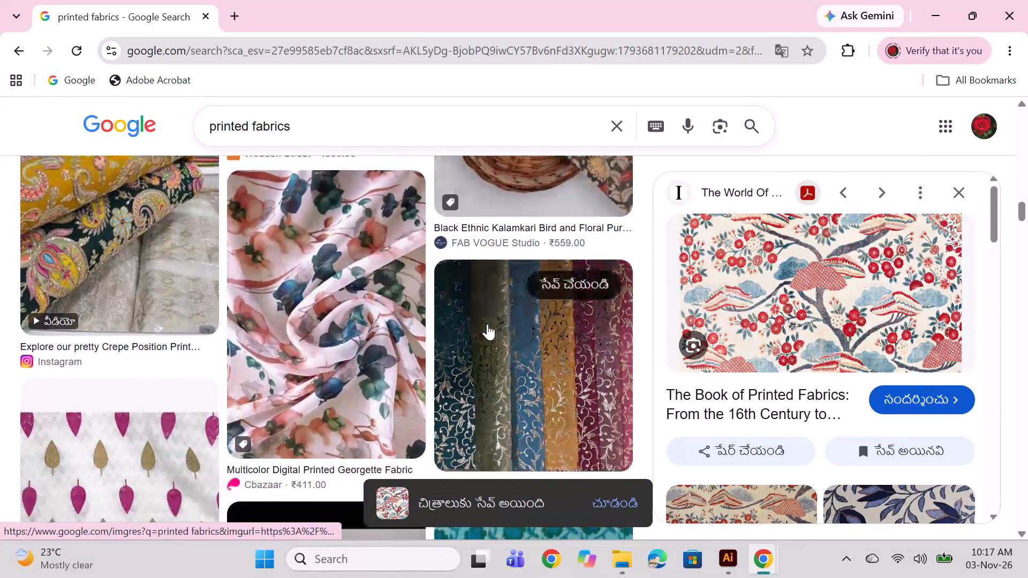
pyautogui.scroll(-5, 487, 324)
# Return to Illustrator and draw a 16.54 x 11.69 in rectangle covering the whole artboard of the untitled A3 document.
pyautogui.click(735, 564)
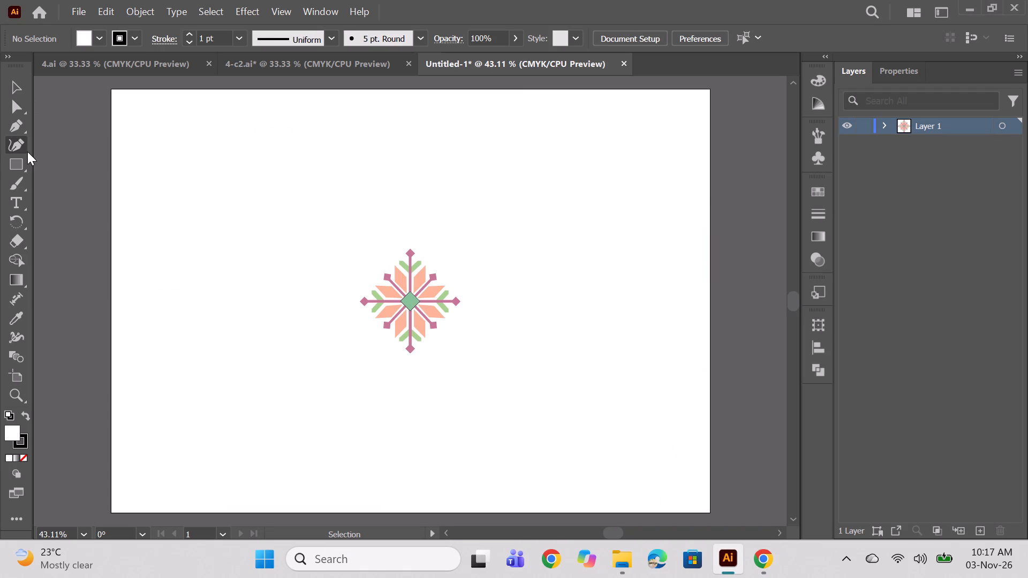
pyautogui.click(20, 162)
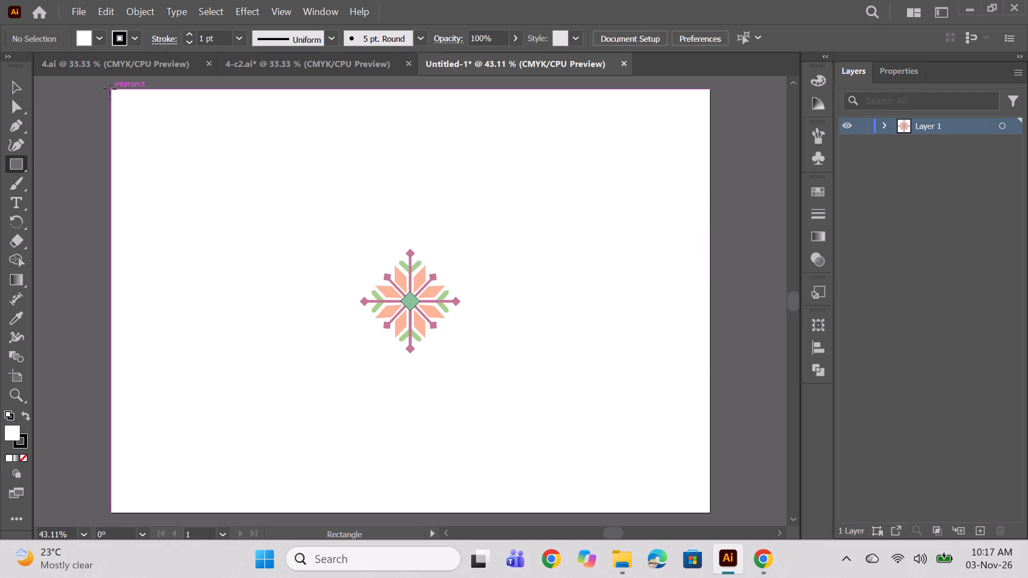
pyautogui.moveTo(110, 90); pyautogui.dragTo(694, 501)
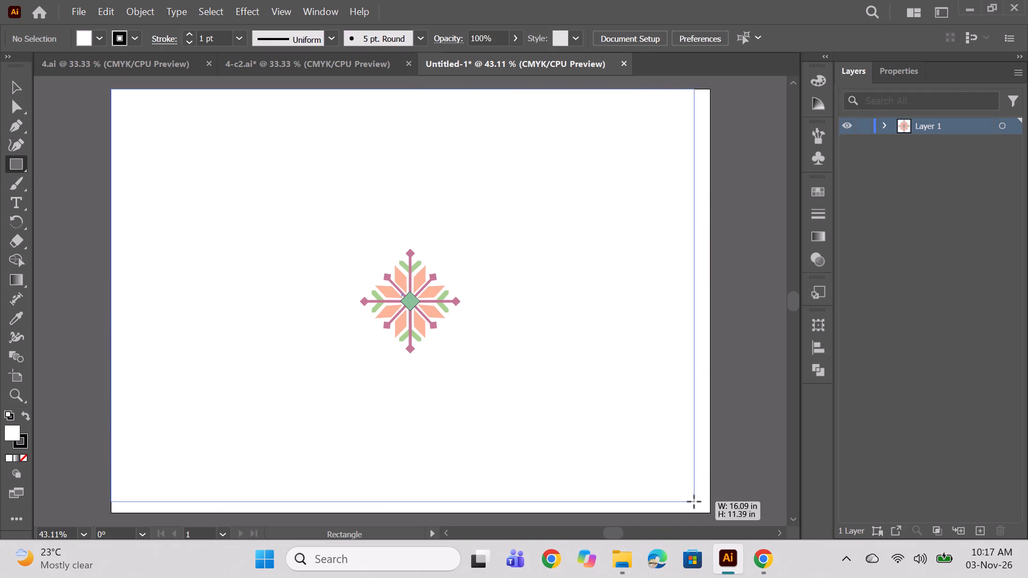
pyautogui.moveTo(694, 501); pyautogui.dragTo(712, 513)
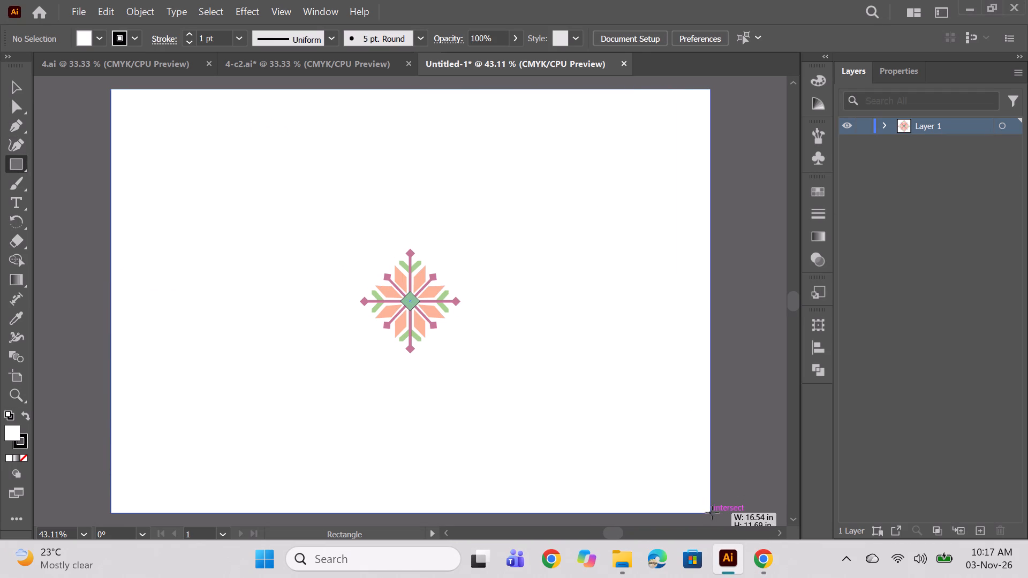
pyautogui.moveTo(712, 513); pyautogui.dragTo(711, 512)
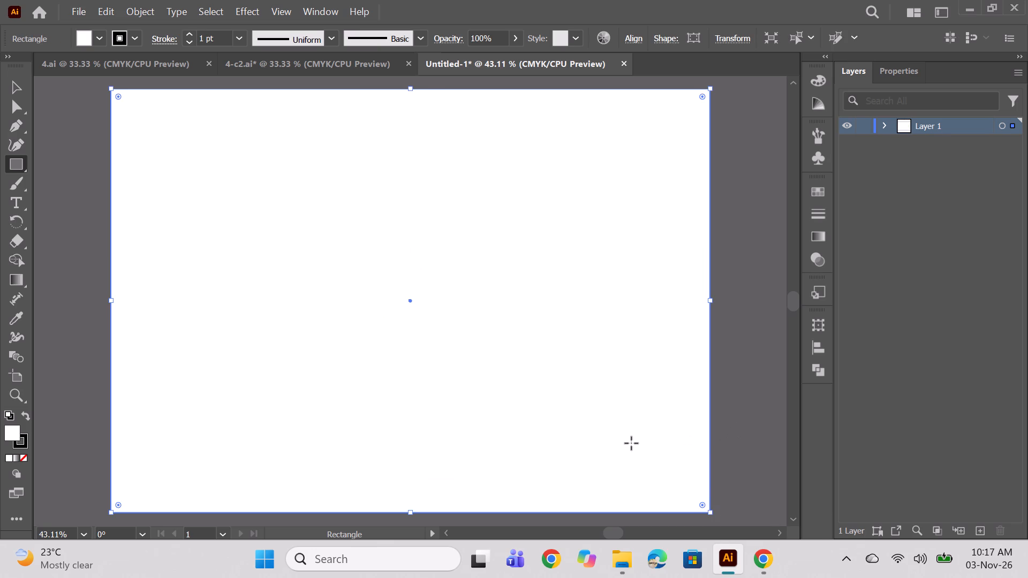
# Move the full-page rectangle below the flower motif group in Layer 1's stacking order.
pyautogui.click(883, 126)
pyautogui.moveTo(928, 139); pyautogui.dragTo(933, 164)
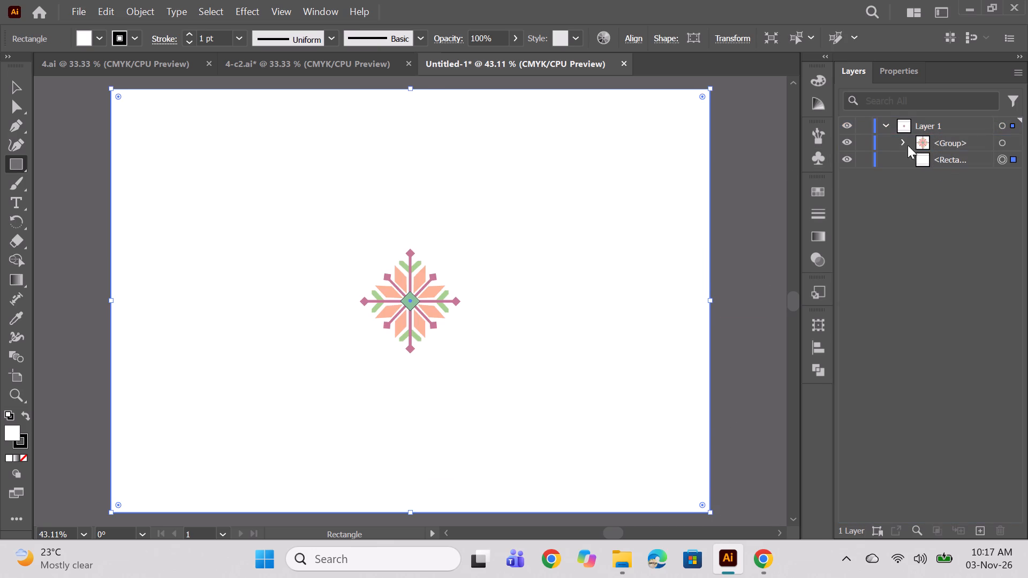
# Fill the background rectangle with a very light, warm cream colour.
pyautogui.click(16, 434)
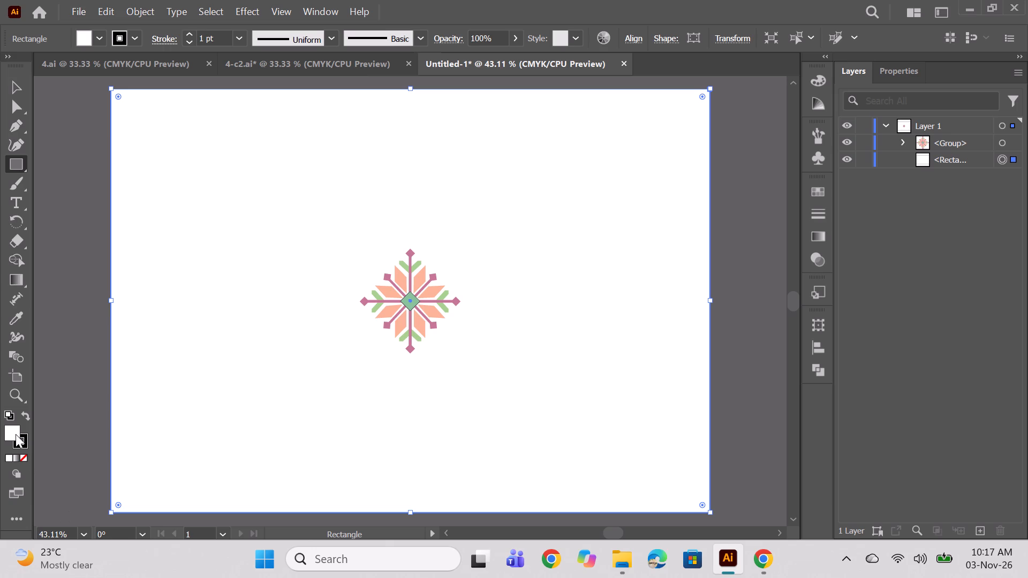
pyautogui.doubleClick(14, 433)
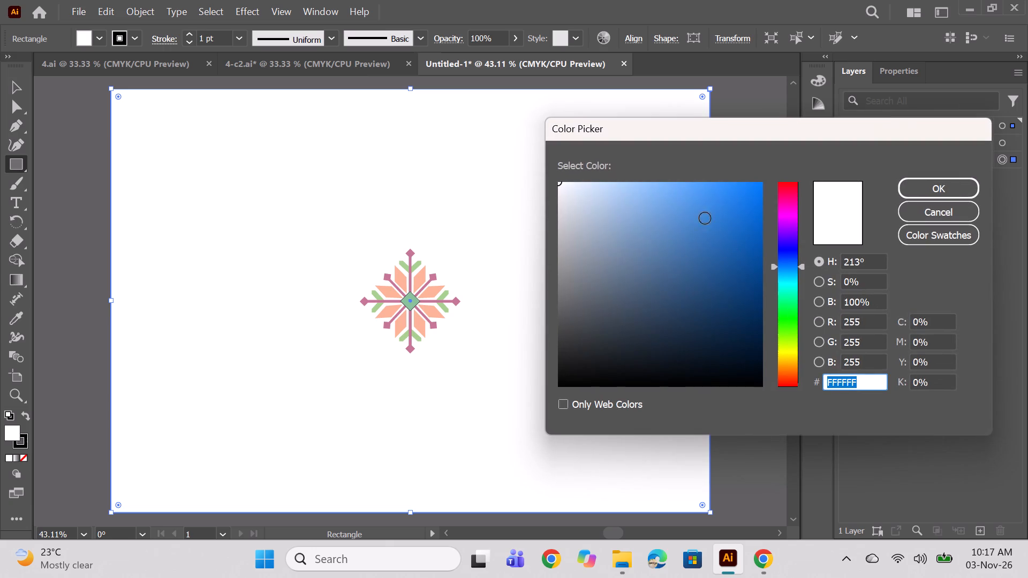
pyautogui.click(789, 357)
pyautogui.click(789, 354)
pyautogui.click(789, 358)
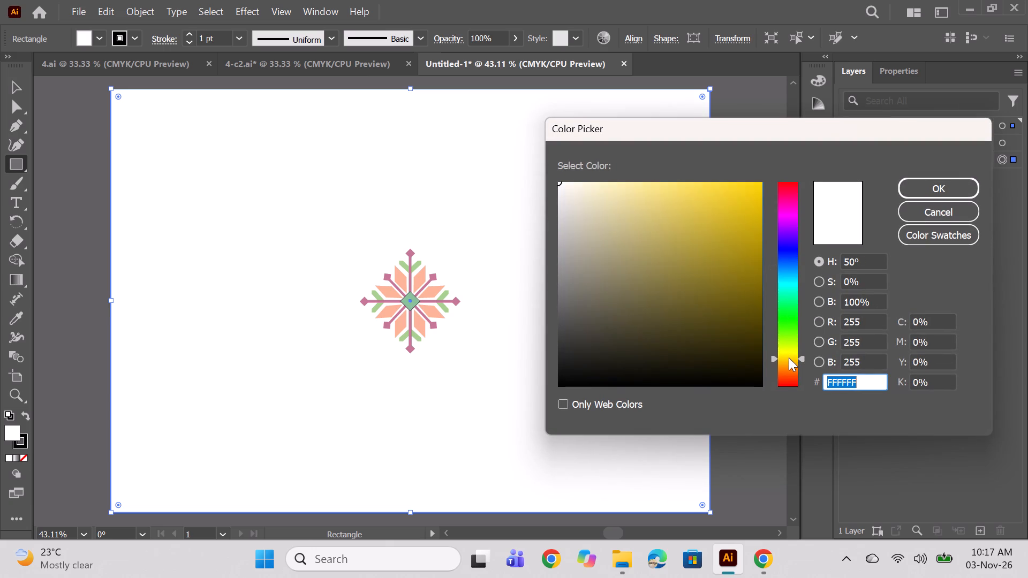
pyautogui.click(576, 184)
pyautogui.click(596, 187)
pyautogui.click(588, 195)
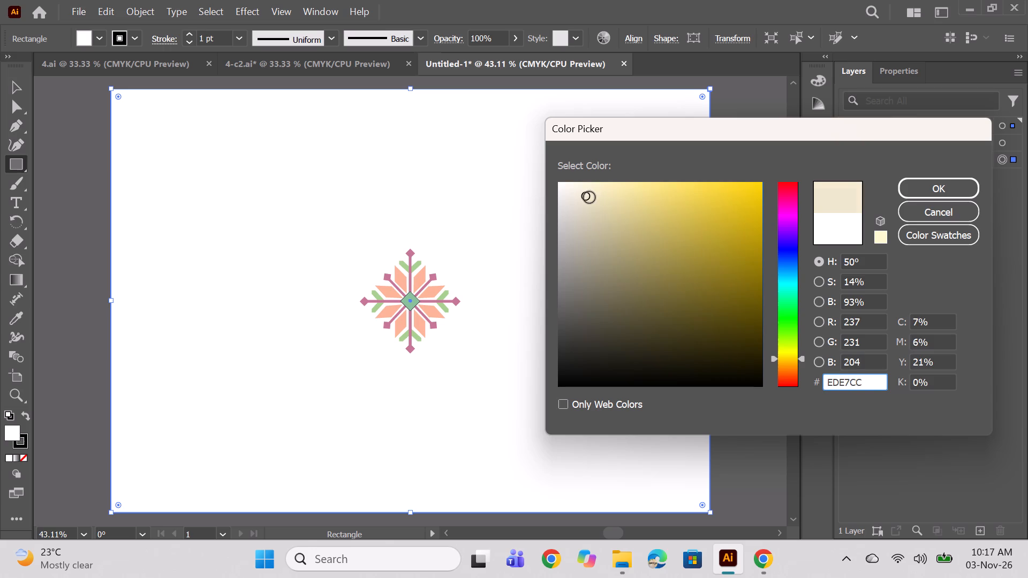
pyautogui.click(599, 189)
pyautogui.click(909, 185)
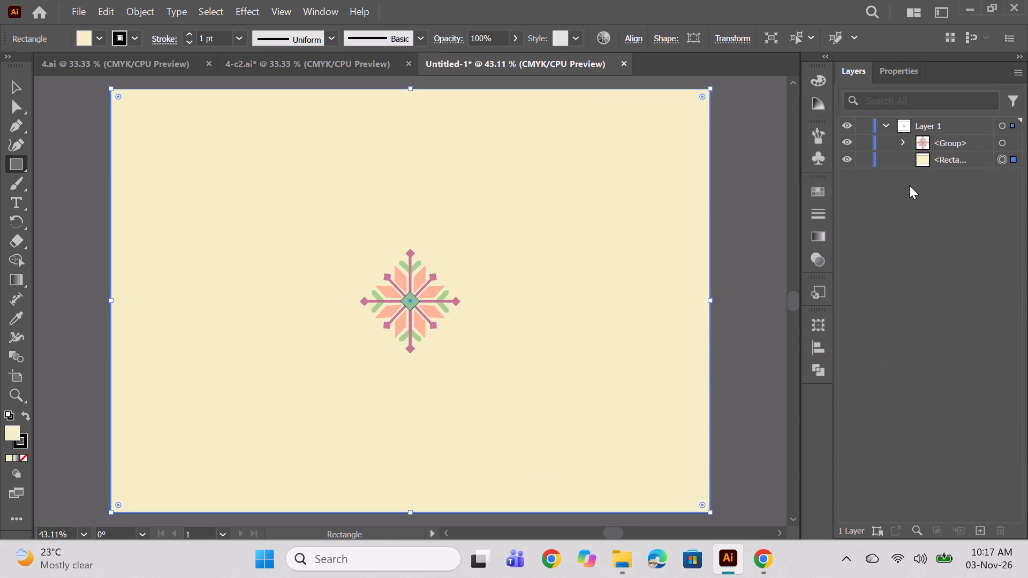
pyautogui.doubleClick(9, 434)
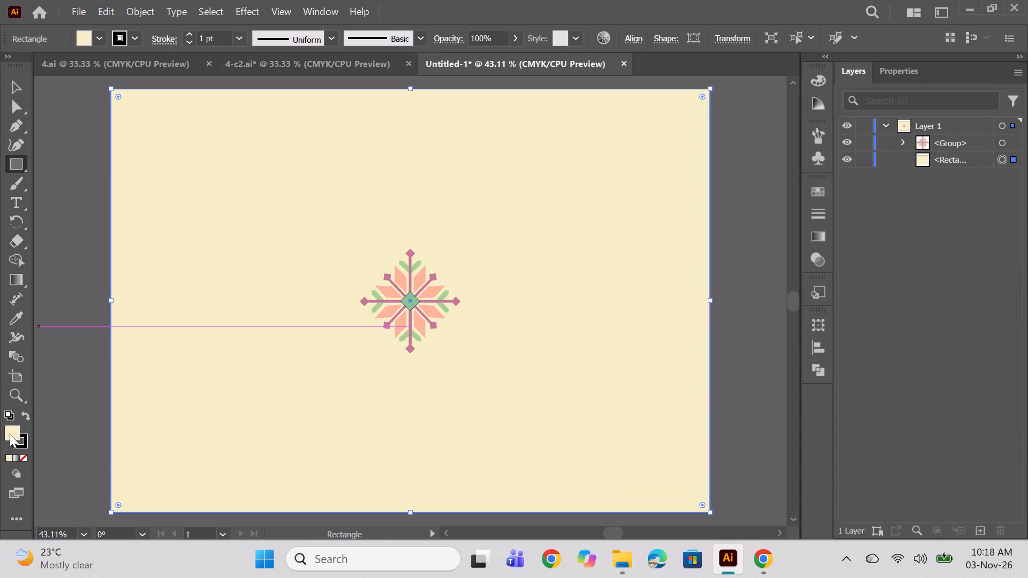
pyautogui.doubleClick(13, 429)
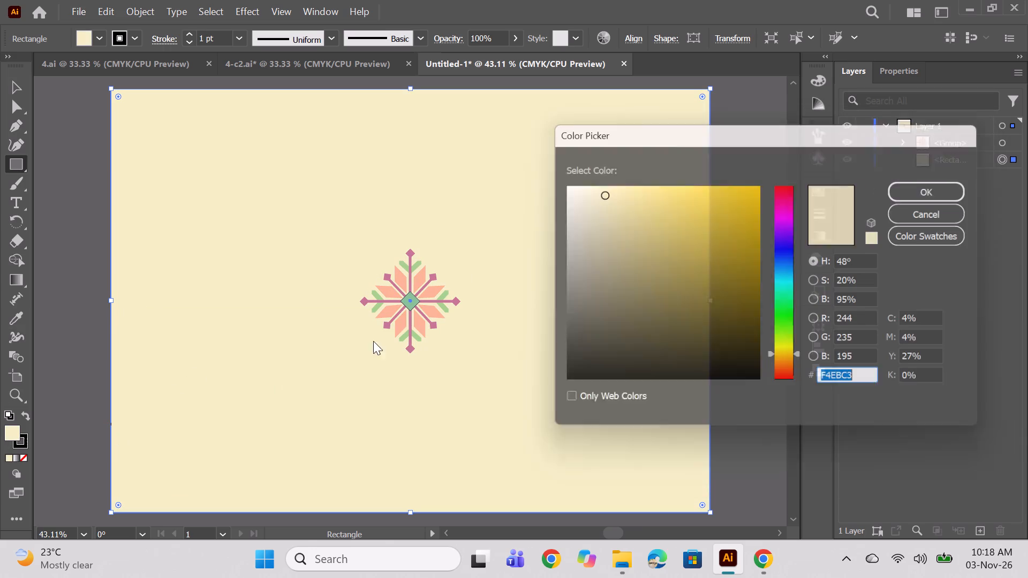
pyautogui.click(593, 185)
pyautogui.click(922, 181)
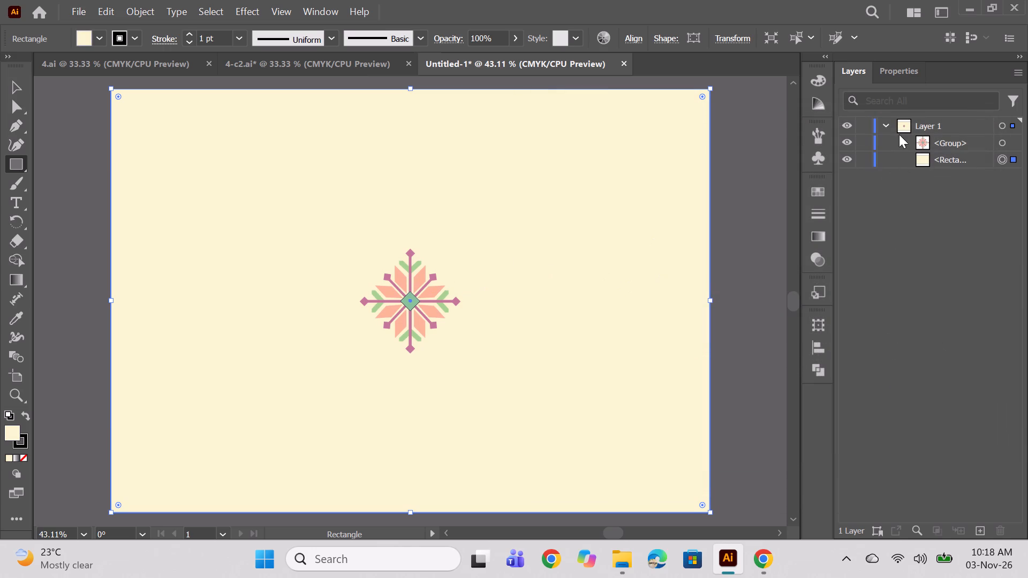
# Recolour the flower motif's upper petal just left of the vertical stem with the coral pink fill F2687F.
pyautogui.click(902, 135)
pyautogui.scroll(-11, 966, 283)
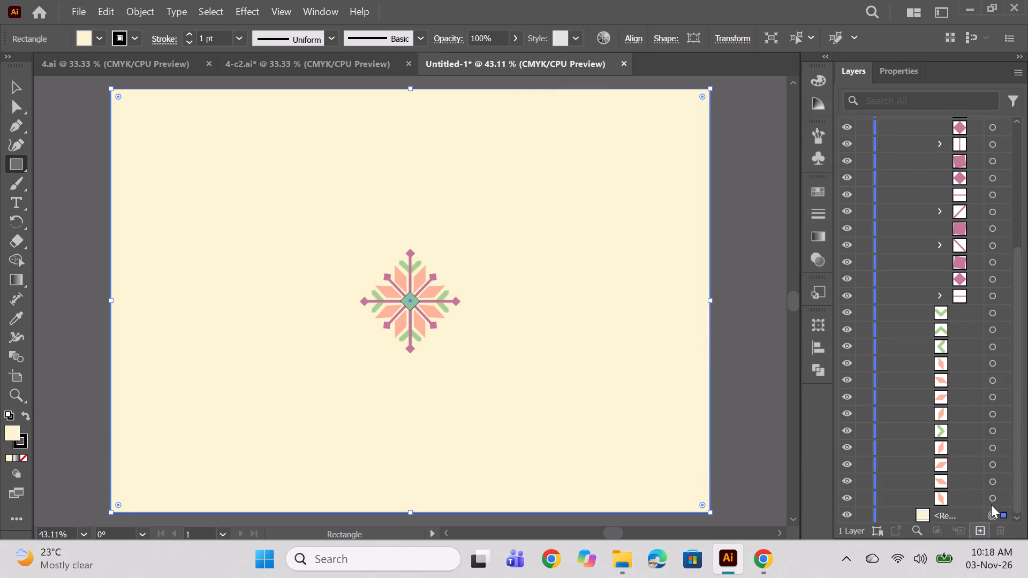
pyautogui.click(995, 500)
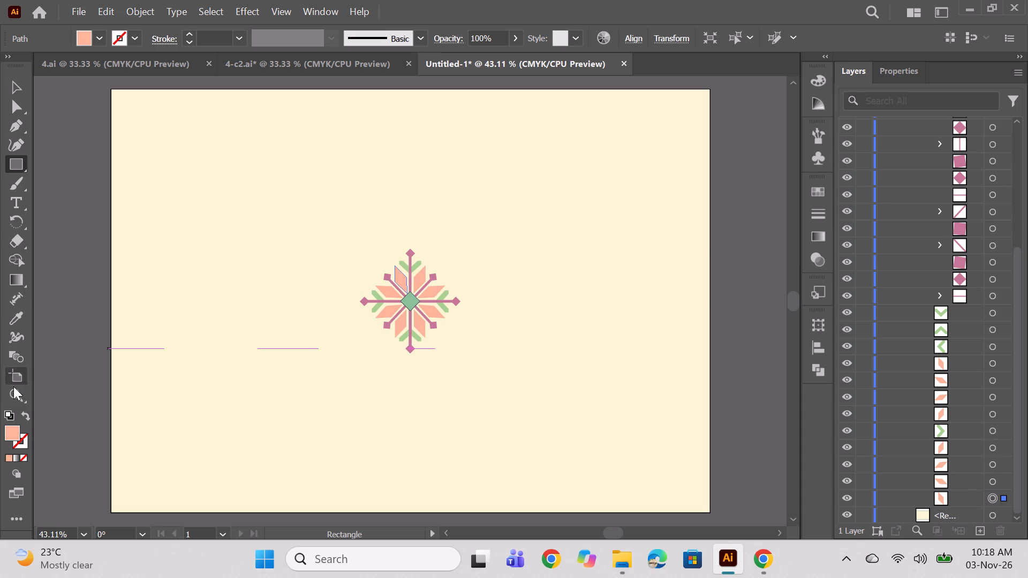
pyautogui.doubleClick(10, 438)
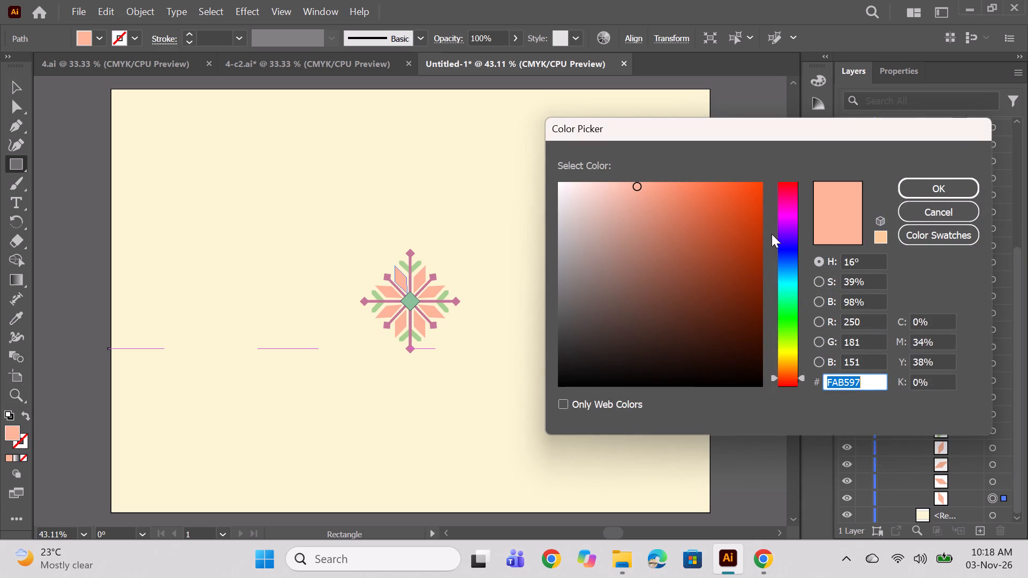
pyautogui.click(790, 184)
pyautogui.click(788, 192)
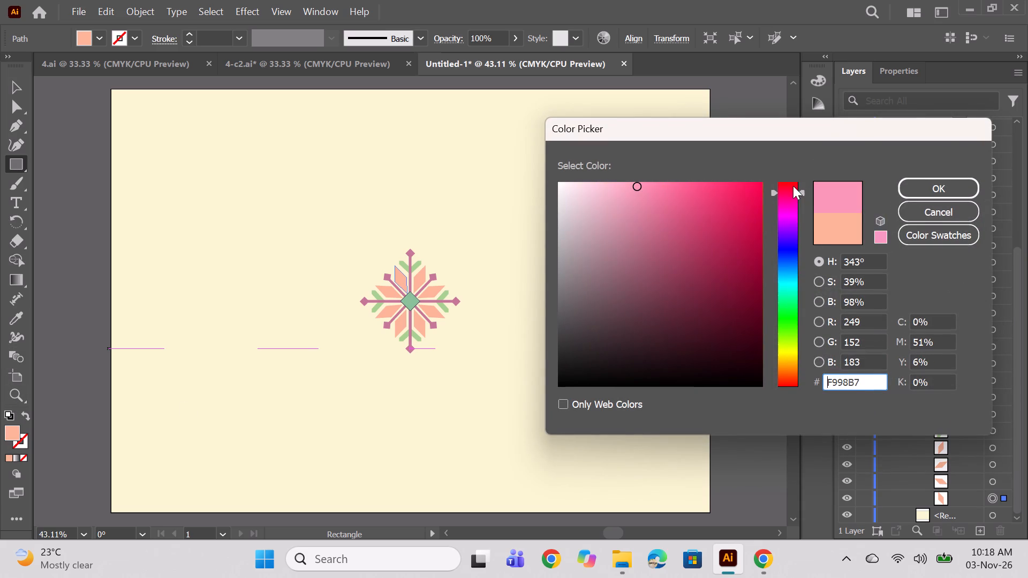
pyautogui.click(790, 194)
pyautogui.click(789, 198)
pyautogui.click(789, 200)
pyautogui.click(788, 199)
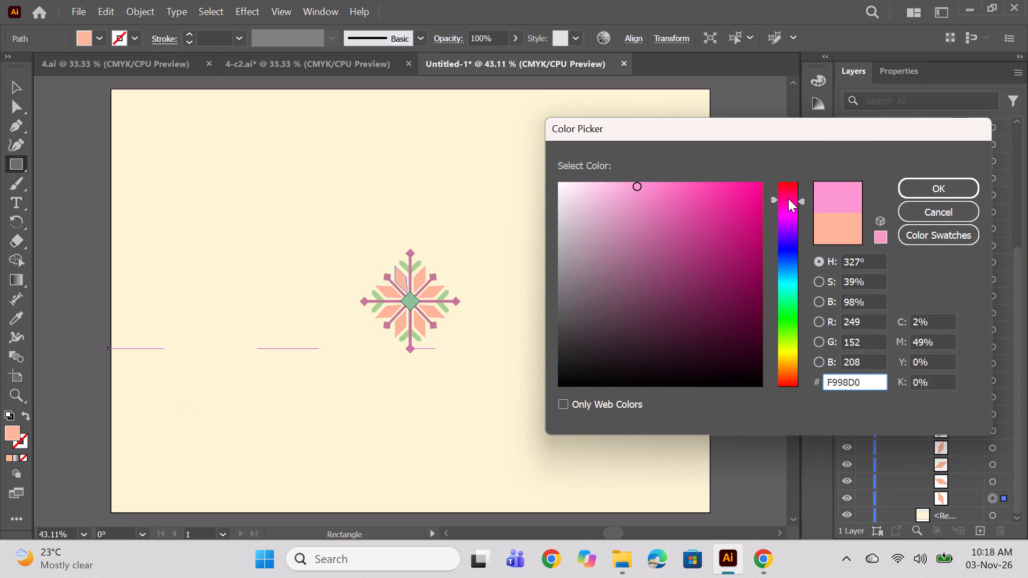
pyautogui.click(792, 195)
pyautogui.moveTo(641, 184); pyautogui.dragTo(629, 186)
pyautogui.click(629, 186)
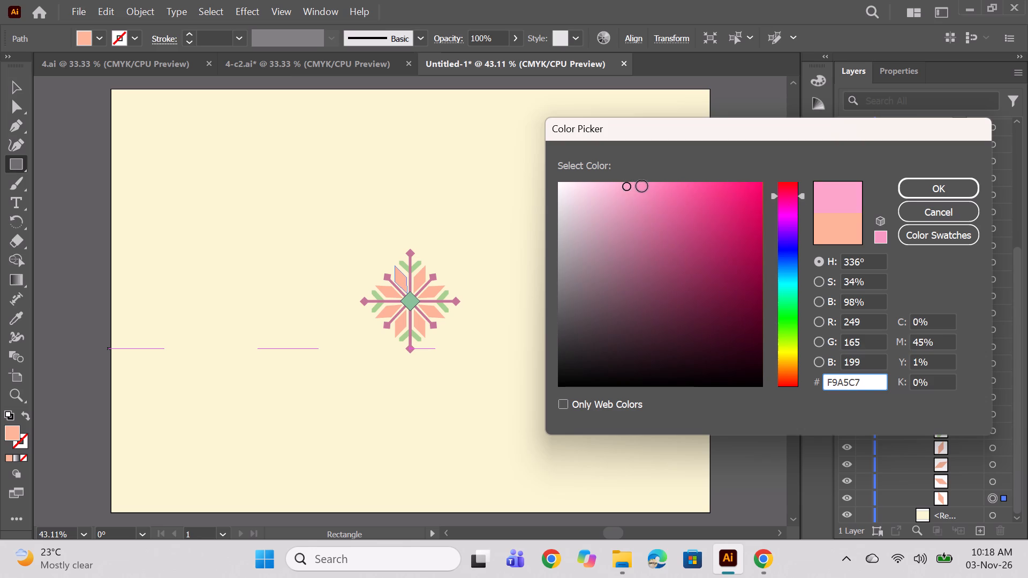
pyautogui.moveTo(642, 186); pyautogui.dragTo(655, 186)
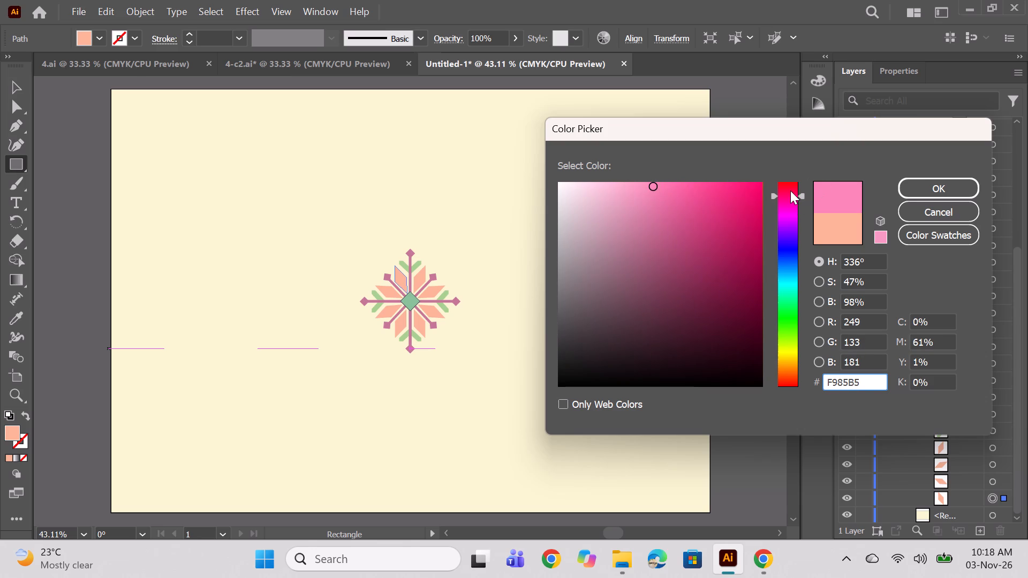
pyautogui.click(790, 191)
pyautogui.click(648, 190)
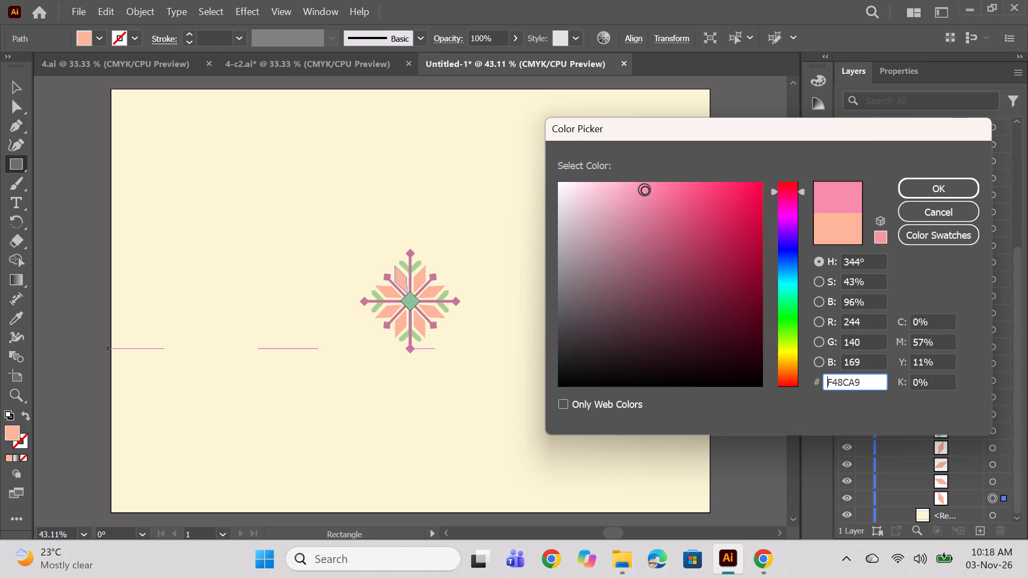
pyautogui.click(641, 189)
pyautogui.click(677, 186)
pyautogui.click(788, 185)
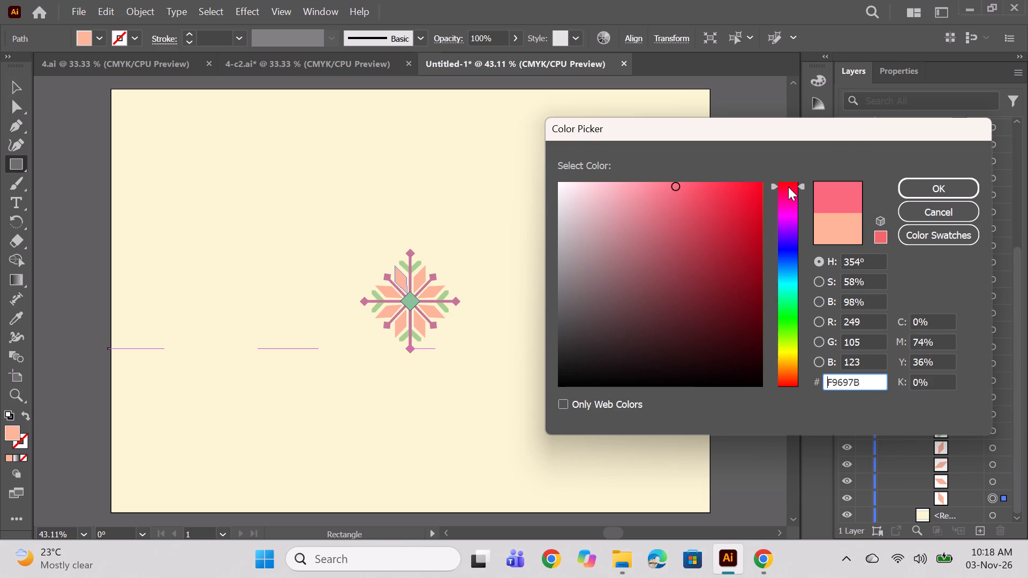
pyautogui.click(788, 187)
pyautogui.click(658, 183)
pyautogui.click(647, 183)
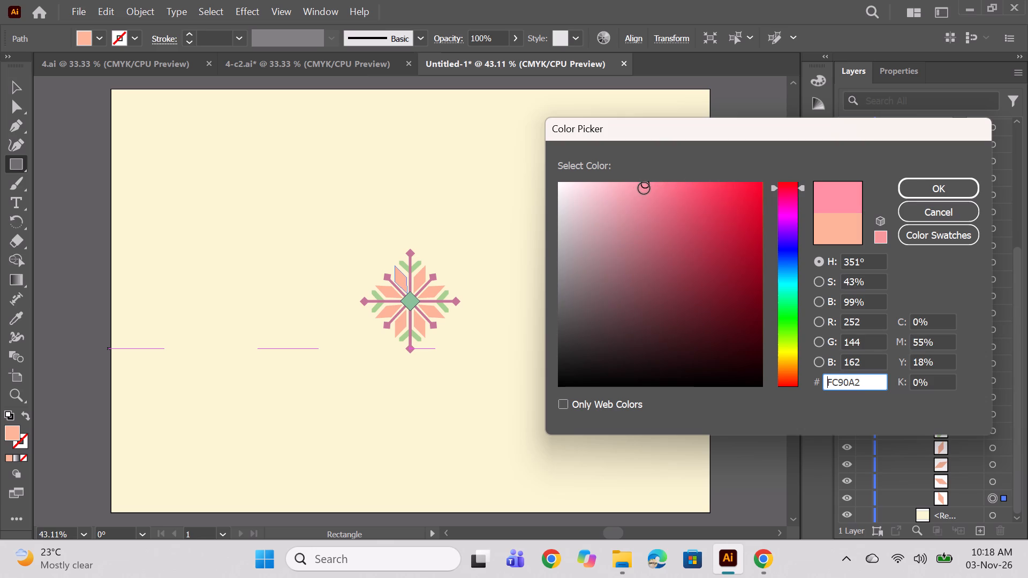
pyautogui.click(654, 196)
pyautogui.click(683, 211)
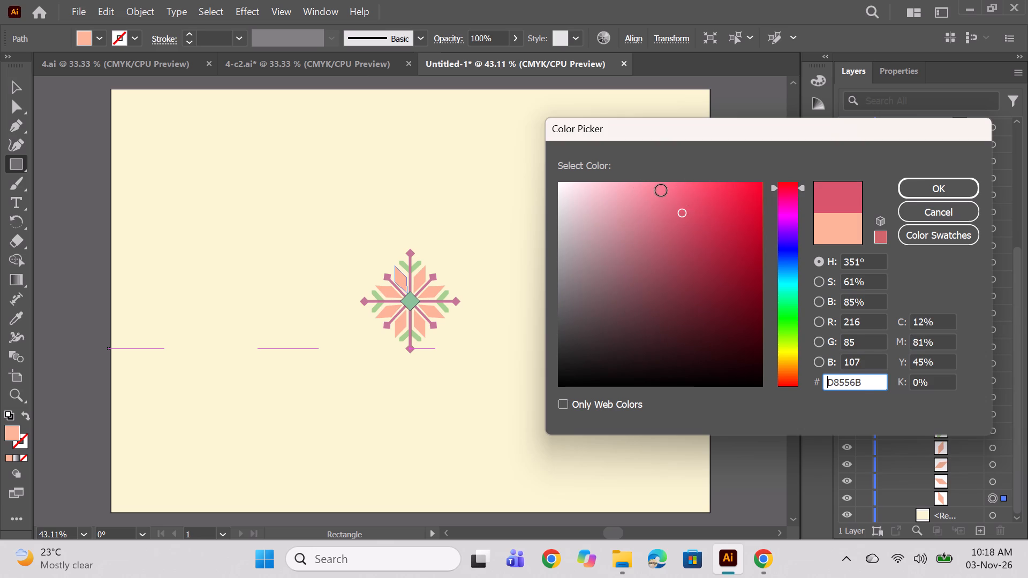
pyautogui.click(661, 191)
pyautogui.click(675, 189)
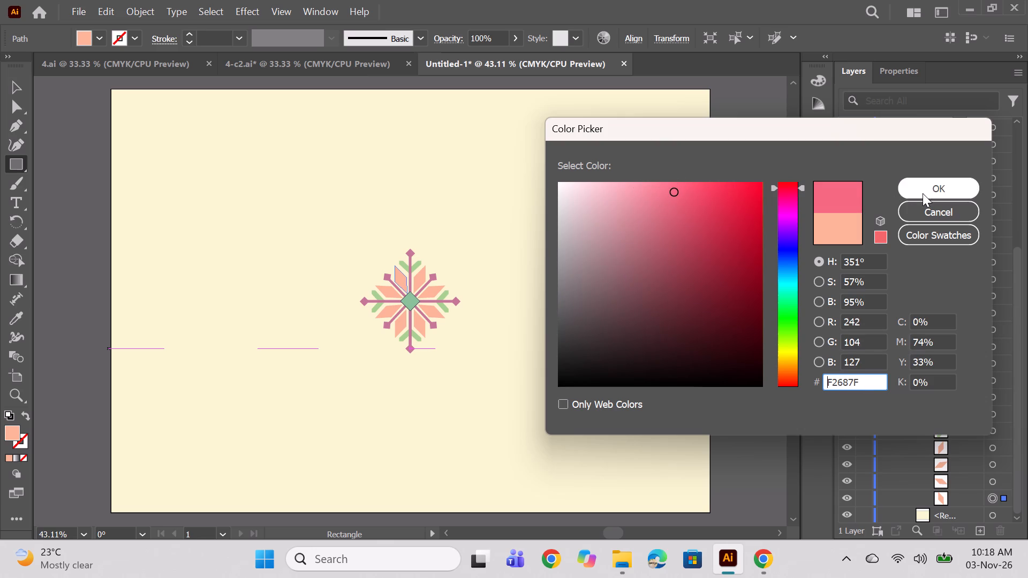
pyautogui.click(923, 193)
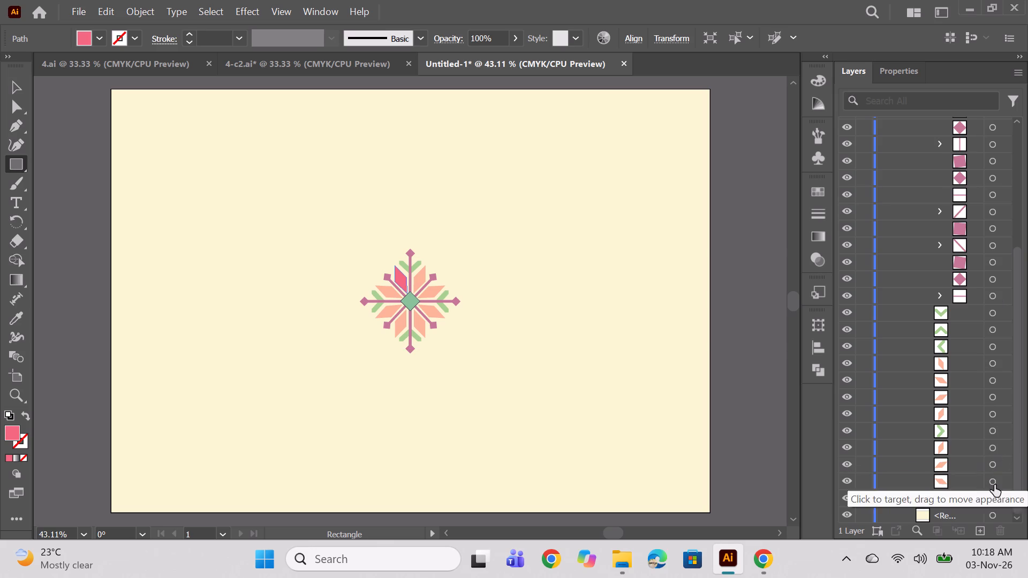
# Recolour the seven remaining peach petals of the flower motif by sampling the coral pink fill from the already recoloured petal.
pyautogui.keyDown('ctrl'); pyautogui.click(992, 485); pyautogui.keyUp('ctrl')
pyautogui.keyDown('ctrl'); pyautogui.click(992, 467); pyautogui.keyUp('ctrl')
pyautogui.keyDown('ctrl'); pyautogui.click(995, 444); pyautogui.keyUp('ctrl')
pyautogui.keyDown('ctrl'); pyautogui.click(1000, 410); pyautogui.keyUp('ctrl')
pyautogui.keyDown('ctrl'); pyautogui.click(996, 397); pyautogui.keyUp('ctrl')
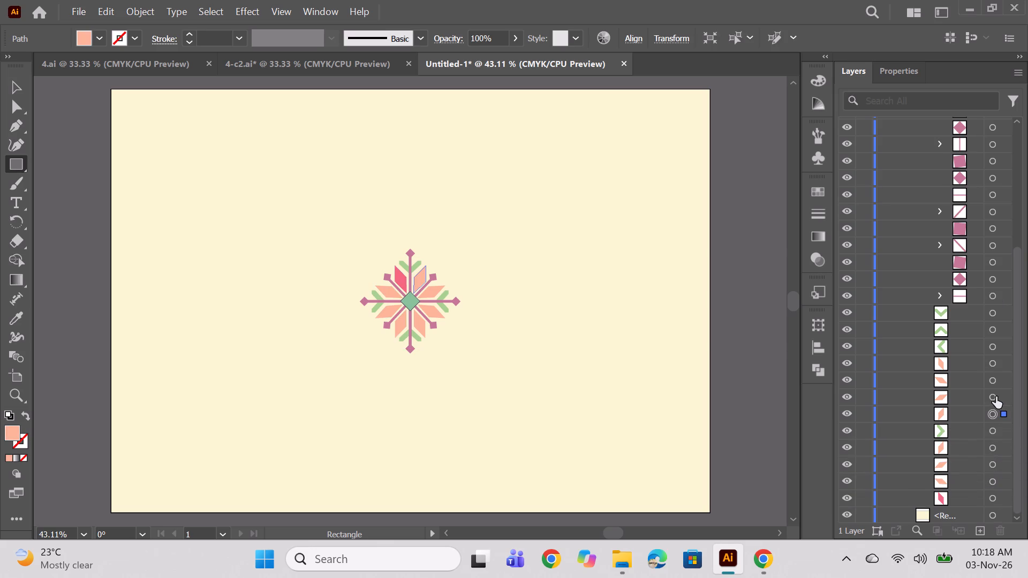
pyautogui.keyDown('ctrl'); pyautogui.click(997, 379); pyautogui.keyUp('ctrl')
pyautogui.keyDown('ctrl'); pyautogui.click(994, 363); pyautogui.keyUp('ctrl')
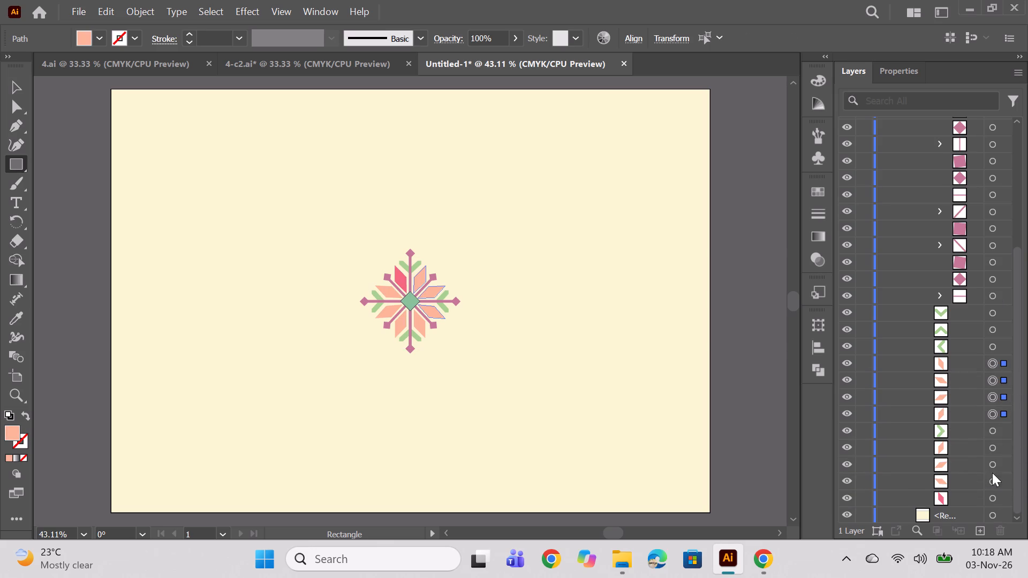
pyautogui.keyDown('ctrl'); pyautogui.click(992, 480); pyautogui.keyUp('ctrl')
pyautogui.keyDown('ctrl'); pyautogui.click(996, 458); pyautogui.keyUp('ctrl')
pyautogui.keyDown('ctrl'); pyautogui.click(996, 462); pyautogui.keyUp('ctrl')
pyautogui.keyDown('ctrl'); pyautogui.click(994, 447); pyautogui.keyUp('ctrl')
pyautogui.click(24, 312)
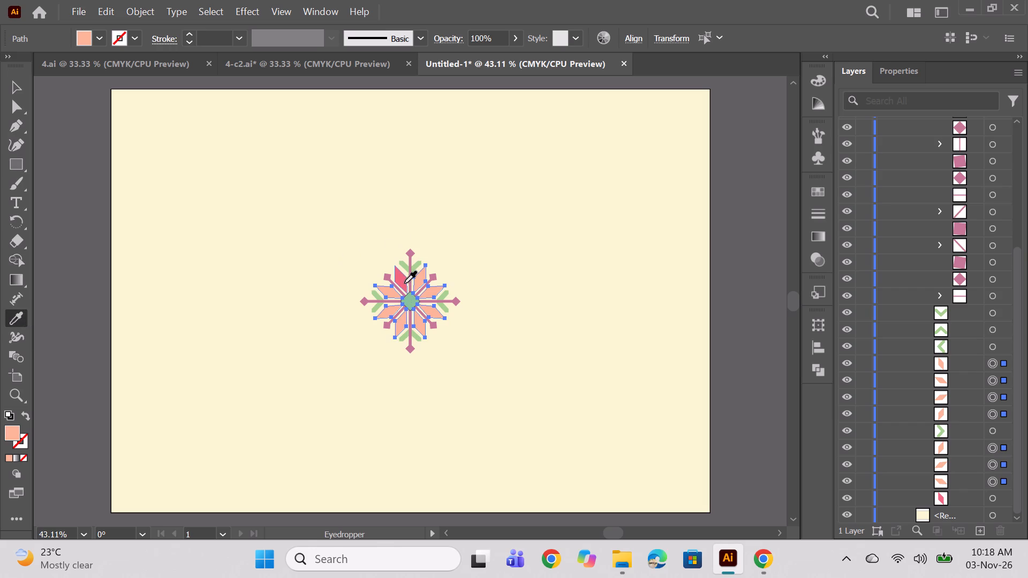
pyautogui.click(404, 283)
# Recolour the motif's four light green chevron leaves with a medium-dark teal fill.
pyautogui.click(989, 428)
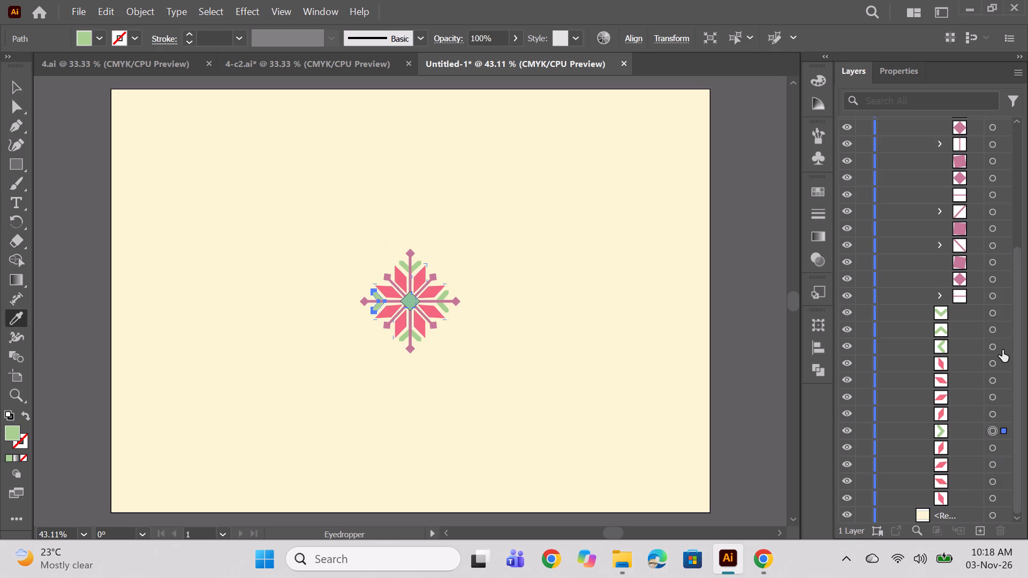
pyautogui.keyDown('ctrl'); pyautogui.click(993, 342); pyautogui.keyUp('ctrl')
pyautogui.keyDown('ctrl'); pyautogui.click(988, 325); pyautogui.keyUp('ctrl')
pyautogui.keyDown('ctrl'); pyautogui.click(992, 312); pyautogui.keyUp('ctrl')
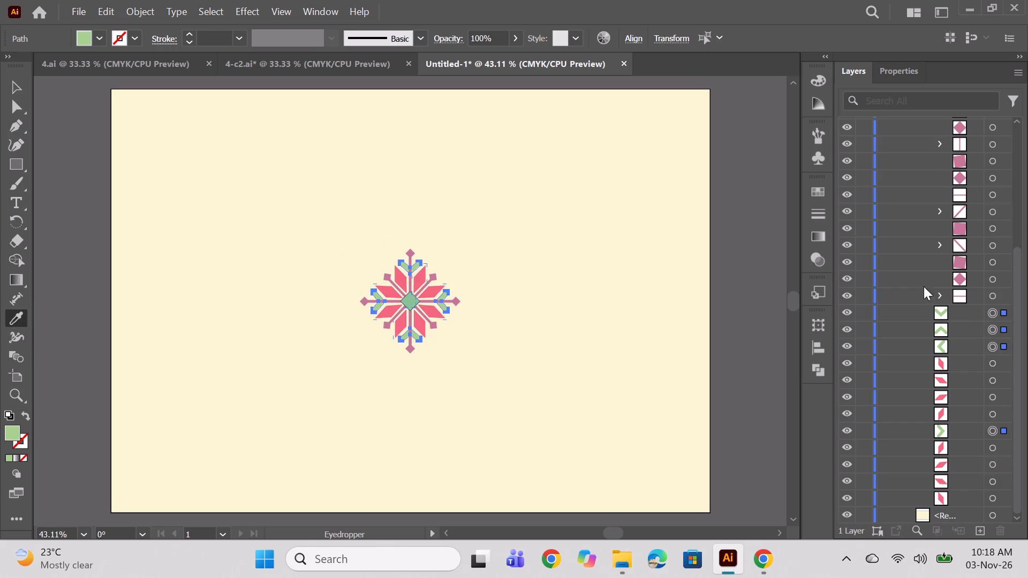
pyautogui.doubleClick(13, 434)
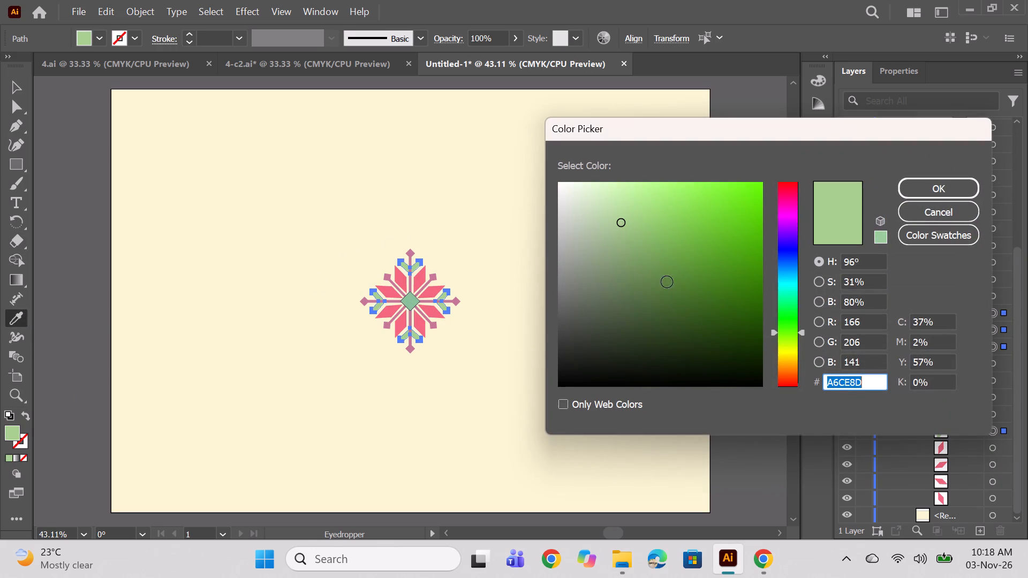
pyautogui.click(796, 287)
pyautogui.click(788, 279)
pyautogui.click(790, 279)
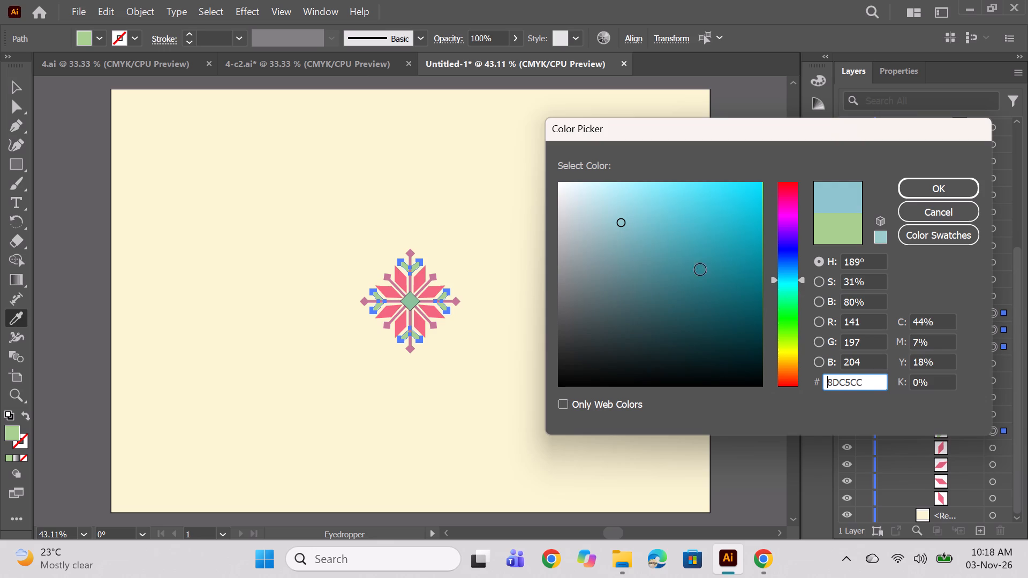
pyautogui.click(641, 228)
pyautogui.click(663, 229)
pyautogui.click(657, 222)
pyautogui.click(648, 222)
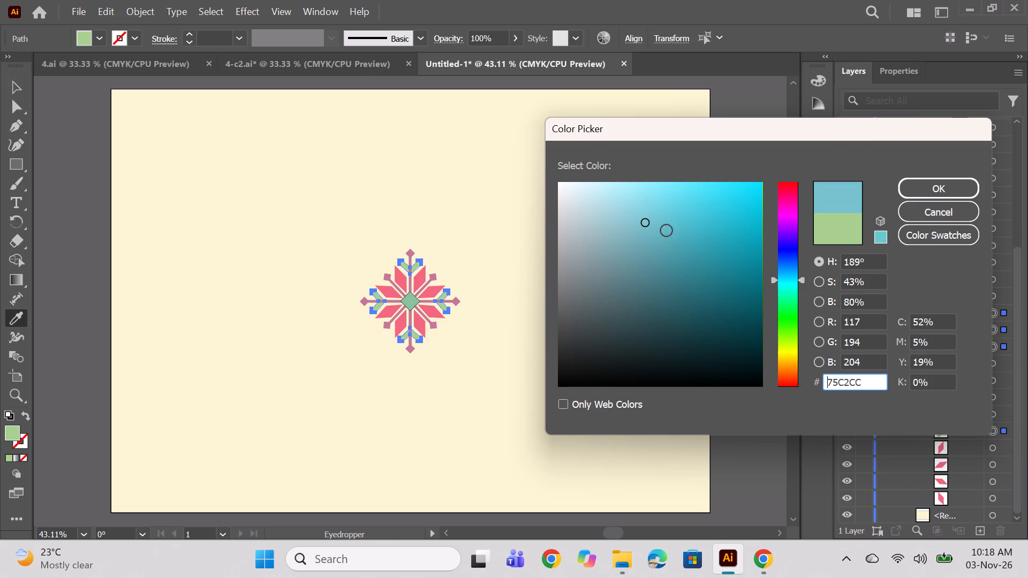
pyautogui.click(667, 231)
pyautogui.click(672, 272)
pyautogui.click(927, 182)
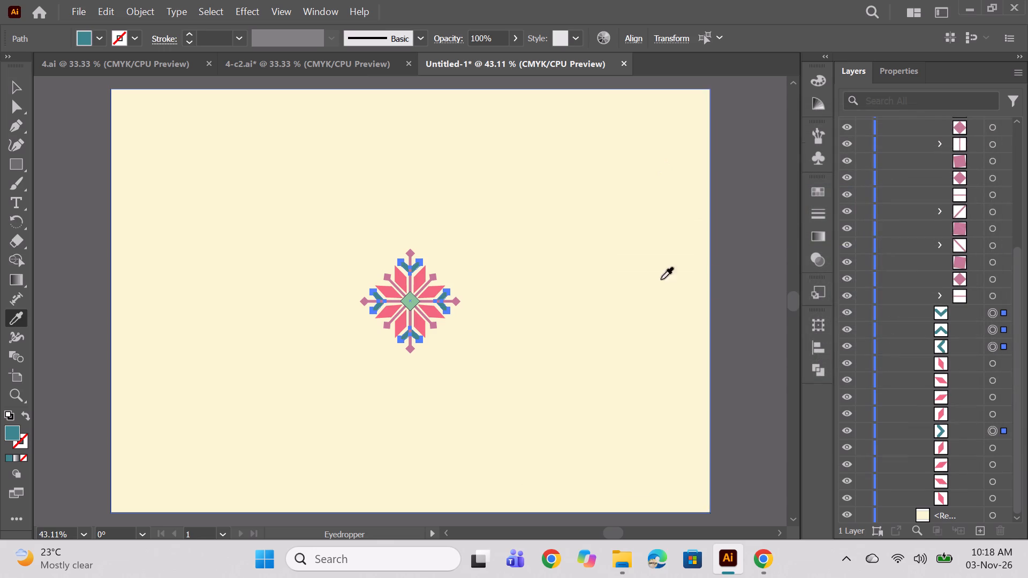
pyautogui.keyDown('ctrl'); pyautogui.click(648, 379); pyautogui.keyUp('ctrl')
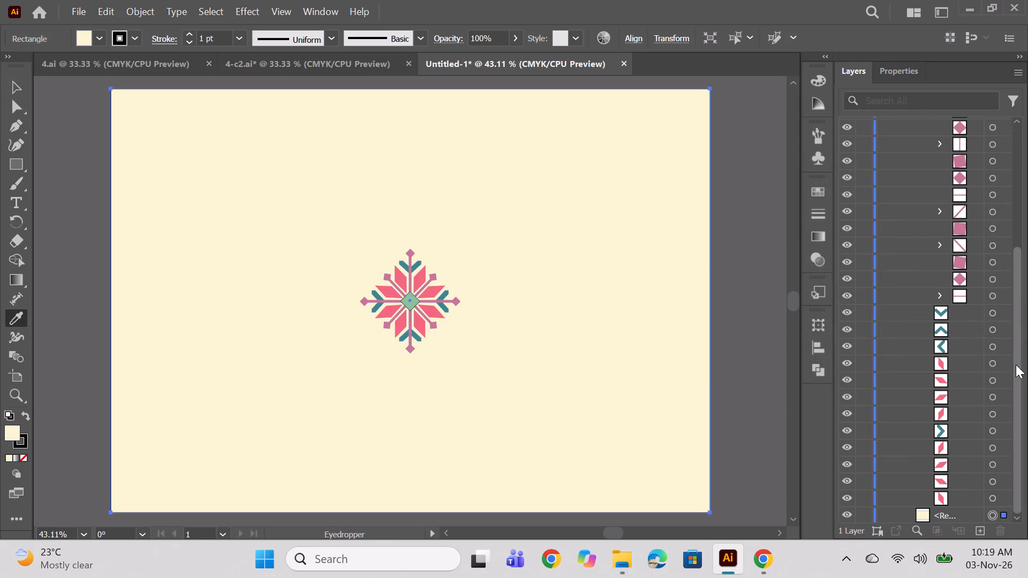
# Recolour the diamond at the motif's centre with a dark blue fill.
pyautogui.scroll(10, 992, 340)
pyautogui.click(995, 162)
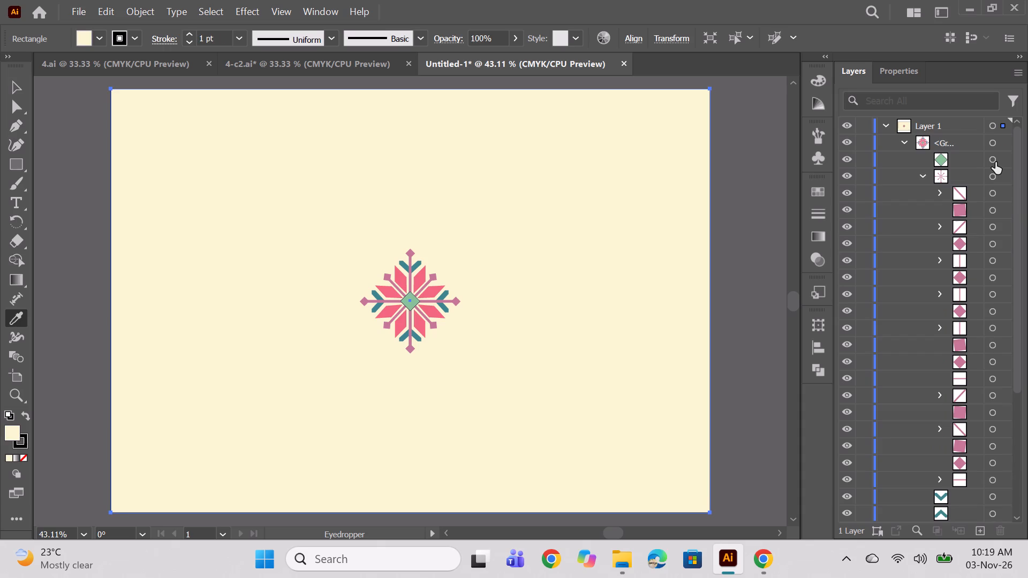
pyautogui.doubleClick(15, 436)
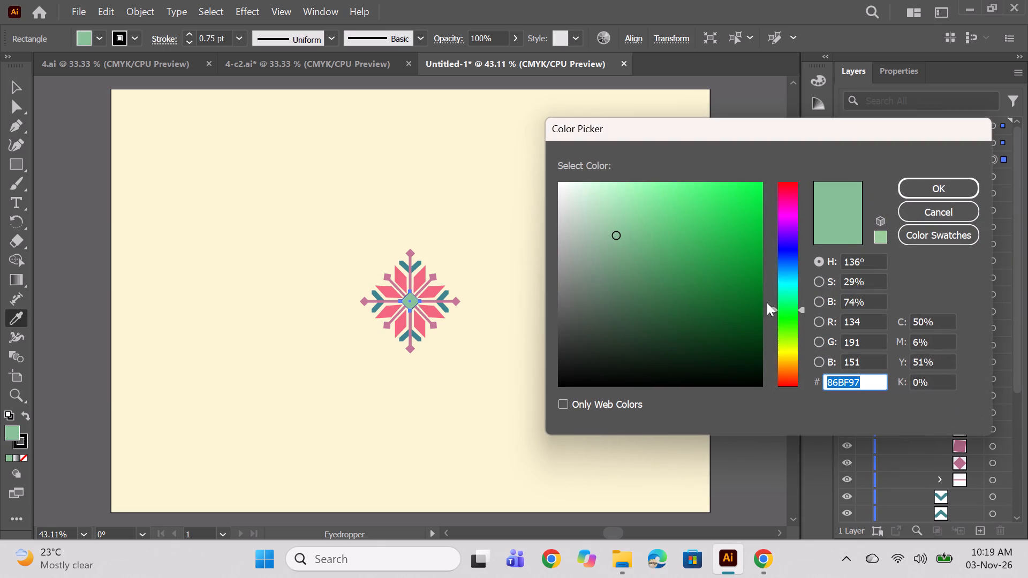
pyautogui.click(793, 266)
pyautogui.click(793, 273)
pyautogui.click(714, 278)
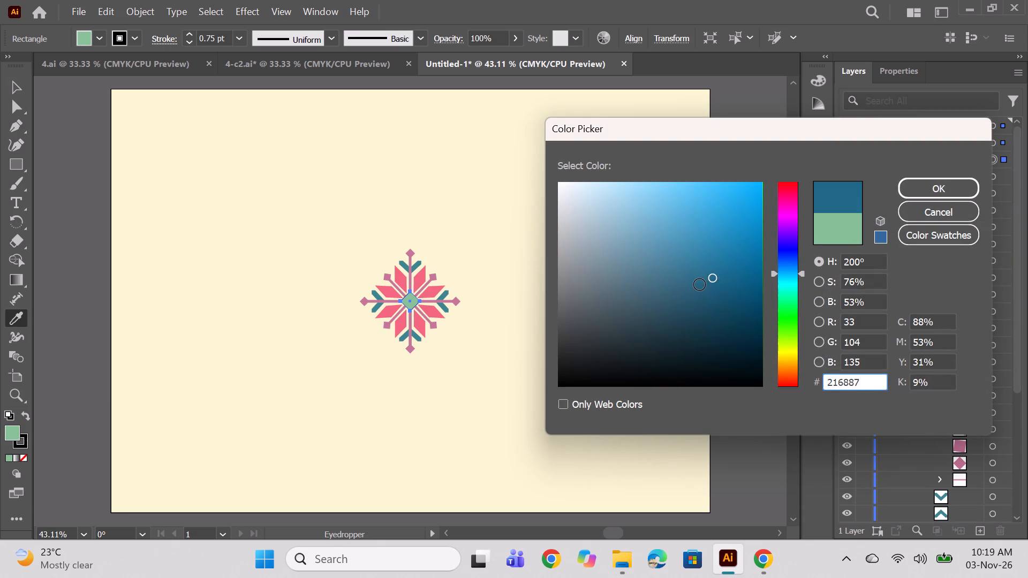
pyautogui.click(700, 285)
pyautogui.click(703, 295)
pyautogui.click(928, 195)
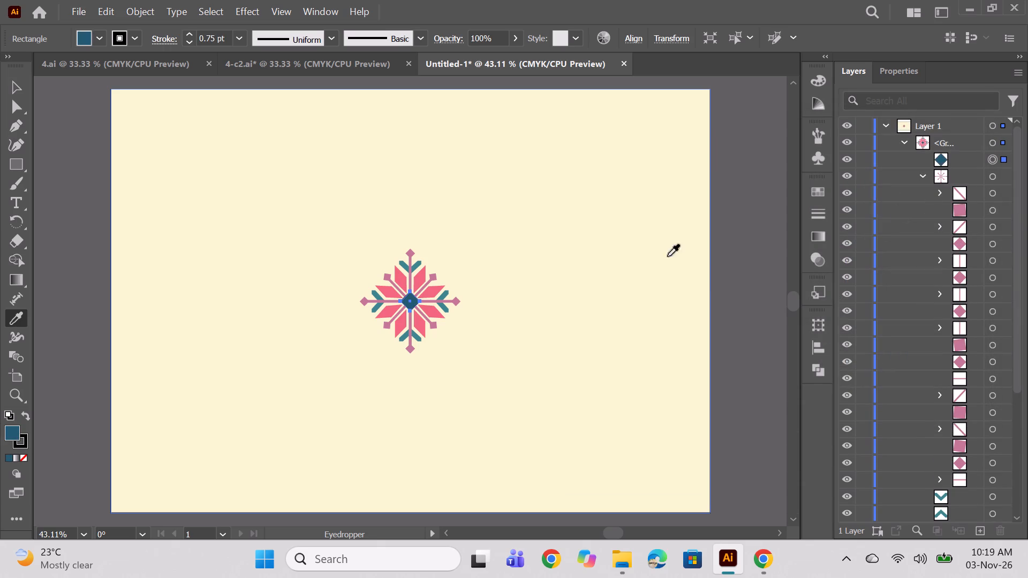
pyautogui.keyDown('ctrl'); pyautogui.click(593, 288); pyautogui.keyUp('ctrl')
# Recolour all the motif's mauve stems and their small end diamonds with a deep crimson red fill.
pyautogui.scroll(-9, 891, 344)
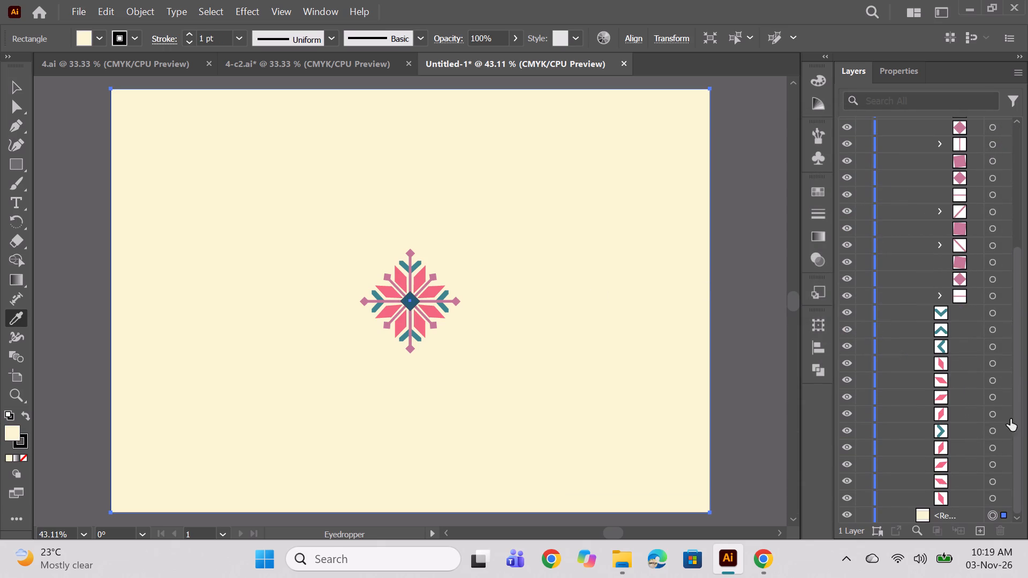
pyautogui.scroll(2, 993, 324)
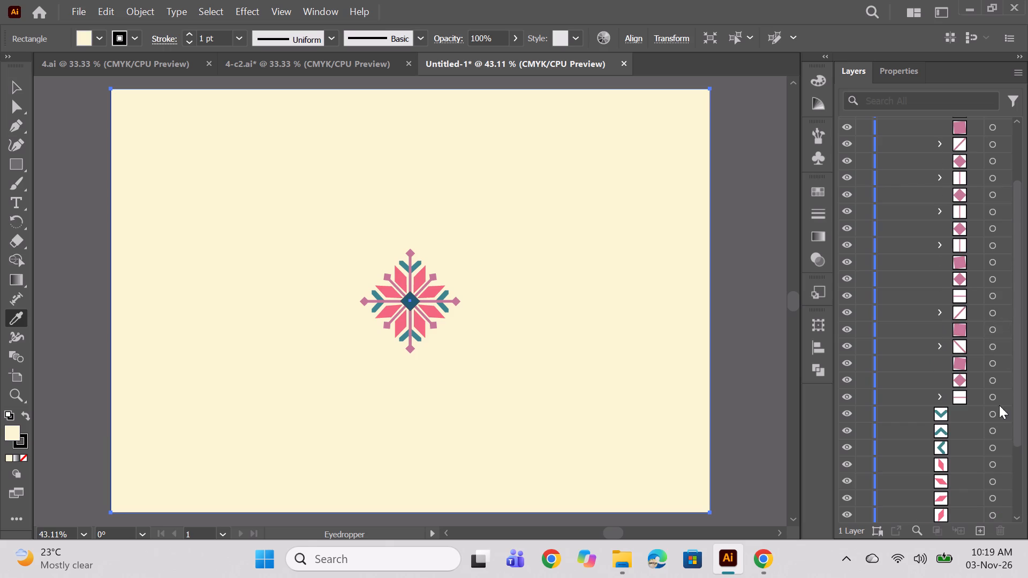
pyautogui.click(993, 397)
pyautogui.scroll(8, 989, 309)
pyautogui.keyDown('shift'); pyautogui.click(992, 194); pyautogui.keyUp('shift')
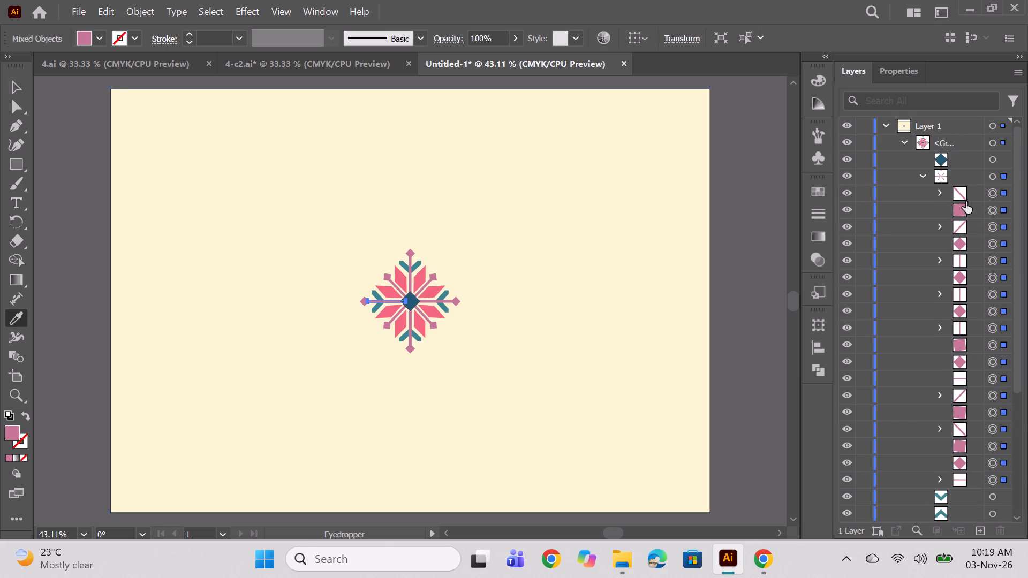
pyautogui.doubleClick(9, 429)
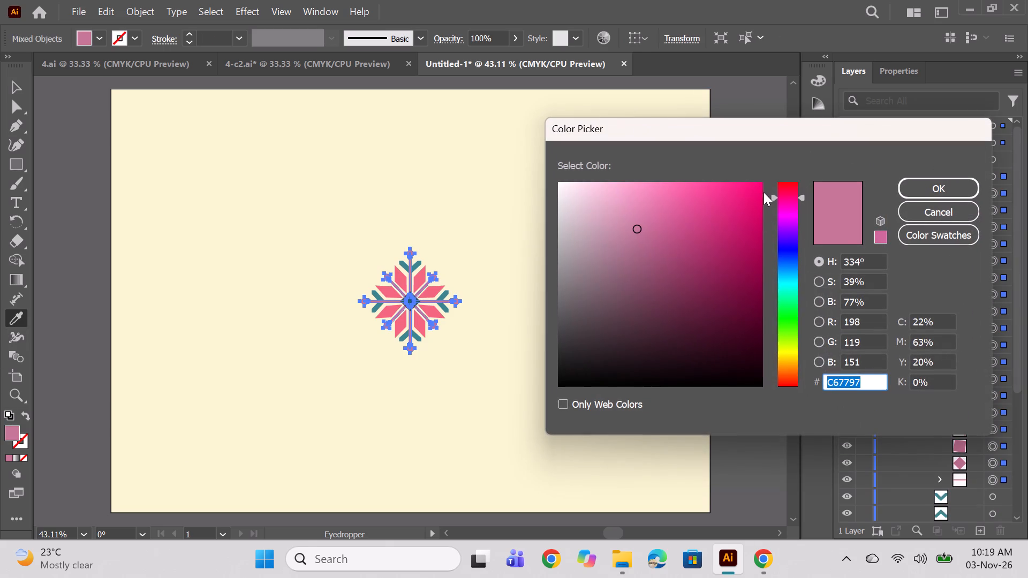
pyautogui.click(787, 189)
pyautogui.click(788, 184)
pyautogui.click(702, 262)
pyautogui.click(706, 263)
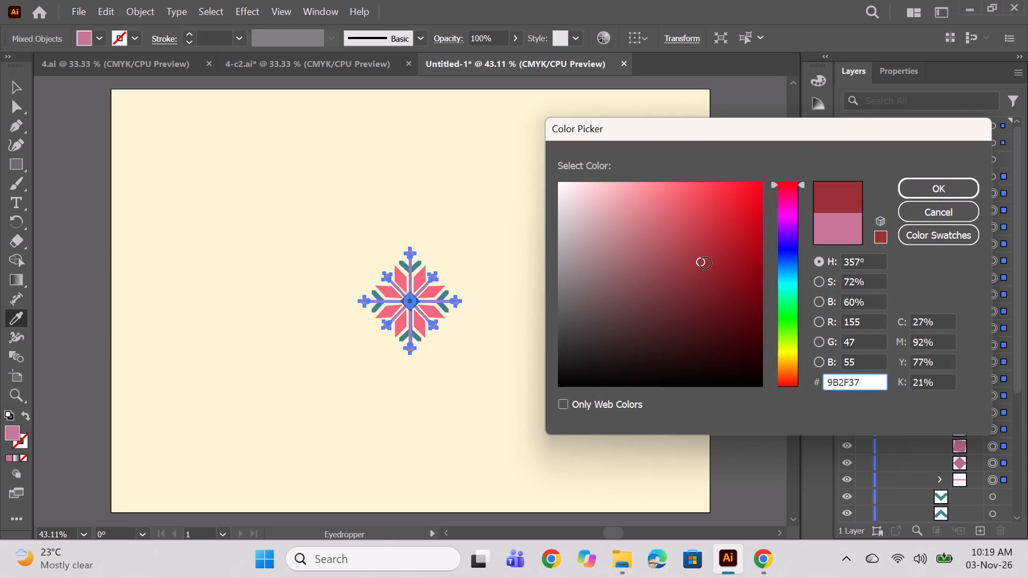
pyautogui.click(722, 261)
pyautogui.click(931, 193)
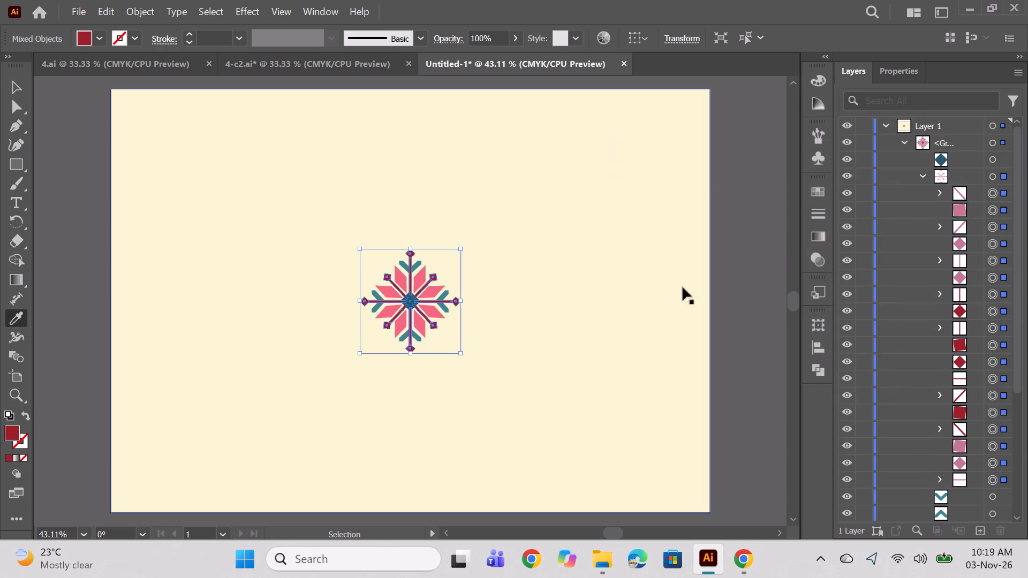
pyautogui.keyDown('ctrl'); pyautogui.click(683, 287); pyautogui.keyUp('ctrl')
# Select the whole flower motif group and move it slightly left of the artboard's centre.
pyautogui.keyDown('alt'); pyautogui.scroll(-1, 588, 305); pyautogui.keyUp('alt')
pyautogui.press('space')
pyautogui.press('space')
pyautogui.press('space')
pyautogui.press('space')
pyautogui.press('space')
pyautogui.moveTo(647, 345); pyautogui.dragTo(647, 345)
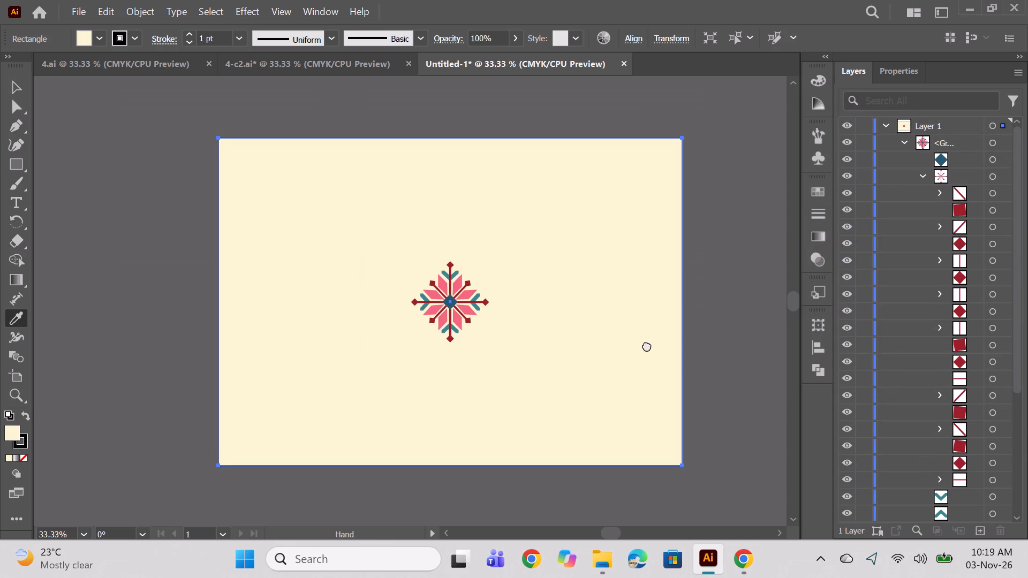
pyautogui.moveTo(647, 345); pyautogui.dragTo(591, 346)
pyautogui.click(25, 87)
pyautogui.scroll(-1, 1002, 229)
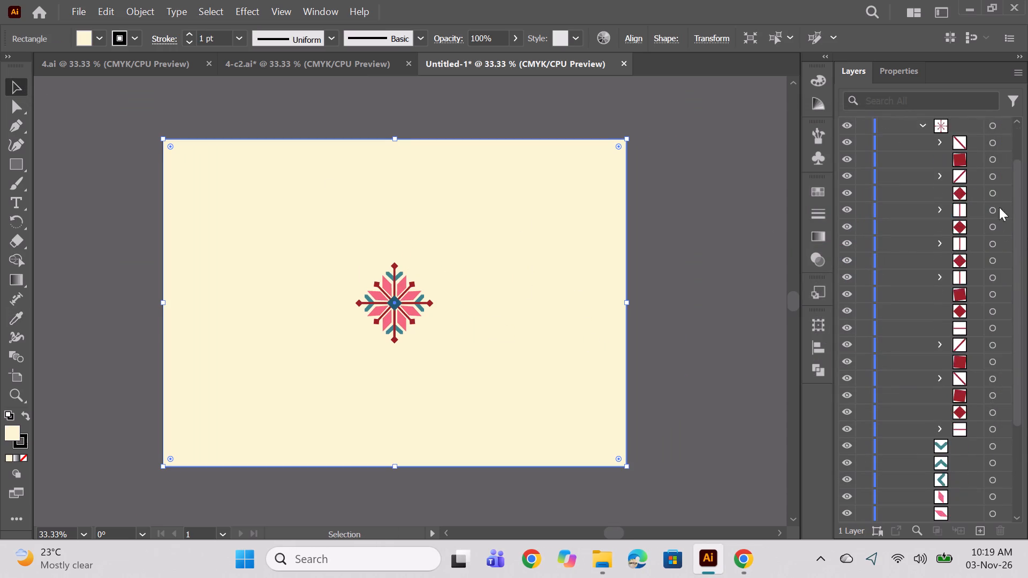
pyautogui.scroll(5, 994, 194)
pyautogui.click(927, 177)
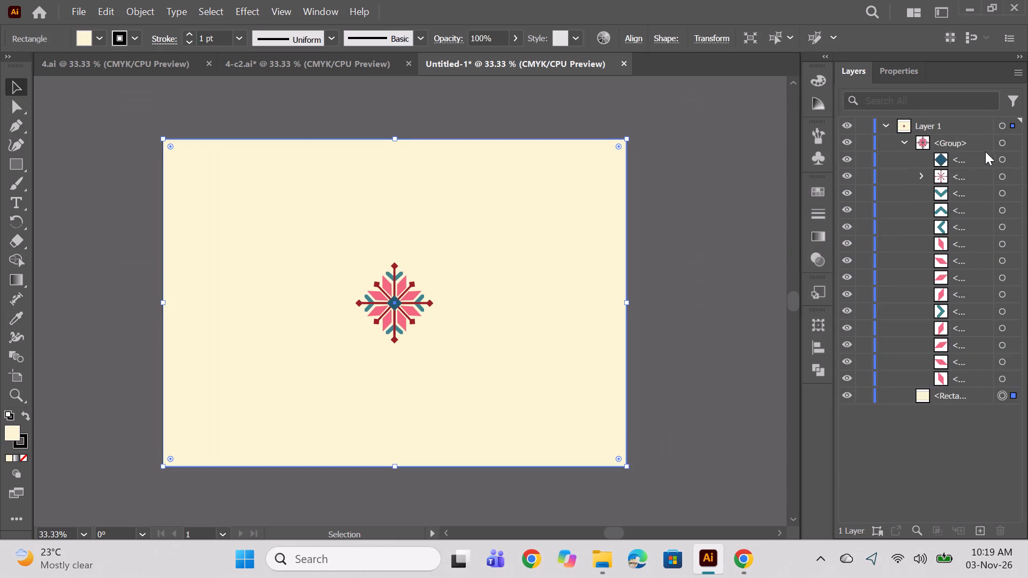
pyautogui.click(1002, 141)
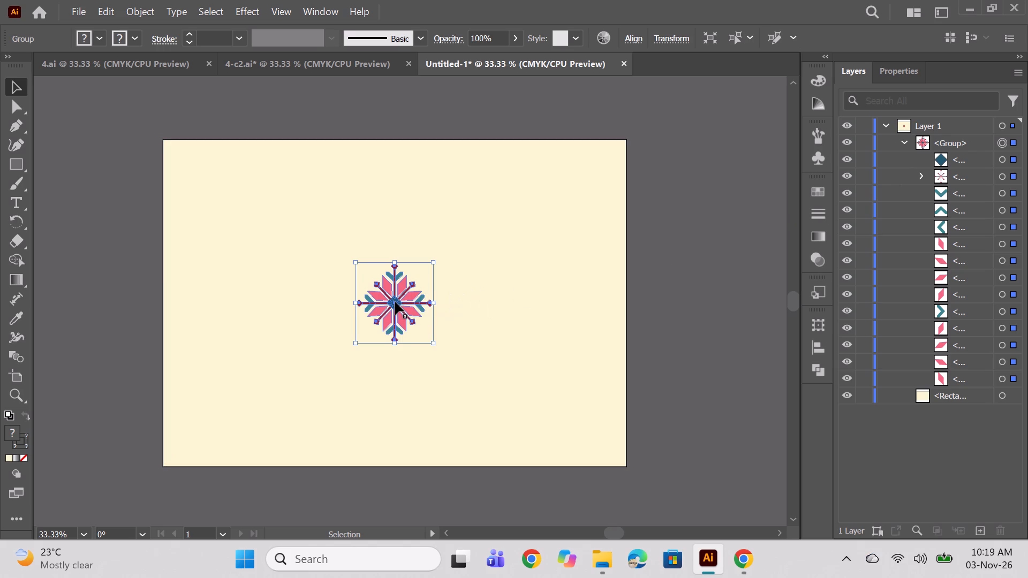
pyautogui.moveTo(395, 302); pyautogui.dragTo(390, 300)
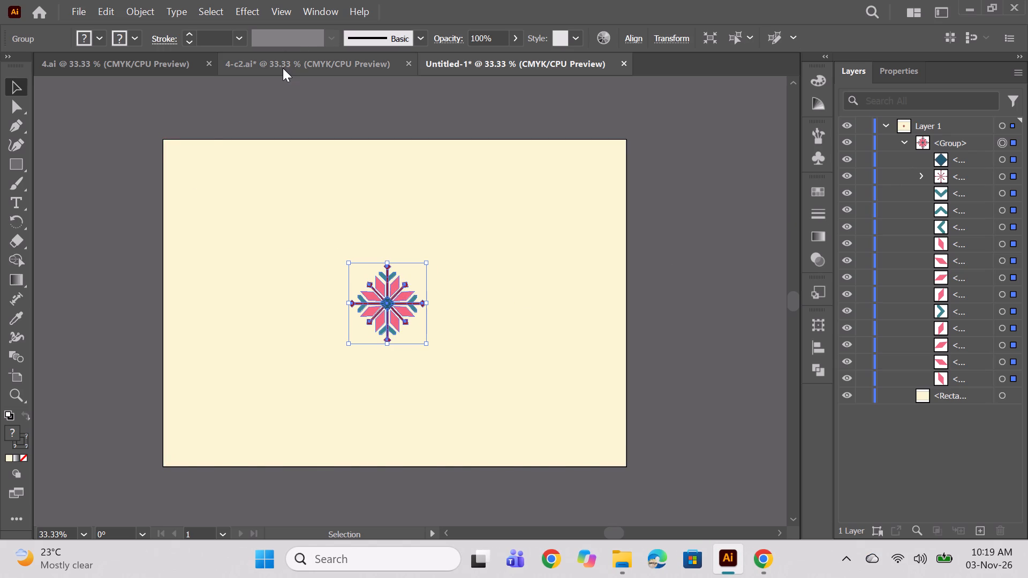
# Examine the pattern-filled artwork and layer structure in the 4-c2 and 4.ai documents for reference.
pyautogui.click(283, 68)
pyautogui.doubleClick(323, 280)
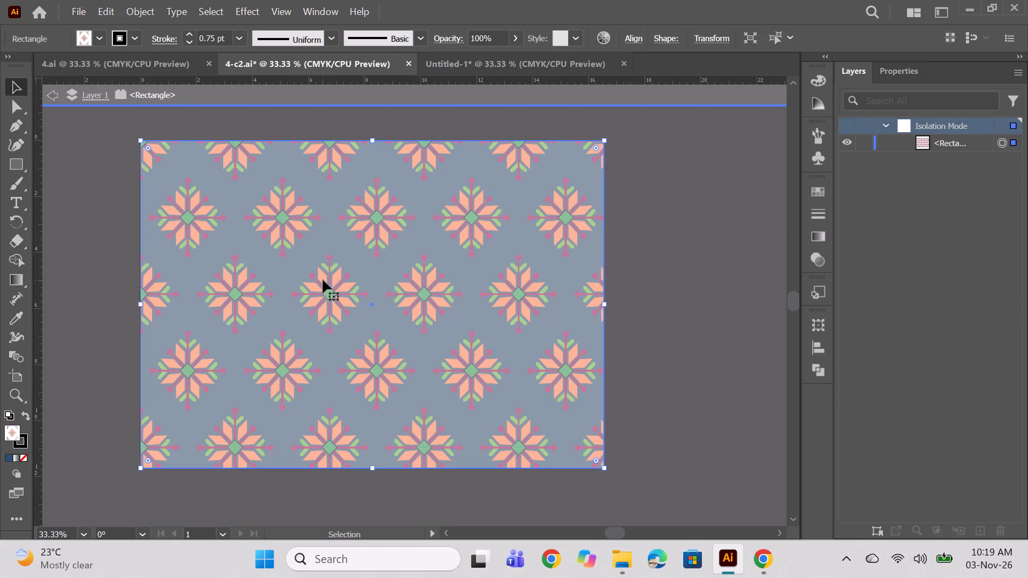
pyautogui.doubleClick(323, 280)
pyautogui.keyDown('ctrl'); pyautogui.click(665, 284); pyautogui.keyUp('ctrl')
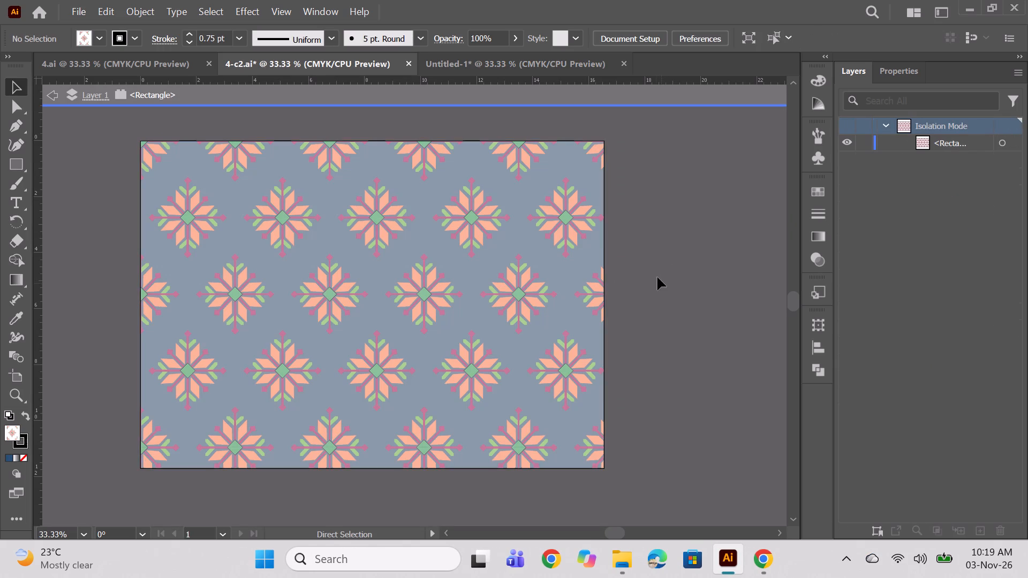
pyautogui.click(61, 91)
pyautogui.click(55, 95)
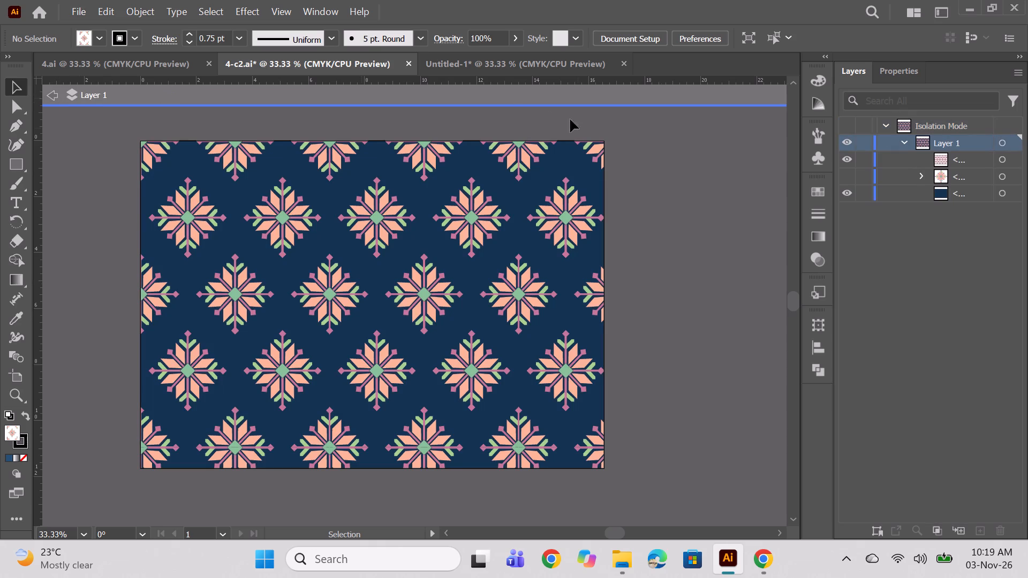
pyautogui.click(50, 94)
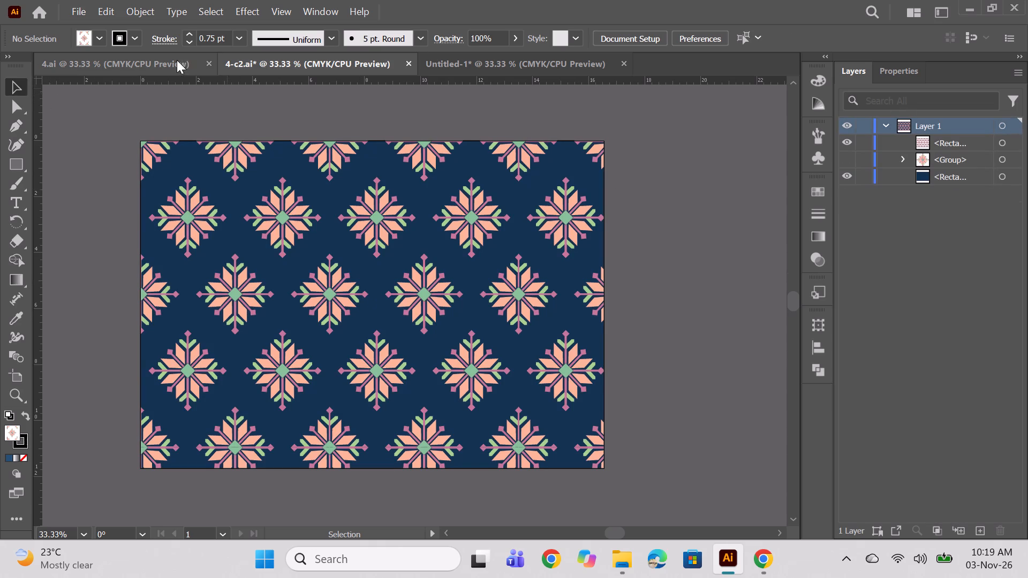
pyautogui.click(175, 59)
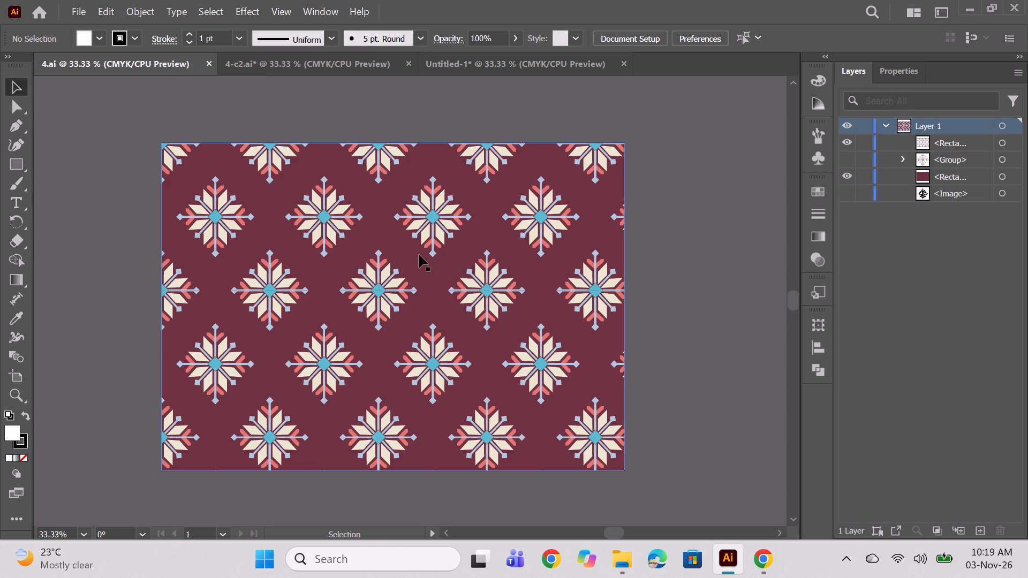
pyautogui.click(263, 58)
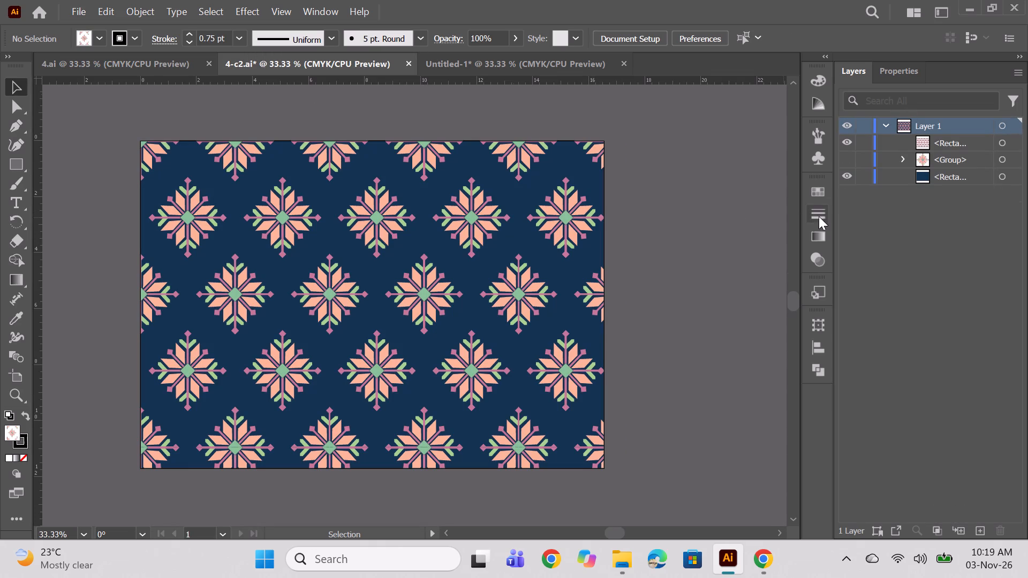
# Open the 4-c2 flower pattern swatch for editing, check its tile type and spacing options, and leave pattern editing.
pyautogui.click(814, 199)
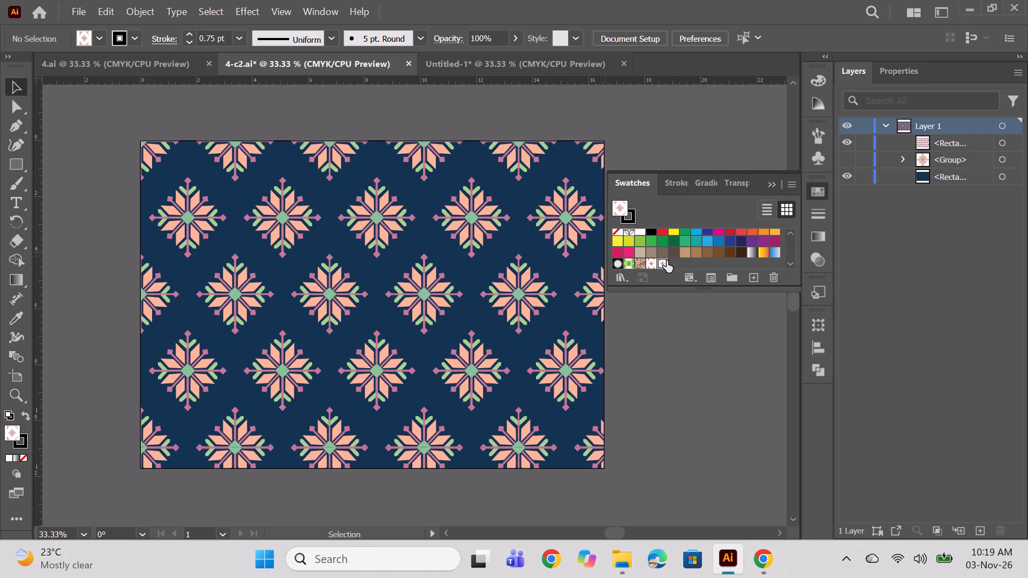
pyautogui.click(667, 261)
pyautogui.doubleClick(665, 262)
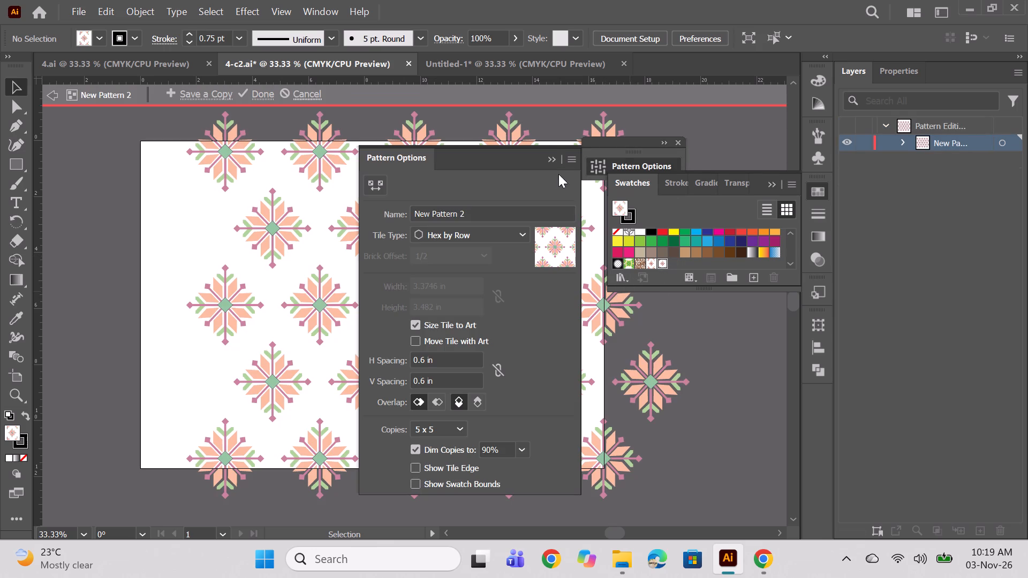
pyautogui.click(553, 161)
pyautogui.moveTo(679, 146); pyautogui.dragTo(680, 151)
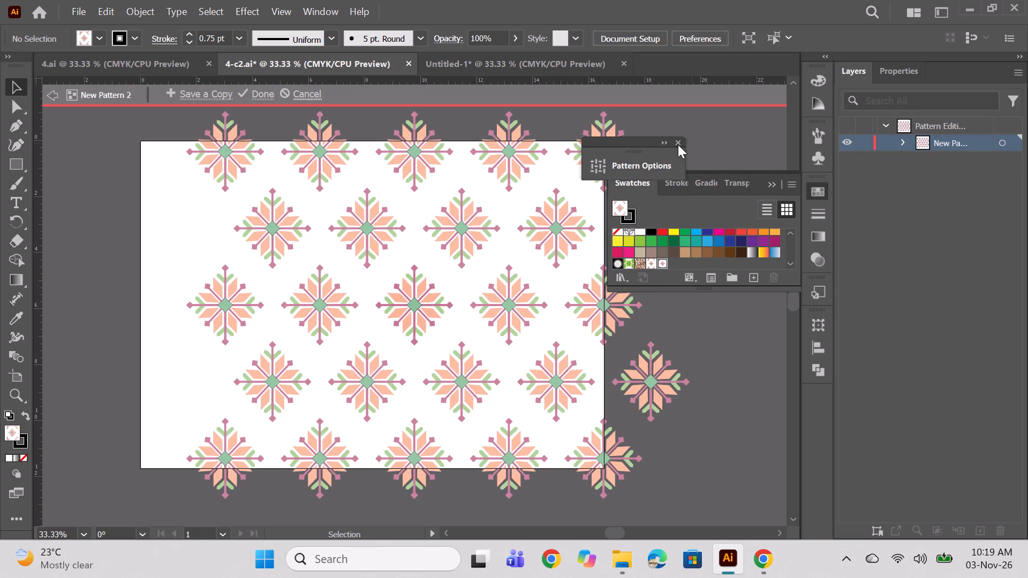
pyautogui.click(676, 146)
pyautogui.click(768, 186)
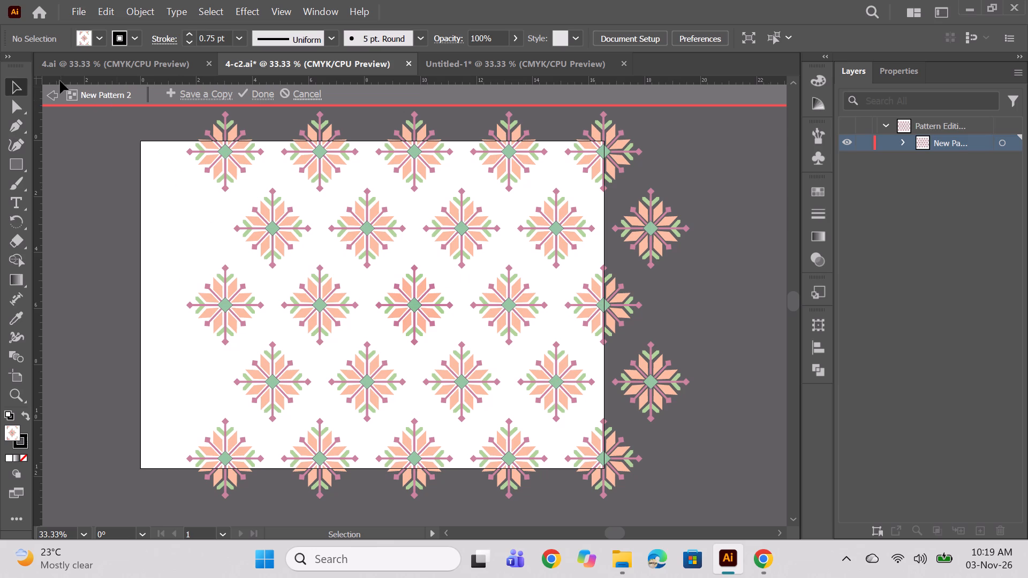
pyautogui.click(56, 104)
# Examine the flower repeat on the navy background close up, checking the motifs, their spacing and the pattern's upper edge.
pyautogui.keyDown('alt'); pyautogui.scroll(2, 227, 194); pyautogui.keyUp('alt')
pyautogui.keyDown('alt'); pyautogui.scroll(3, 277, 219); pyautogui.keyUp('alt')
pyautogui.press('space')
pyautogui.press('space')
pyautogui.press('space')
pyautogui.press('space')
pyautogui.press('space')
pyautogui.press('space')
pyautogui.press('space')
pyautogui.press('space')
pyautogui.press('space')
pyautogui.press('space')
pyautogui.press('space')
pyautogui.press('space')
pyautogui.press('space')
pyautogui.press('space')
pyautogui.press('space')
pyautogui.press('space')
pyautogui.press('space')
pyautogui.moveTo(373, 293); pyautogui.dragTo(268, 210)
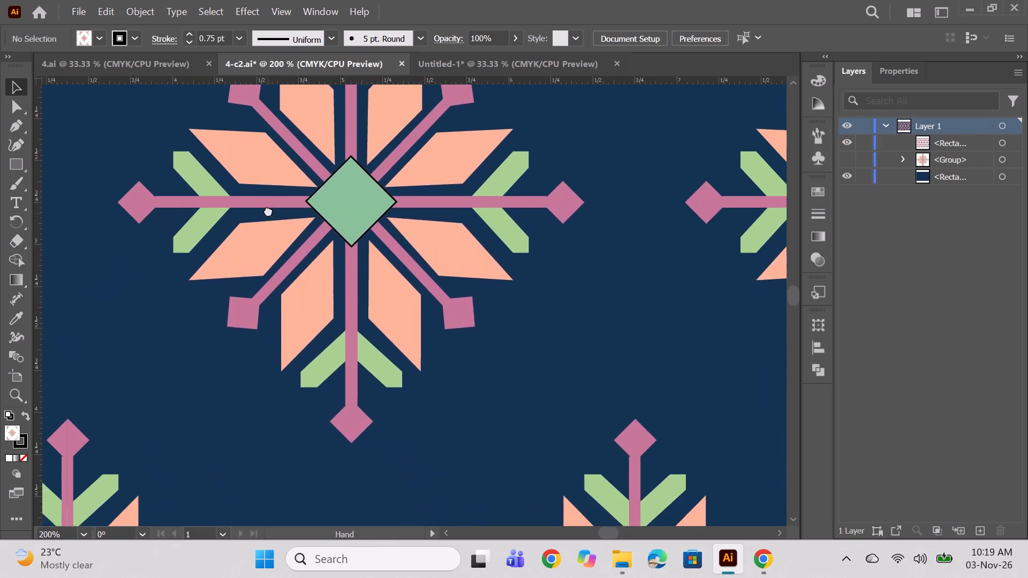
pyautogui.moveTo(268, 210); pyautogui.dragTo(525, 409)
pyautogui.keyDown('alt'); pyautogui.scroll(-3, 411, 329); pyautogui.keyUp('alt')
pyautogui.press('space')
pyautogui.press('space')
pyautogui.press('space')
pyautogui.press('space')
pyautogui.press('space')
pyautogui.press('space')
pyautogui.press('space')
pyautogui.press('space')
pyautogui.press('space')
pyautogui.press('space')
pyautogui.press('space')
pyautogui.press('space')
pyautogui.press('space')
pyautogui.press('space')
pyautogui.press('space')
pyautogui.press('space')
pyautogui.press('space')
pyautogui.press('space')
pyautogui.press('space')
pyautogui.press('space')
pyautogui.moveTo(352, 268); pyautogui.dragTo(177, 222)
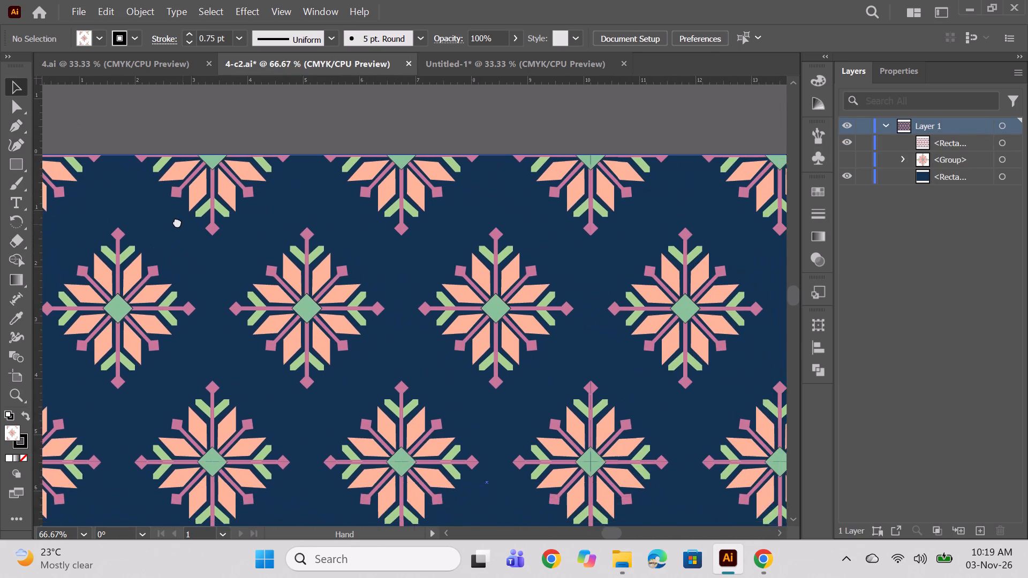
pyautogui.moveTo(177, 222); pyautogui.dragTo(275, 240)
pyautogui.press('space')
pyautogui.press('space')
pyautogui.press('space')
pyautogui.press('space')
pyautogui.press('space')
pyautogui.press('space')
pyautogui.press('space')
pyautogui.press('space')
pyautogui.press('space')
pyautogui.moveTo(278, 239); pyautogui.dragTo(199, 267)
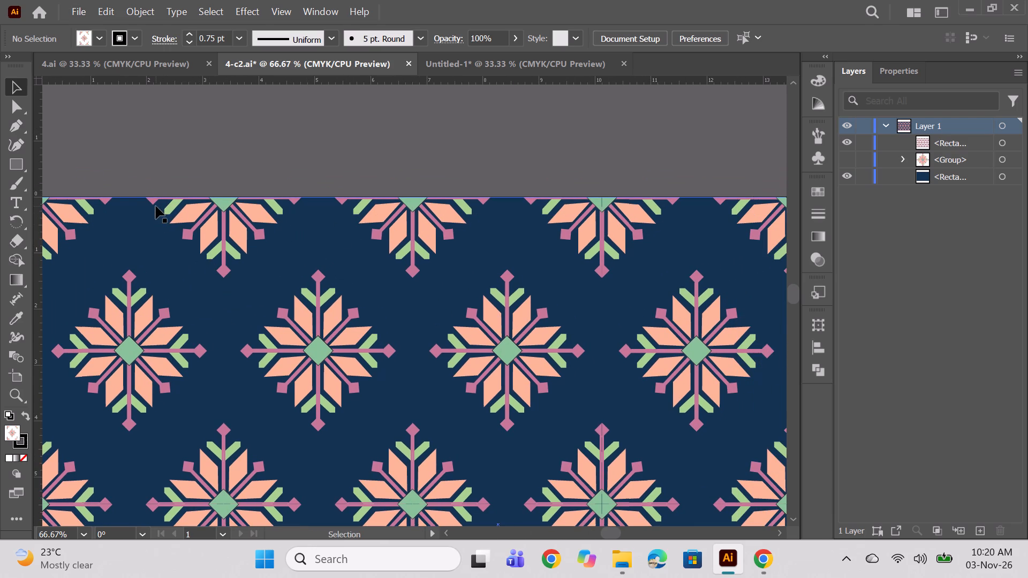
pyautogui.keyDown('alt'); pyautogui.scroll(-1, 156, 206); pyautogui.keyUp('alt')
pyautogui.keyDown('alt'); pyautogui.scroll(2, 146, 189); pyautogui.keyUp('alt')
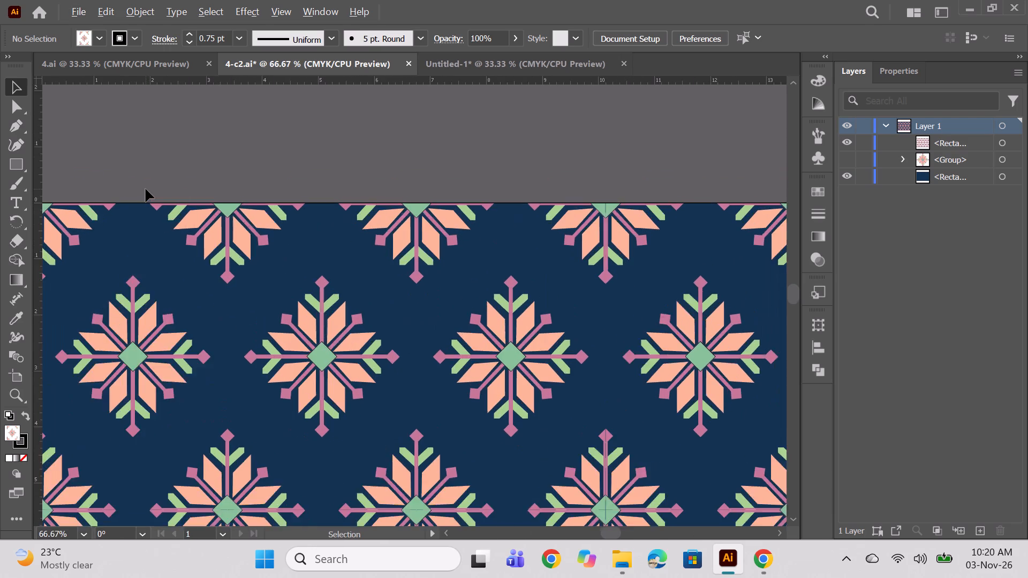
pyautogui.press('space')
pyautogui.press('space')
pyautogui.press('space')
pyautogui.press('space')
pyautogui.press('space')
pyautogui.press('space')
pyautogui.press('space')
pyautogui.press('space')
pyautogui.press('space')
pyautogui.press('space')
pyautogui.press('space')
pyautogui.press('space')
pyautogui.press('space')
pyautogui.press('space')
pyautogui.press('space')
pyautogui.press('space')
pyautogui.press('space')
pyautogui.press('space')
pyautogui.press('space')
pyautogui.press('space')
pyautogui.moveTo(193, 313); pyautogui.dragTo(130, 200)
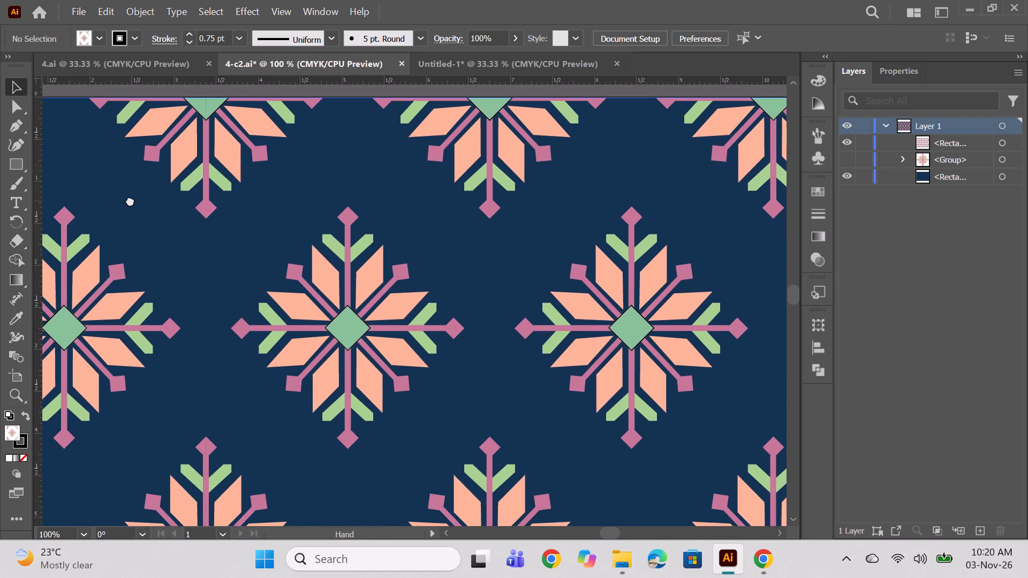
pyautogui.moveTo(130, 200); pyautogui.dragTo(139, 189)
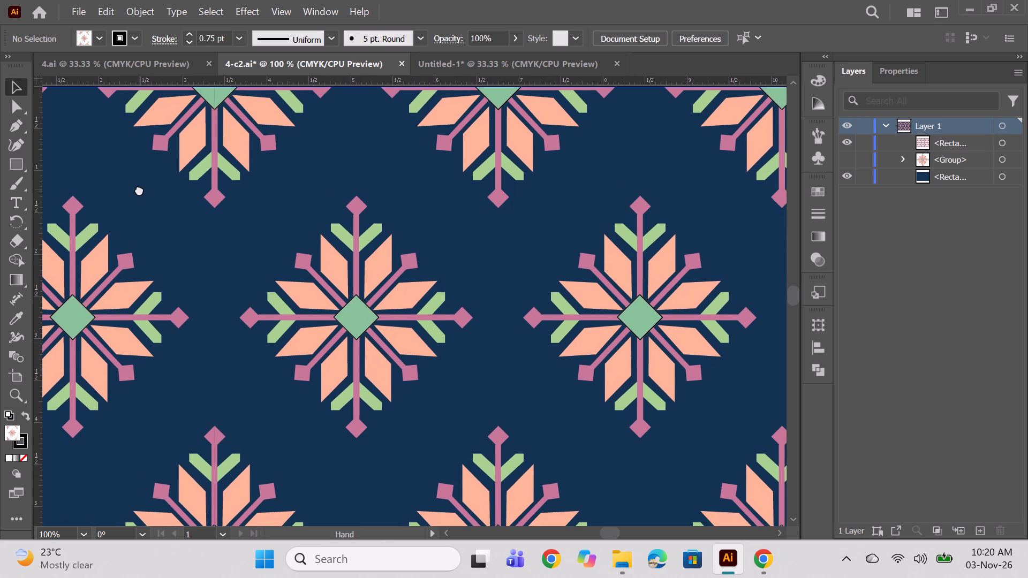
pyautogui.moveTo(139, 189); pyautogui.dragTo(135, 188)
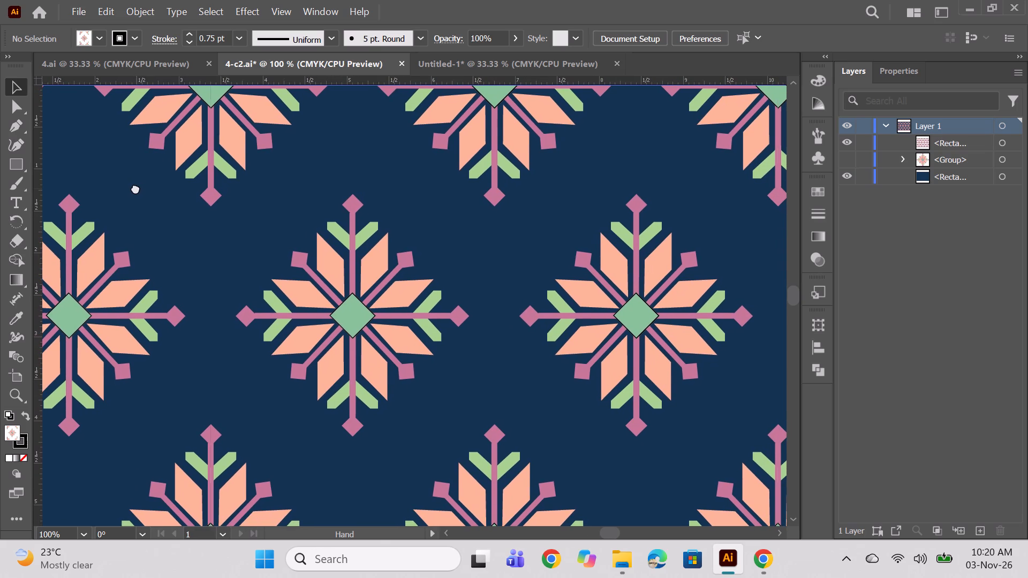
pyautogui.moveTo(135, 188); pyautogui.dragTo(134, 188)
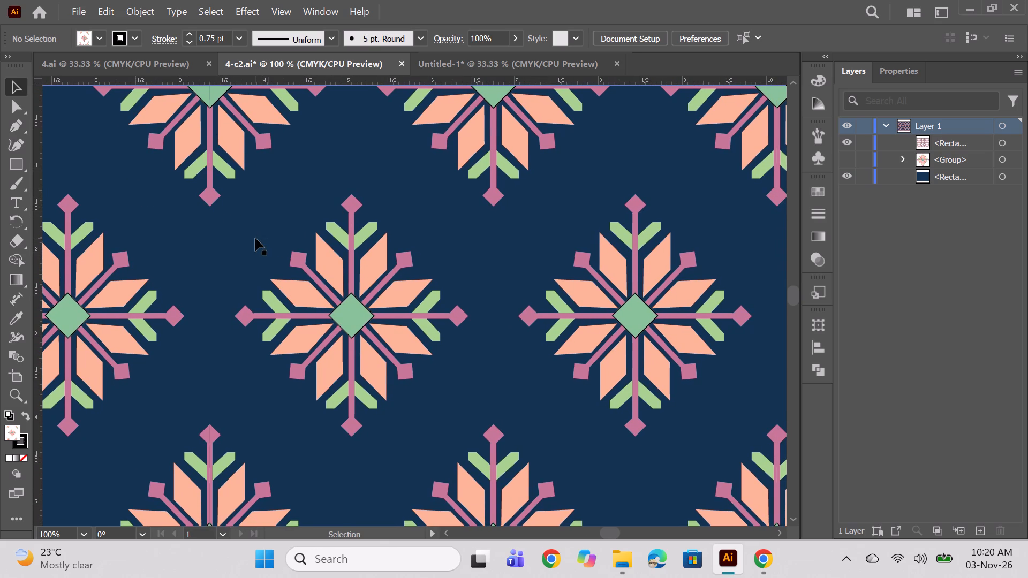
pyautogui.keyDown('alt'); pyautogui.scroll(-2, 255, 238); pyautogui.keyUp('alt')
pyautogui.keyDown('alt'); pyautogui.scroll(2, 169, 177); pyautogui.keyUp('alt')
pyautogui.press('space')
pyautogui.press('space')
pyautogui.press('space')
pyautogui.press('space')
pyautogui.press('space')
pyautogui.press('space')
pyautogui.press('space')
pyautogui.press('space')
pyautogui.press('space')
pyautogui.press('space')
pyautogui.press('space')
pyautogui.press('space')
pyautogui.press('space')
pyautogui.press('space')
pyautogui.press('space')
pyautogui.press('space')
pyautogui.press('space')
pyautogui.press('space')
pyautogui.press('space')
pyautogui.press('space')
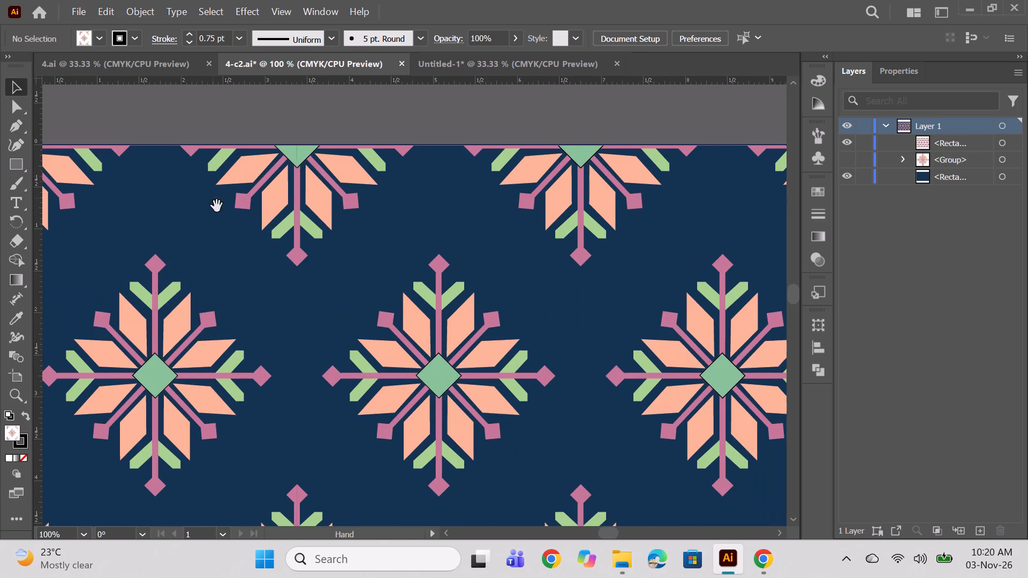
pyautogui.moveTo(217, 206); pyautogui.dragTo(128, 156)
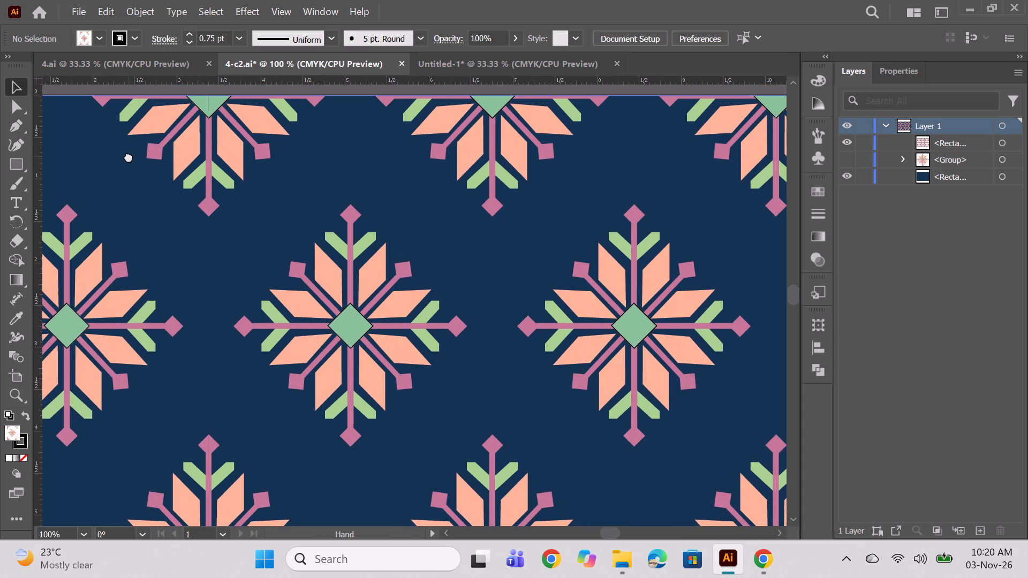
pyautogui.moveTo(128, 156); pyautogui.dragTo(132, 152)
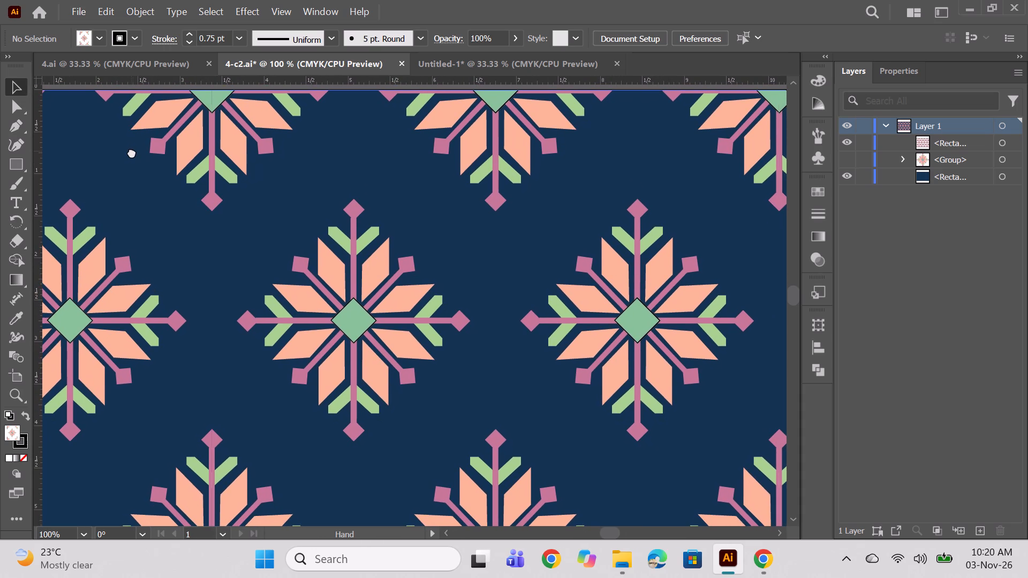
pyautogui.moveTo(132, 152); pyautogui.dragTo(128, 144)
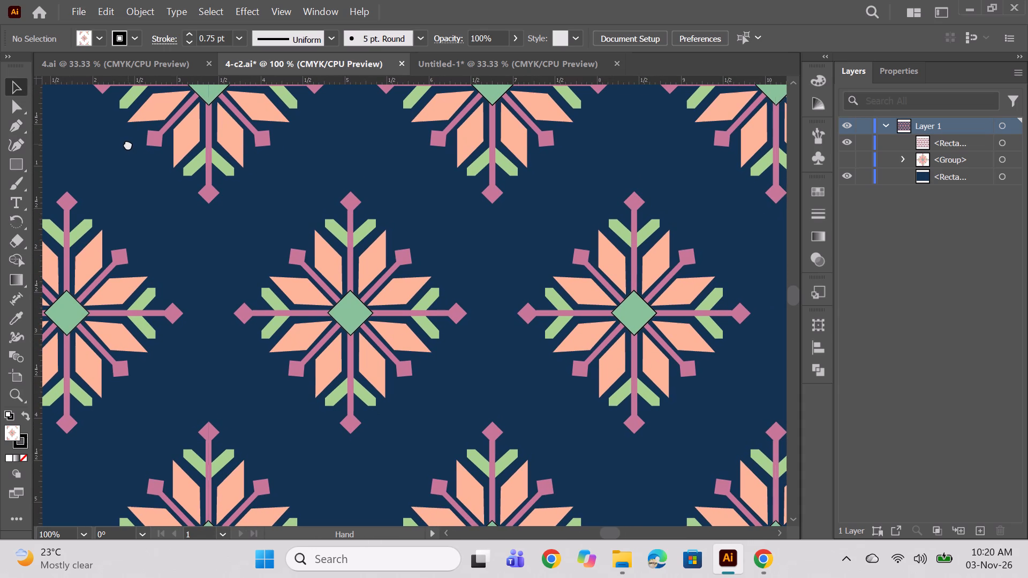
pyautogui.moveTo(128, 144); pyautogui.dragTo(128, 147)
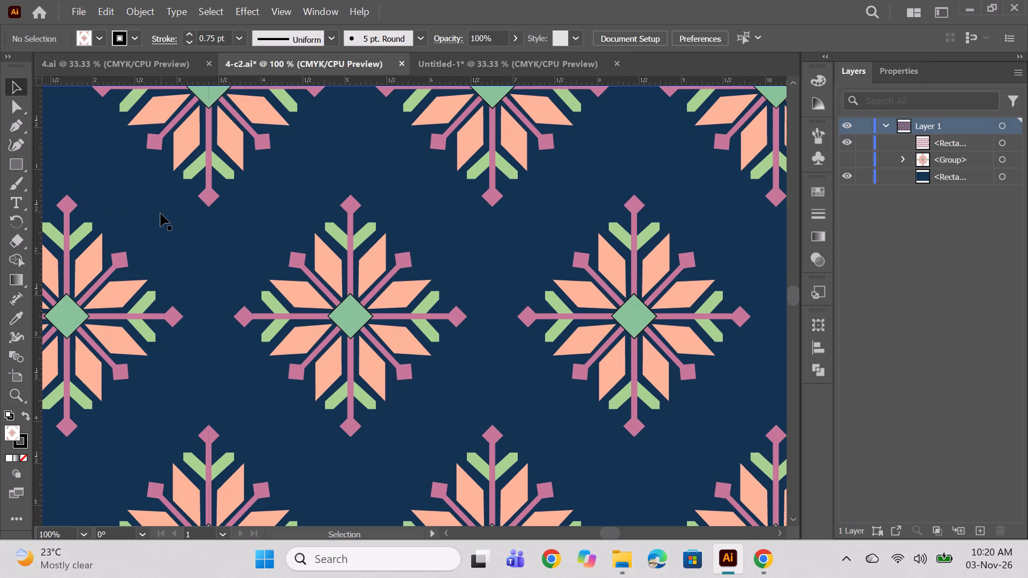
pyautogui.keyDown('alt'); pyautogui.scroll(-1, 161, 214); pyautogui.keyUp('alt')
pyautogui.press('space')
pyautogui.press('space')
pyautogui.press('space')
pyautogui.press('space')
pyautogui.press('space')
pyautogui.press('space')
pyautogui.press('space')
pyautogui.press('space')
pyautogui.press('space')
pyautogui.press('space')
pyautogui.press('space')
pyautogui.press('space')
pyautogui.press('space')
pyautogui.press('space')
pyautogui.press('space')
pyautogui.press('space')
pyautogui.press('space')
pyautogui.press('space')
pyautogui.press('space')
pyautogui.press('space')
pyautogui.moveTo(151, 186); pyautogui.dragTo(239, 147)
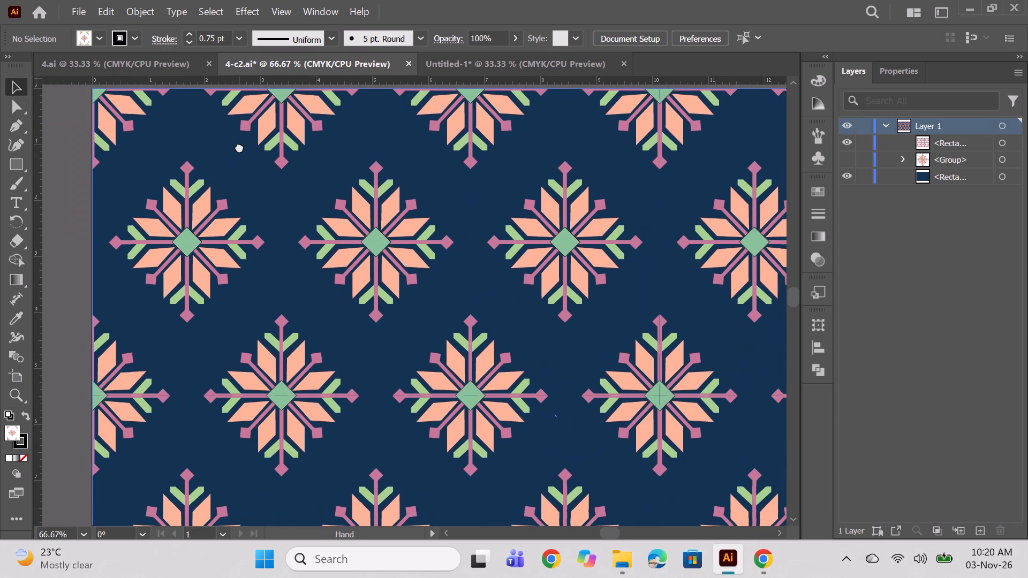
pyautogui.moveTo(239, 147); pyautogui.dragTo(95, 172)
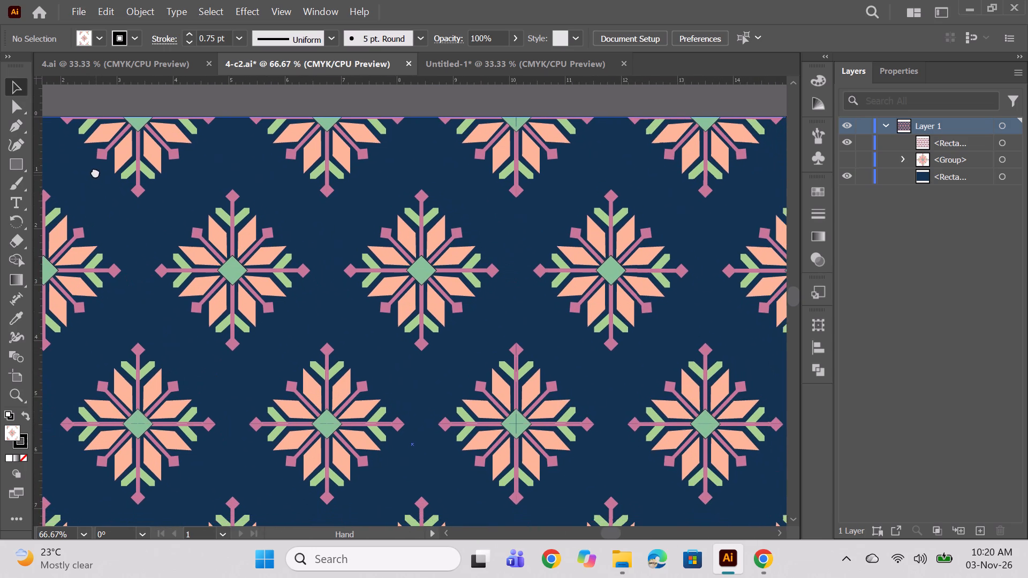
pyautogui.moveTo(95, 172); pyautogui.dragTo(114, 146)
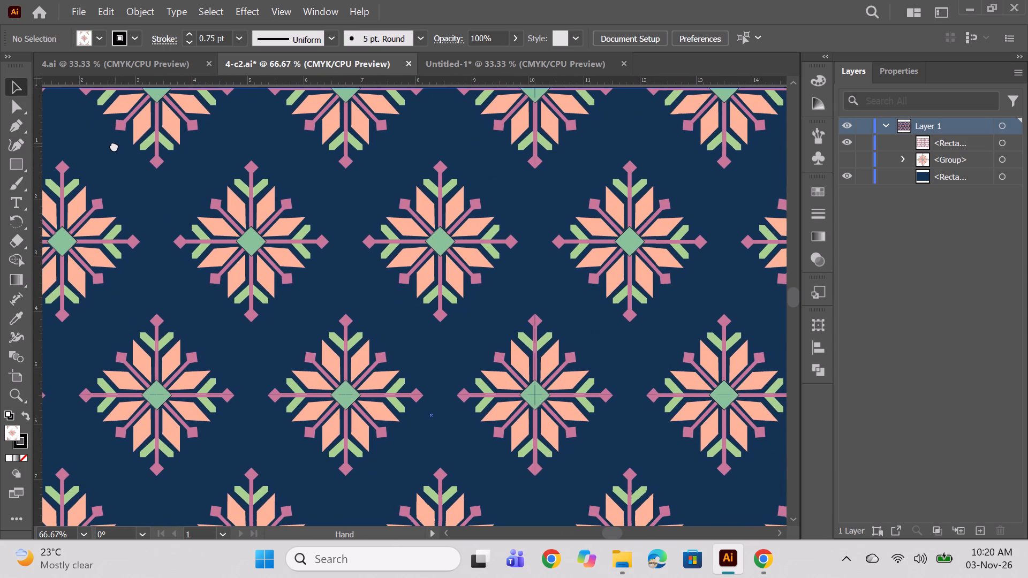
pyautogui.moveTo(114, 146); pyautogui.dragTo(114, 145)
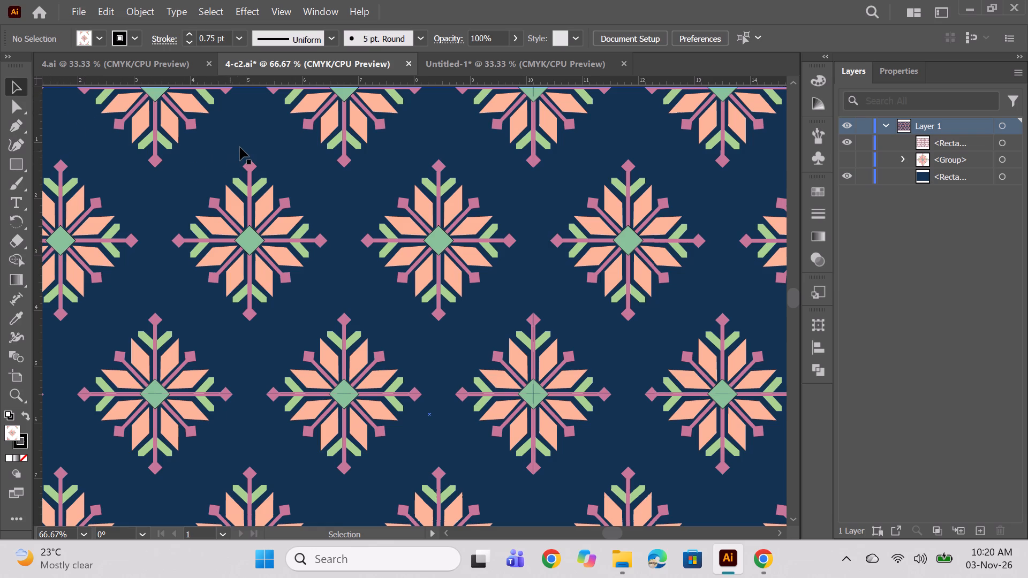
pyautogui.press('space')
pyautogui.press('space')
pyautogui.press('space')
pyautogui.press('space')
pyautogui.press('space')
pyautogui.press('space')
pyautogui.press('space')
pyautogui.press('space')
pyautogui.press('space')
pyautogui.press('space')
pyautogui.press('space')
pyautogui.press('space')
pyautogui.press('space')
pyautogui.press('space')
pyautogui.press('space')
pyautogui.press('space')
pyautogui.press('space')
pyautogui.press('space')
pyautogui.press('space')
pyautogui.press('space')
pyautogui.moveTo(118, 128); pyautogui.dragTo(162, 131)
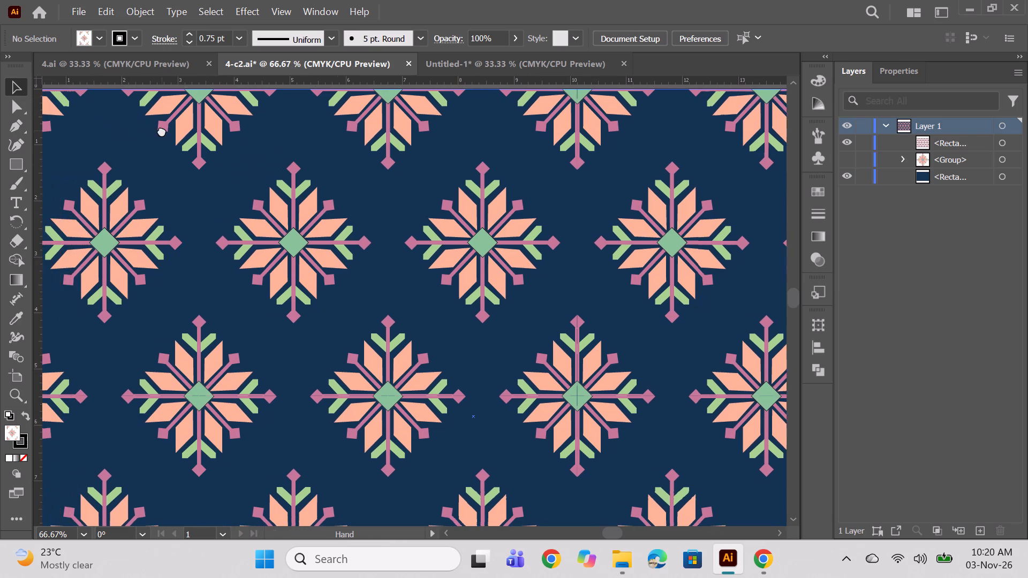
# Examine the flower repeat on the navy background in 4-c2, close up and across the whole artboard.
pyautogui.moveTo(162, 131); pyautogui.dragTo(196, 125)
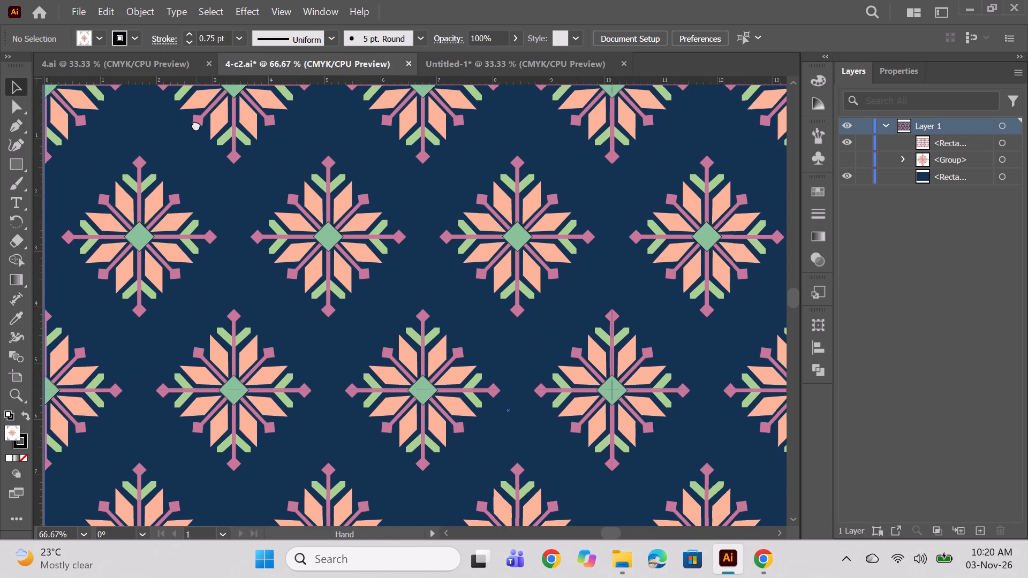
pyautogui.moveTo(196, 125); pyautogui.dragTo(195, 125)
pyautogui.scroll(1, 163, 140)
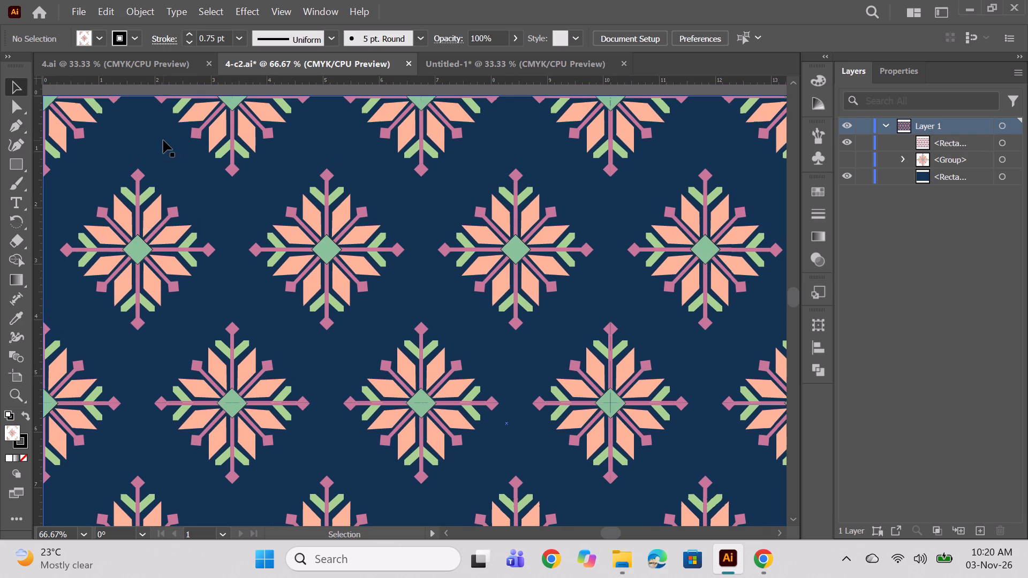
pyautogui.scroll(-1, 163, 140)
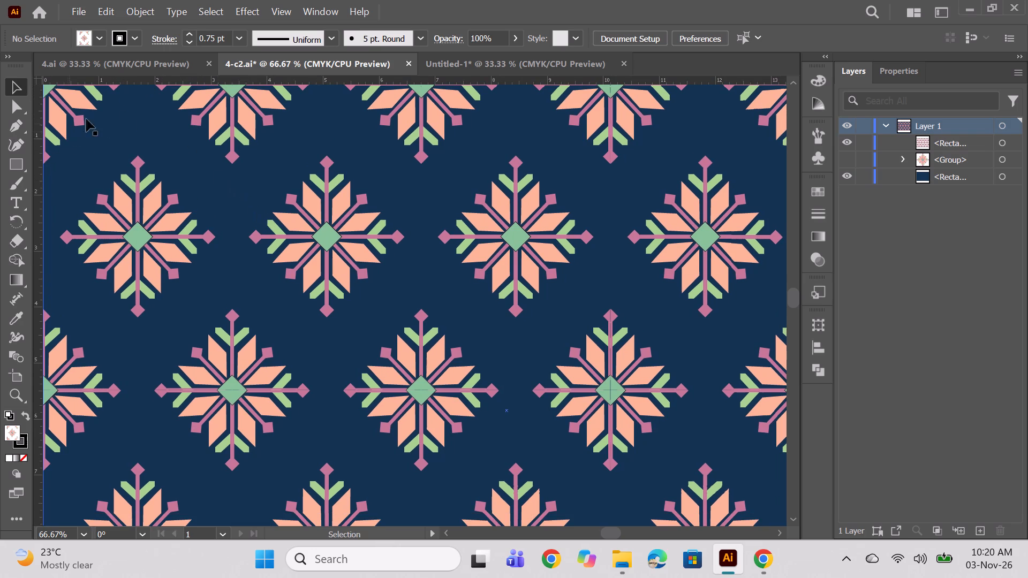
pyautogui.keyDown('alt'); pyautogui.scroll(-2, 185, 169); pyautogui.keyUp('alt')
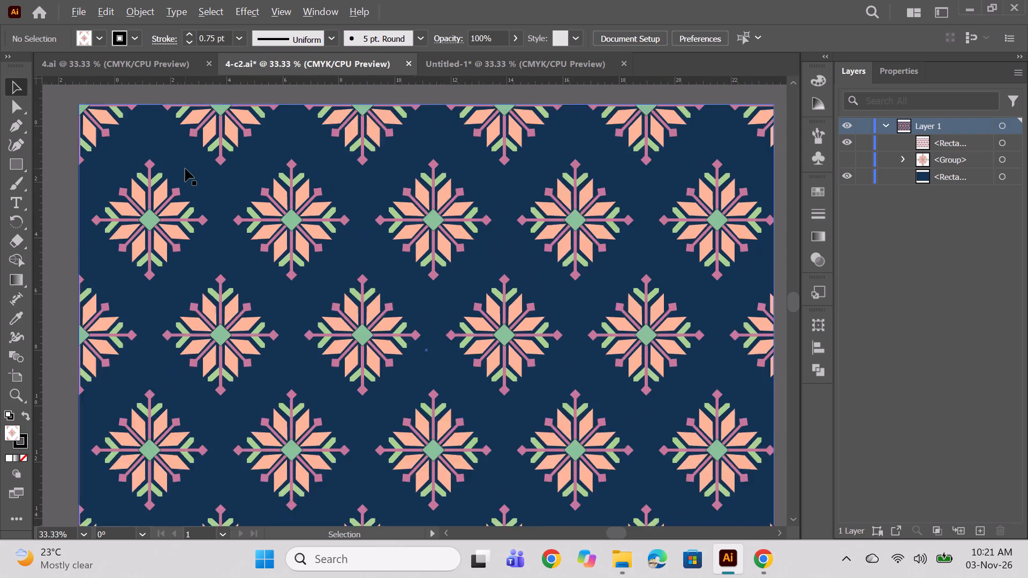
pyautogui.scroll(1, 189, 148)
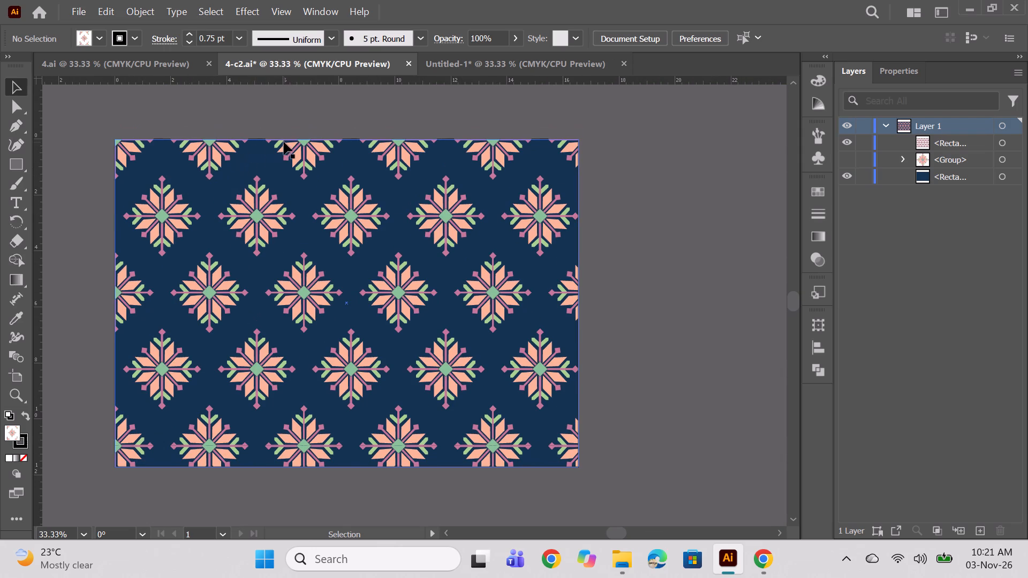
pyautogui.keyDown('alt'); pyautogui.scroll(1, 169, 168); pyautogui.keyUp('alt')
pyautogui.press('space')
pyautogui.press('space')
pyautogui.press('space')
pyautogui.moveTo(216, 217); pyautogui.dragTo(197, 204)
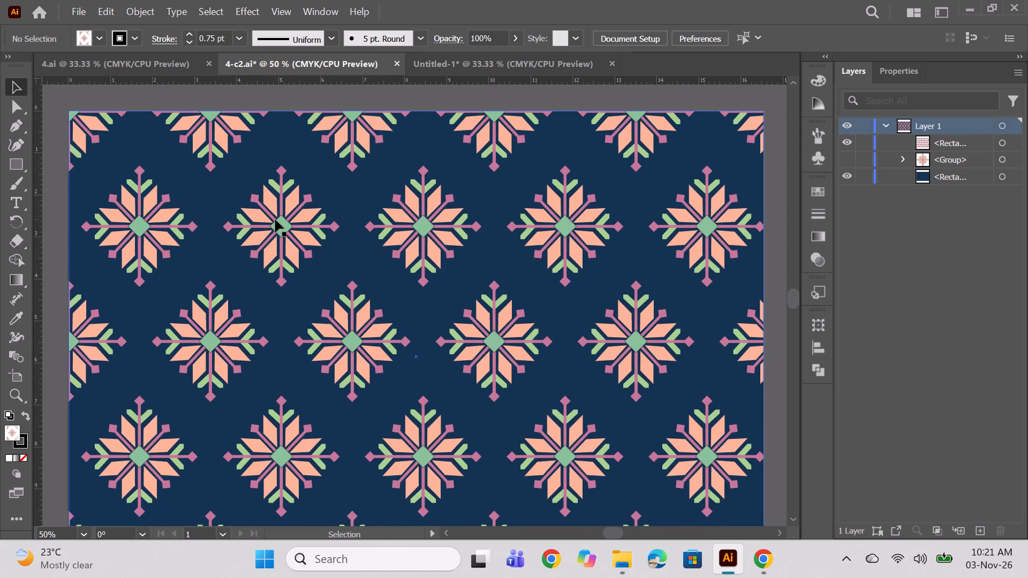
pyautogui.keyDown('alt'); pyautogui.scroll(-1, 275, 219); pyautogui.keyUp('alt')
pyautogui.press('space')
pyautogui.moveTo(533, 331); pyautogui.dragTo(495, 330)
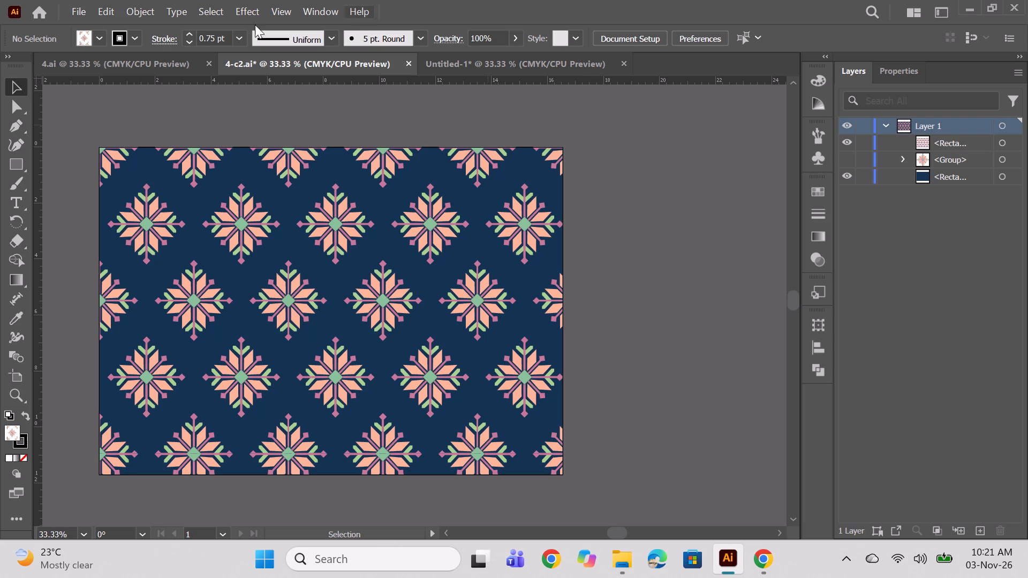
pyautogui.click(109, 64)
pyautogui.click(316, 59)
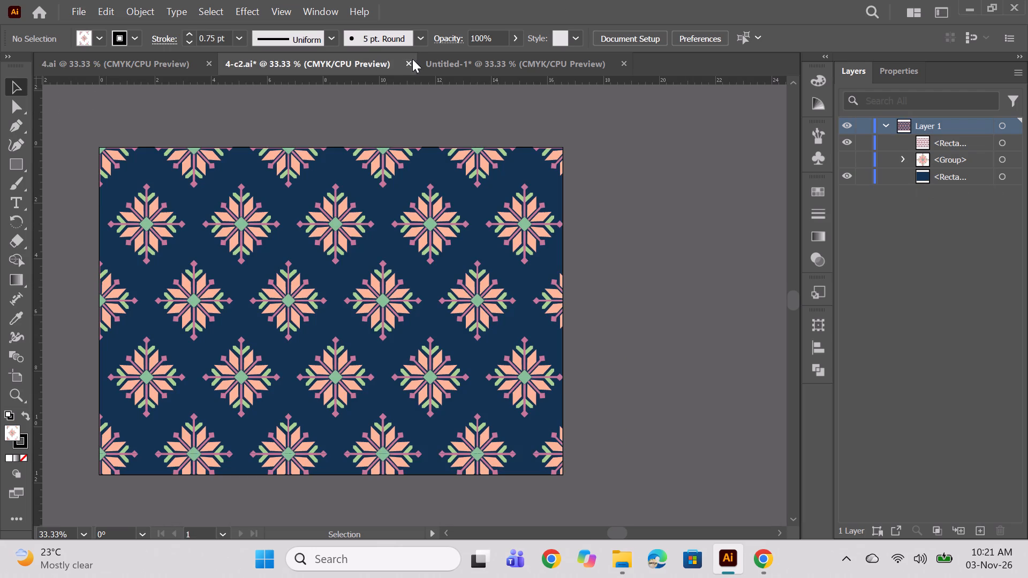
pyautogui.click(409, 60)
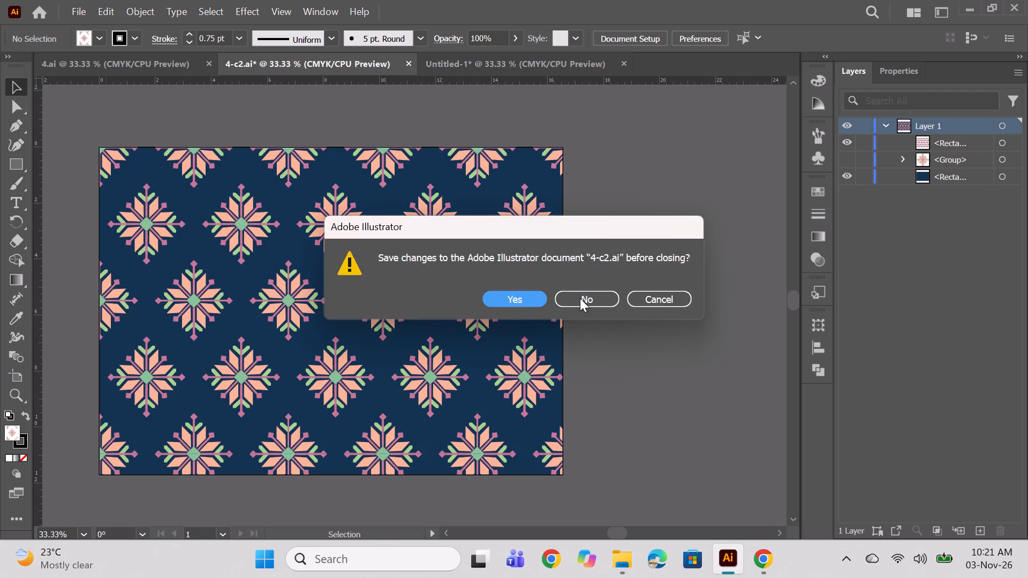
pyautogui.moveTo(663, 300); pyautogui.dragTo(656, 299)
# Switch to the 4.ai document and examine the spacing and edges of the flower repeat on the maroon background.
pyautogui.click(82, 61)
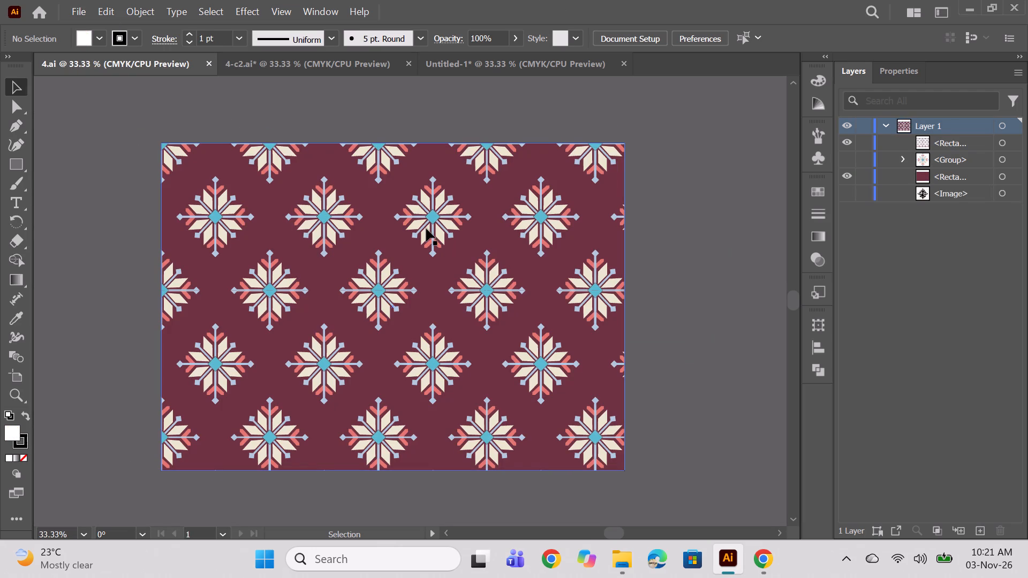
pyautogui.keyDown('alt'); pyautogui.scroll(1, 291, 193); pyautogui.keyUp('alt')
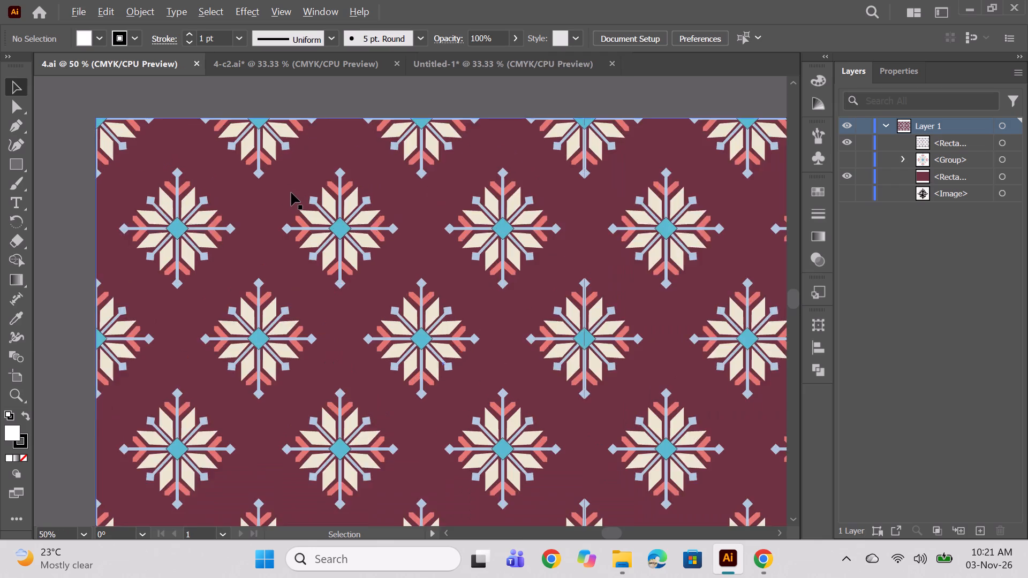
pyautogui.keyDown('alt'); pyautogui.scroll(2, 291, 193); pyautogui.keyUp('alt')
pyautogui.keyDown('alt'); pyautogui.scroll(-1, 427, 255); pyautogui.keyUp('alt')
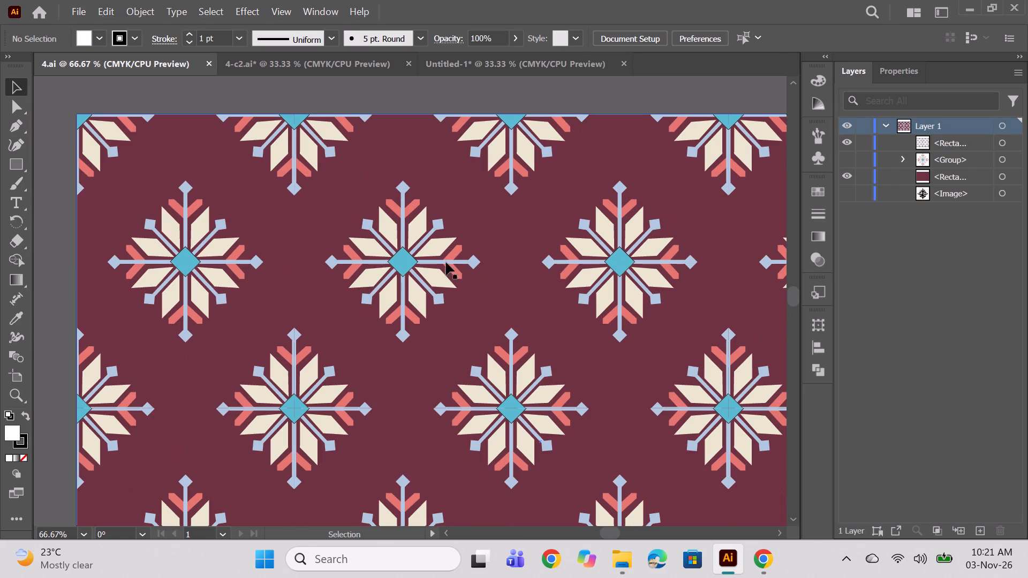
pyautogui.press('space')
pyautogui.press('space')
pyautogui.press('space')
pyautogui.press('space')
pyautogui.press('space')
pyautogui.press('space')
pyautogui.press('space')
pyautogui.press('space')
pyautogui.press('space')
pyautogui.press('space')
pyautogui.press('space')
pyautogui.press('space')
pyautogui.moveTo(535, 292); pyautogui.dragTo(472, 258)
pyautogui.keyDown('alt'); pyautogui.scroll(-1, 526, 235); pyautogui.keyUp('alt')
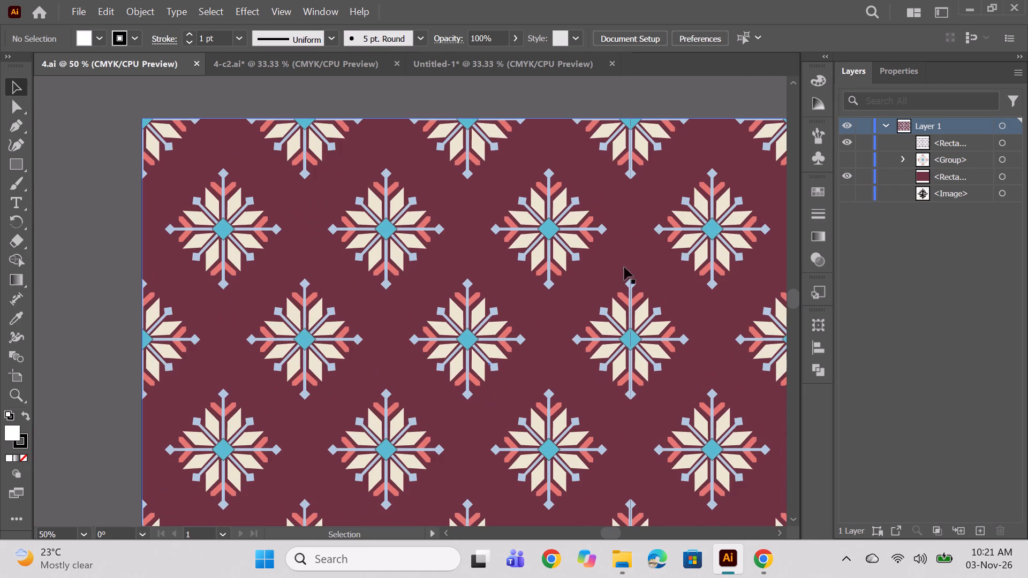
# Delete the pattern-filled rectangle in 4.ai and unhide the flower motif group beneath it.
pyautogui.click(1001, 140)
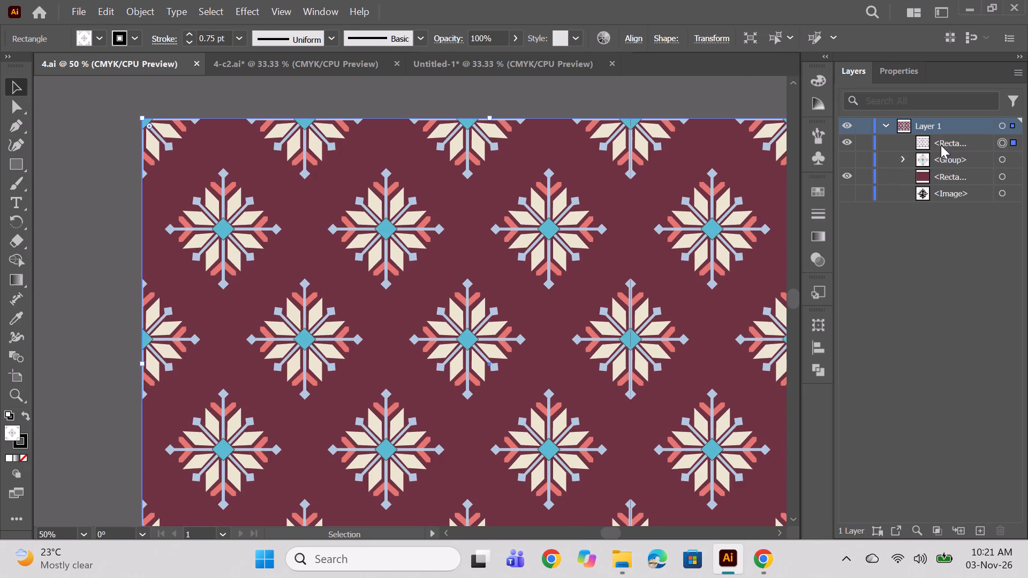
pyautogui.press('BackSpace')
pyautogui.click(843, 139)
# Move the flower motif group into the upper-left corner of the maroon artboard, nudging it left against the edge.
pyautogui.press('space')
pyautogui.press('space')
pyautogui.press('space')
pyautogui.press('space')
pyautogui.press('space')
pyautogui.press('space')
pyautogui.press('space')
pyautogui.press('space')
pyautogui.press('space')
pyautogui.press('space')
pyautogui.press('space')
pyautogui.press('space')
pyautogui.press('space')
pyautogui.press('space')
pyautogui.moveTo(624, 302); pyautogui.dragTo(526, 255)
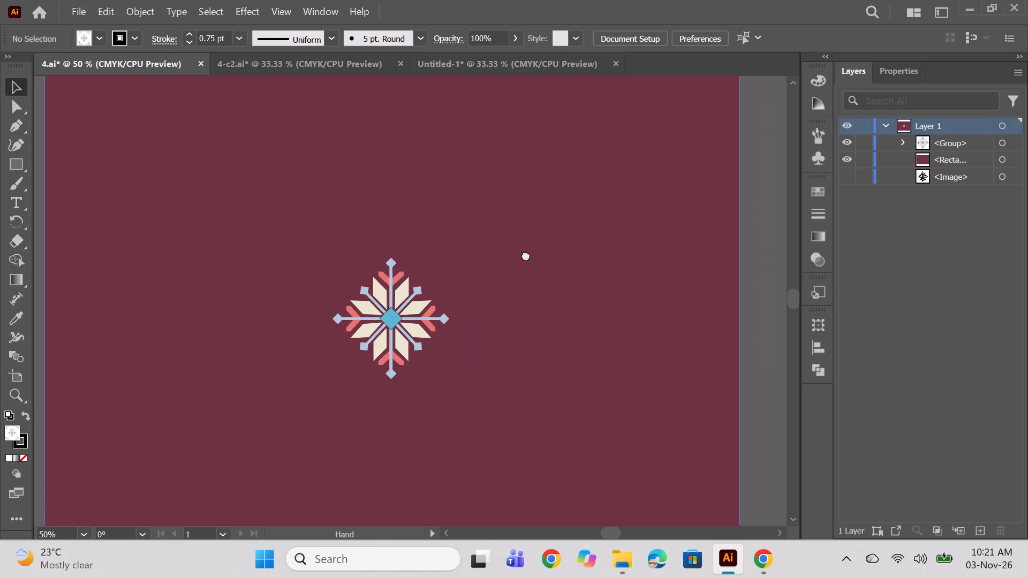
pyautogui.moveTo(526, 255); pyautogui.dragTo(526, 249)
pyautogui.keyDown('alt'); pyautogui.scroll(1, 391, 232); pyautogui.keyUp('alt')
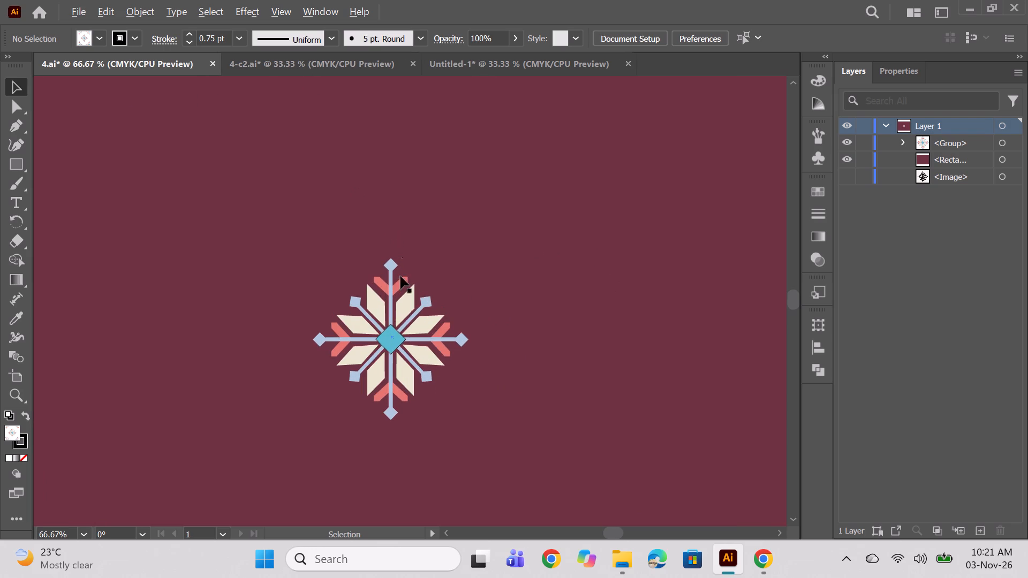
pyautogui.moveTo(389, 339); pyautogui.dragTo(87, 146)
pyautogui.press('space')
pyautogui.press('space')
pyautogui.press('space')
pyautogui.press('space')
pyautogui.press('space')
pyautogui.press('space')
pyautogui.press('space')
pyautogui.press('space')
pyautogui.moveTo(234, 176); pyautogui.dragTo(339, 262)
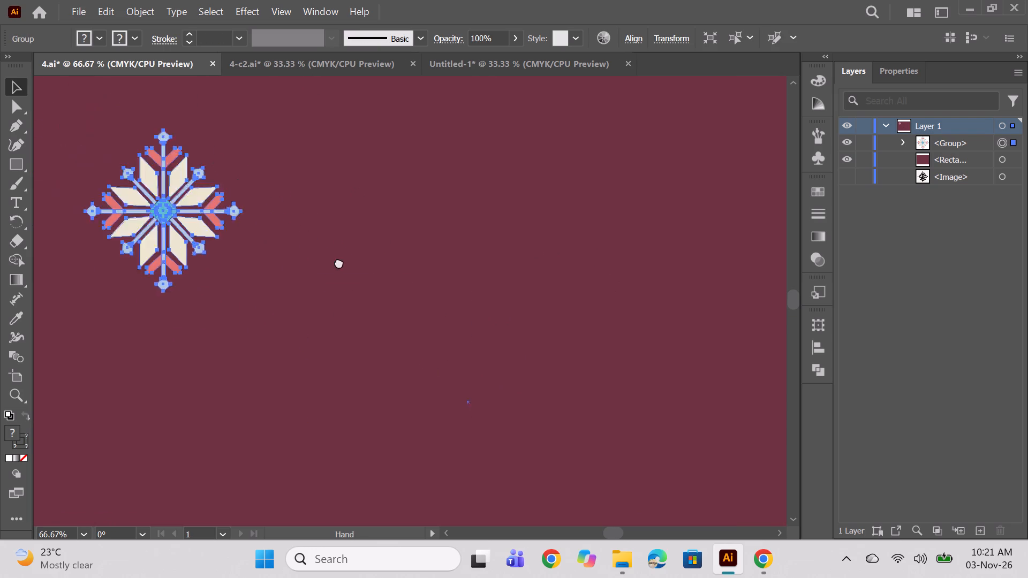
pyautogui.moveTo(339, 262); pyautogui.dragTo(413, 316)
pyautogui.moveTo(270, 283); pyautogui.dragTo(190, 224)
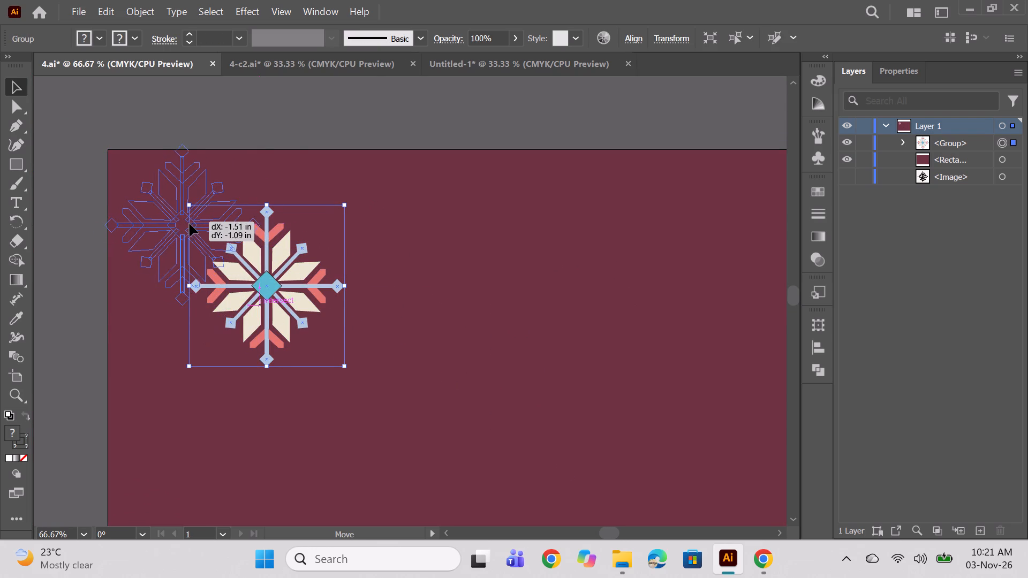
pyautogui.moveTo(190, 224); pyautogui.dragTo(193, 225)
pyautogui.press('space')
pyautogui.moveTo(325, 118); pyautogui.dragTo(347, 134)
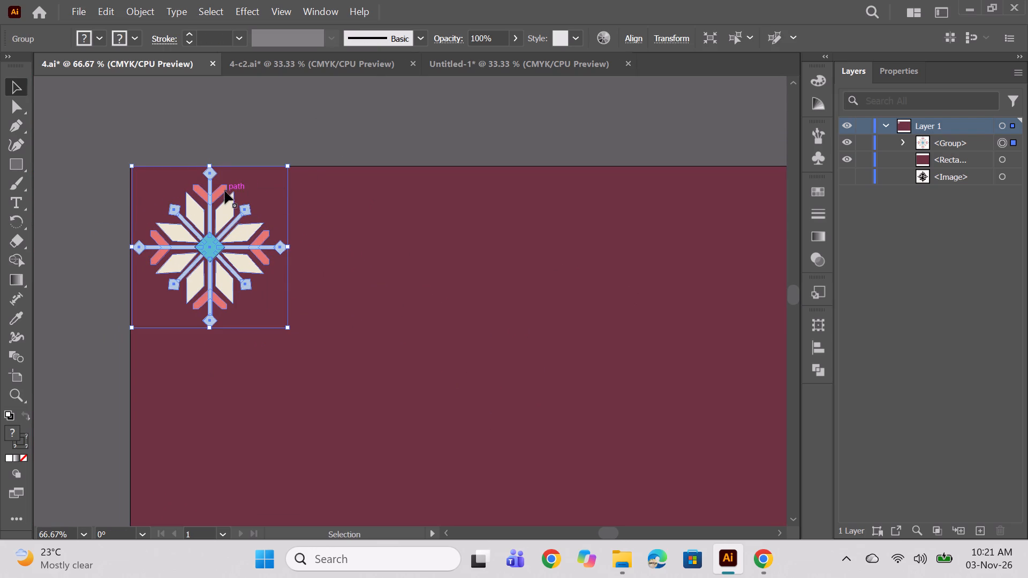
pyautogui.keyDown('alt'); pyautogui.scroll(1, 225, 189); pyautogui.keyUp('alt')
pyautogui.press('Left')
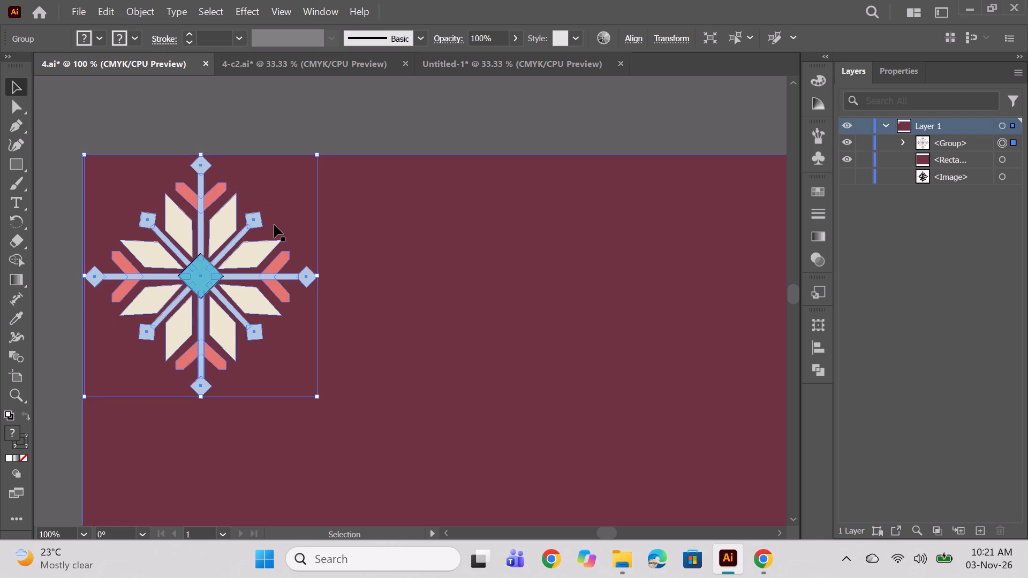
pyautogui.press('Left')
# Show the rulers and place a vertical guide along the right edge of the flower motif.
pyautogui.keyDown('alt'); pyautogui.scroll(-1, 55, 254); pyautogui.keyUp('alt')
pyautogui.keyDown('alt'); pyautogui.scroll(2, 167, 212); pyautogui.keyUp('alt')
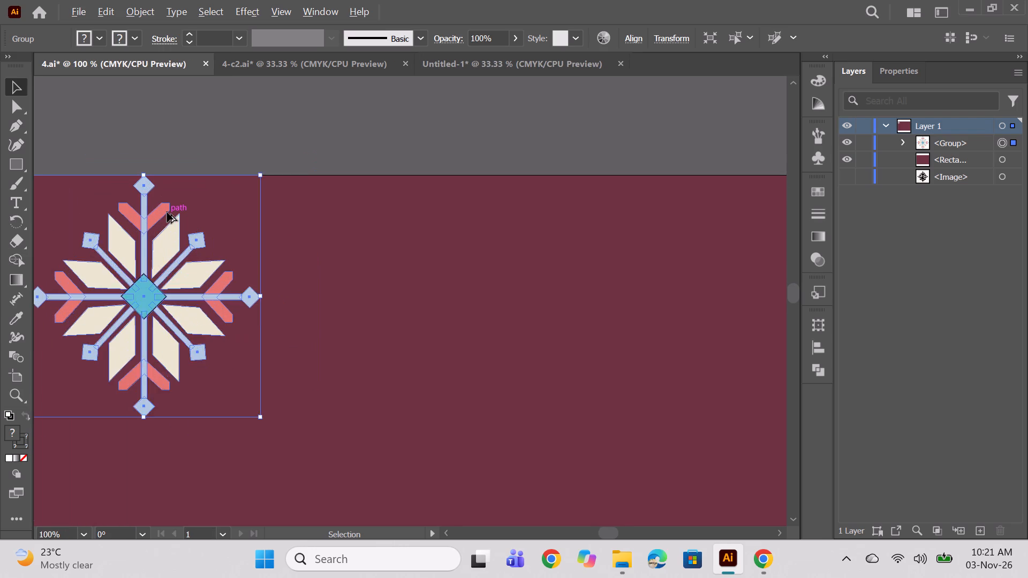
pyautogui.hotkey('ctrl', 'r')
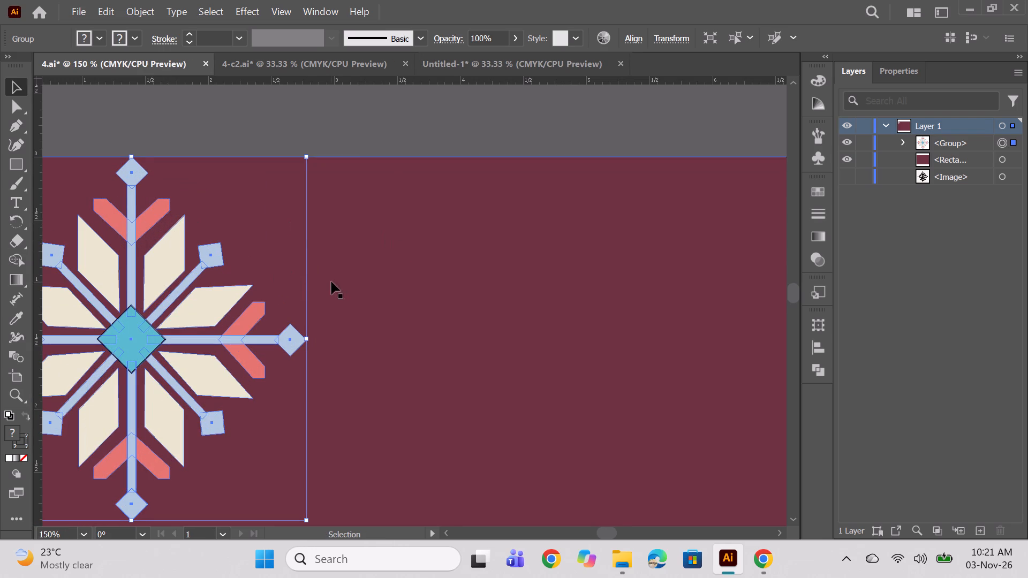
pyautogui.press('space')
pyautogui.press('space')
pyautogui.press('space')
pyautogui.press('space')
pyautogui.press('space')
pyautogui.press('space')
pyautogui.press('space')
pyautogui.press('space')
pyautogui.press('space')
pyautogui.press('space')
pyautogui.press('space')
pyautogui.press('space')
pyautogui.press('space')
pyautogui.press('space')
pyautogui.press('space')
pyautogui.press('space')
pyautogui.press('space')
pyautogui.press('space')
pyautogui.press('space')
pyautogui.press('space')
pyautogui.moveTo(366, 294); pyautogui.dragTo(476, 222)
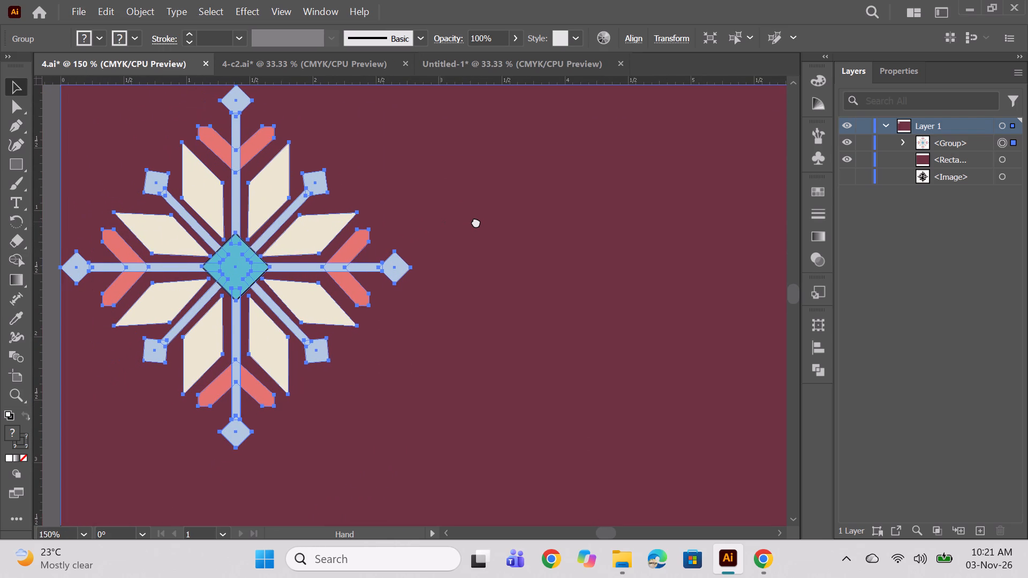
pyautogui.moveTo(476, 222); pyautogui.dragTo(451, 223)
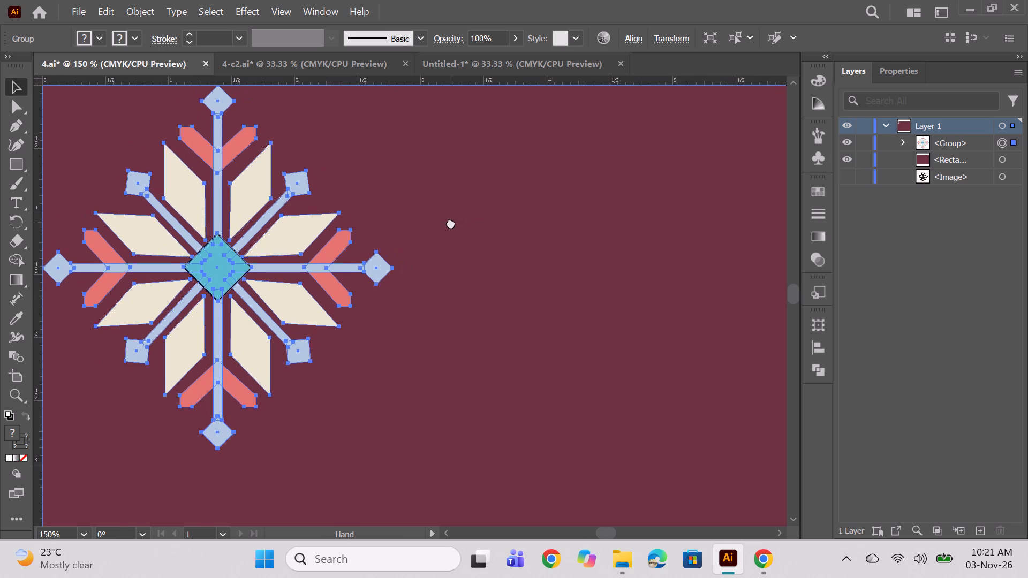
pyautogui.moveTo(451, 223); pyautogui.dragTo(450, 218)
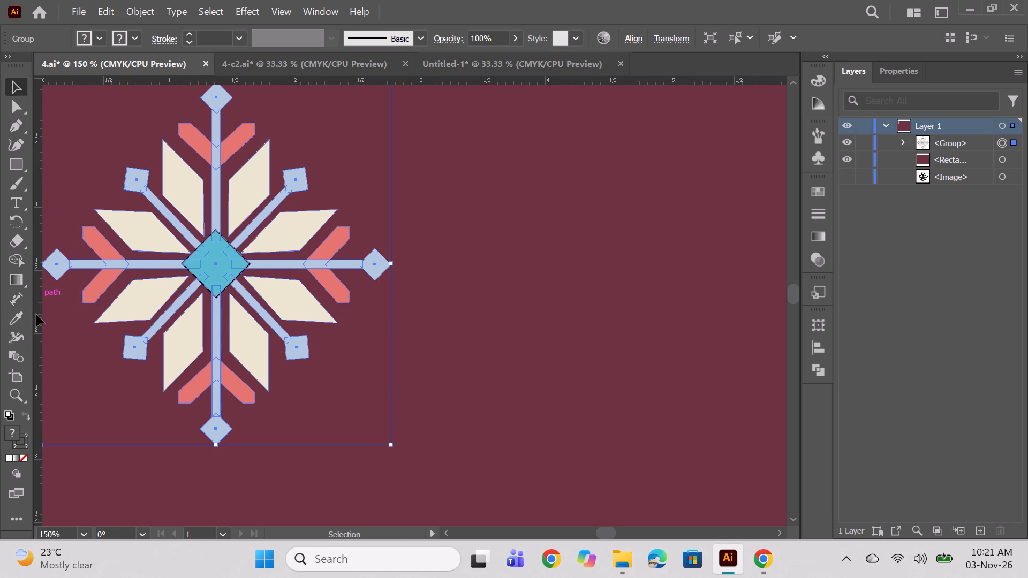
pyautogui.moveTo(36, 314); pyautogui.dragTo(394, 317)
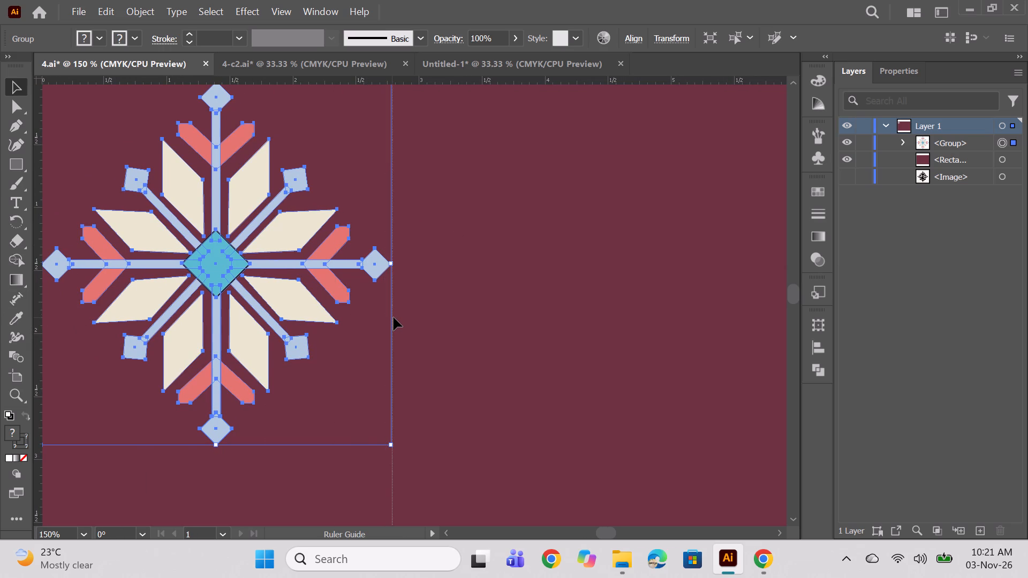
pyautogui.moveTo(394, 317); pyautogui.dragTo(392, 317)
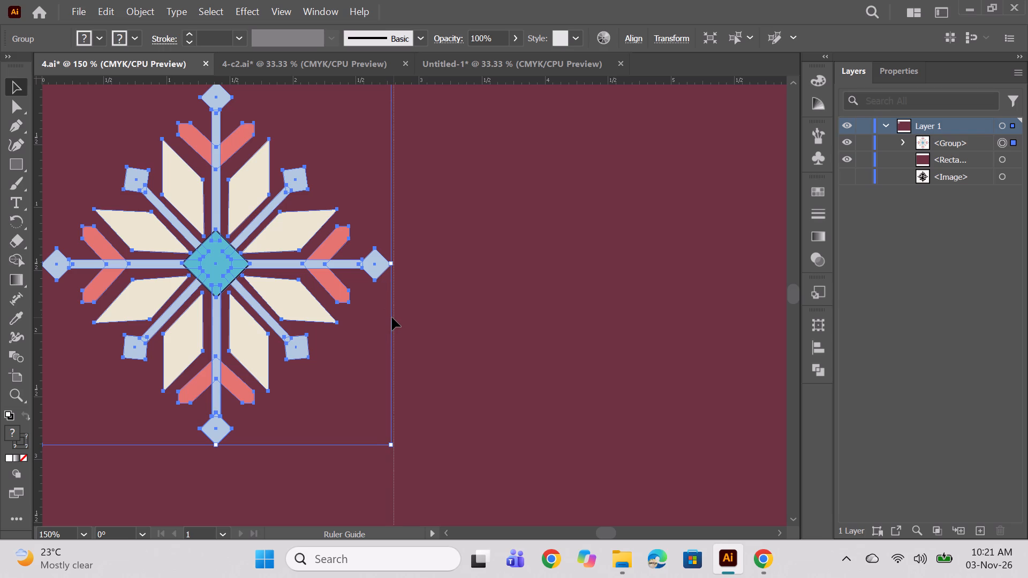
pyautogui.moveTo(392, 317); pyautogui.dragTo(391, 316)
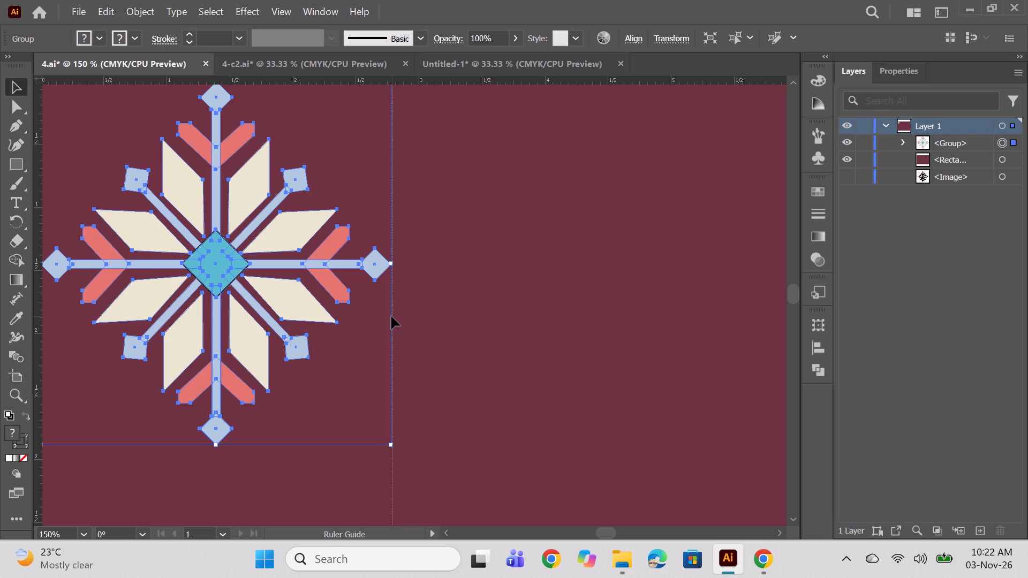
pyautogui.moveTo(391, 316); pyautogui.dragTo(390, 316)
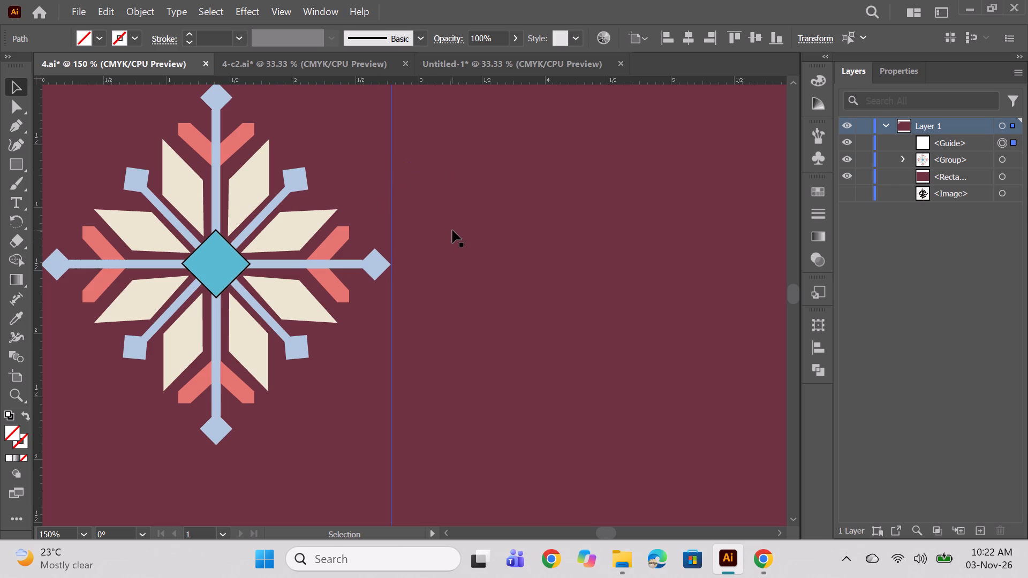
# Stretch the flower motif group to 3 in wide and 3 in high, keeping its upper-left corner in place.
pyautogui.click(233, 264)
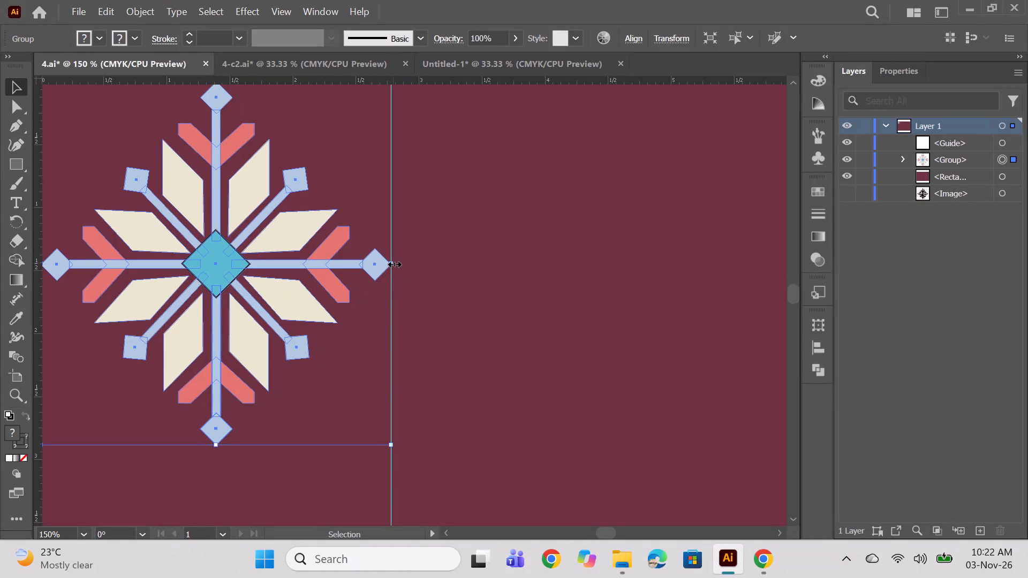
pyautogui.moveTo(393, 263); pyautogui.dragTo(421, 263)
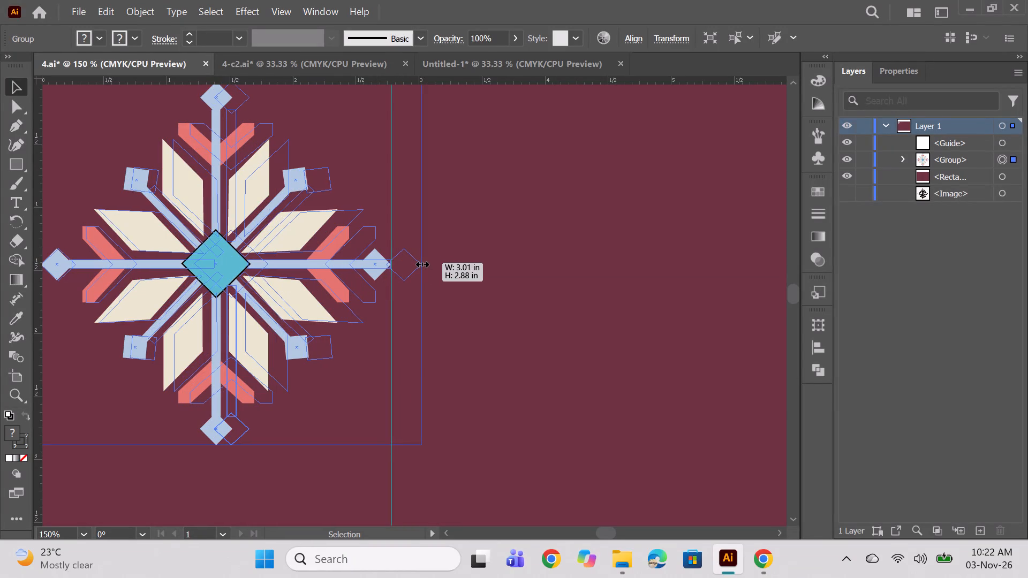
pyautogui.moveTo(421, 263); pyautogui.dragTo(418, 263)
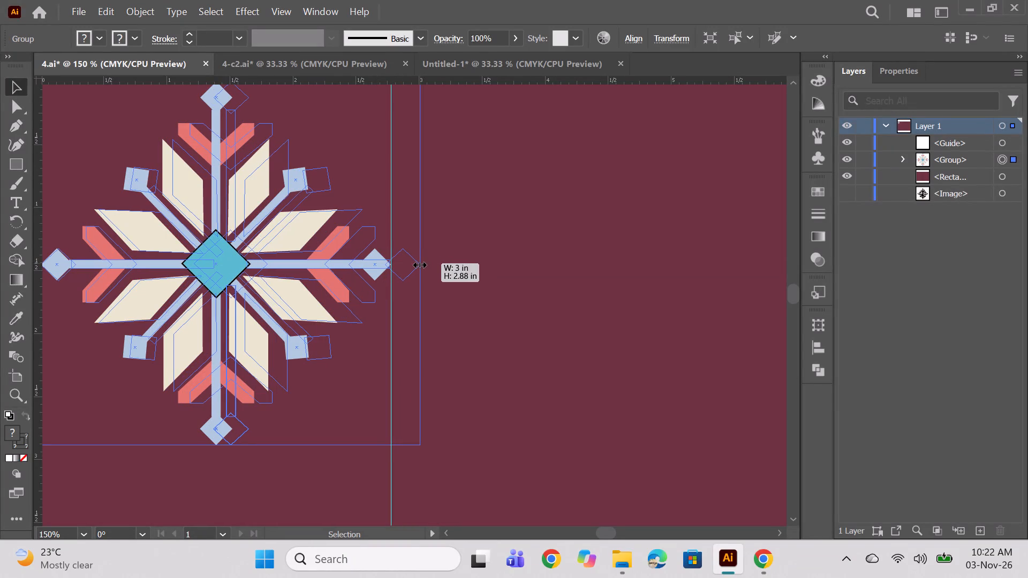
pyautogui.moveTo(418, 263); pyautogui.dragTo(420, 265)
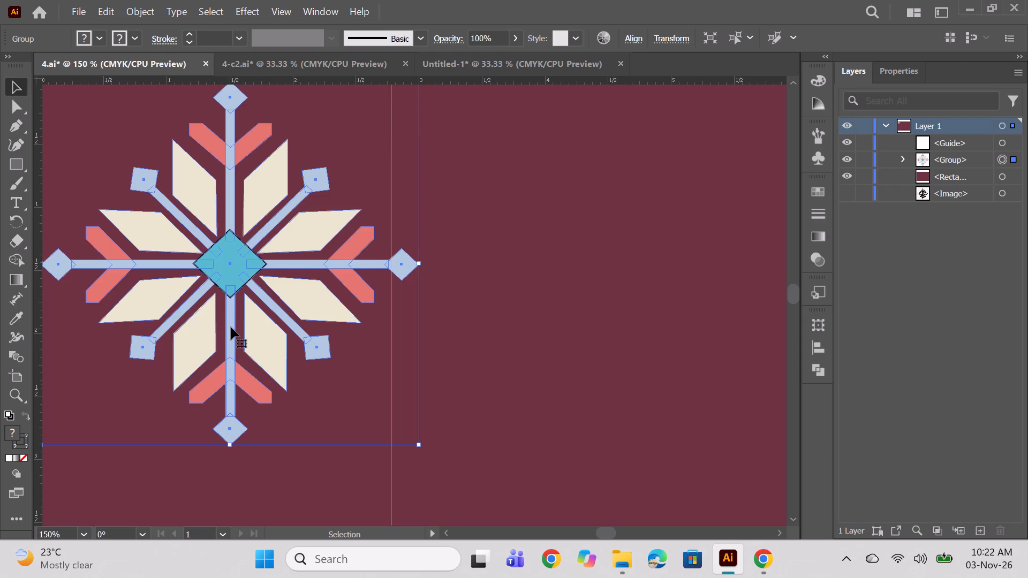
pyautogui.scroll(1, 231, 327)
pyautogui.scroll(-1, 231, 327)
pyautogui.moveTo(228, 446); pyautogui.dragTo(232, 461)
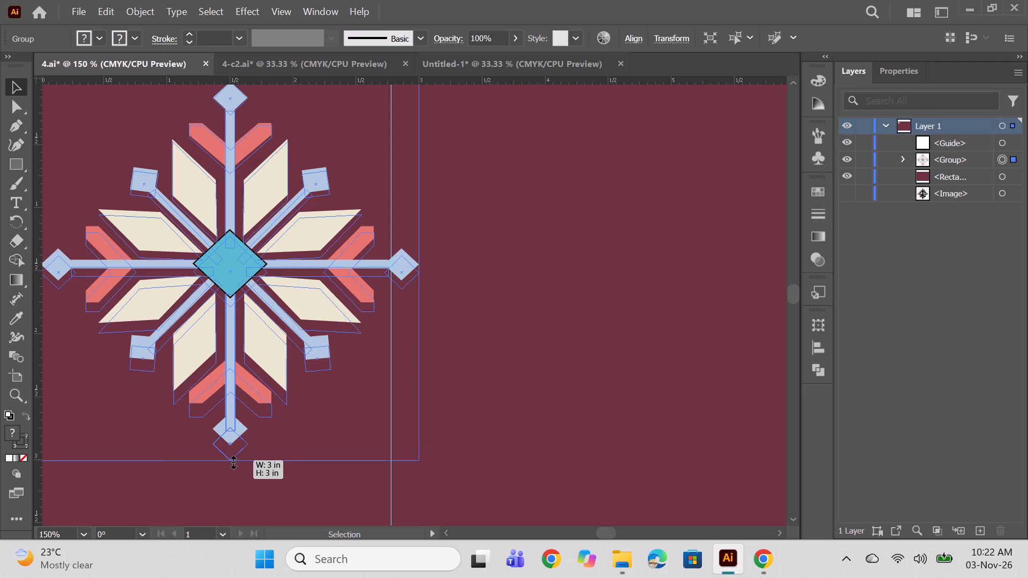
pyautogui.moveTo(232, 461); pyautogui.dragTo(232, 459)
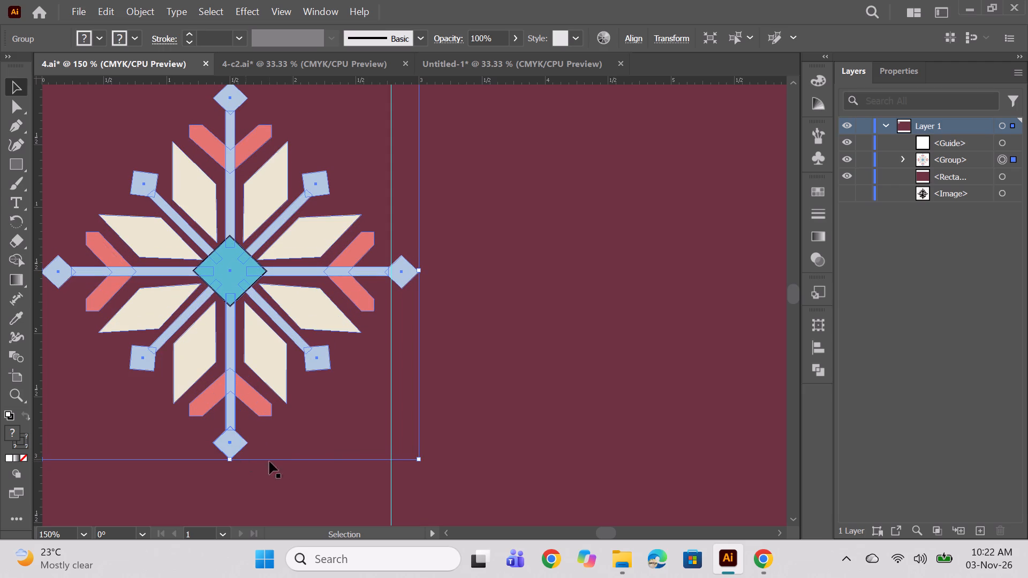
# Delete the vertical guide crossing the flower motif.
pyautogui.keyDown('ctrl'); pyautogui.click(515, 338); pyautogui.keyUp('ctrl')
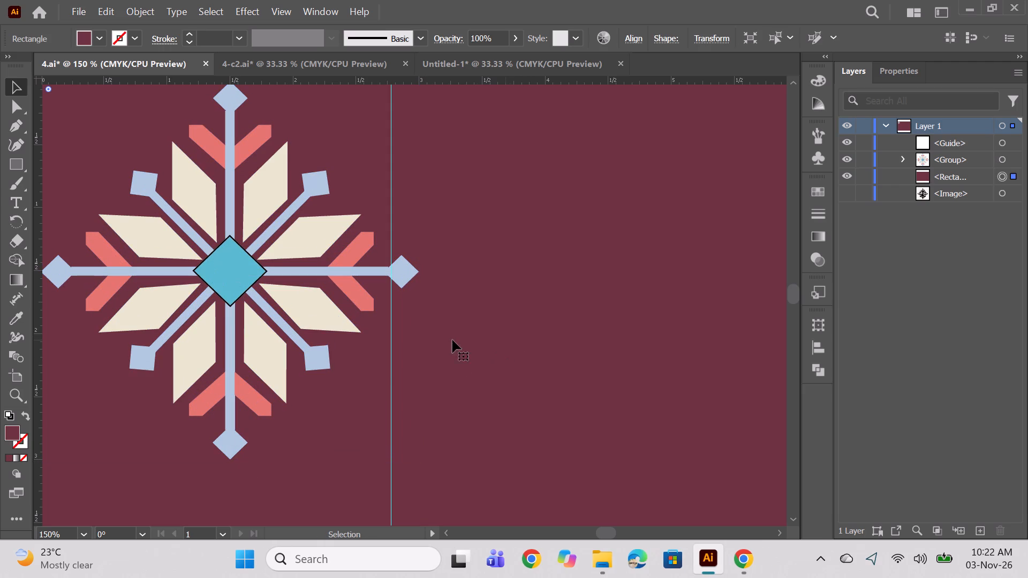
pyautogui.click(391, 364)
pyautogui.click(391, 364)
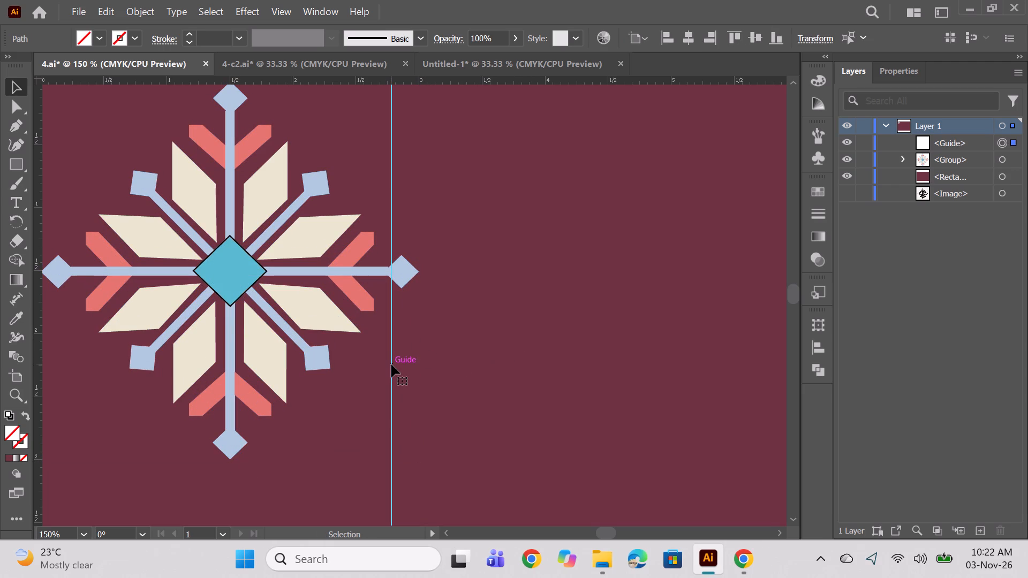
pyautogui.press('BackSpace')
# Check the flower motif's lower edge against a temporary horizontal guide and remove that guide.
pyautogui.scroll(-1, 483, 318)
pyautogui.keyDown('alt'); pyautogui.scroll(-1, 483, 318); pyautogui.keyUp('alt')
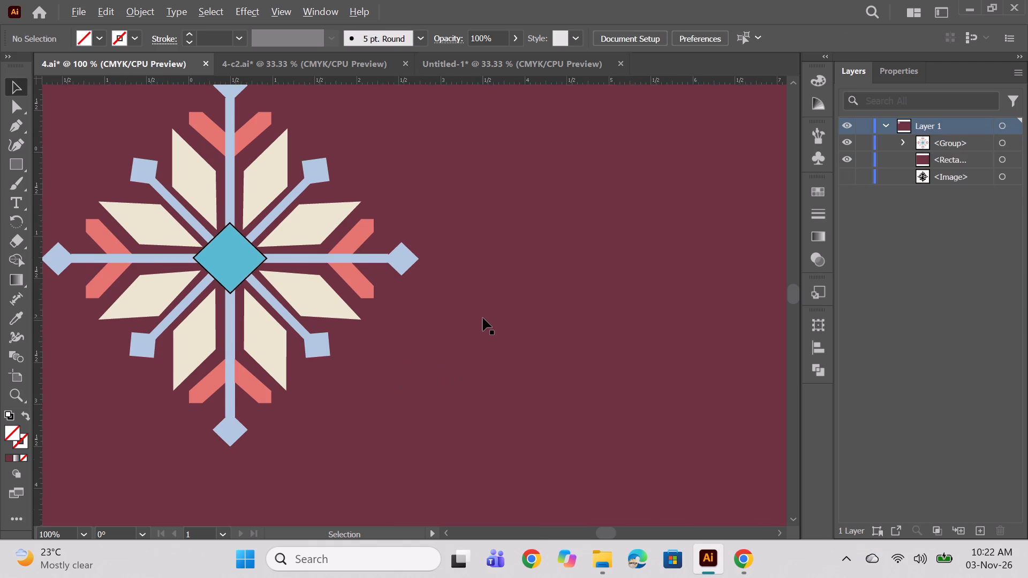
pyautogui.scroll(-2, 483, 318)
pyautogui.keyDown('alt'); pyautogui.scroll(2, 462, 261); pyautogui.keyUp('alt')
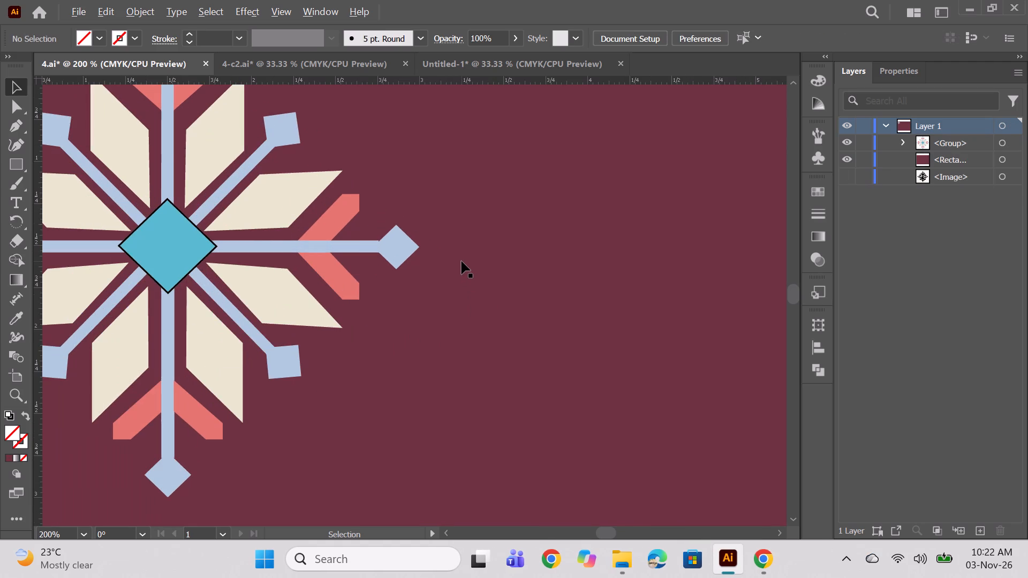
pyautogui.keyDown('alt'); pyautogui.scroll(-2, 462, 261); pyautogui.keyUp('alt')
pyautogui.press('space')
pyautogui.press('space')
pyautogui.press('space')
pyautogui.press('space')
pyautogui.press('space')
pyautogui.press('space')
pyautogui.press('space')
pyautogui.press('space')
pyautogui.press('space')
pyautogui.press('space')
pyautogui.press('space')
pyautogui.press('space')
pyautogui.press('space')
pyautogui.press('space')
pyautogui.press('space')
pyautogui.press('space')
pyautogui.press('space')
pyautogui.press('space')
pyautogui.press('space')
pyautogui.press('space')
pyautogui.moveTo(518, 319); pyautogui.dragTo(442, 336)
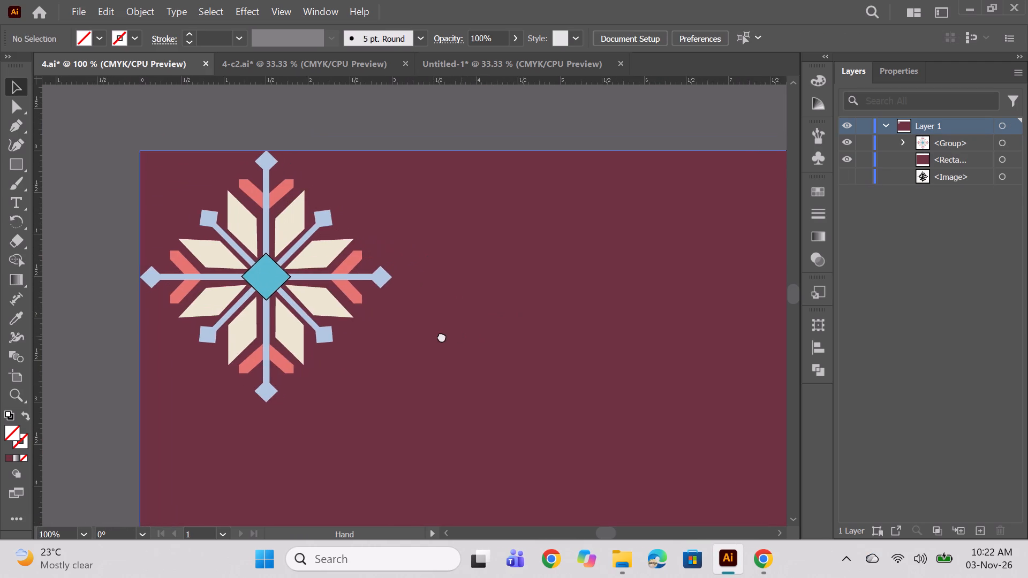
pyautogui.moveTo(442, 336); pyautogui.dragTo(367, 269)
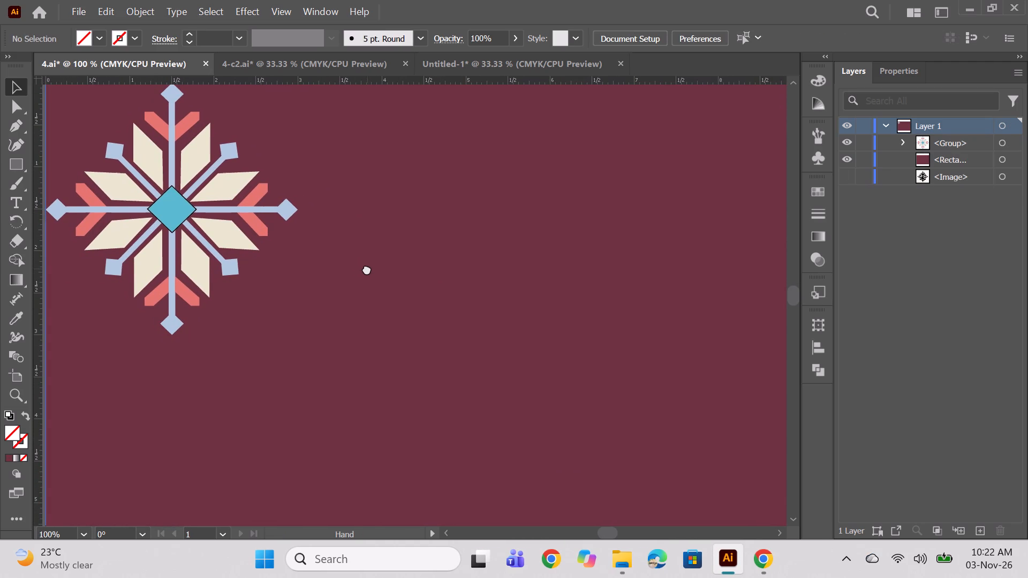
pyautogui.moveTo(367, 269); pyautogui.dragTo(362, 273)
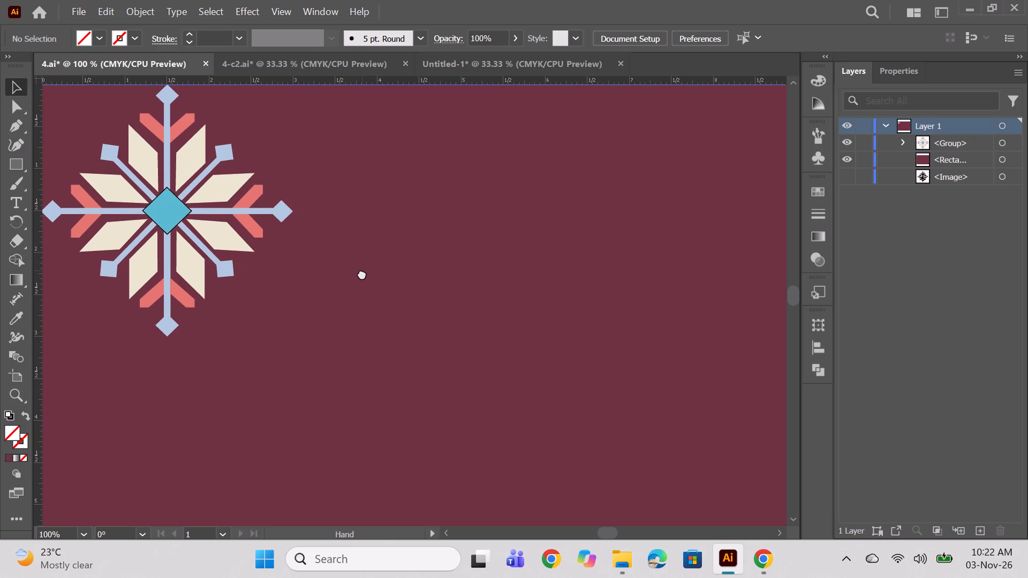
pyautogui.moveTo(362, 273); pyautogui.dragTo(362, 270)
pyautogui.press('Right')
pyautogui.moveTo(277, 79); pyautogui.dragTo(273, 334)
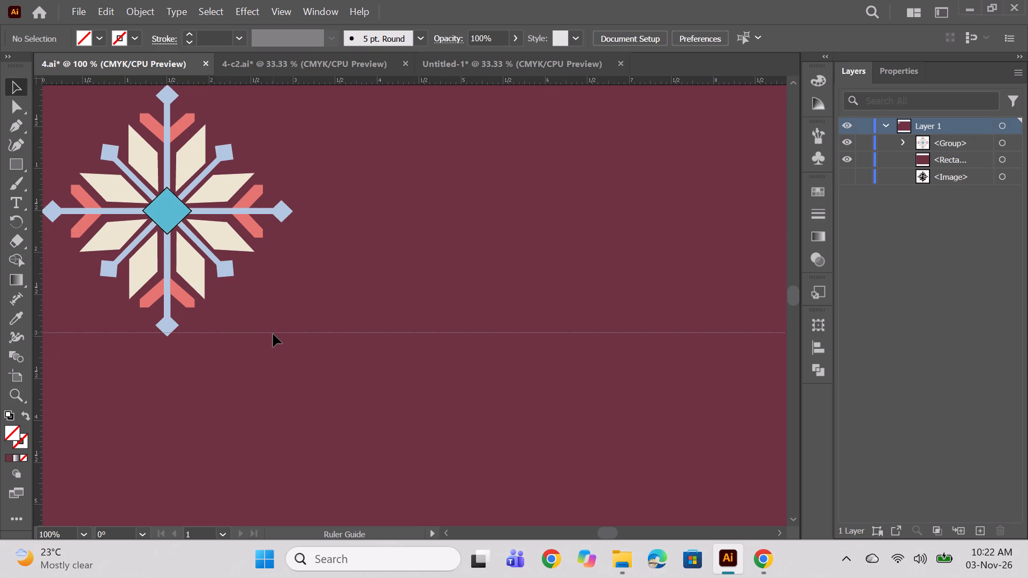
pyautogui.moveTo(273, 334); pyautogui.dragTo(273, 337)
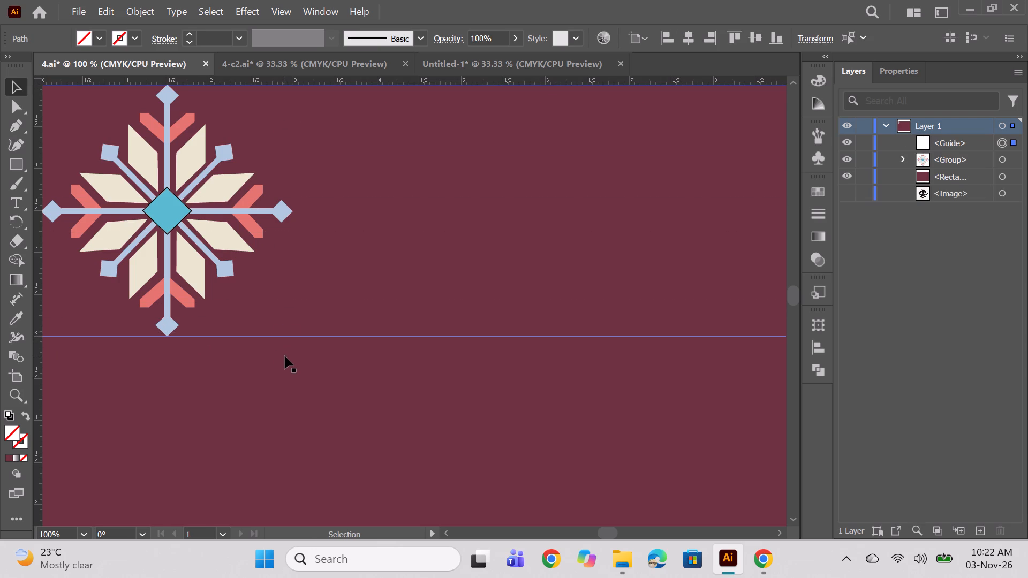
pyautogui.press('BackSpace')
# Make a new pattern from the flower motif group, using the Hex by Row tile type.
pyautogui.keyDown('alt'); pyautogui.scroll(-2, 290, 260); pyautogui.keyUp('alt')
pyautogui.press('space')
pyautogui.press('space')
pyautogui.press('space')
pyautogui.press('space')
pyautogui.press('space')
pyautogui.press('space')
pyautogui.press('space')
pyautogui.press('space')
pyautogui.moveTo(473, 353); pyautogui.dragTo(436, 335)
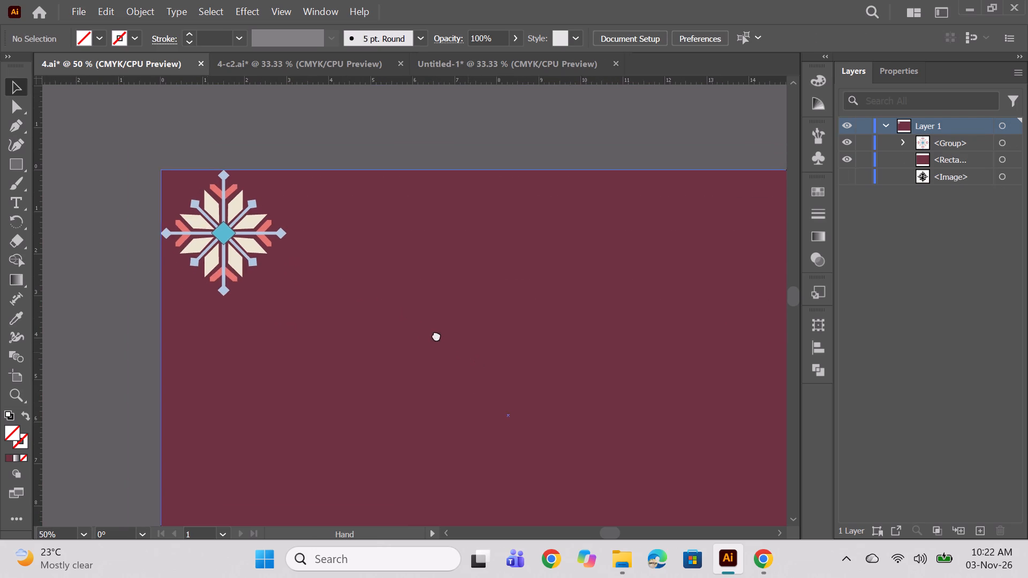
pyautogui.moveTo(436, 335); pyautogui.dragTo(406, 326)
pyautogui.click(155, 207)
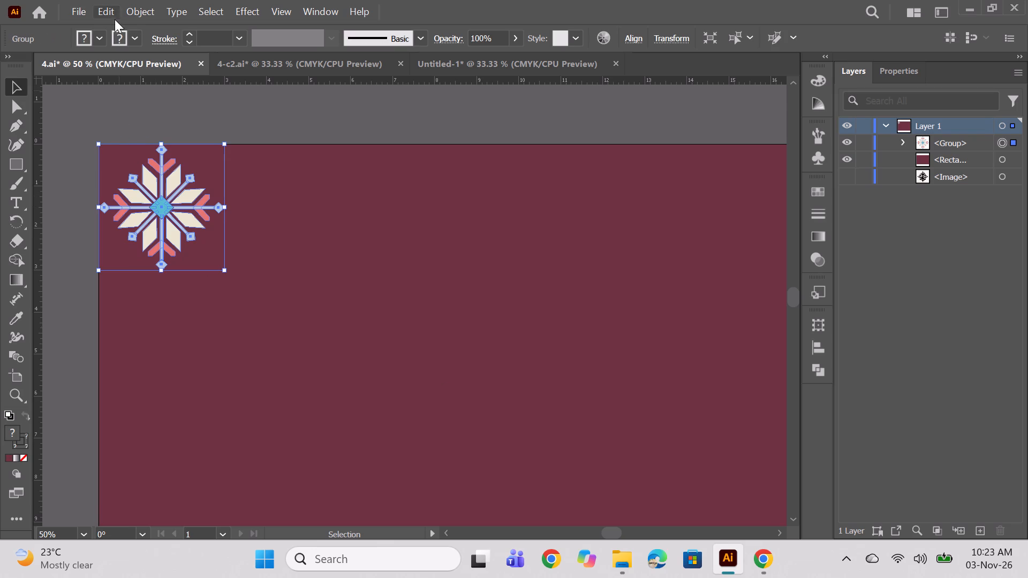
pyautogui.click(105, 14)
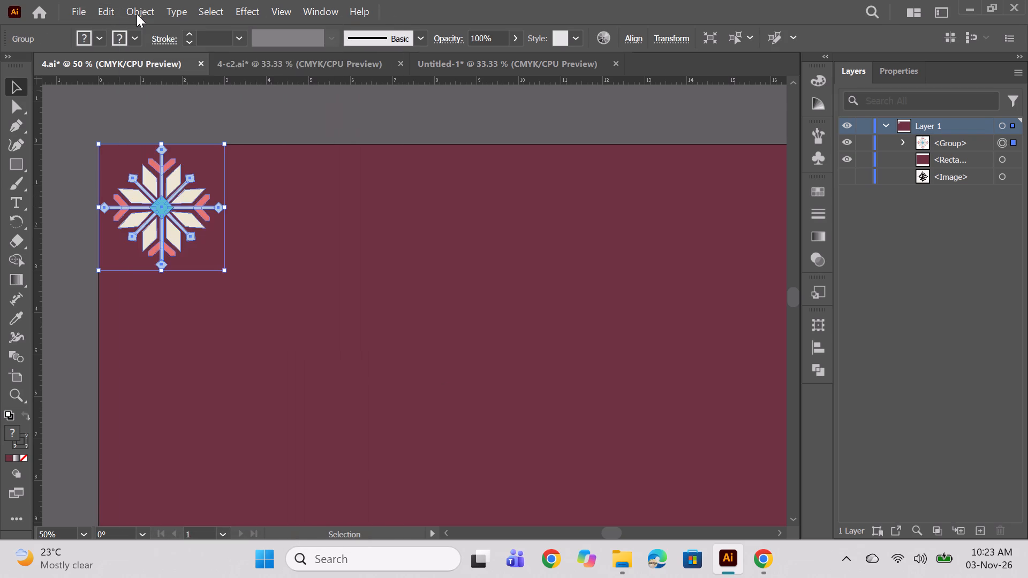
pyautogui.click(137, 14)
pyautogui.click(175, 488)
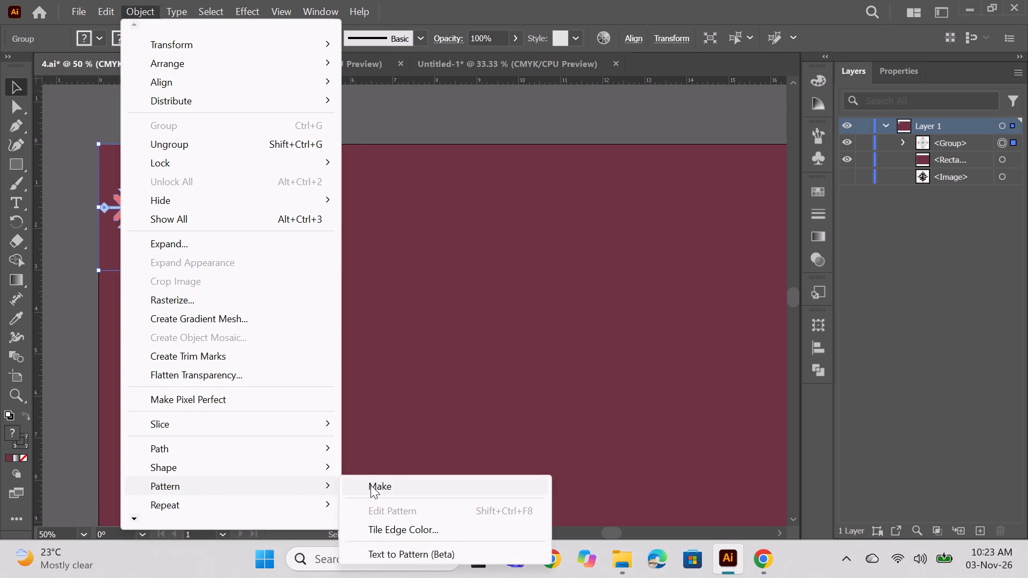
pyautogui.click(375, 485)
pyautogui.moveTo(659, 302); pyautogui.dragTo(661, 313)
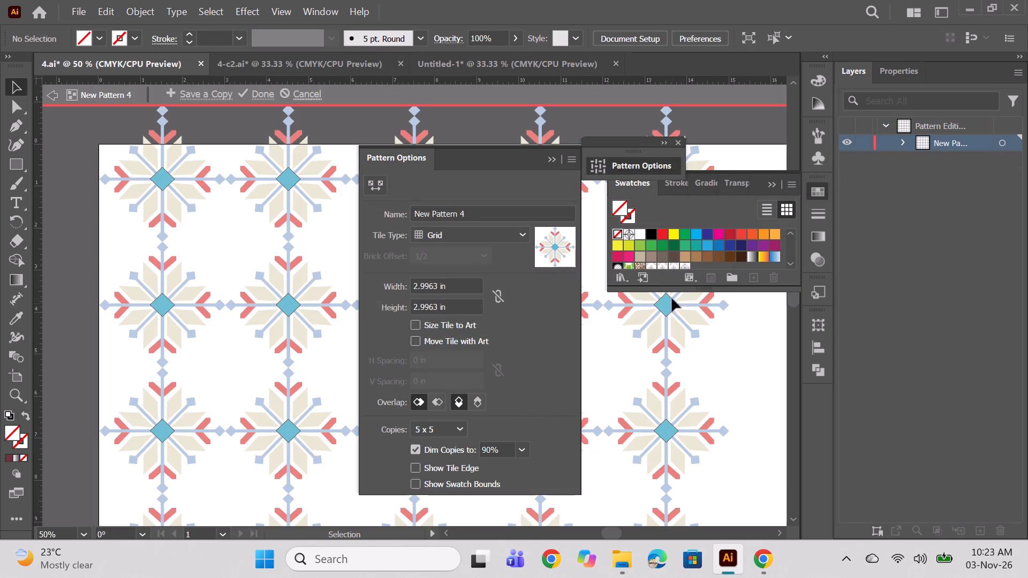
pyautogui.click(511, 238)
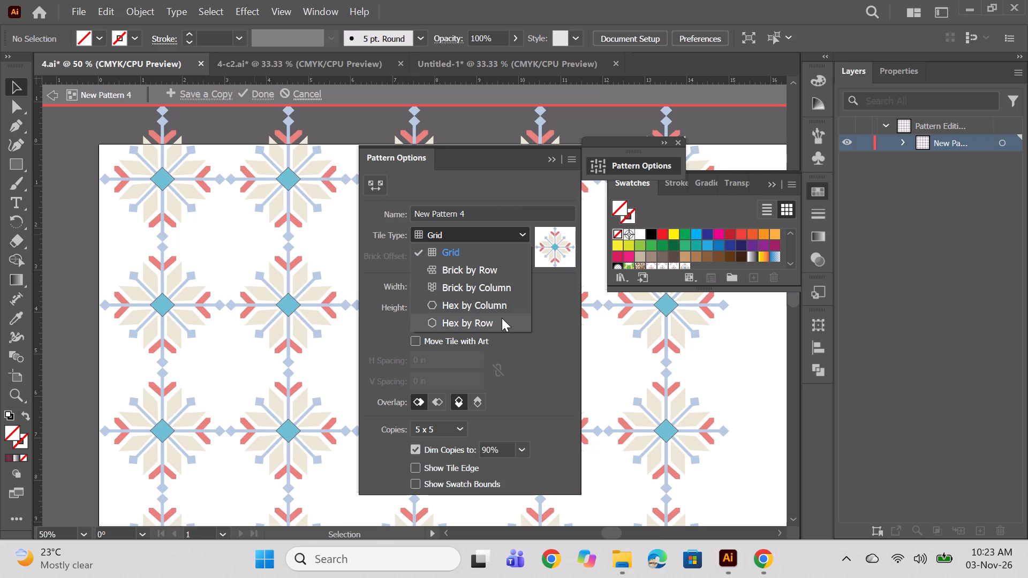
pyautogui.click(496, 326)
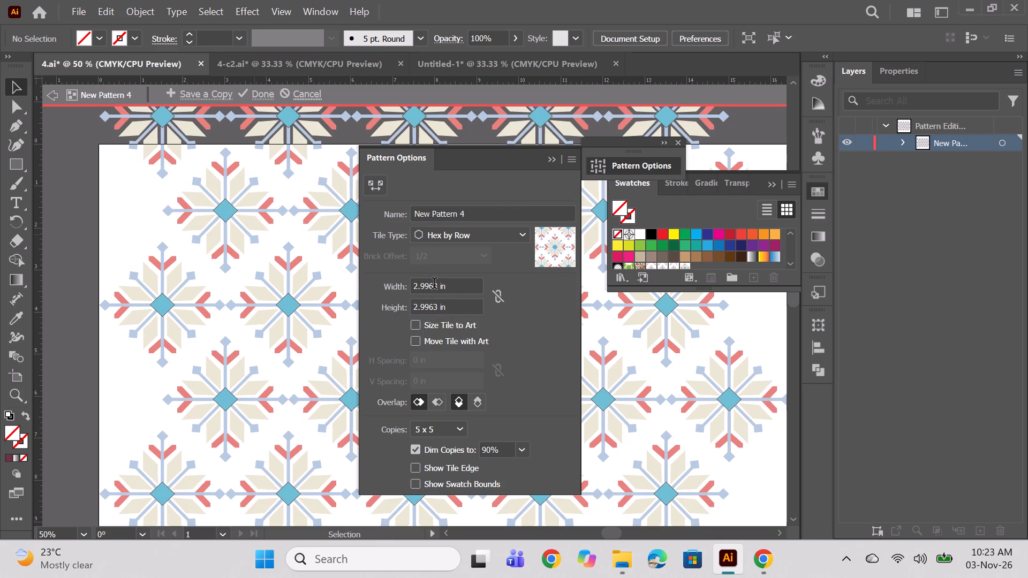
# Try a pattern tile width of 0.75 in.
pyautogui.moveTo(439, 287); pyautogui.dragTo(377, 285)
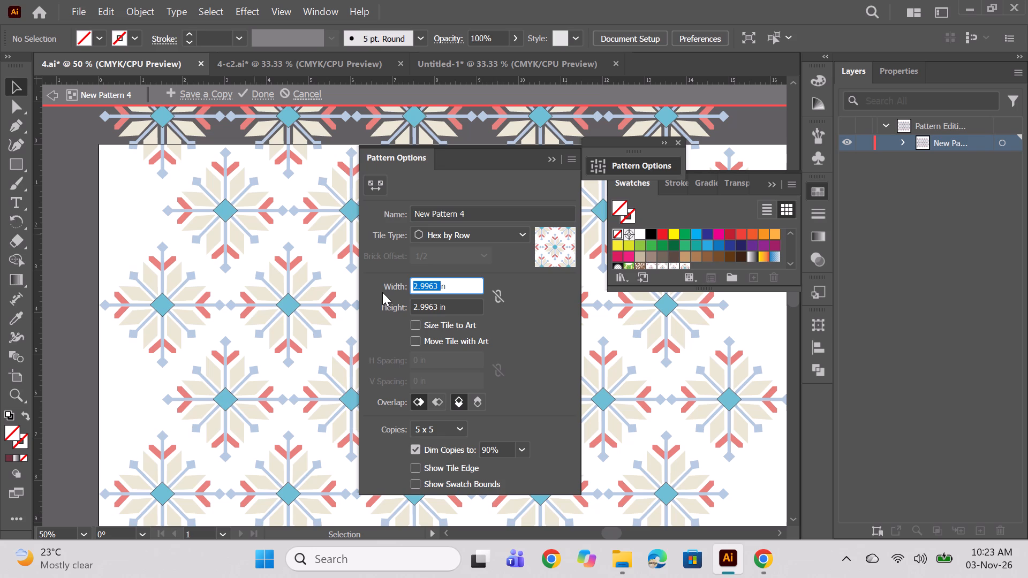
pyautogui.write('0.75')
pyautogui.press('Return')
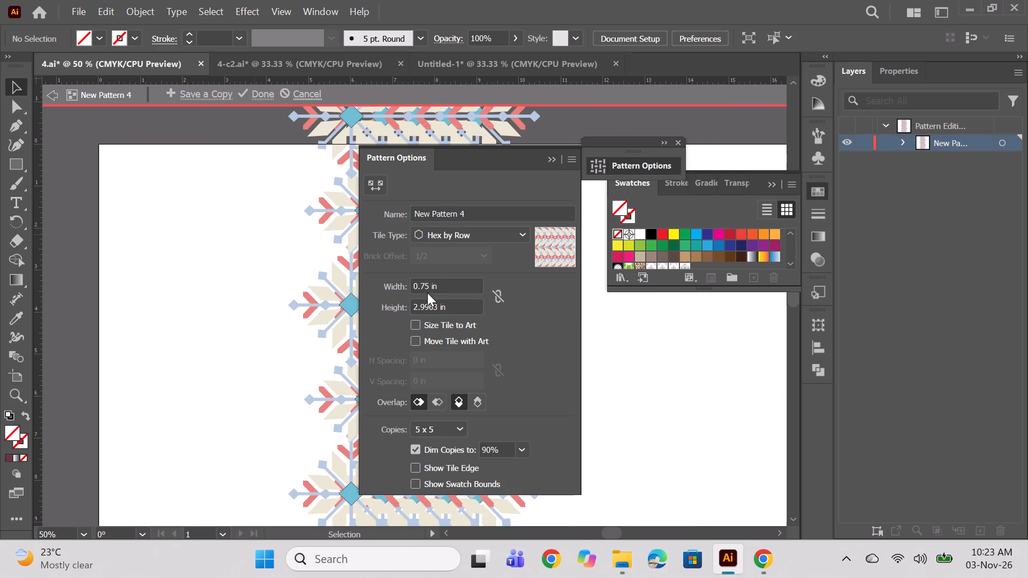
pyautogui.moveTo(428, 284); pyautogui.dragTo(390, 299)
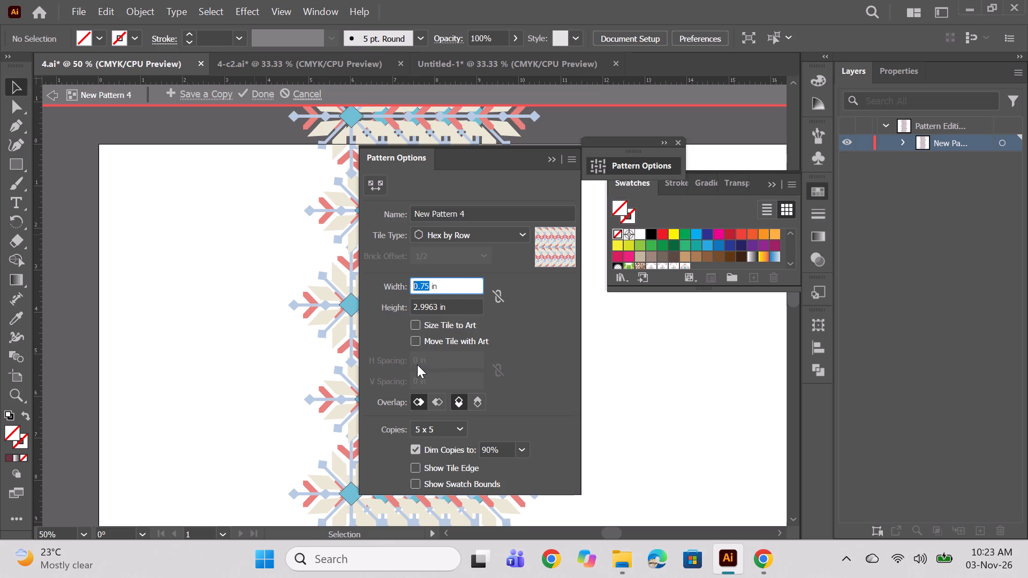
# Size the pattern tile to the art, with 0.75 in horizontal and 1.25 in vertical spacing.
pyautogui.click(414, 328)
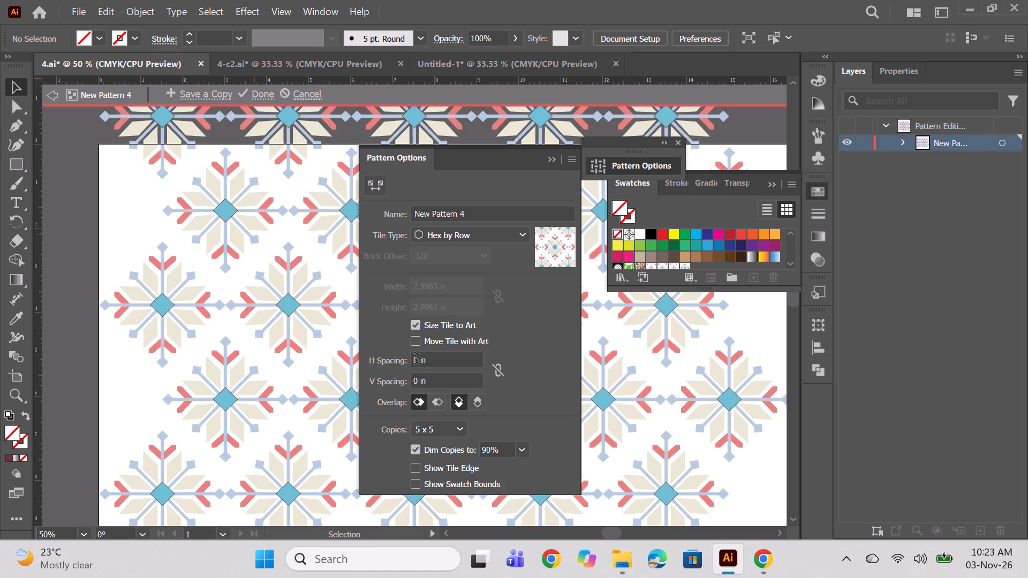
pyautogui.moveTo(420, 360); pyautogui.dragTo(386, 368)
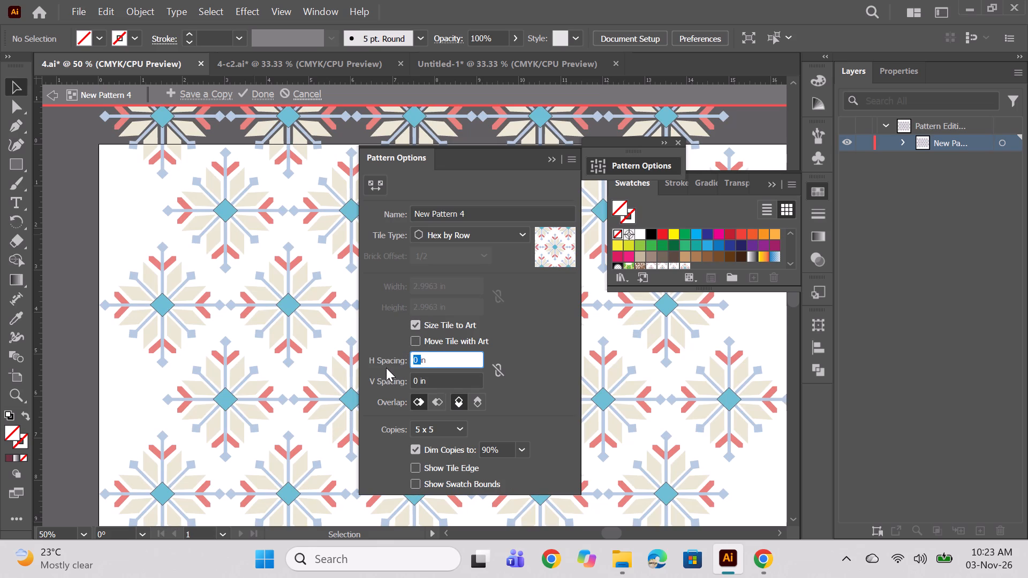
pyautogui.write('0.75')
pyautogui.press('Return')
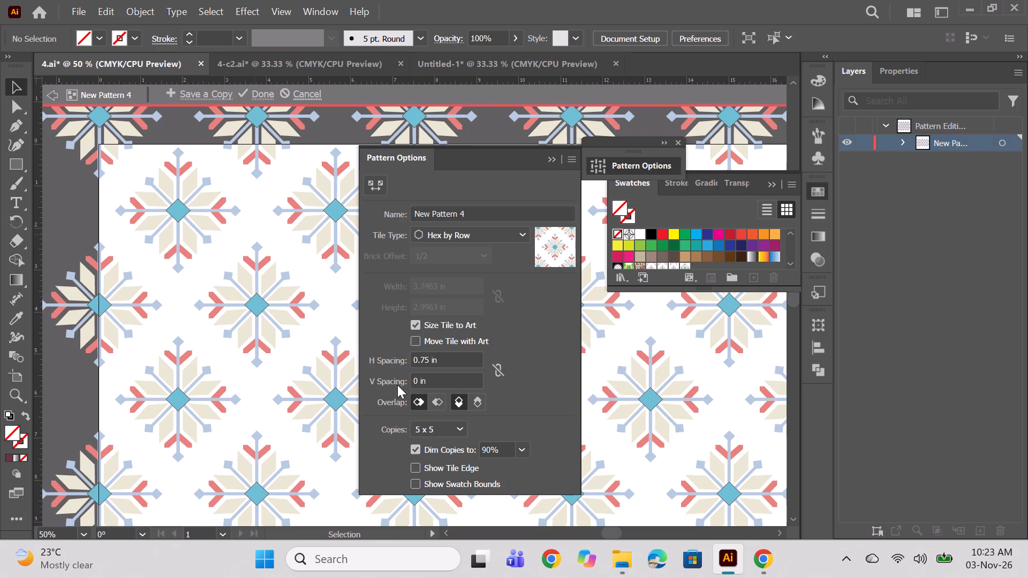
pyautogui.moveTo(417, 384); pyautogui.dragTo(399, 388)
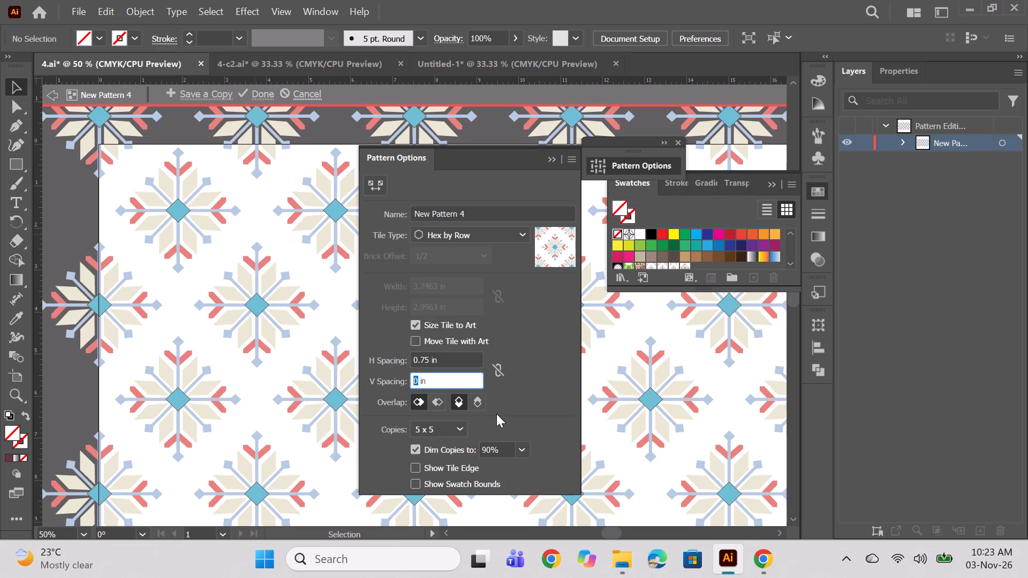
pyautogui.write('1.')
pyautogui.write('25')
pyautogui.press('Return')
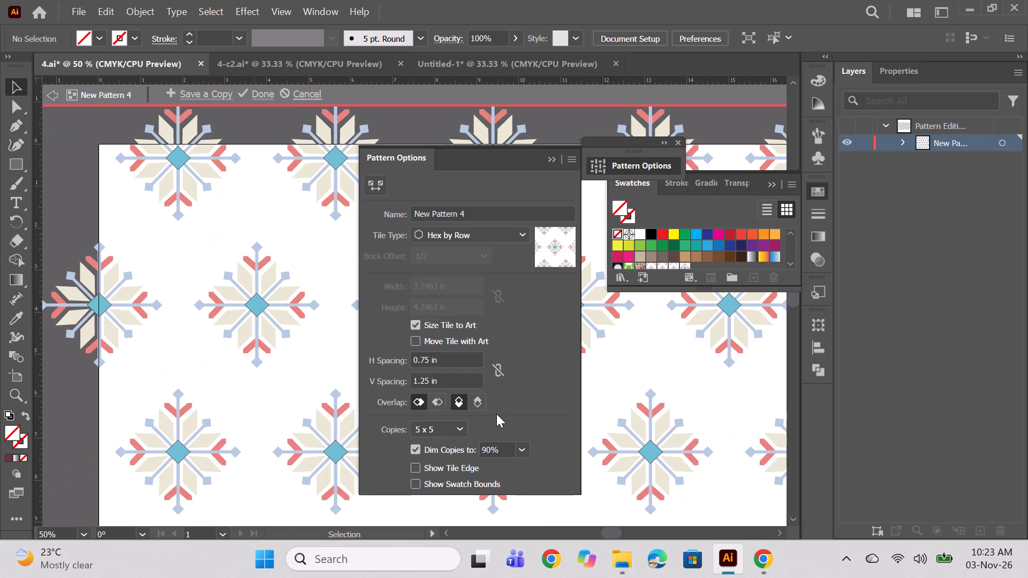
# Set the pattern's vertical spacing to 0.75 in and finish editing the pattern.
pyautogui.moveTo(429, 379); pyautogui.dragTo(394, 389)
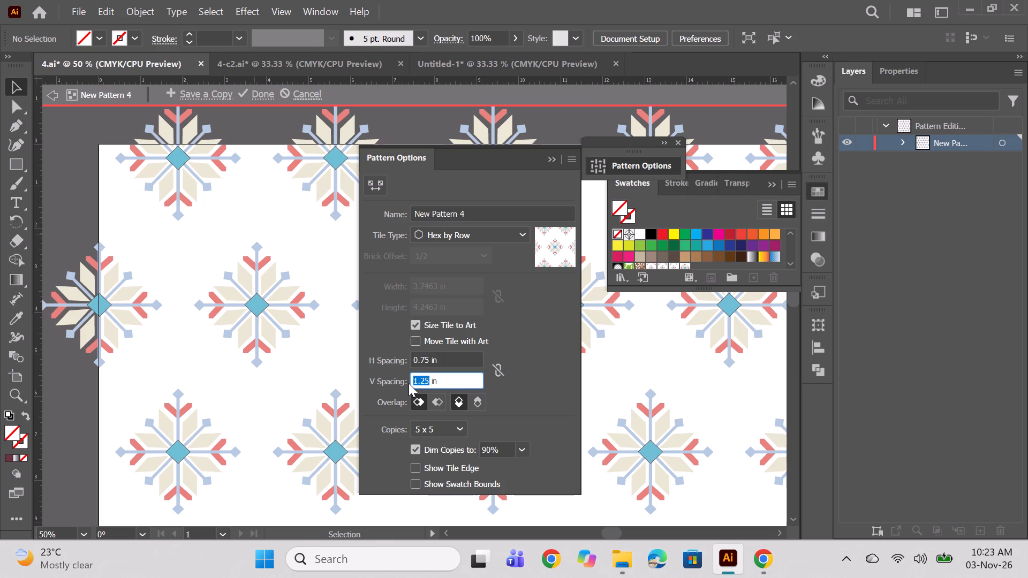
pyautogui.press('0')
pyautogui.write('.75')
pyautogui.press('Return')
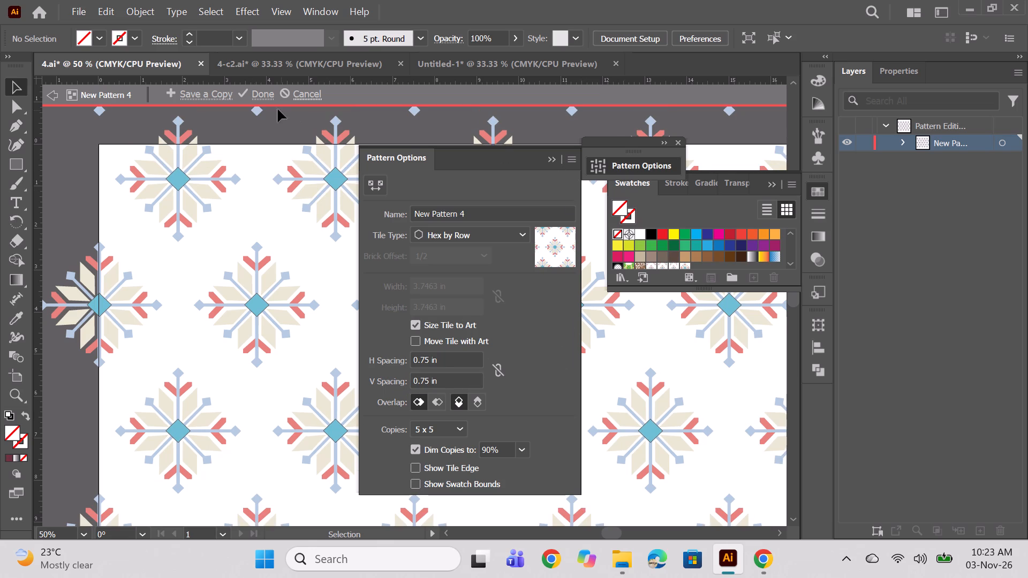
pyautogui.click(243, 88)
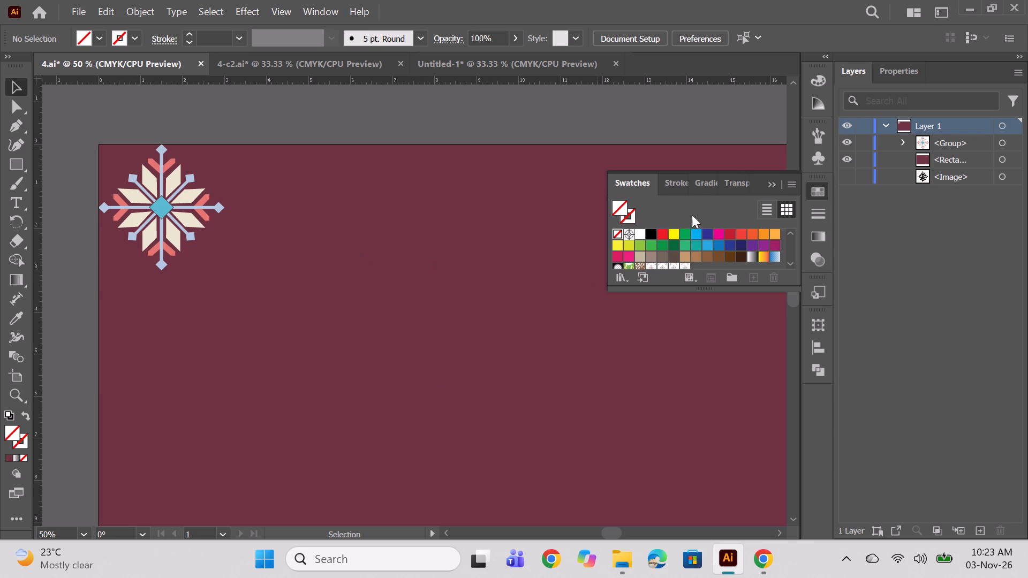
pyautogui.click(770, 182)
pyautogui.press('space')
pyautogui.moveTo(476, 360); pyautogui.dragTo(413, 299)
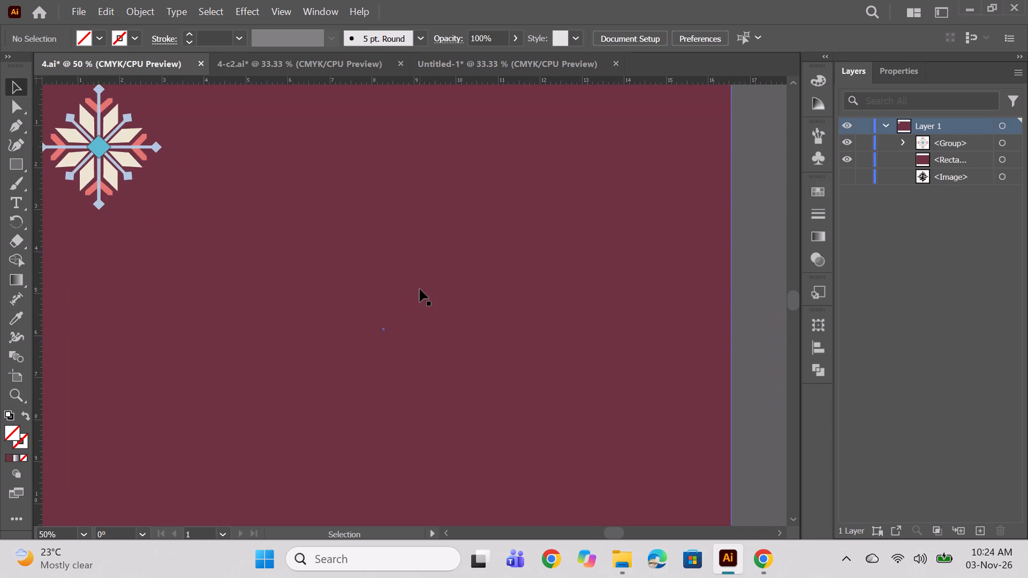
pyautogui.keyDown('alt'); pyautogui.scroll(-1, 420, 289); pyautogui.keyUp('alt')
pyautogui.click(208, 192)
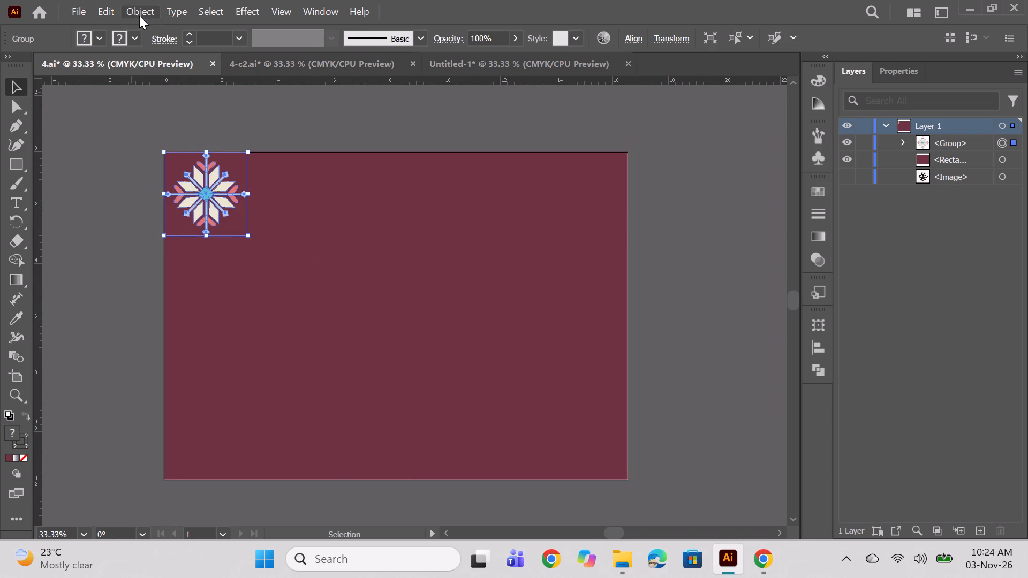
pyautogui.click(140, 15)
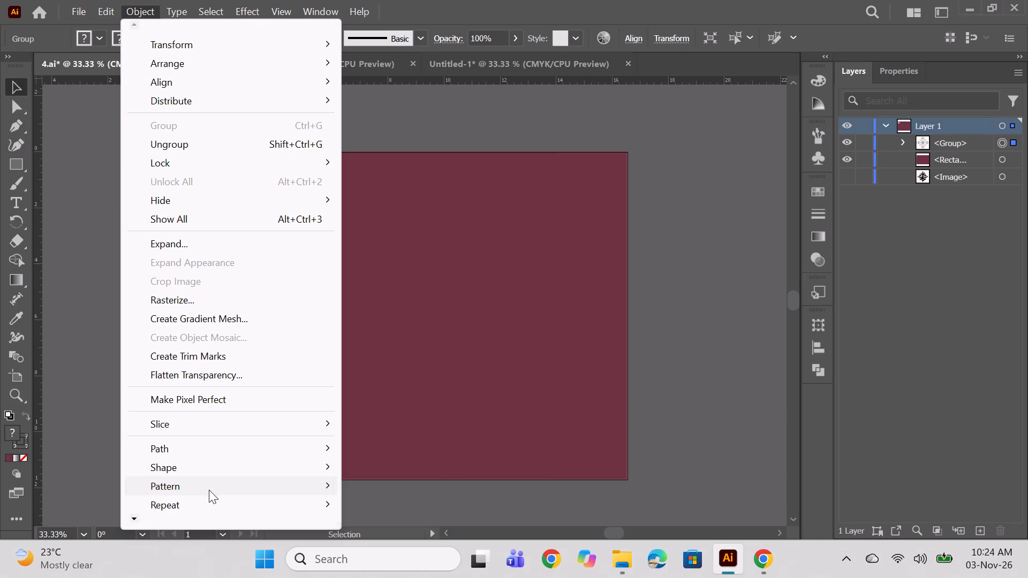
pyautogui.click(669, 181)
# Draw a rectangle covering the whole artboard and fill it with the newly made flower pattern swatch.
pyautogui.click(12, 157)
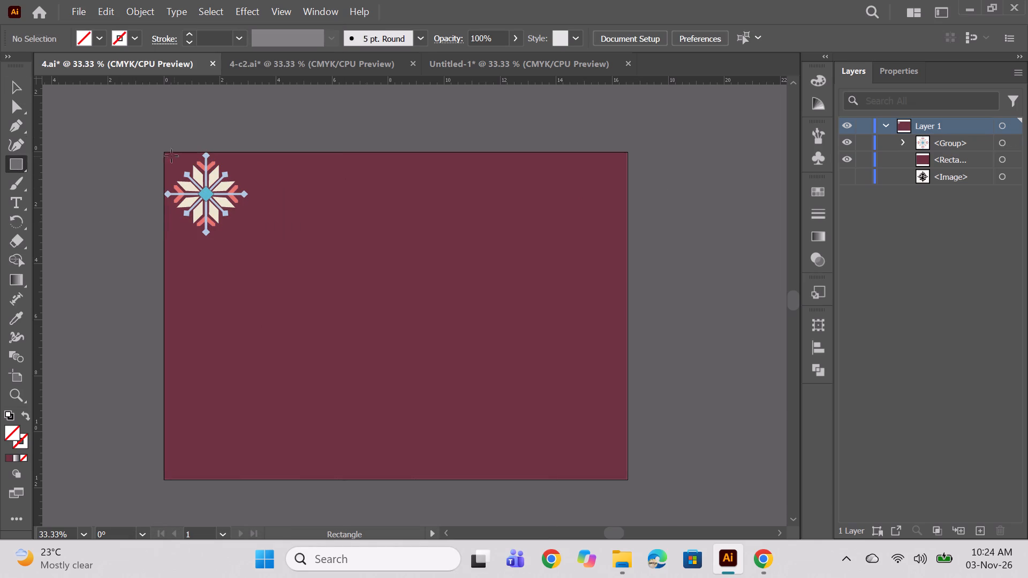
pyautogui.moveTo(164, 150); pyautogui.dragTo(622, 477)
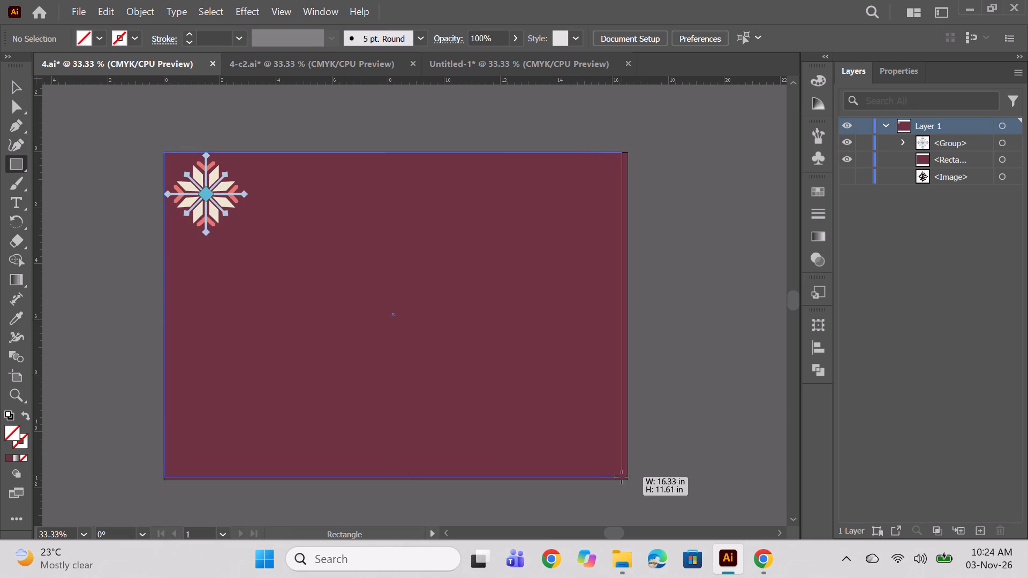
pyautogui.moveTo(622, 477); pyautogui.dragTo(626, 480)
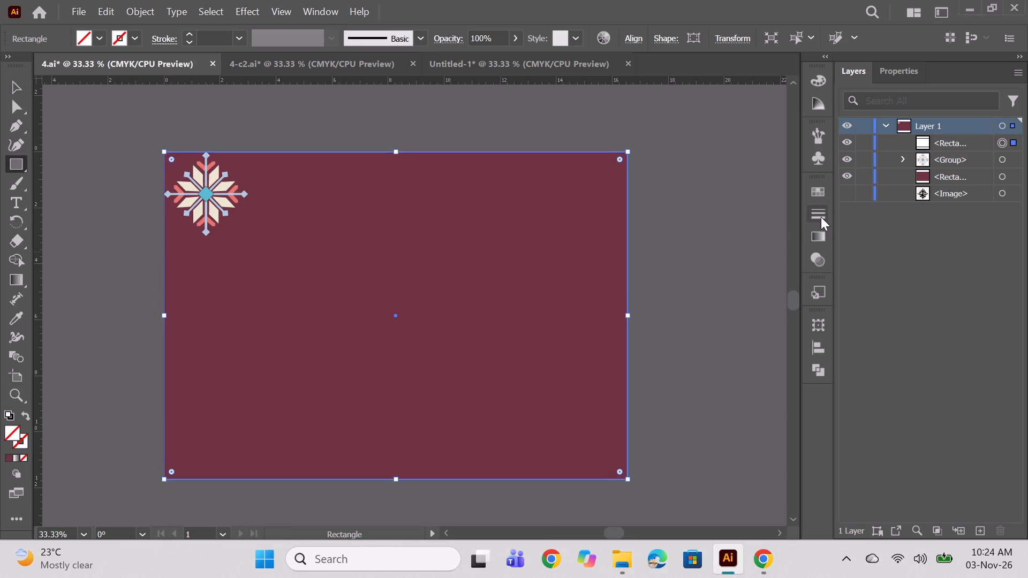
pyautogui.click(819, 195)
pyautogui.click(687, 266)
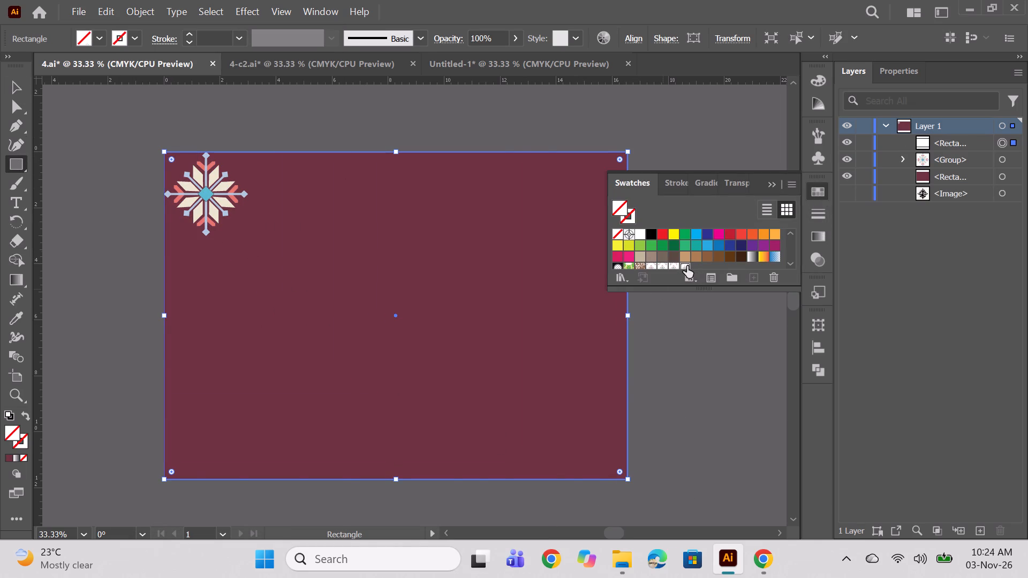
pyautogui.click(768, 184)
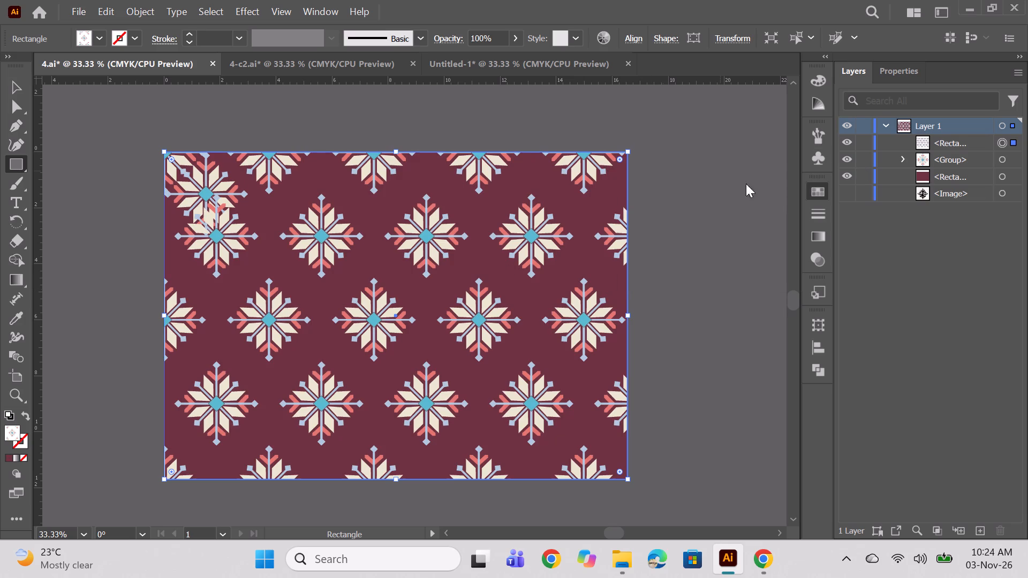
# Hide the original flower motif group overlapping the pattern and save 4.ai.
pyautogui.click(11, 91)
pyautogui.click(219, 225)
pyautogui.click(211, 186)
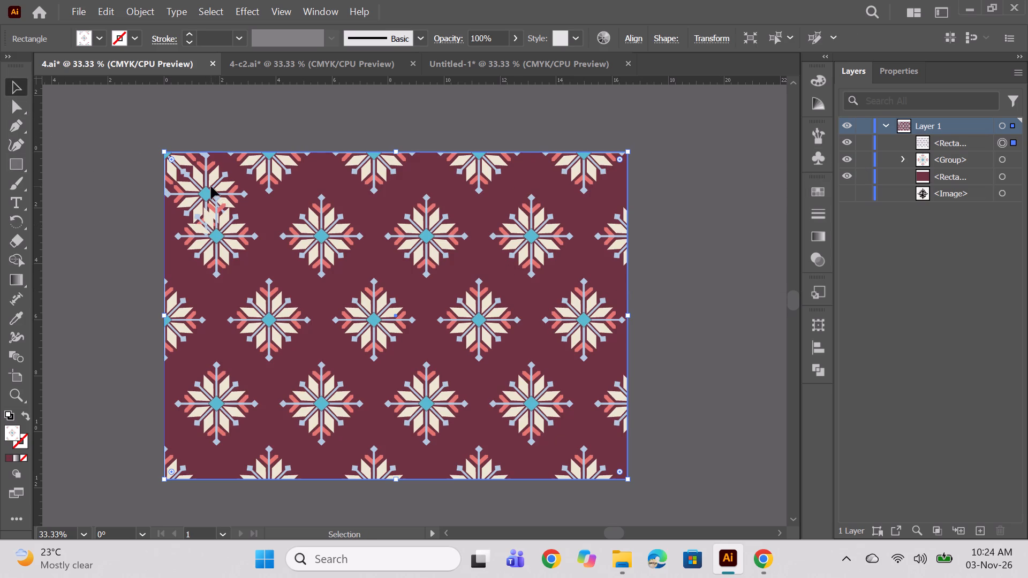
pyautogui.click(849, 158)
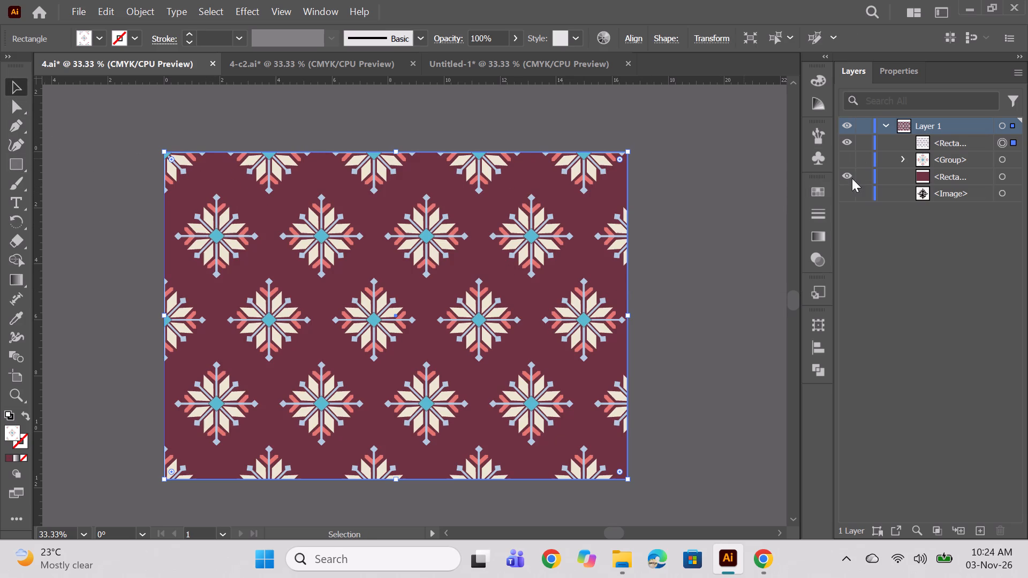
pyautogui.keyDown('ctrl'); pyautogui.click(715, 253); pyautogui.keyUp('ctrl')
pyautogui.scroll(-1, 641, 232)
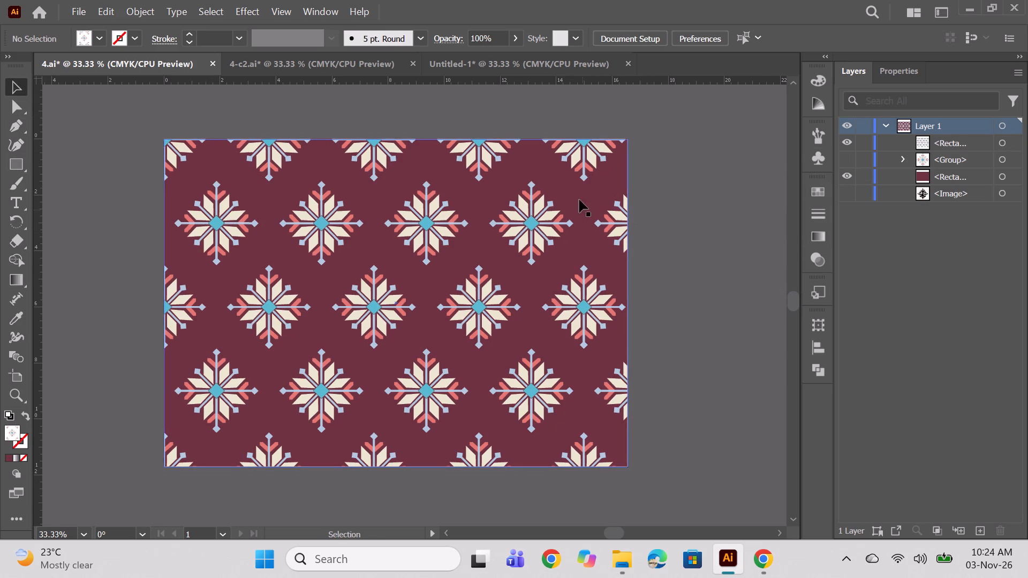
pyautogui.hotkey('ctrl', 's')
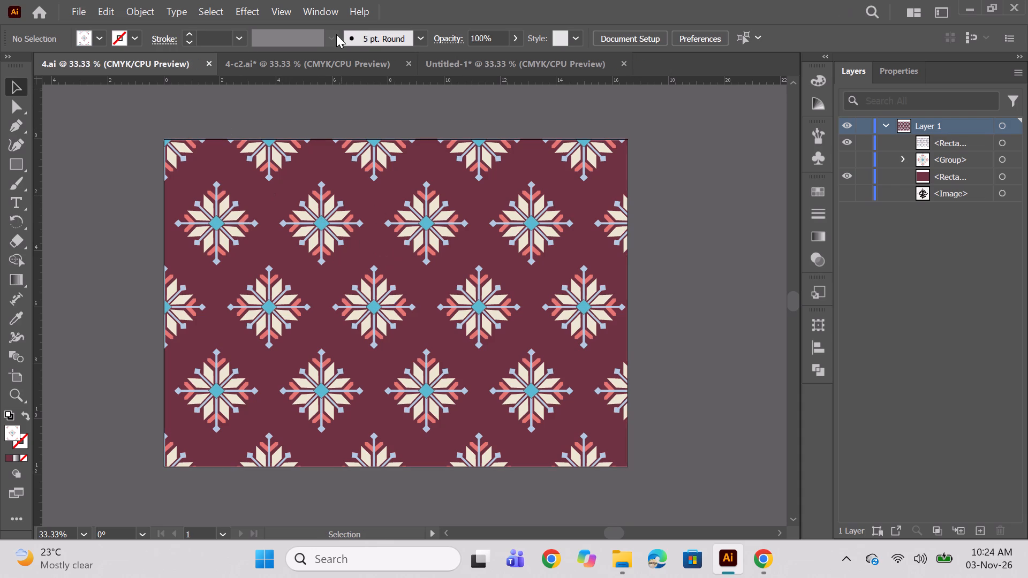
# Compare the motif size and spacing of the 4-c2.ai print with the 4.ai print.
pyautogui.click(321, 58)
pyautogui.moveTo(620, 259); pyautogui.dragTo(692, 221)
pyautogui.press('space')
pyautogui.press('space')
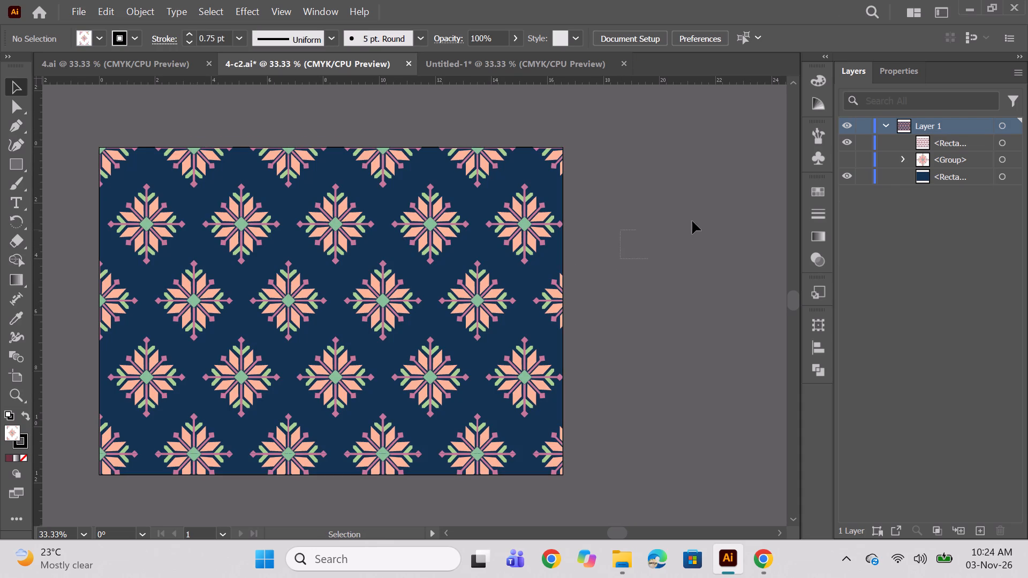
pyautogui.moveTo(692, 221); pyautogui.dragTo(696, 222)
pyautogui.click(157, 63)
pyautogui.press('space')
pyautogui.press('space')
pyautogui.press('space')
pyautogui.press('space')
pyautogui.press('space')
pyautogui.press('space')
pyautogui.press('space')
pyautogui.press('space')
pyautogui.moveTo(657, 297); pyautogui.dragTo(691, 284)
# In 4-c2.ai, delete the pattern-filled rectangle and unhide the flower motif group.
pyautogui.click(318, 70)
pyautogui.press('space')
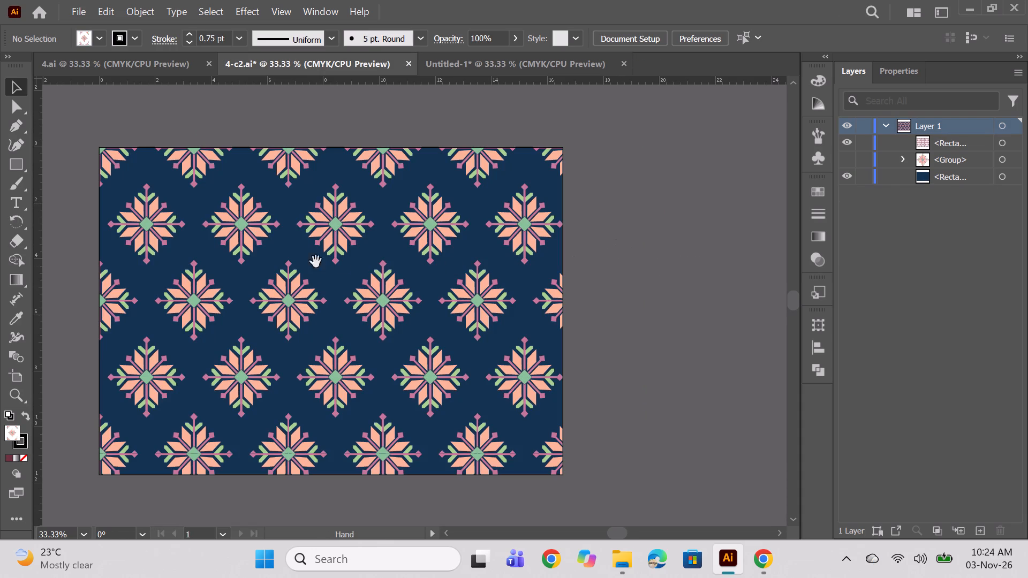
pyautogui.click(1005, 142)
pyautogui.press('BackSpace')
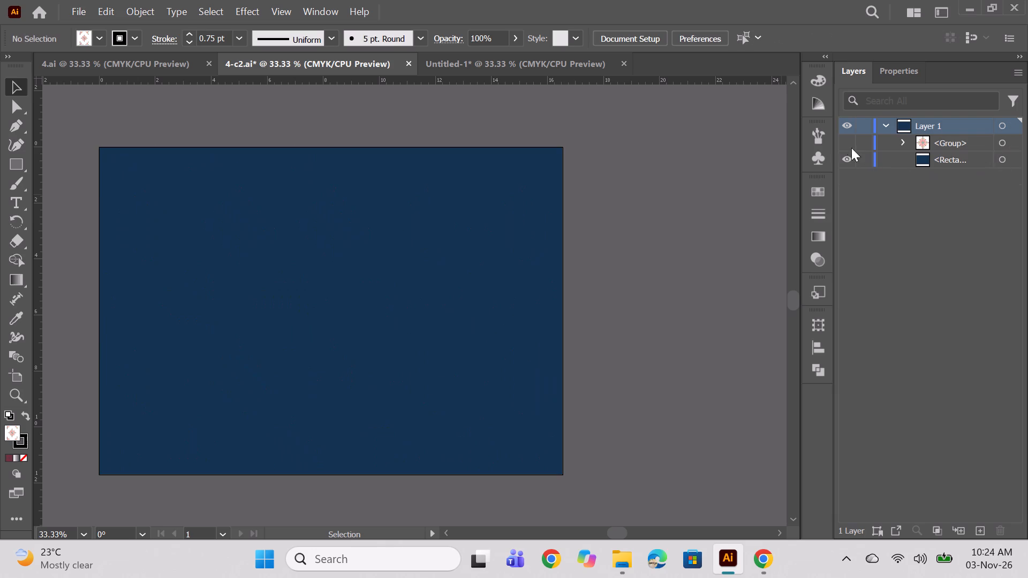
pyautogui.click(842, 143)
pyautogui.click(106, 10)
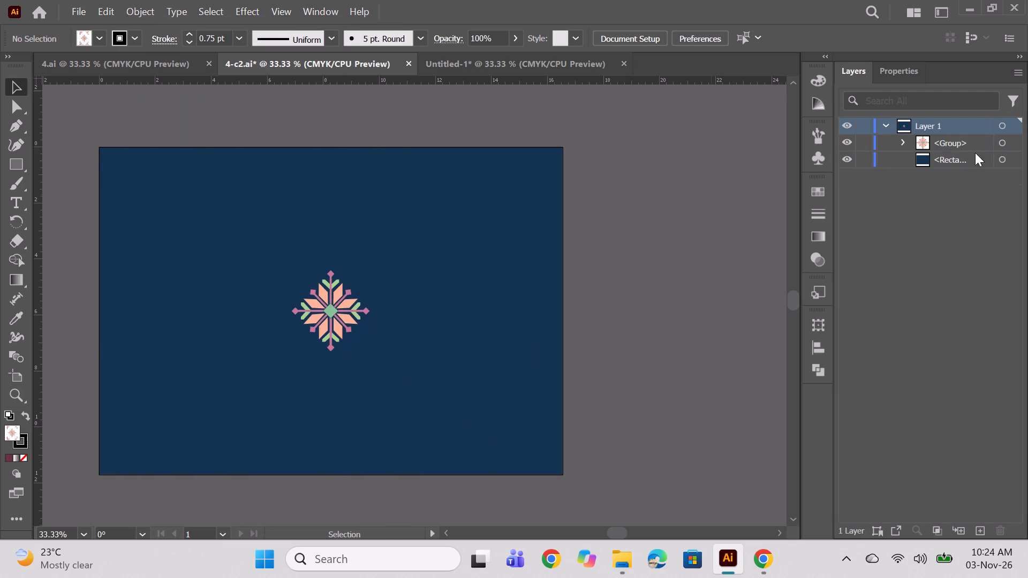
# Move the flower motif group into the artboard's top-left corner, flush with both edges.
pyautogui.press('space')
pyautogui.moveTo(433, 285); pyautogui.dragTo(471, 285)
pyautogui.moveTo(22, 90); pyautogui.dragTo(49, 110)
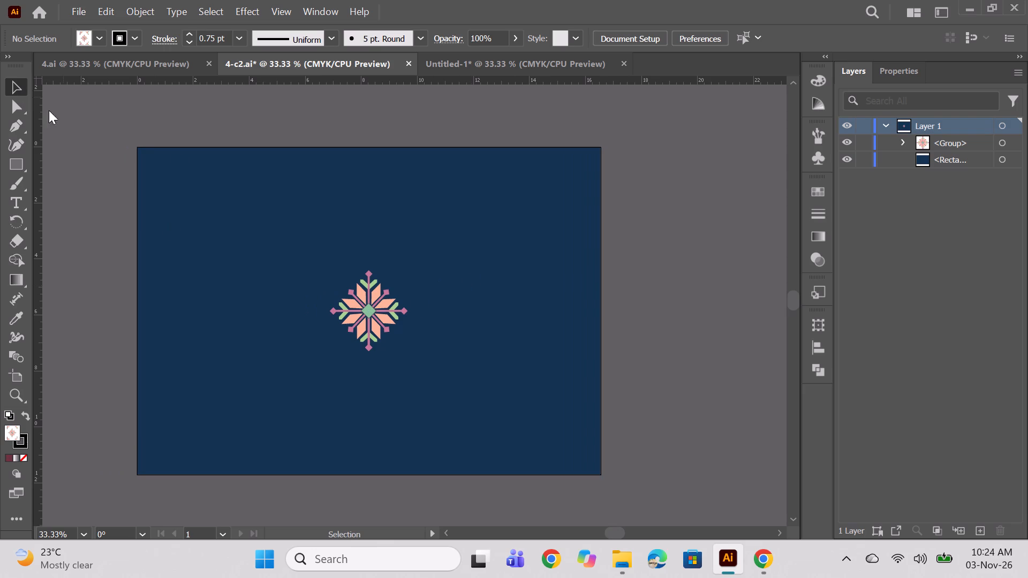
pyautogui.moveTo(49, 110); pyautogui.dragTo(29, 100)
pyautogui.moveTo(377, 313); pyautogui.dragTo(196, 201)
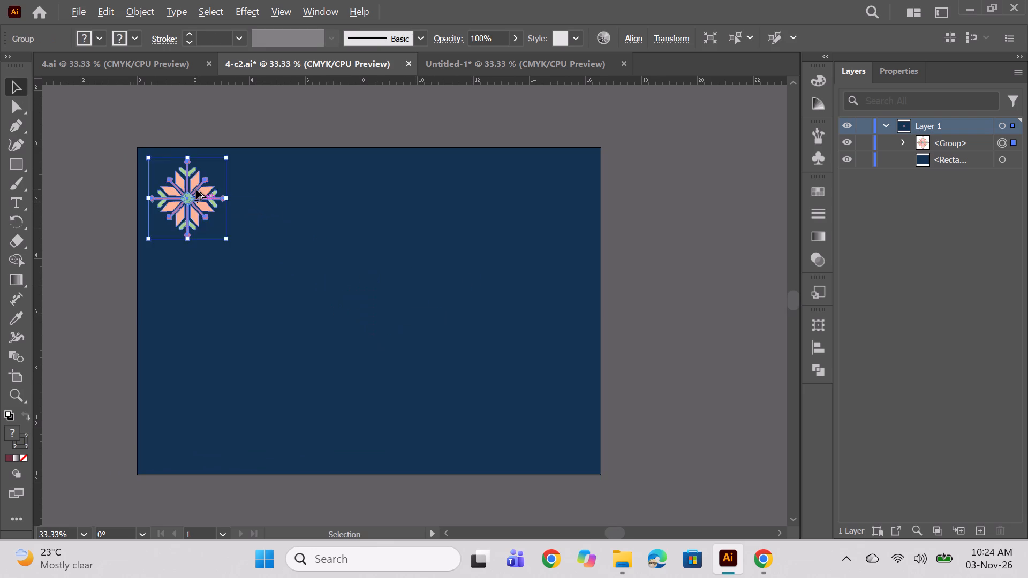
pyautogui.keyDown('alt'); pyautogui.scroll(3, 196, 189); pyautogui.keyUp('alt')
pyautogui.press('space')
pyautogui.moveTo(354, 210); pyautogui.dragTo(452, 279)
pyautogui.moveTo(260, 288); pyautogui.dragTo(243, 280)
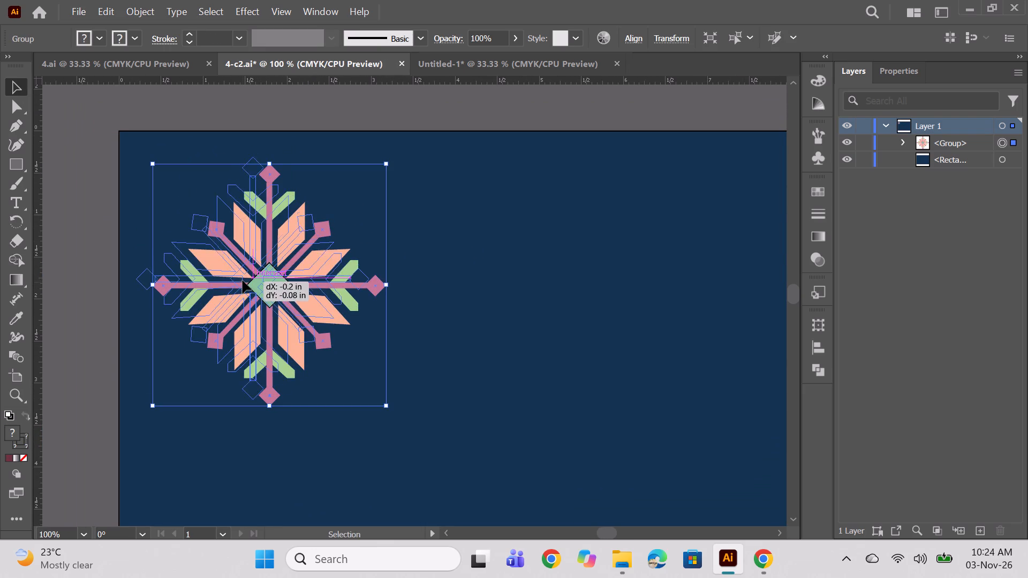
pyautogui.moveTo(243, 280); pyautogui.dragTo(222, 260)
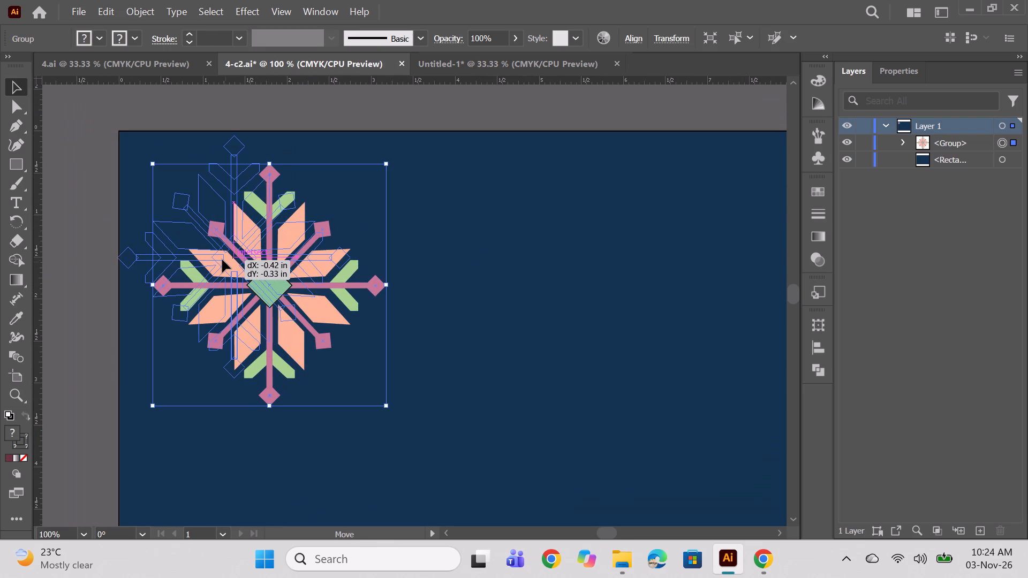
pyautogui.moveTo(222, 260); pyautogui.dragTo(226, 257)
pyautogui.press('space')
pyautogui.moveTo(417, 262); pyautogui.dragTo(462, 290)
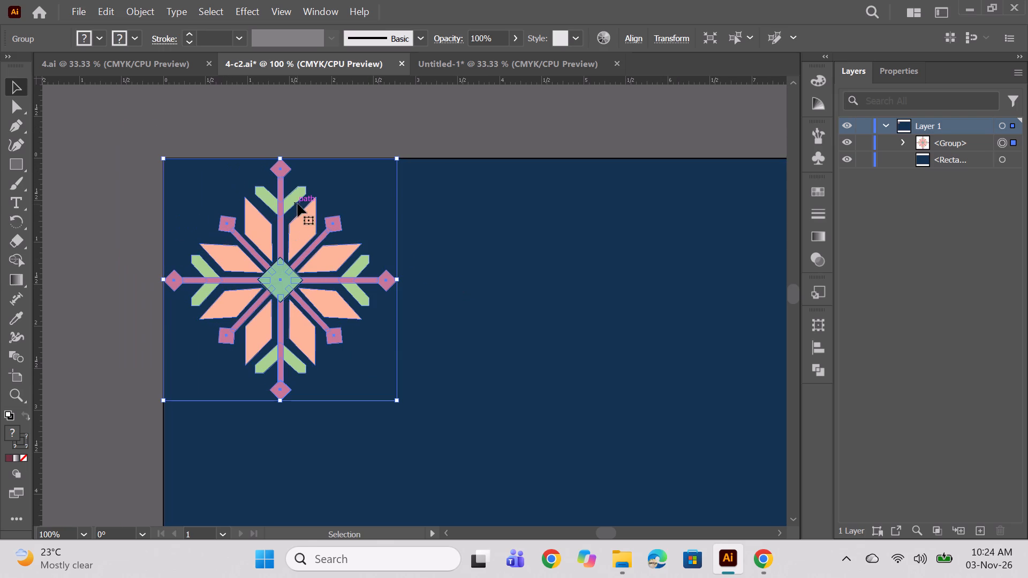
# Stretch the flower motif group to about 3 in wide and 3 in high.
pyautogui.keyDown('alt'); pyautogui.scroll(2, 301, 203); pyautogui.keyUp('alt')
pyautogui.scroll(-2, 327, 210)
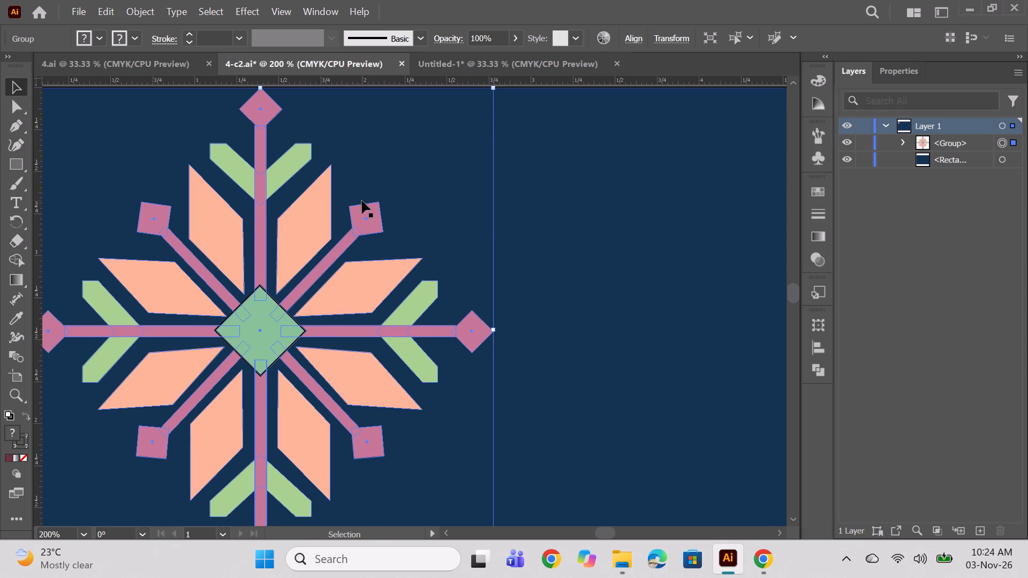
pyautogui.scroll(-1, 362, 201)
pyautogui.keyDown('alt'); pyautogui.scroll(-1, 525, 223); pyautogui.keyUp('alt')
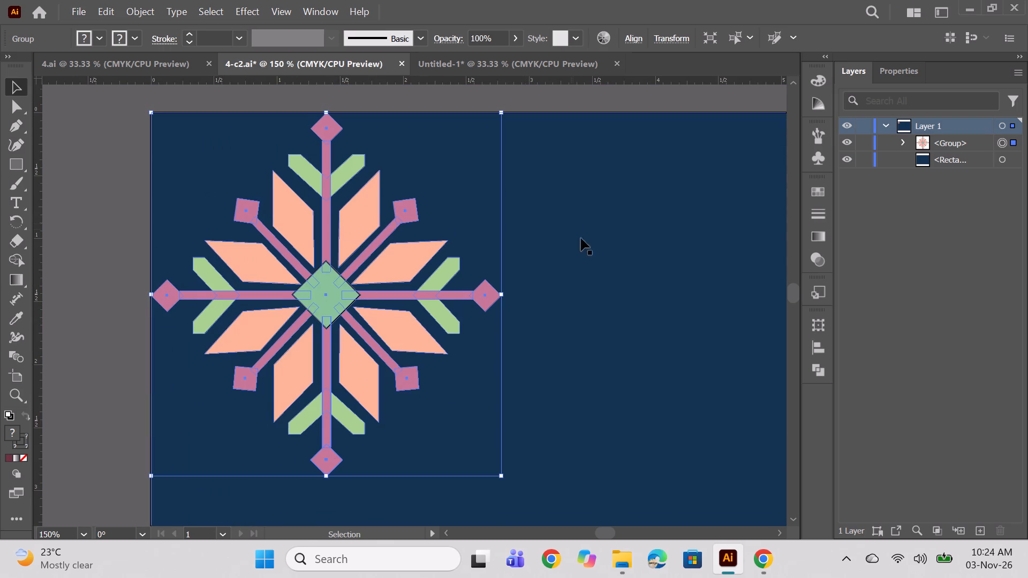
pyautogui.press('space')
pyautogui.press('space')
pyautogui.press('space')
pyautogui.press('space')
pyautogui.press('space')
pyautogui.press('space')
pyautogui.press('space')
pyautogui.press('space')
pyautogui.press('space')
pyautogui.press('space')
pyautogui.press('space')
pyautogui.press('space')
pyautogui.press('space')
pyautogui.press('space')
pyautogui.press('space')
pyautogui.press('space')
pyautogui.press('space')
pyautogui.press('space')
pyautogui.press('space')
pyautogui.press('space')
pyautogui.moveTo(588, 245); pyautogui.dragTo(479, 229)
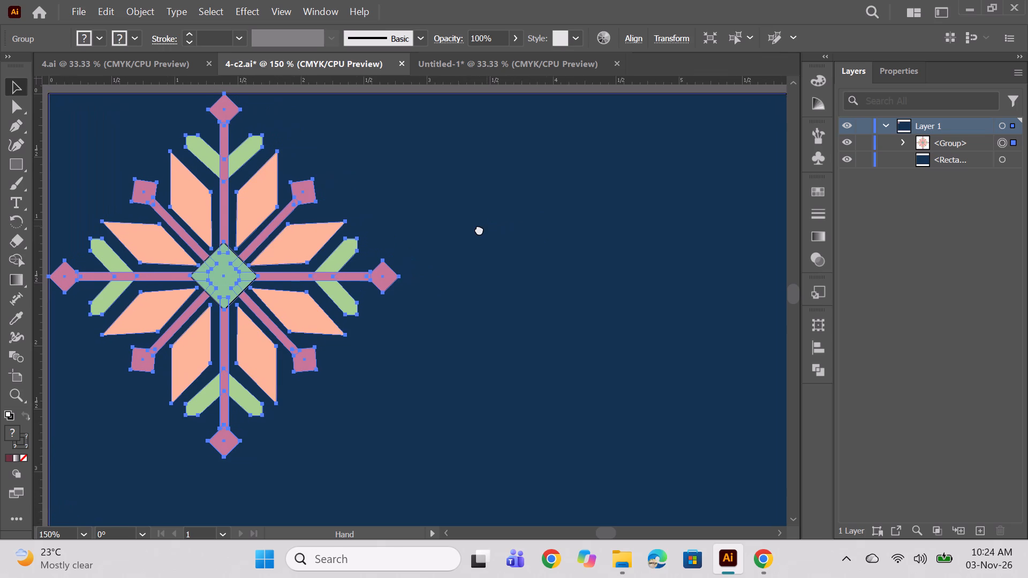
pyautogui.moveTo(479, 229); pyautogui.dragTo(481, 217)
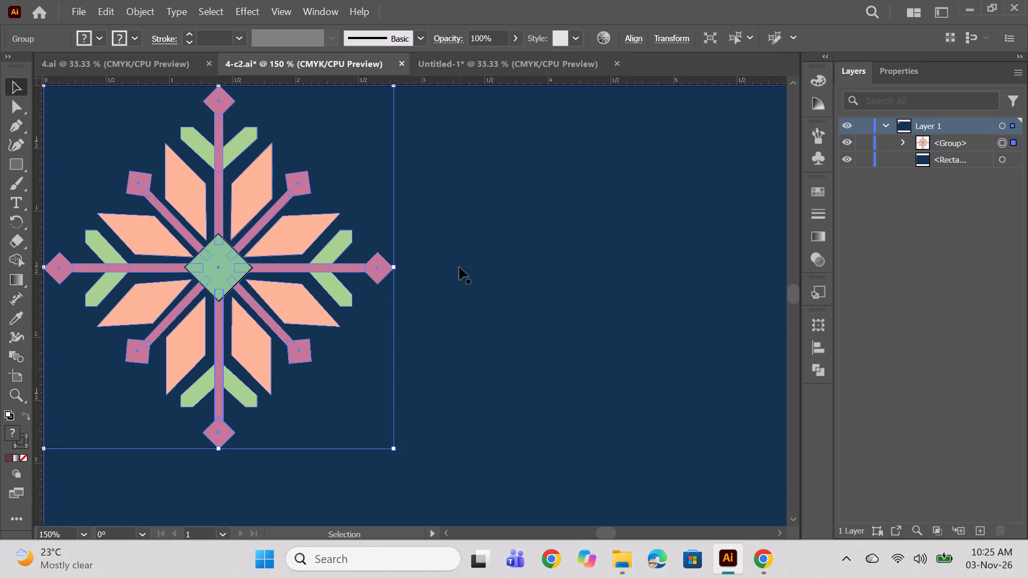
pyautogui.moveTo(394, 267); pyautogui.dragTo(427, 269)
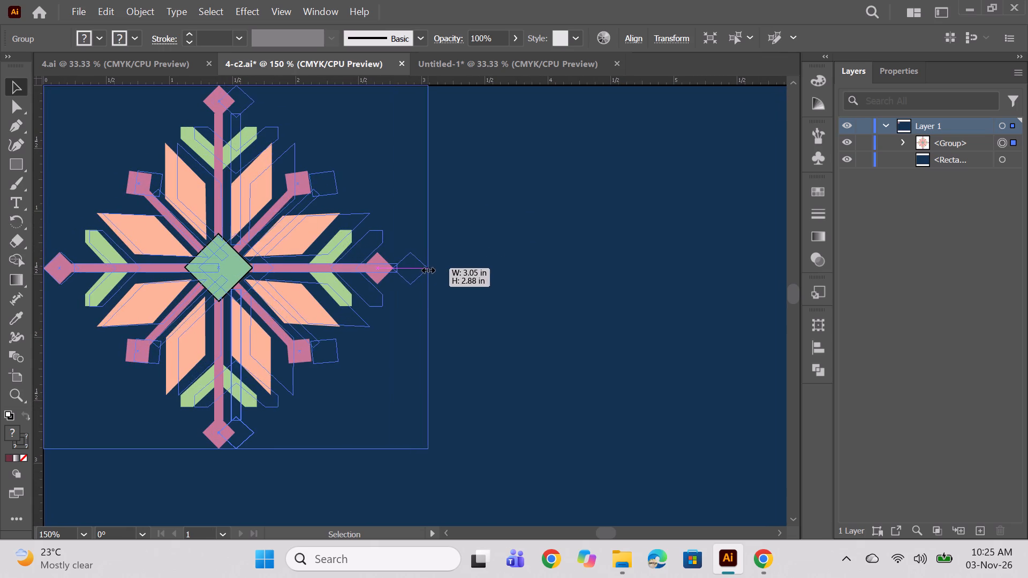
pyautogui.moveTo(427, 269); pyautogui.dragTo(421, 269)
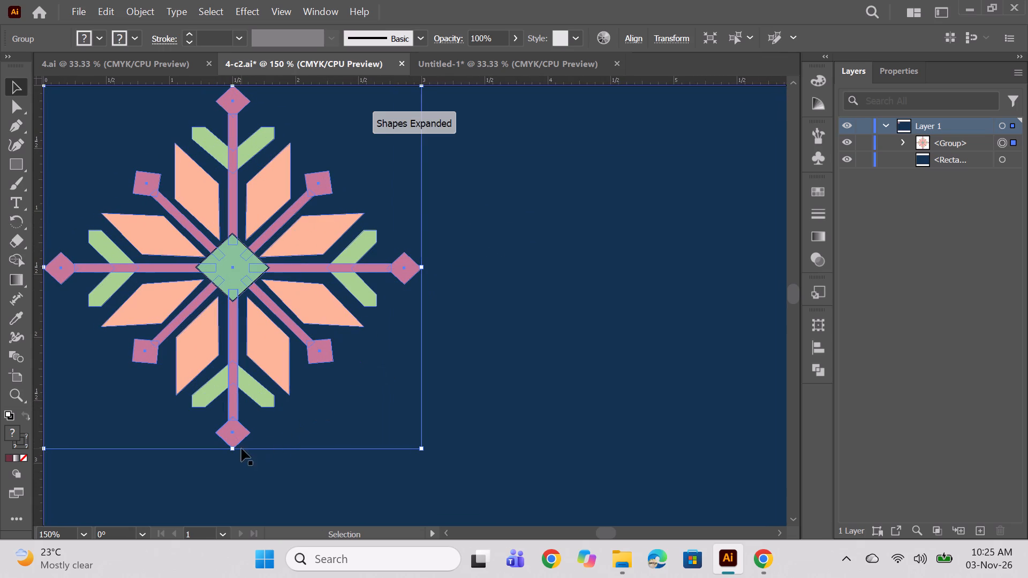
pyautogui.moveTo(233, 449); pyautogui.dragTo(231, 463)
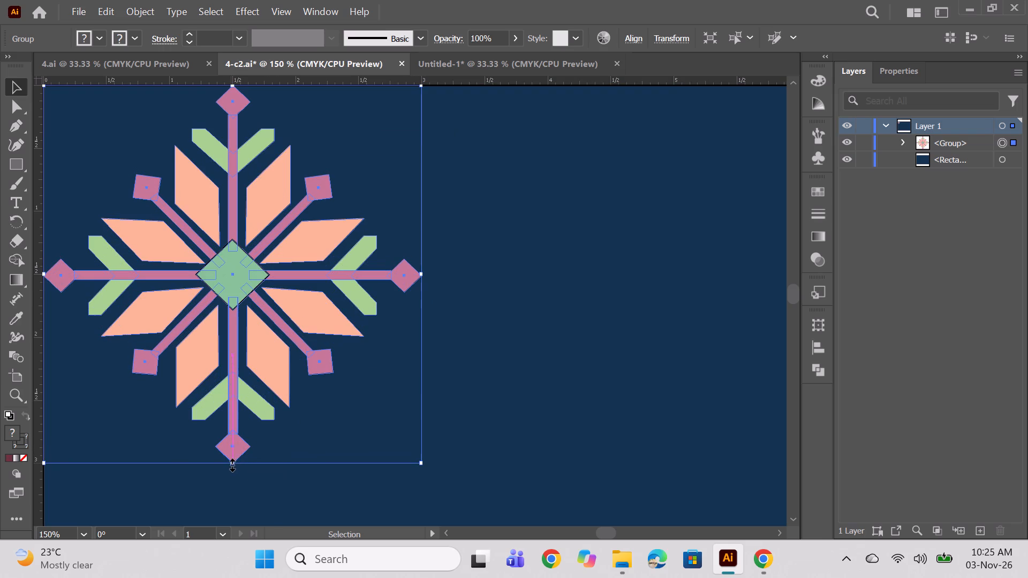
pyautogui.keyDown('alt'); pyautogui.scroll(-4, 375, 340); pyautogui.keyUp('alt')
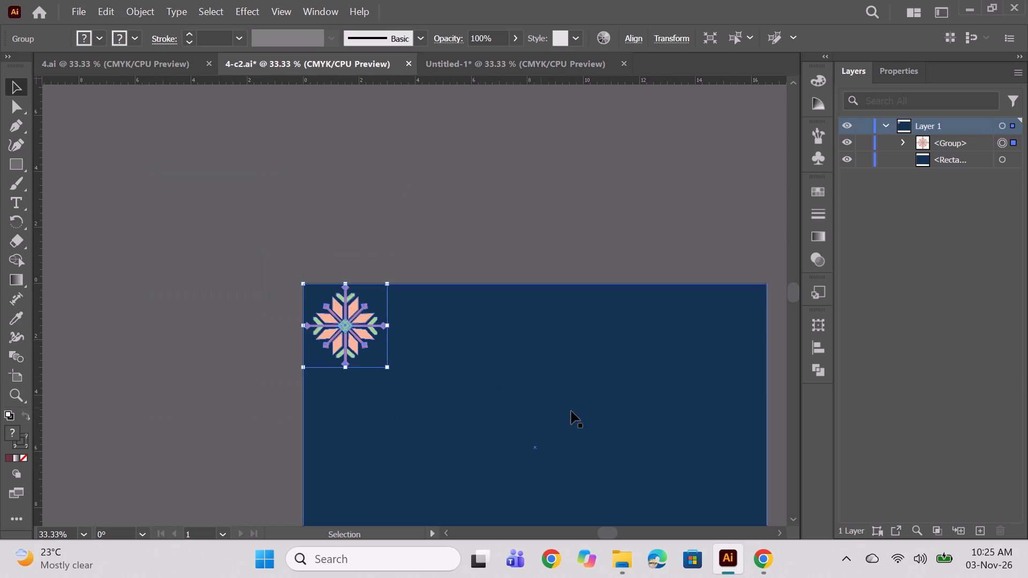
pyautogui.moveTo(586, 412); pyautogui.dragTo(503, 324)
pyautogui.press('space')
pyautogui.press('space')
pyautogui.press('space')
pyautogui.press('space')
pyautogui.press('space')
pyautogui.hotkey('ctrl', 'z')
# Make a new pattern from the flower motif group in 4-c2.ai.
pyautogui.press('space')
pyautogui.press('space')
pyautogui.press('space')
pyautogui.press('space')
pyautogui.press('space')
pyautogui.press('space')
pyautogui.press('space')
pyautogui.press('space')
pyautogui.press('space')
pyautogui.press('space')
pyautogui.press('space')
pyautogui.press('space')
pyautogui.press('space')
pyautogui.press('space')
pyautogui.press('space')
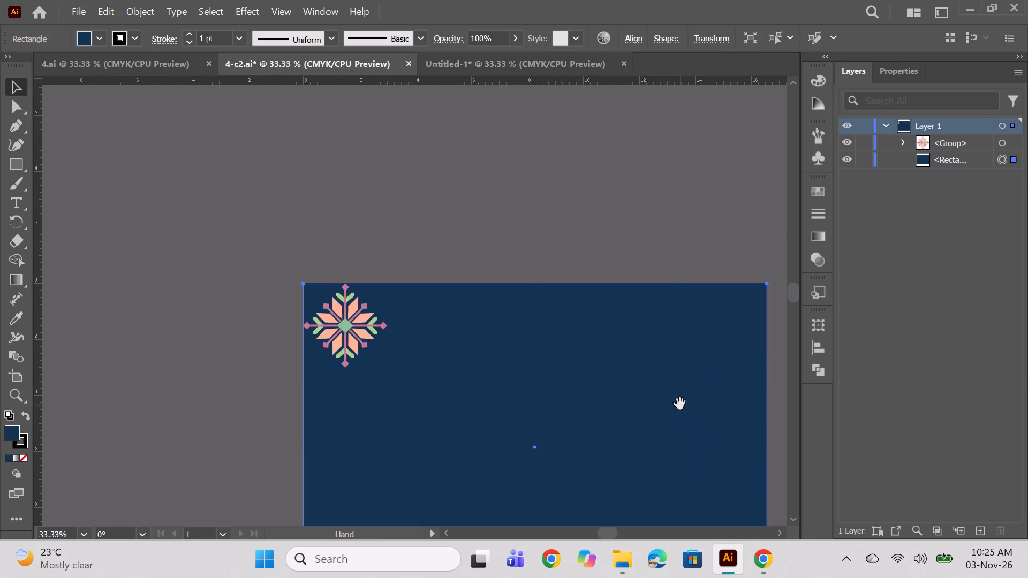
pyautogui.moveTo(680, 404); pyautogui.dragTo(566, 286)
pyautogui.click(1007, 141)
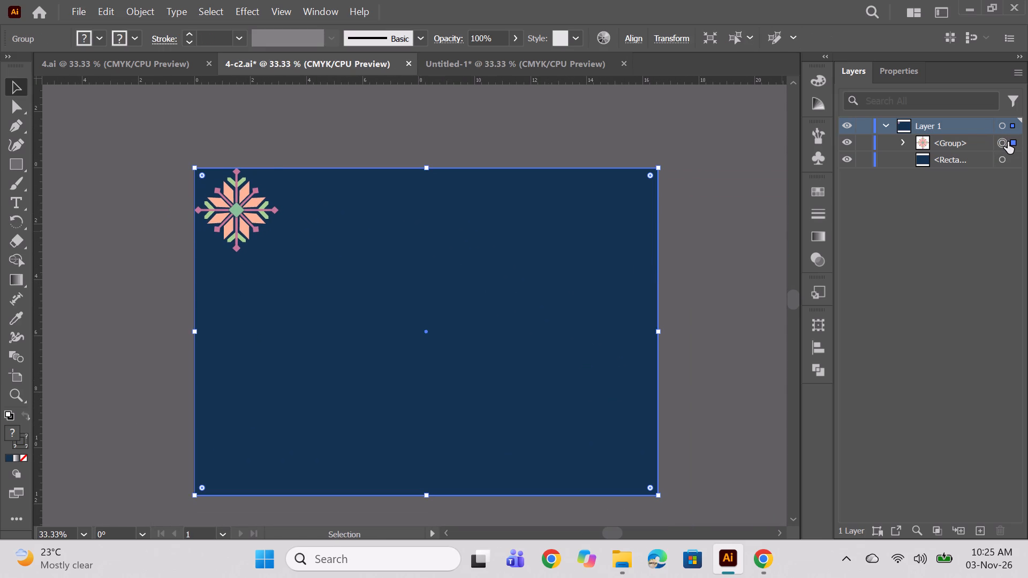
pyautogui.click(137, 11)
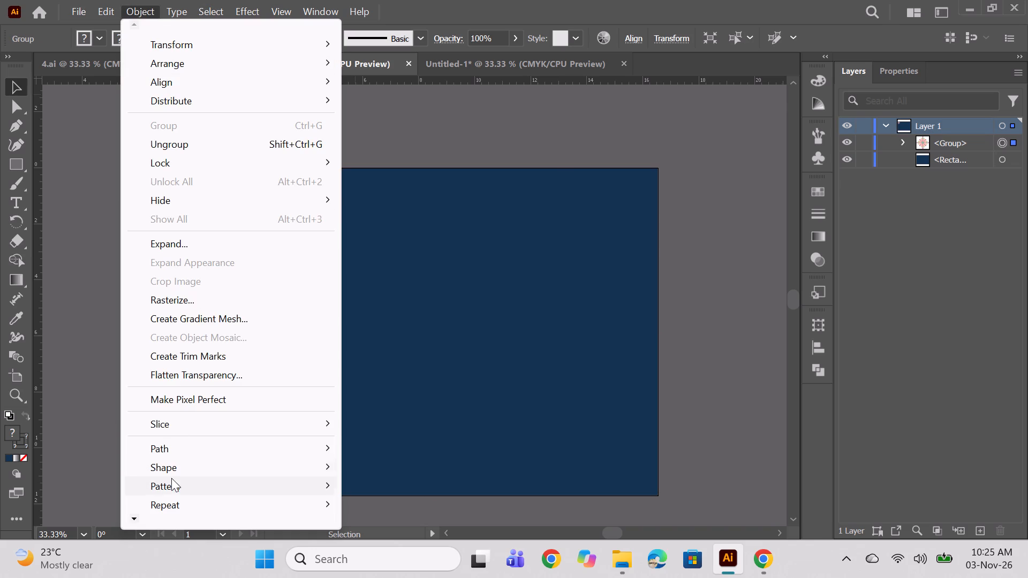
pyautogui.click(171, 485)
pyautogui.click(377, 486)
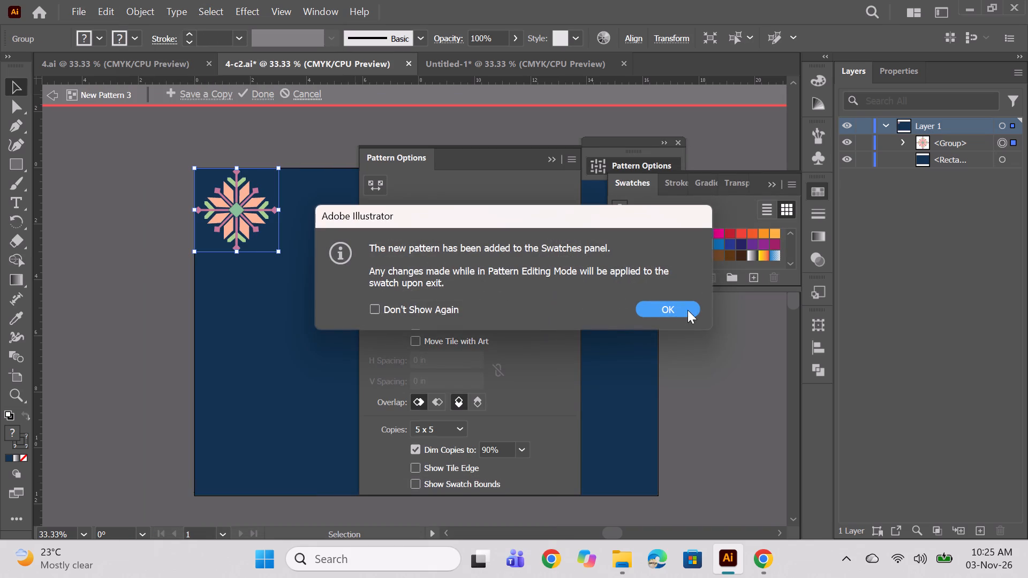
pyautogui.click(687, 307)
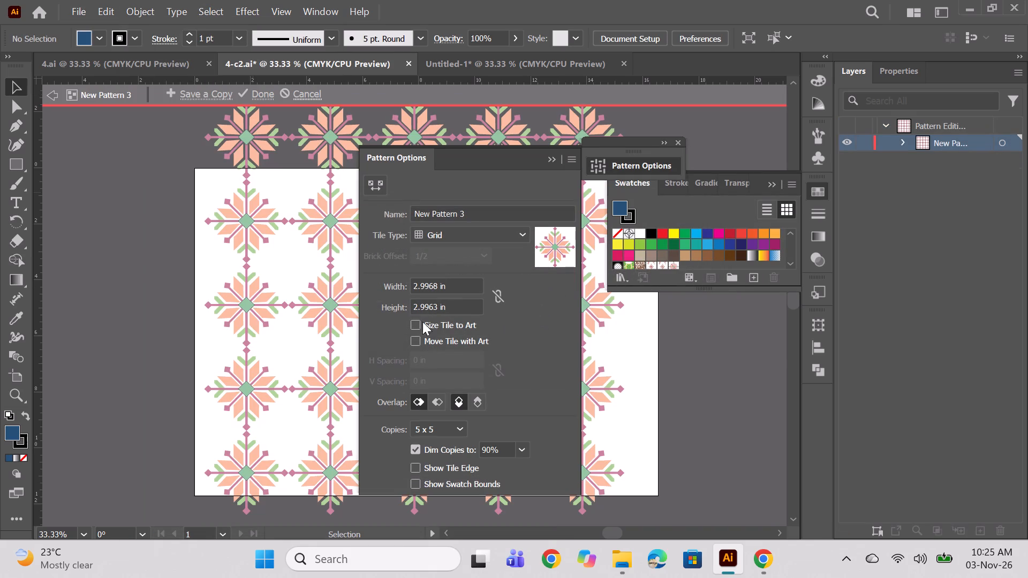
# Size the pattern tile to the art and set its horizontal spacing to 0.75 in.
pyautogui.click(416, 327)
pyautogui.click(417, 361)
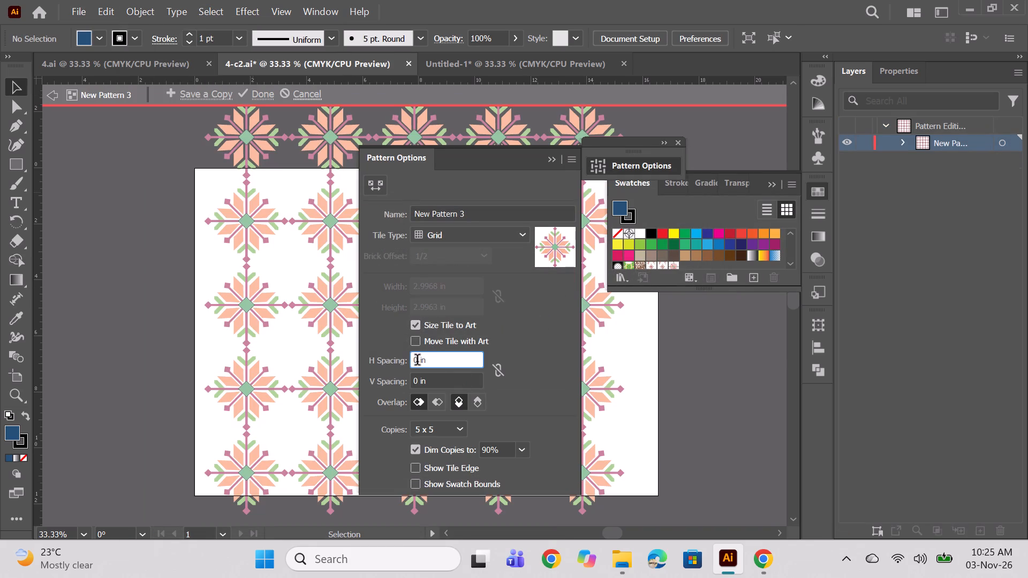
pyautogui.write('.75')
pyautogui.press('Return')
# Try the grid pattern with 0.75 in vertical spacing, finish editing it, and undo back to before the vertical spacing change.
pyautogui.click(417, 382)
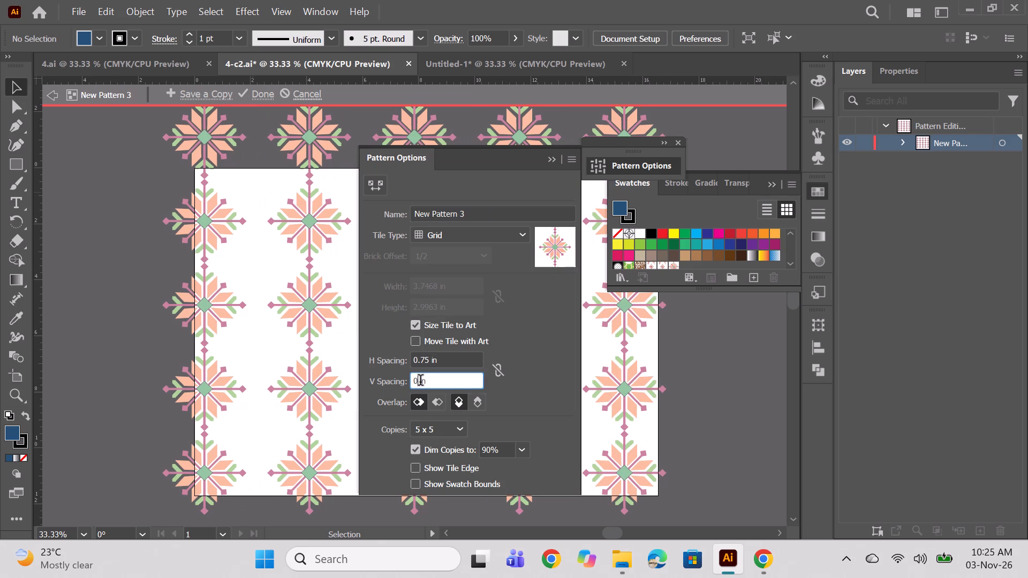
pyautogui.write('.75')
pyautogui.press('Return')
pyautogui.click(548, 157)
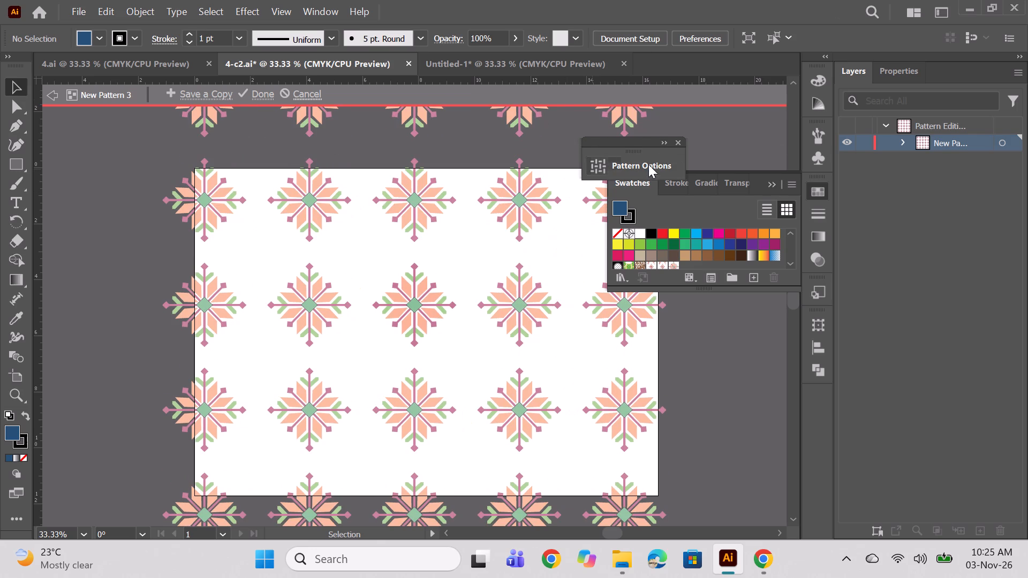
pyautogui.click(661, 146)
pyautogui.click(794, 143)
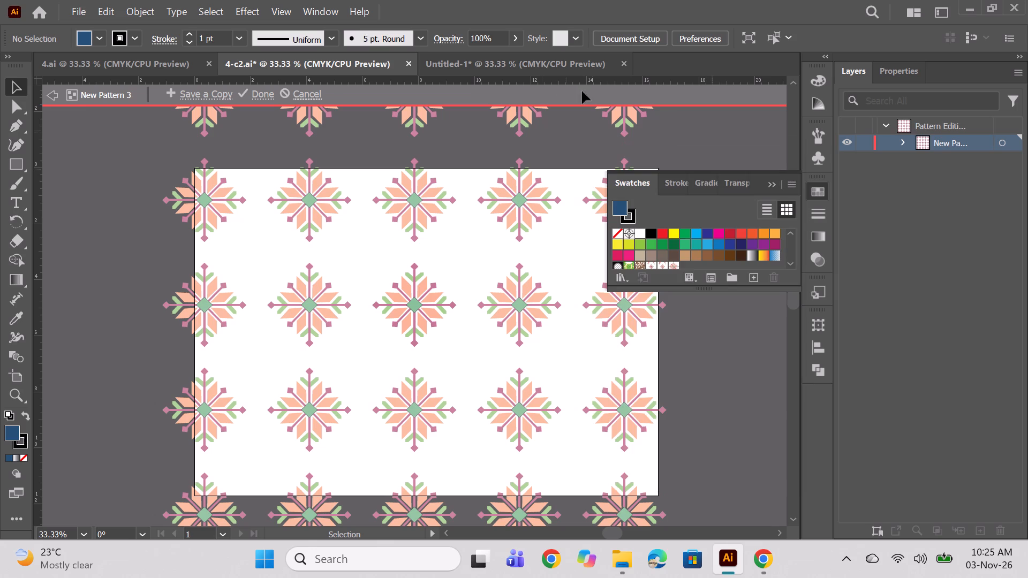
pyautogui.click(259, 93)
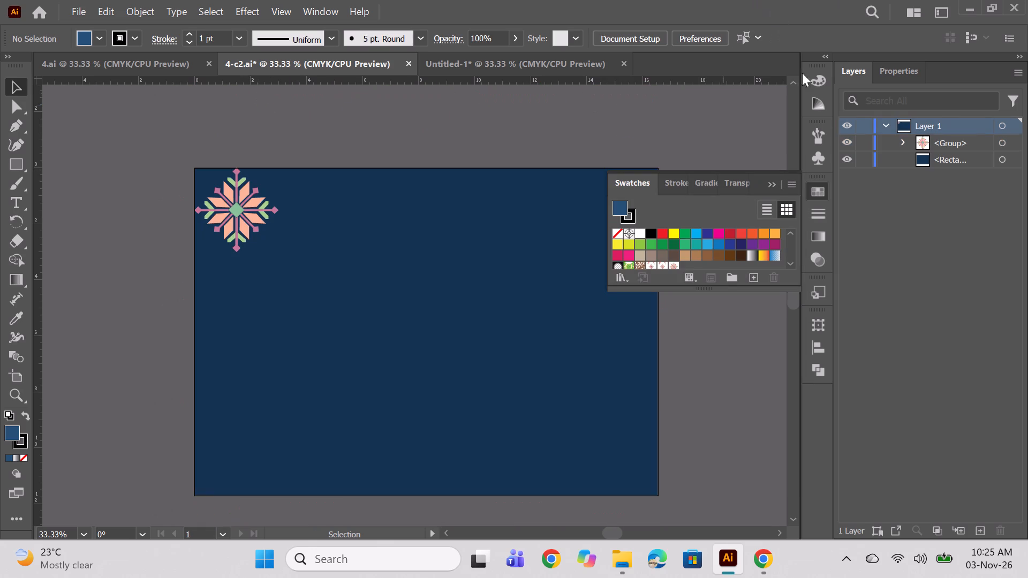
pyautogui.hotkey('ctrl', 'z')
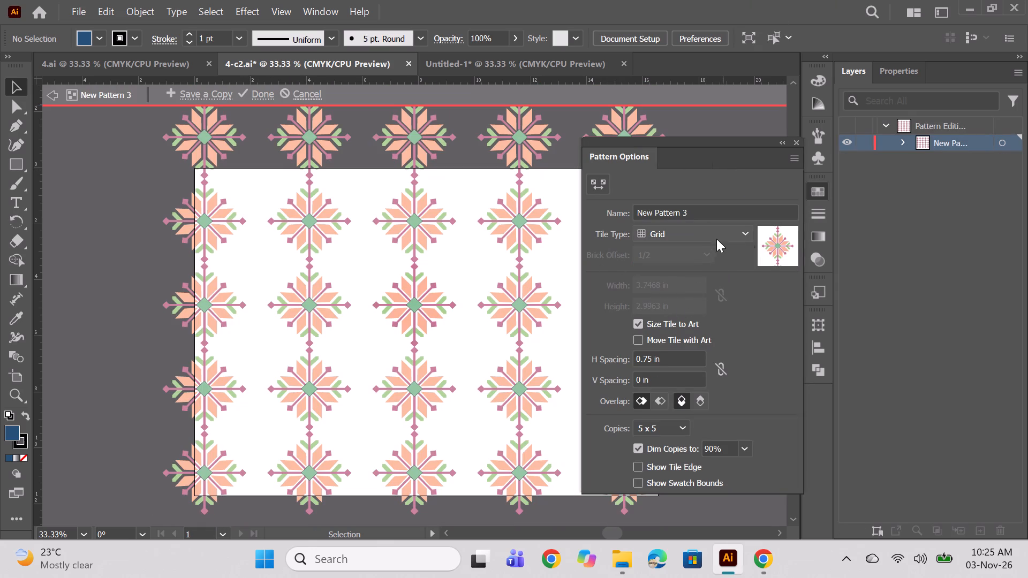
# Set the pattern's tile type to Hex by Row with 0.75 in vertical spacing and finish pattern editing.
pyautogui.click(716, 239)
pyautogui.click(706, 322)
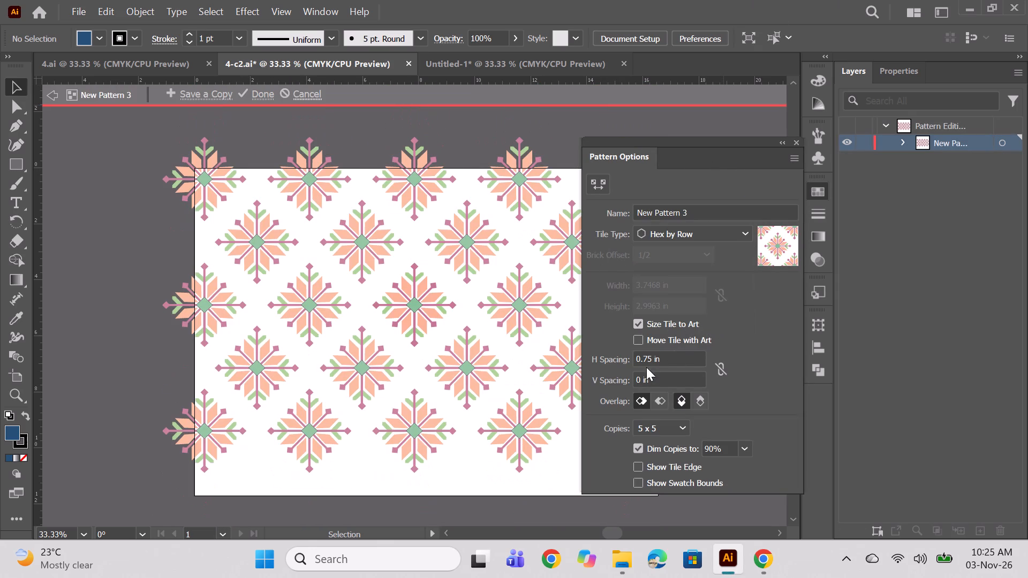
pyautogui.click(641, 379)
pyautogui.write('.75')
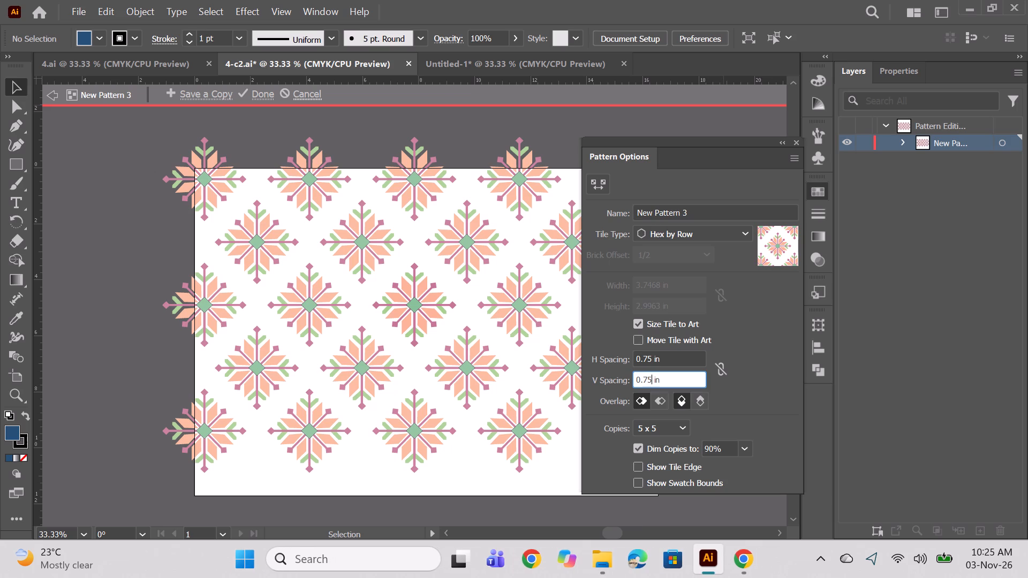
pyautogui.press('Return')
pyautogui.click(257, 103)
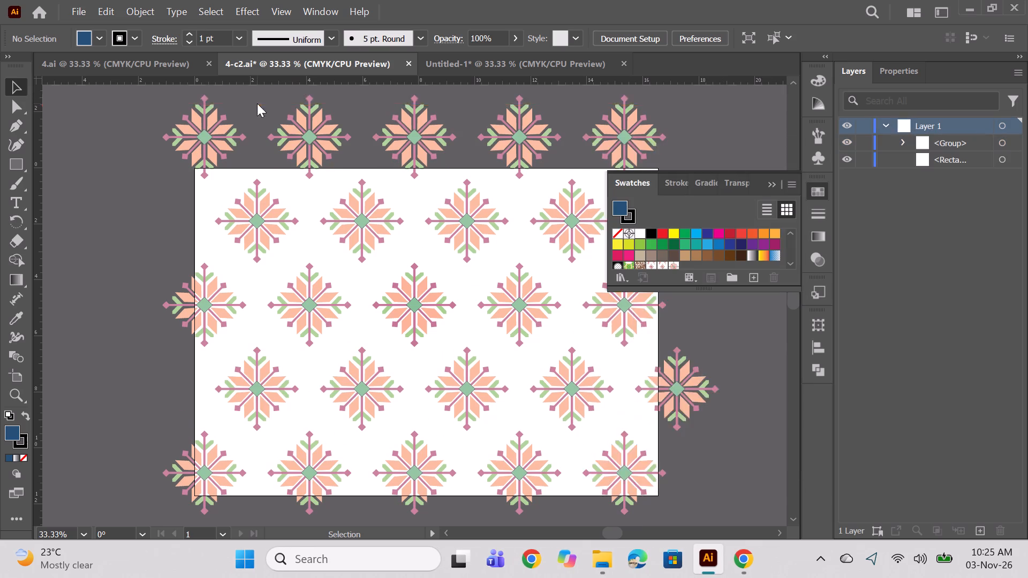
# Draw a rectangle about 16.54 in by 11.69 in over the whole artboard and fill it with the new flower pattern.
pyautogui.click(12, 170)
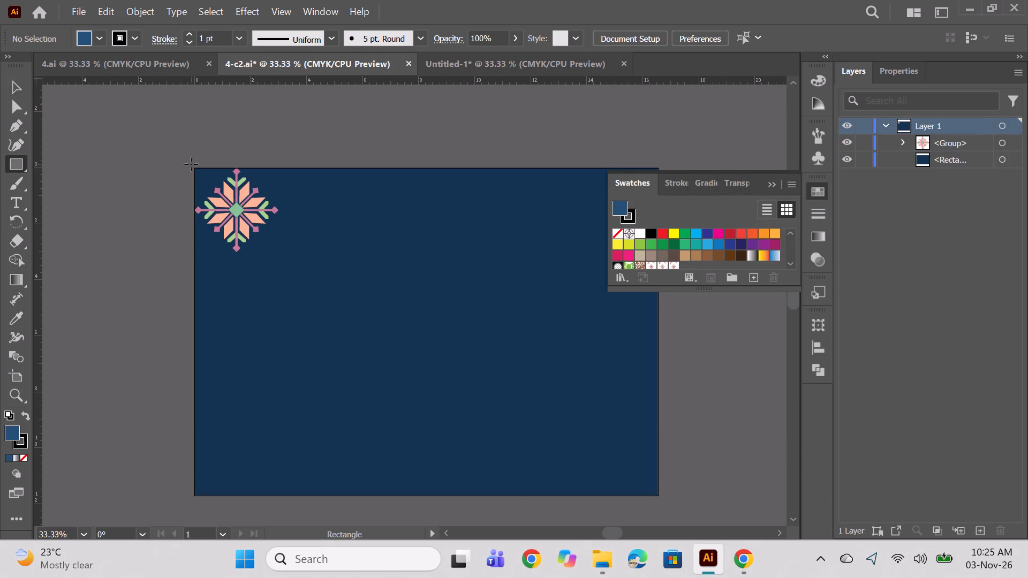
pyautogui.moveTo(193, 167); pyautogui.dragTo(663, 490)
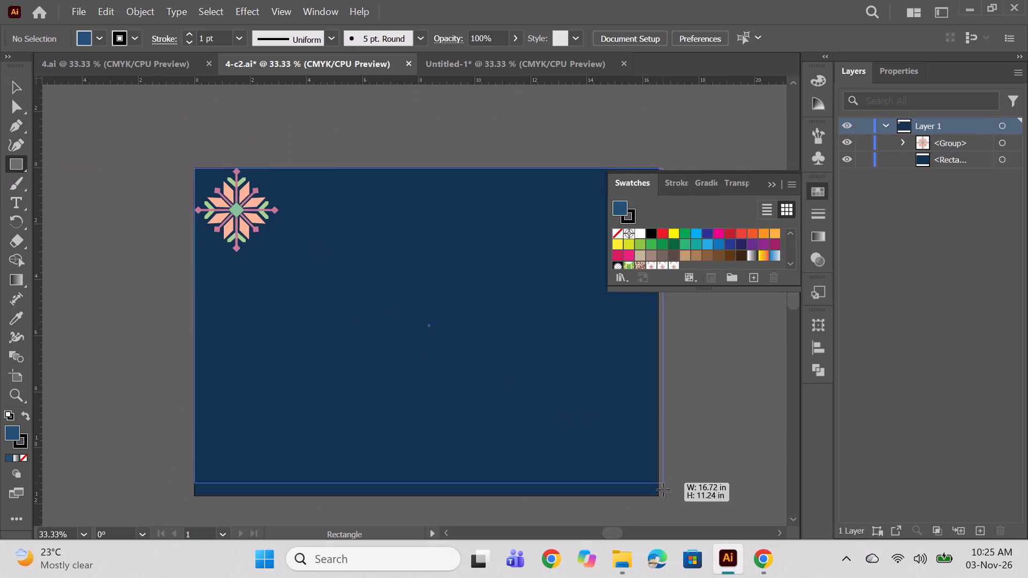
pyautogui.moveTo(663, 490); pyautogui.dragTo(657, 497)
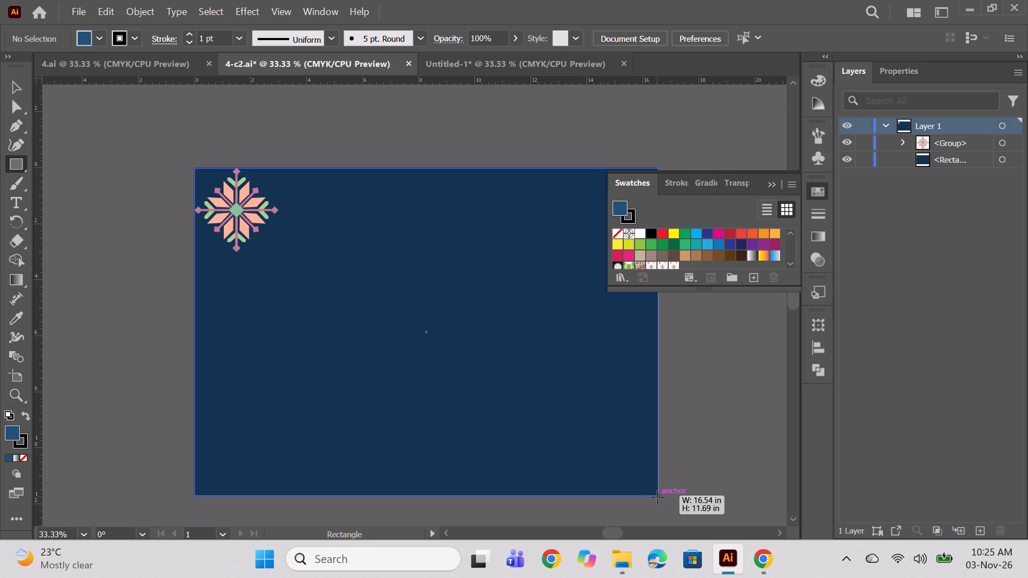
pyautogui.moveTo(657, 497); pyautogui.dragTo(657, 498)
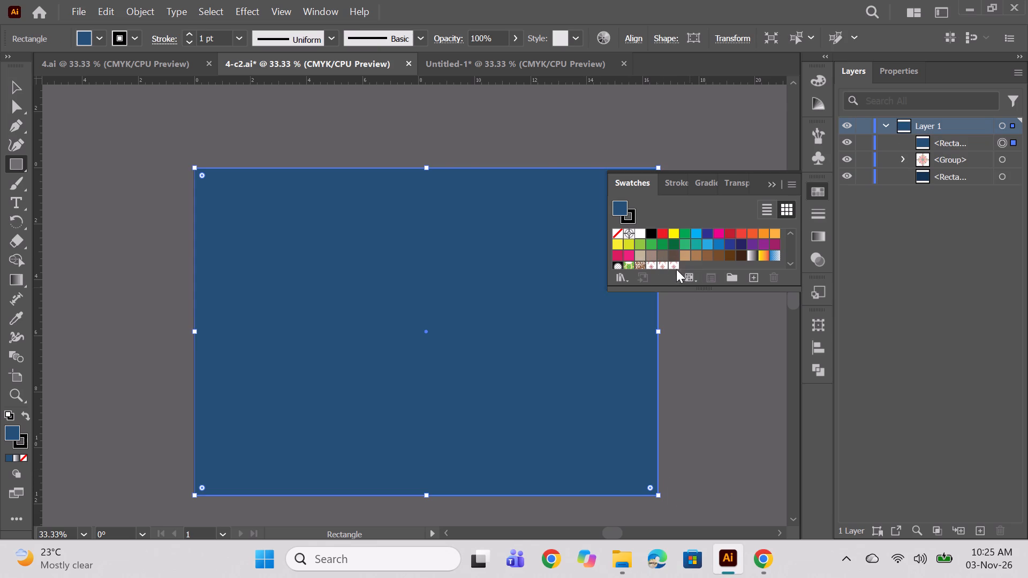
pyautogui.click(674, 268)
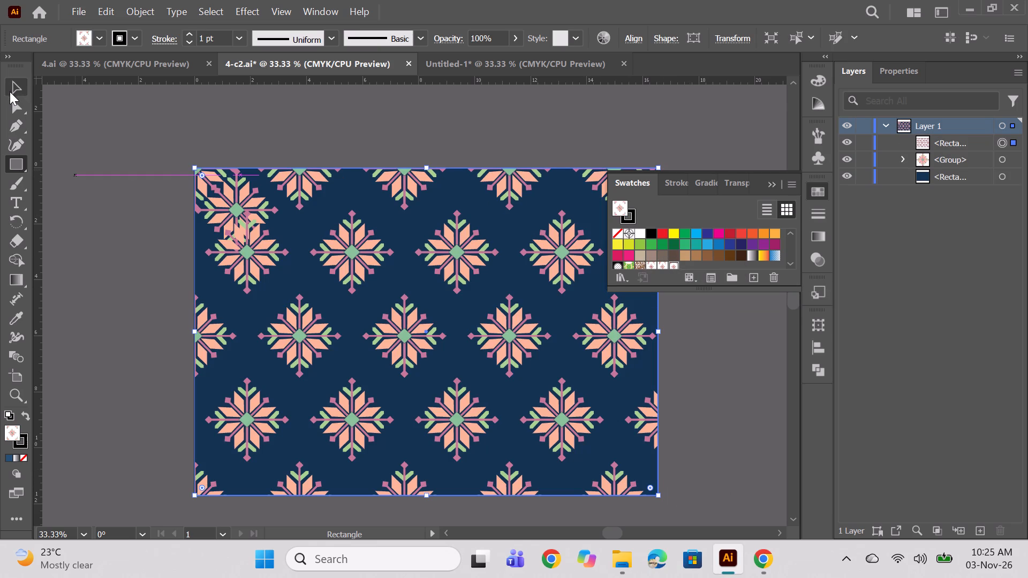
# Hide the original flower motif group beneath the pattern-filled rectangle.
pyautogui.click(23, 89)
pyautogui.click(1004, 161)
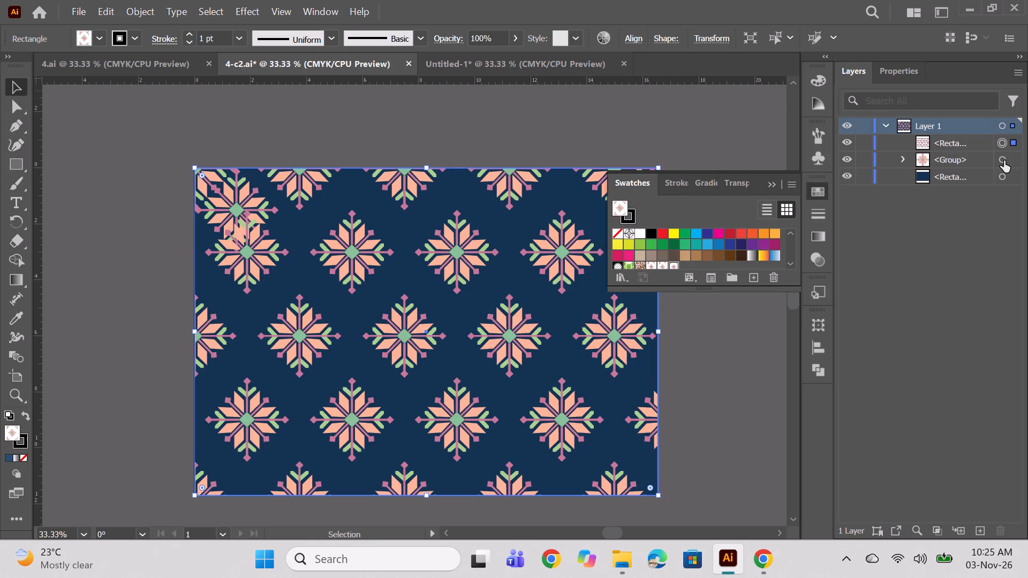
pyautogui.click(849, 157)
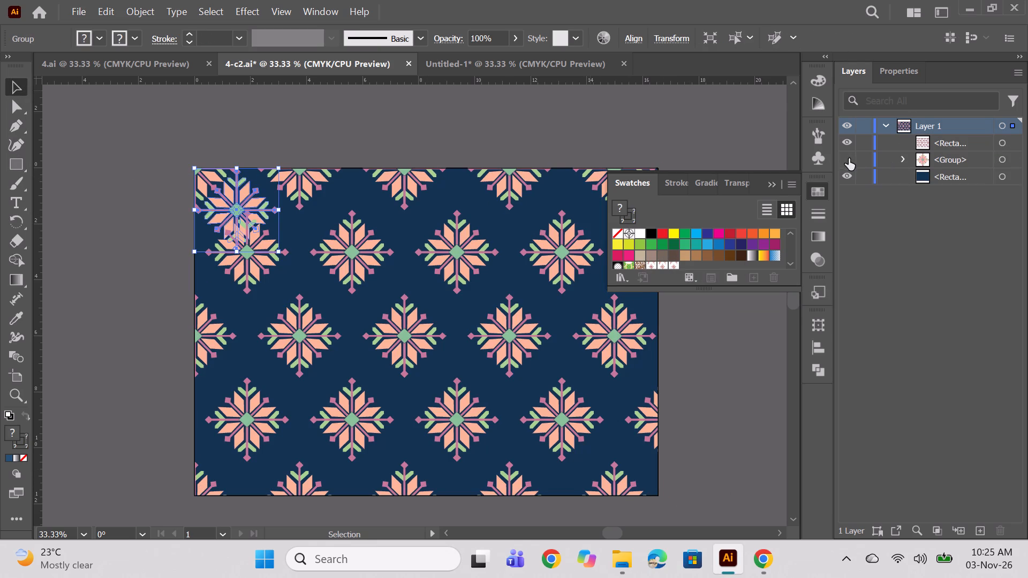
pyautogui.click(767, 185)
# Compare the motif size and spacing of the new 4-c2.ai print with the 4.ai print.
pyautogui.press('space')
pyautogui.press('space')
pyautogui.press('space')
pyautogui.press('space')
pyautogui.moveTo(728, 310); pyautogui.dragTo(694, 273)
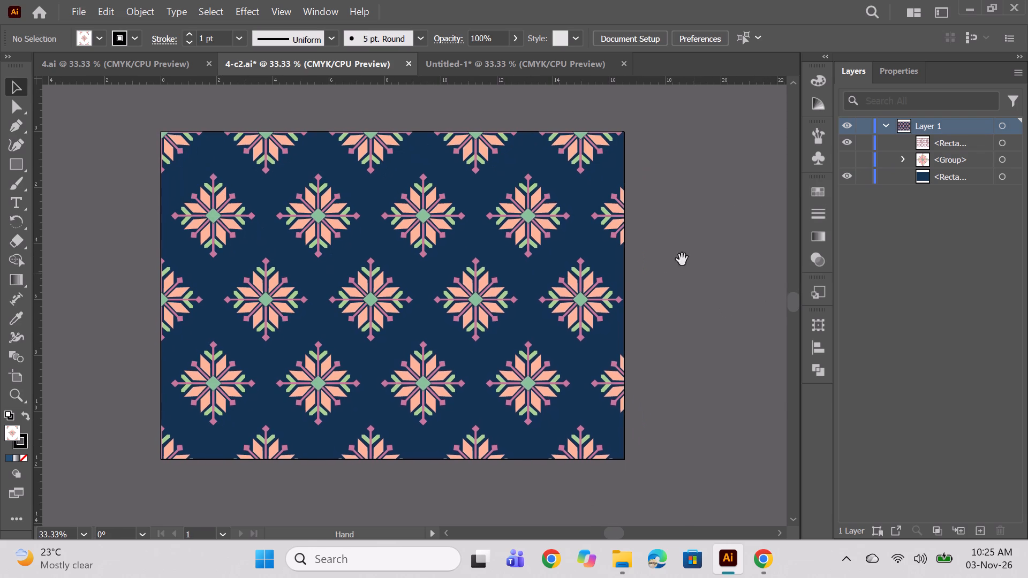
pyautogui.click(112, 62)
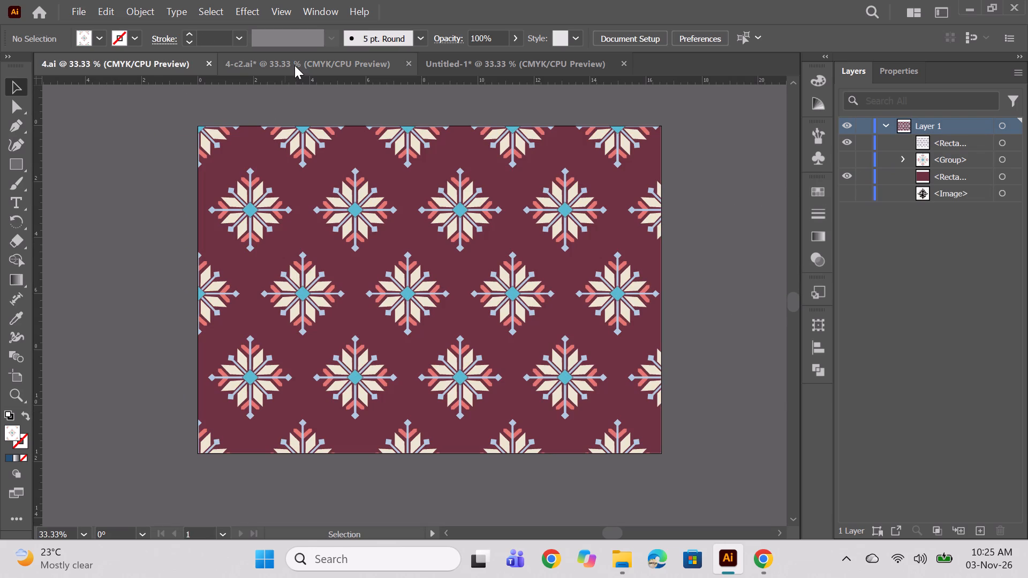
pyautogui.click(294, 65)
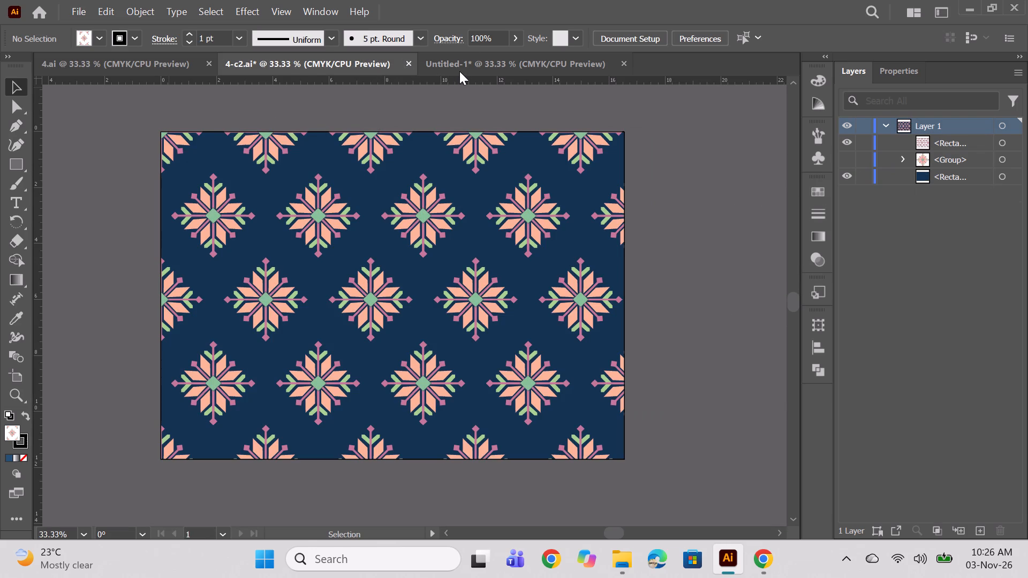
# In the Untitled-1 document, delete the pink flower motif group from the cream background.
pyautogui.click(459, 71)
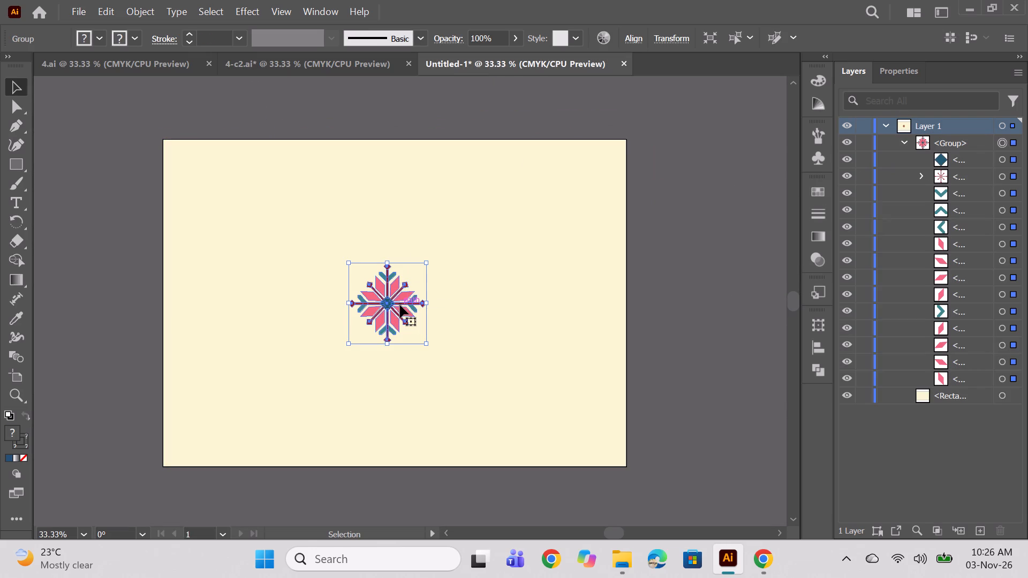
pyautogui.click(400, 305)
pyautogui.press('BackSpace')
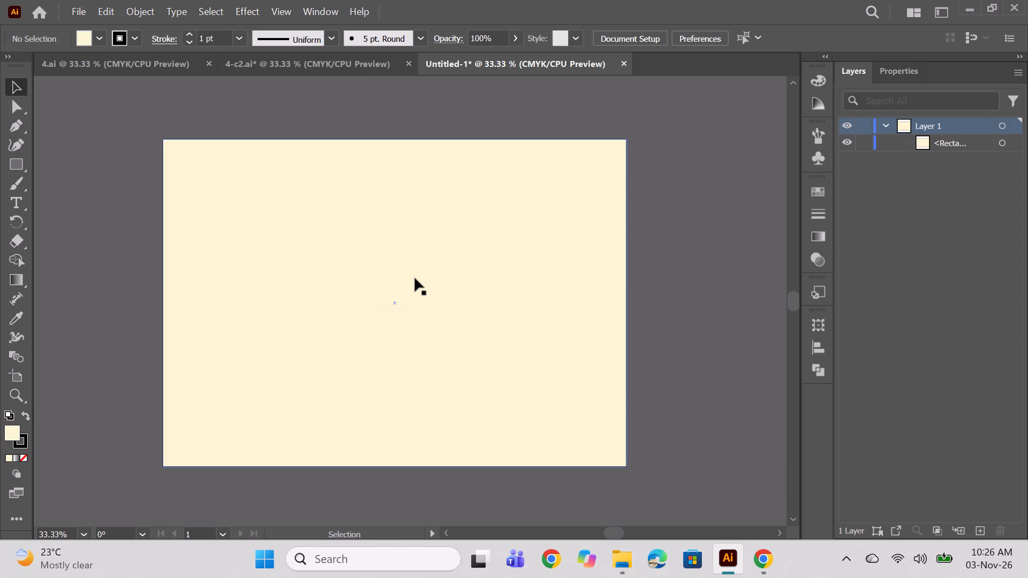
# Return to the 4-c2.ai flower print.
pyautogui.click(267, 58)
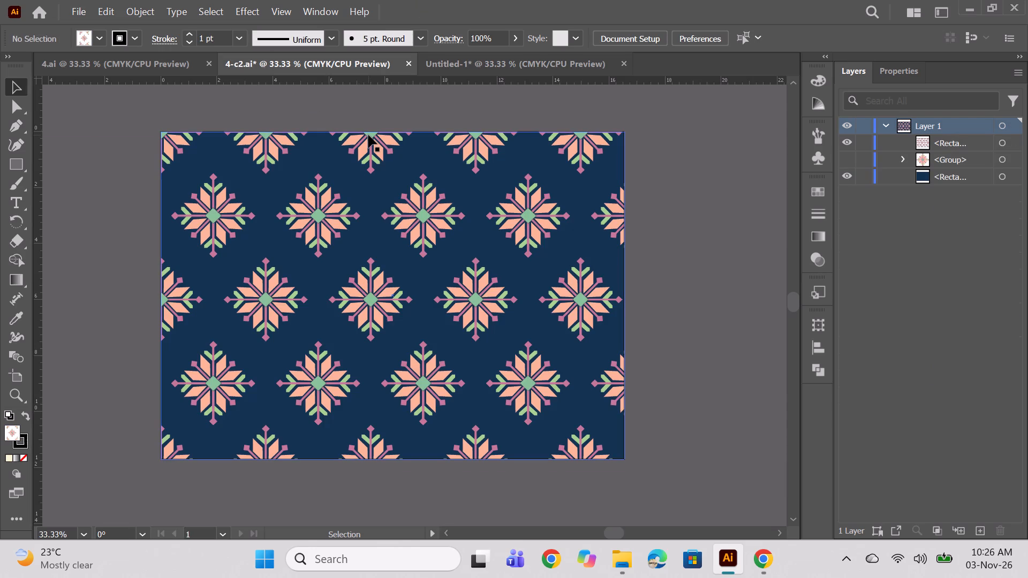
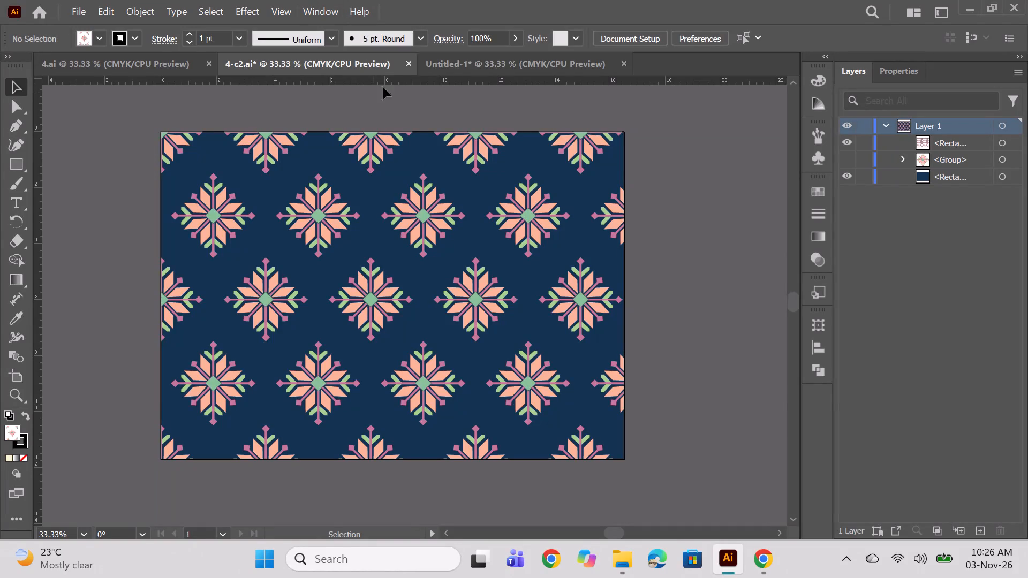
# Copy the hidden flower motif group from 4-c2.ai, keeping it hidden there, and paste it onto the cream background in Untitled-1.
pyautogui.click(452, 59)
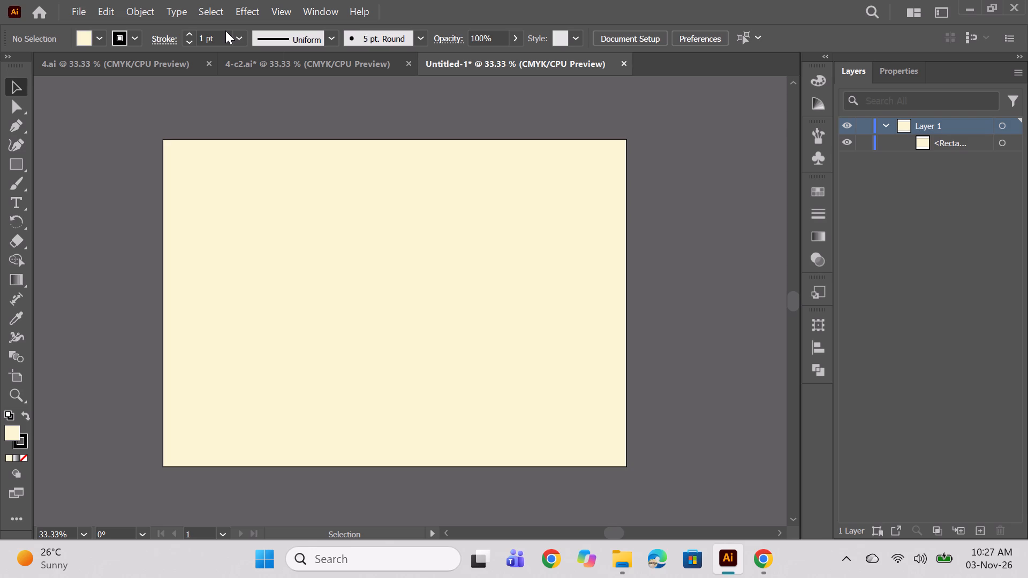
pyautogui.click(290, 68)
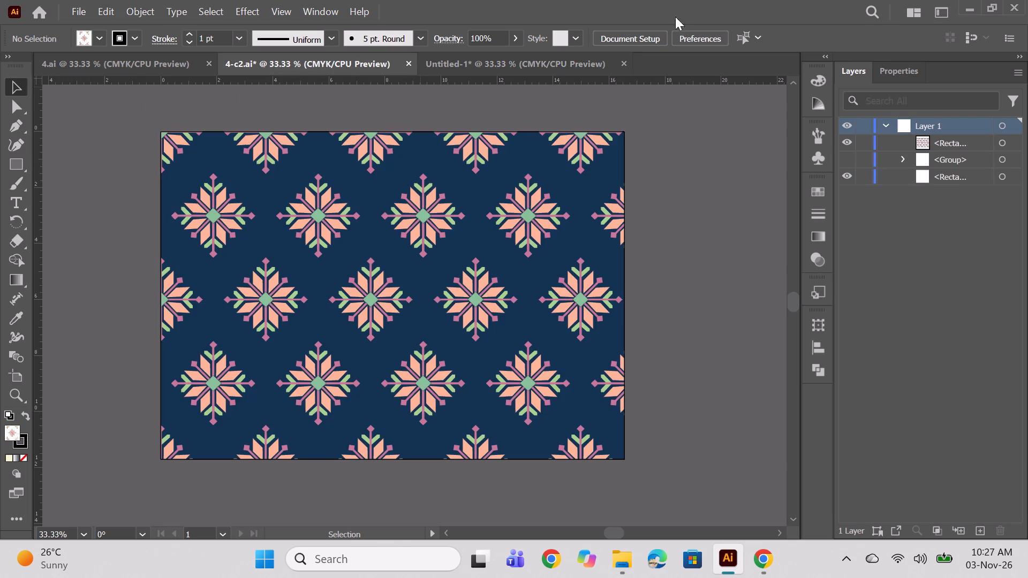
pyautogui.click(852, 162)
pyautogui.click(1002, 158)
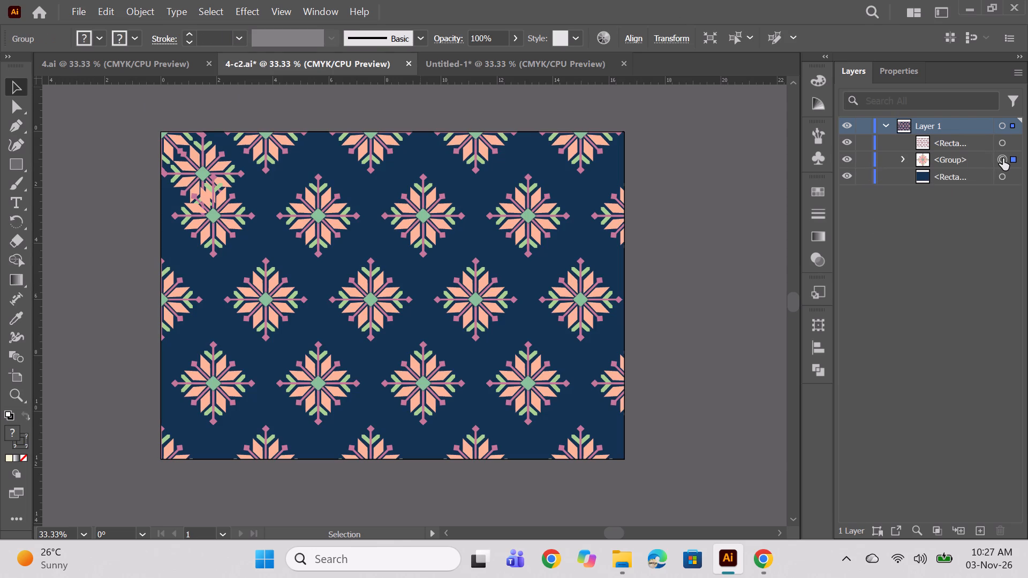
pyautogui.hotkey('ctrl', 'c')
pyautogui.click(845, 163)
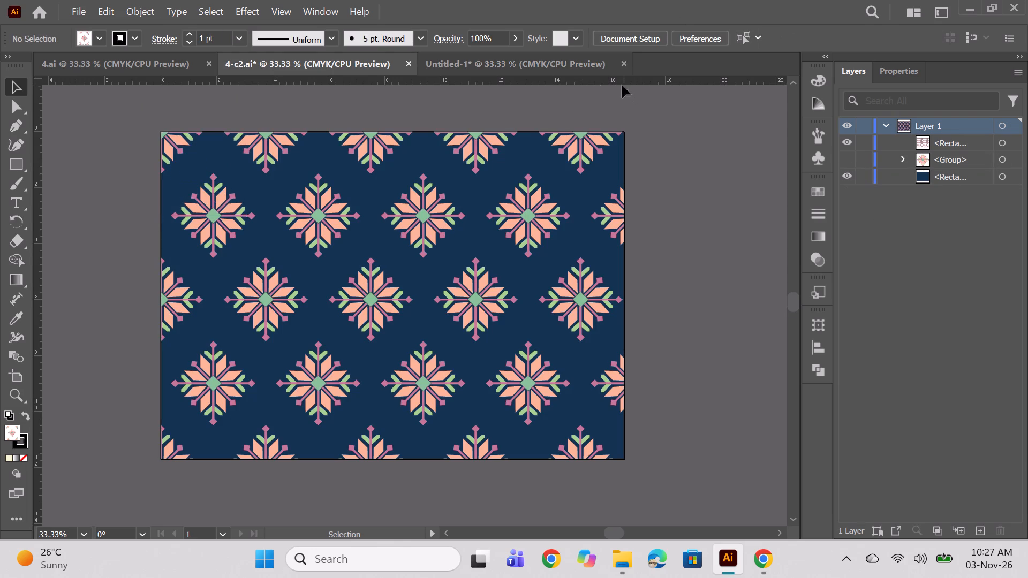
pyautogui.click(545, 65)
pyautogui.hotkey('ctrl', 'v')
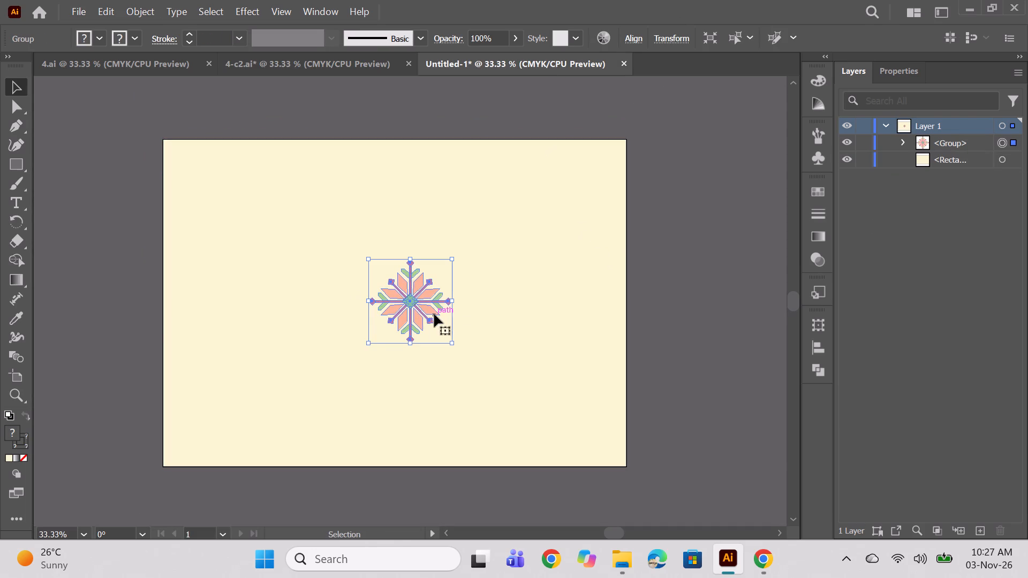
# Recolour all eight peach petals of the pasted flower motif with a bright coral-pink fill.
pyautogui.keyDown('alt'); pyautogui.scroll(1, 434, 302); pyautogui.keyUp('alt')
pyautogui.click(903, 140)
pyautogui.scroll(-5, 943, 185)
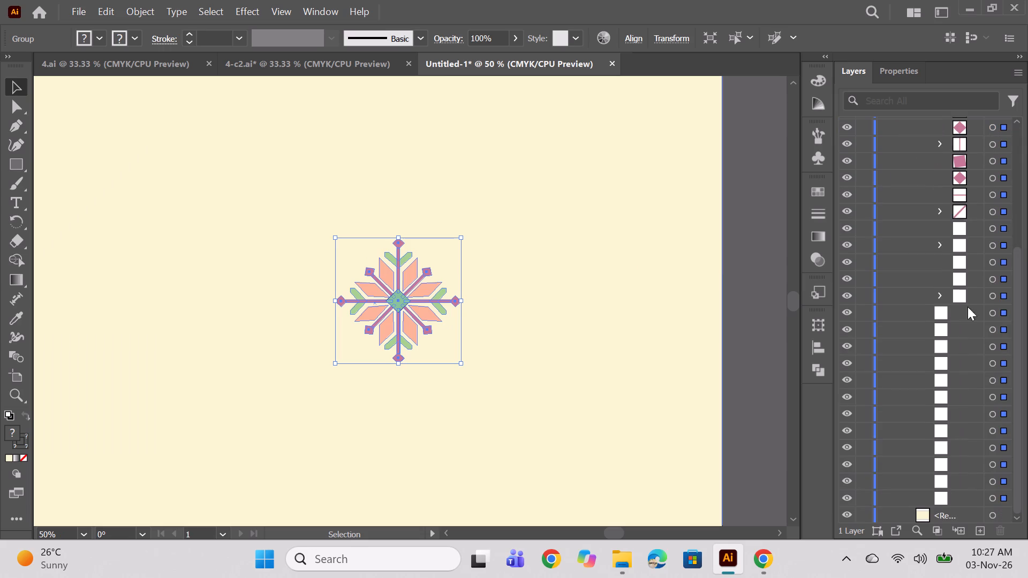
pyautogui.scroll(-4, 967, 307)
pyautogui.click(992, 495)
pyautogui.keyDown('ctrl'); pyautogui.click(993, 480); pyautogui.keyUp('ctrl')
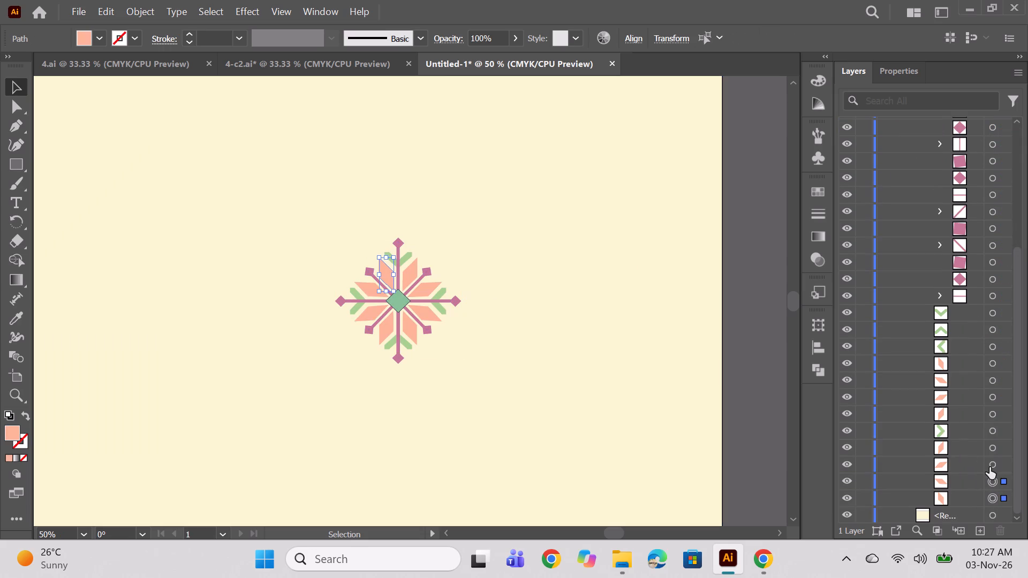
pyautogui.keyDown('ctrl'); pyautogui.click(992, 464); pyautogui.keyUp('ctrl')
pyautogui.keyDown('ctrl'); pyautogui.click(994, 451); pyautogui.keyUp('ctrl')
pyautogui.keyDown('ctrl'); pyautogui.click(990, 407); pyautogui.keyUp('ctrl')
pyautogui.keyDown('ctrl'); pyautogui.click(995, 395); pyautogui.keyUp('ctrl')
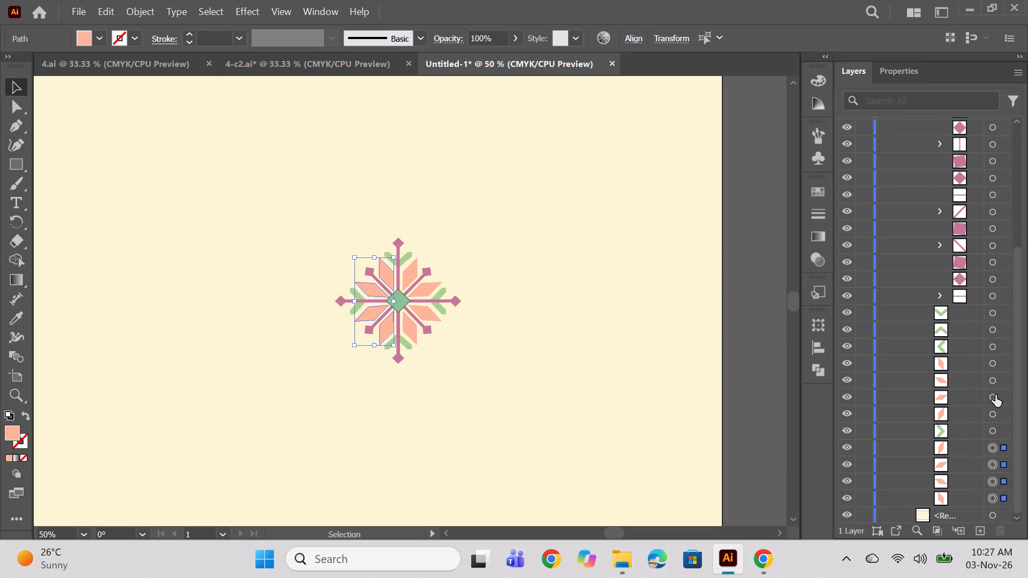
pyautogui.keyDown('ctrl'); pyautogui.click(995, 416); pyautogui.keyUp('ctrl')
pyautogui.keyDown('ctrl'); pyautogui.click(995, 381); pyautogui.keyUp('ctrl')
pyautogui.keyDown('ctrl'); pyautogui.click(992, 360); pyautogui.keyUp('ctrl')
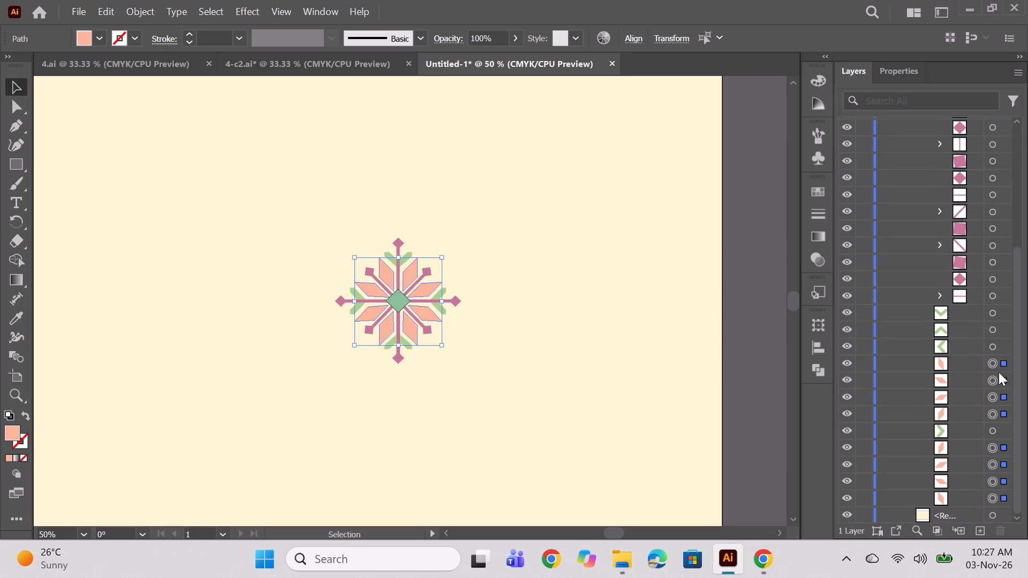
pyautogui.doubleClick(16, 436)
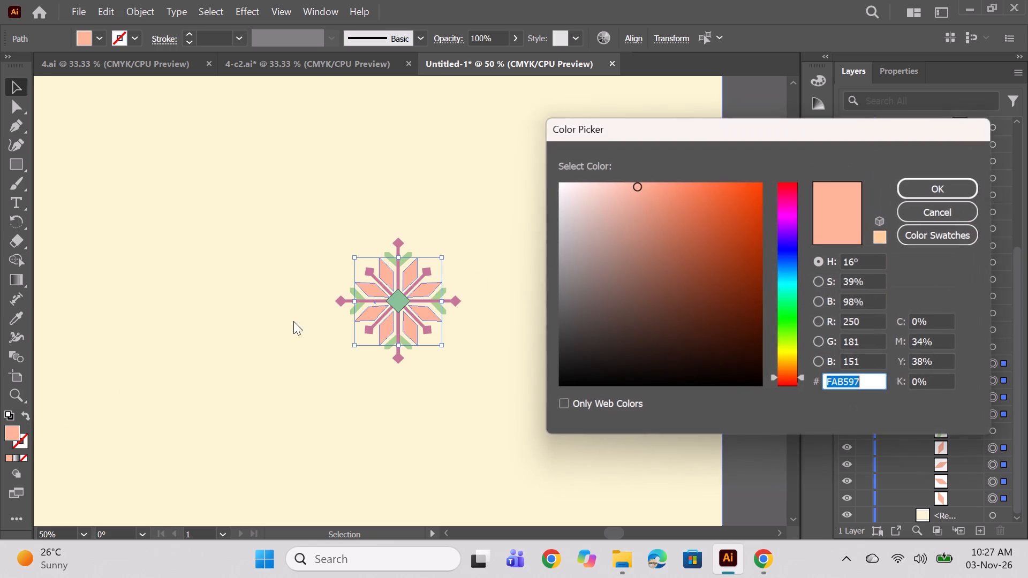
pyautogui.click(789, 195)
pyautogui.click(789, 191)
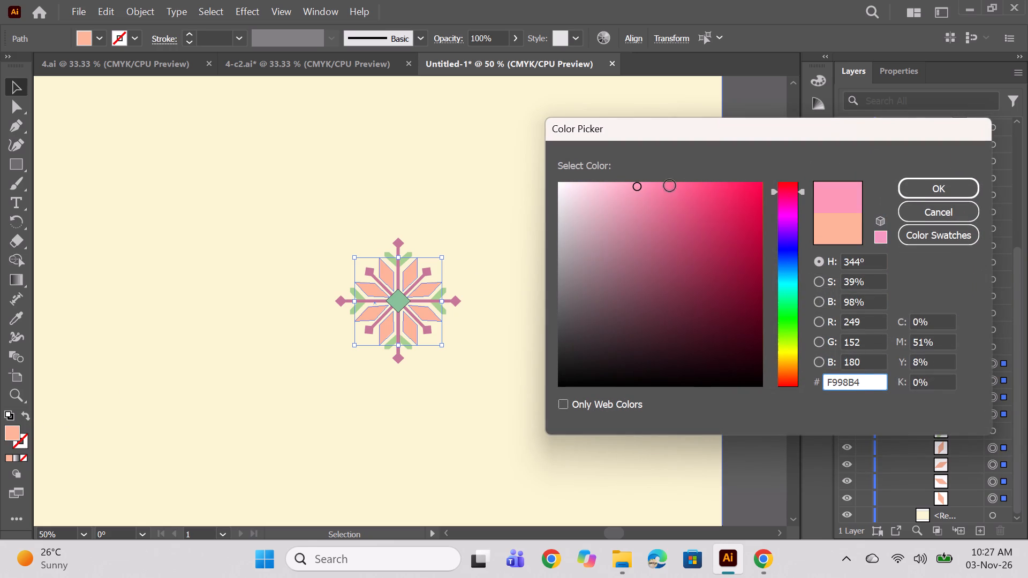
pyautogui.click(654, 185)
pyautogui.click(649, 208)
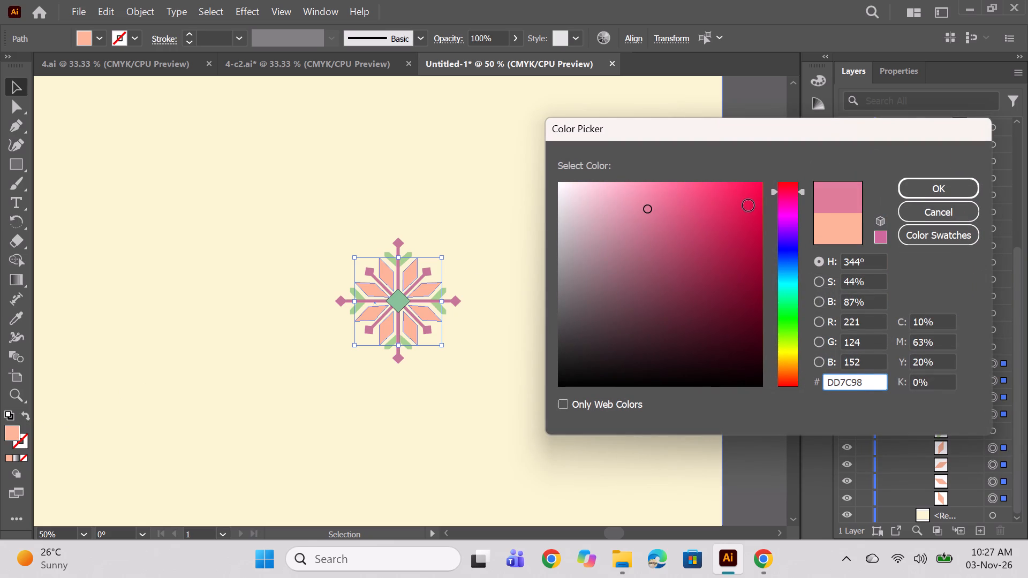
pyautogui.click(788, 187)
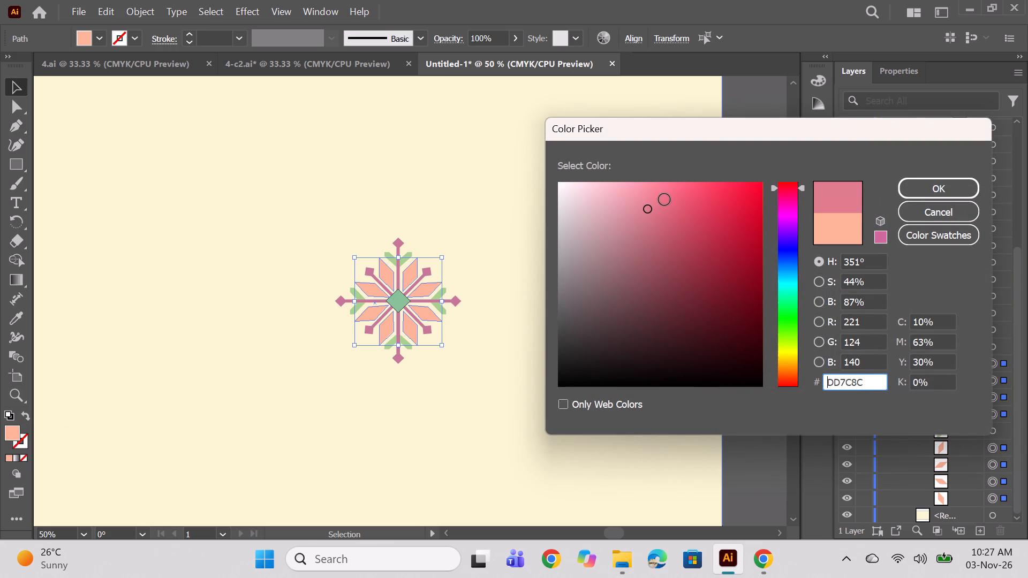
pyautogui.click(664, 200)
pyautogui.click(665, 193)
pyautogui.click(670, 196)
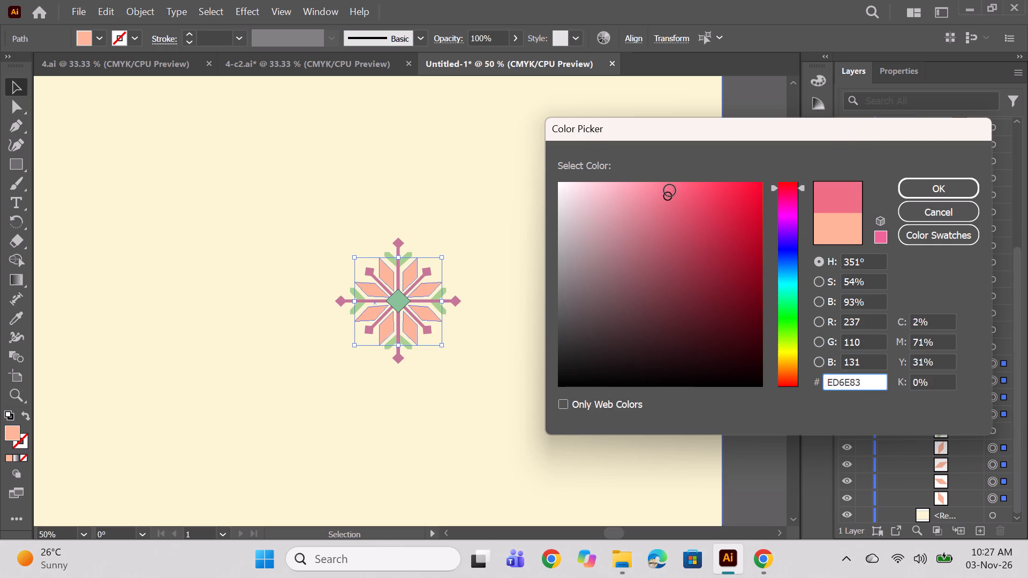
pyautogui.click(668, 190)
pyautogui.click(923, 187)
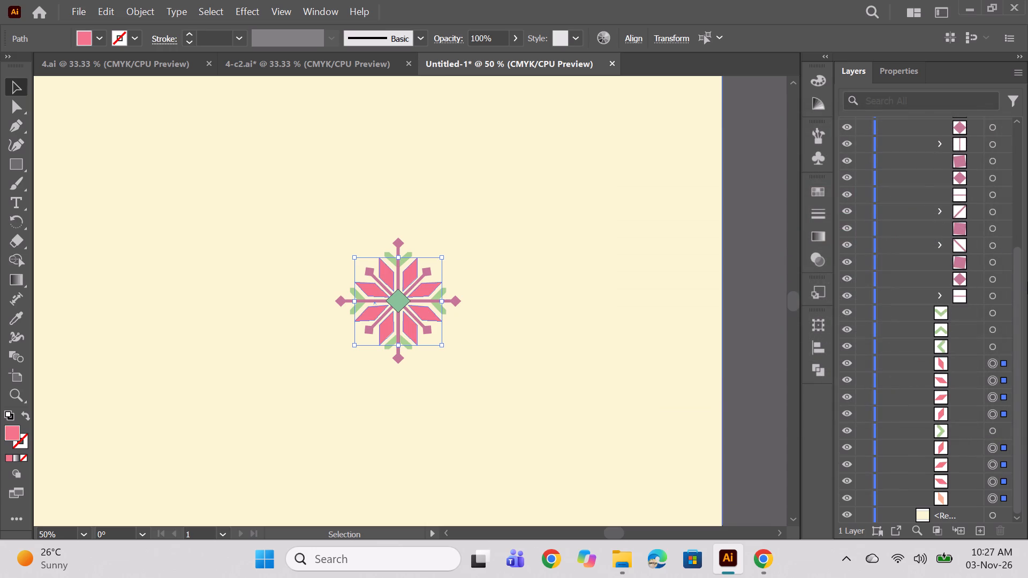
# Recolour the four light green chevron leaves of the flower motif with a deep teal fill.
pyautogui.click(996, 430)
pyautogui.keyDown('ctrl'); pyautogui.click(989, 354); pyautogui.keyUp('ctrl')
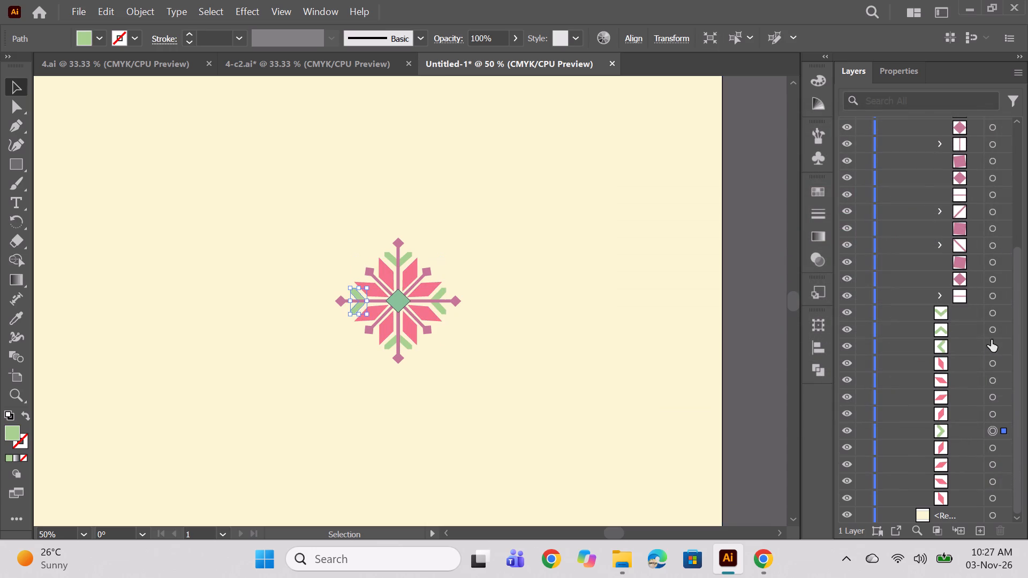
pyautogui.keyDown('ctrl'); pyautogui.click(992, 329); pyautogui.keyUp('ctrl')
pyautogui.keyDown('ctrl'); pyautogui.click(993, 344); pyautogui.keyUp('ctrl')
pyautogui.keyDown('ctrl'); pyautogui.click(996, 316); pyautogui.keyUp('ctrl')
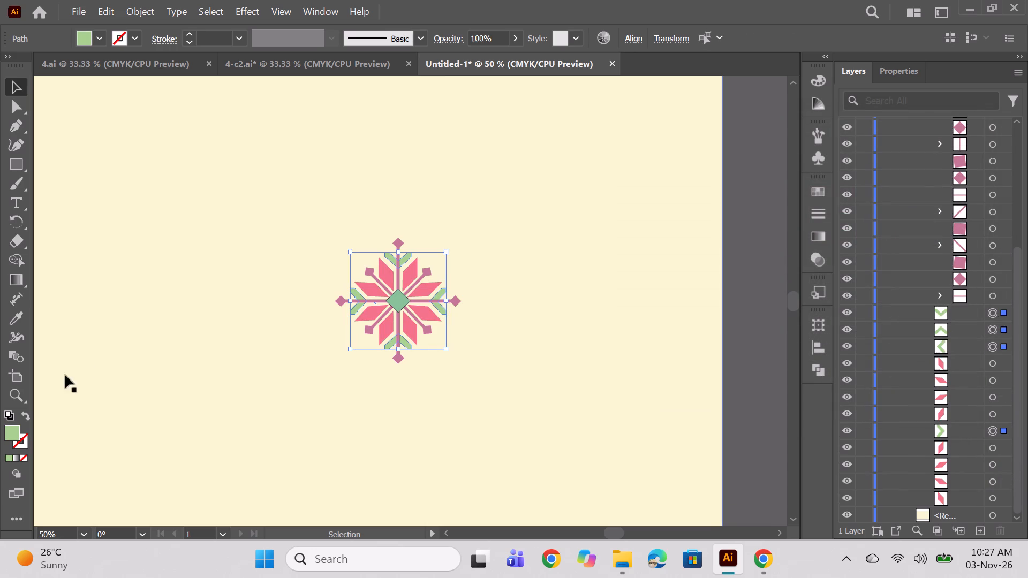
pyautogui.doubleClick(13, 428)
pyautogui.click(784, 288)
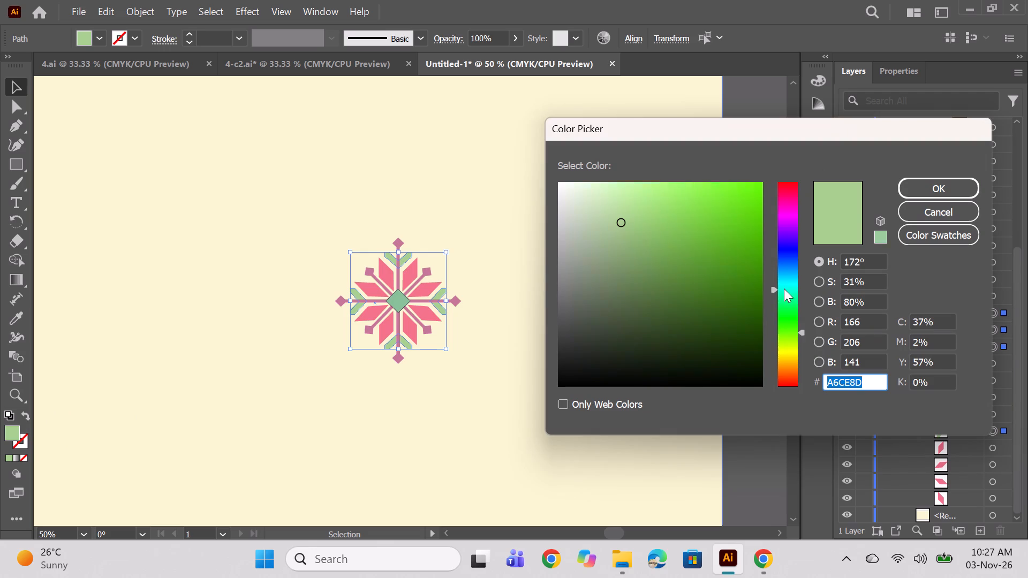
pyautogui.click(785, 286)
pyautogui.click(788, 280)
pyautogui.click(668, 265)
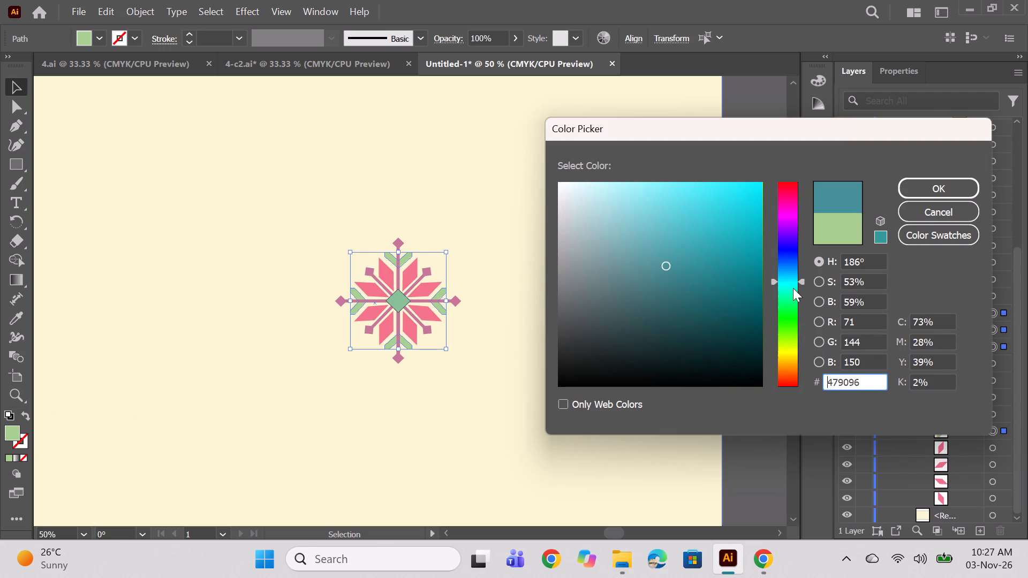
pyautogui.click(790, 286)
pyautogui.click(685, 252)
pyautogui.click(687, 272)
pyautogui.click(702, 277)
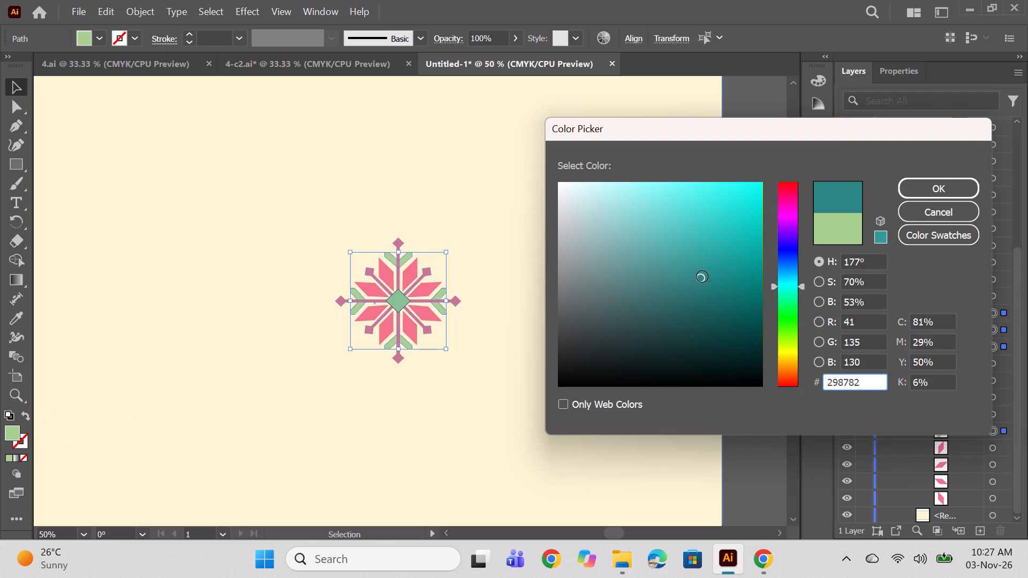
pyautogui.click(682, 275)
pyautogui.click(922, 194)
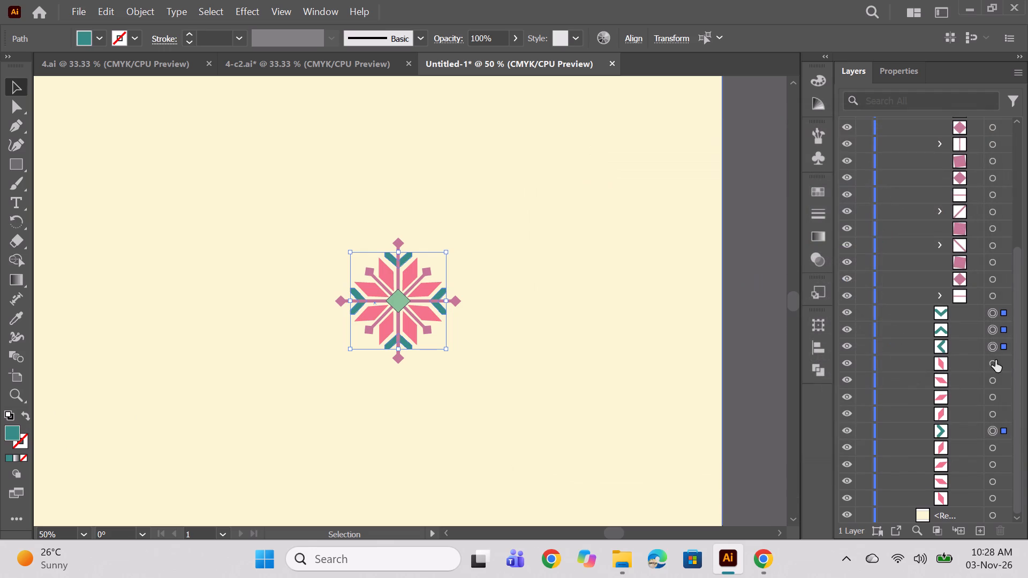
# Recolour the green diamond at the flower's centre with a dark blue fill.
pyautogui.scroll(10, 991, 296)
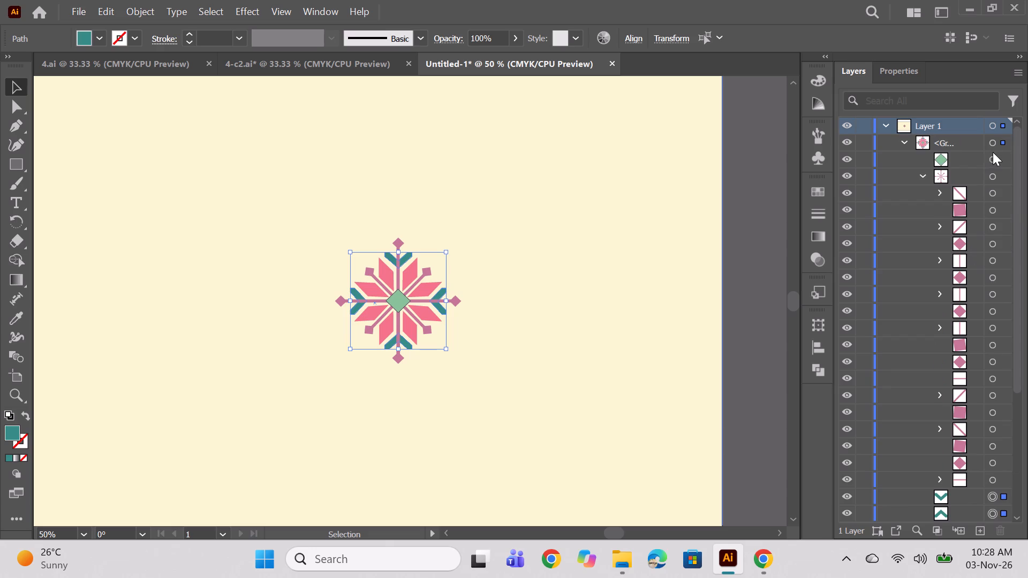
pyautogui.click(994, 159)
pyautogui.doubleClick(11, 432)
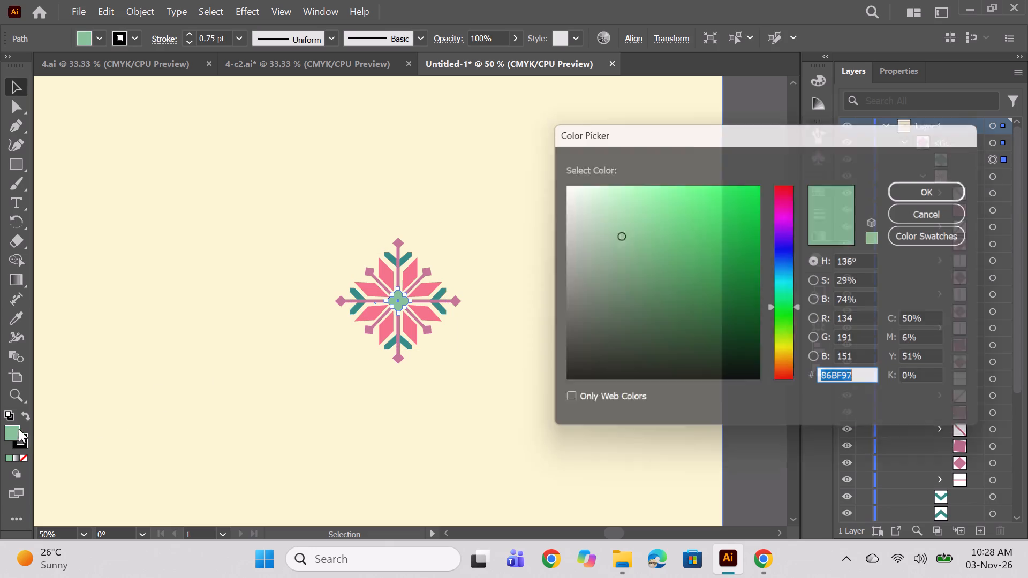
pyautogui.doubleClick(793, 280)
pyautogui.click(792, 276)
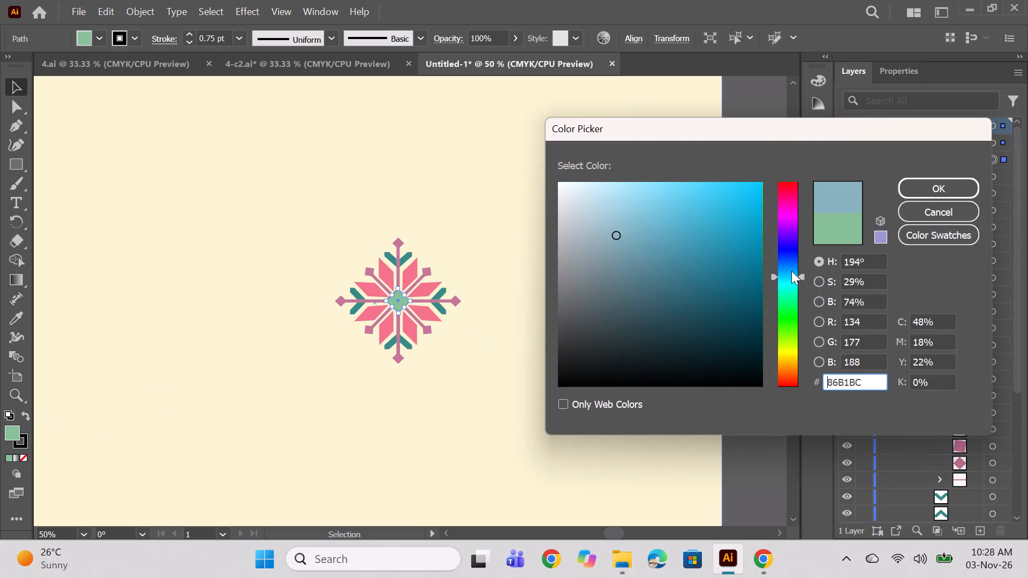
pyautogui.click(791, 271)
pyautogui.click(791, 268)
pyautogui.click(681, 283)
pyautogui.click(699, 271)
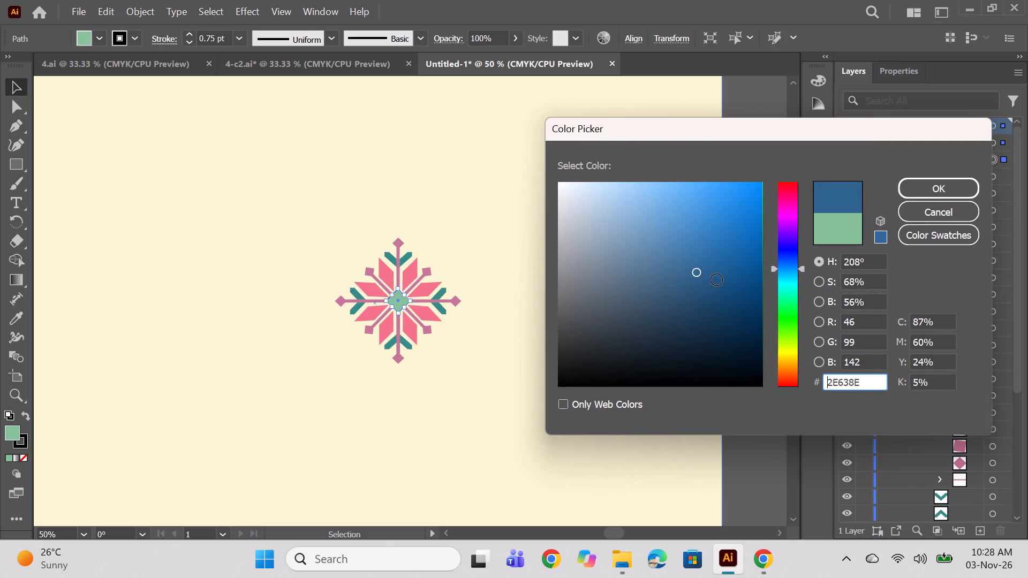
pyautogui.click(712, 276)
pyautogui.click(676, 290)
pyautogui.click(917, 187)
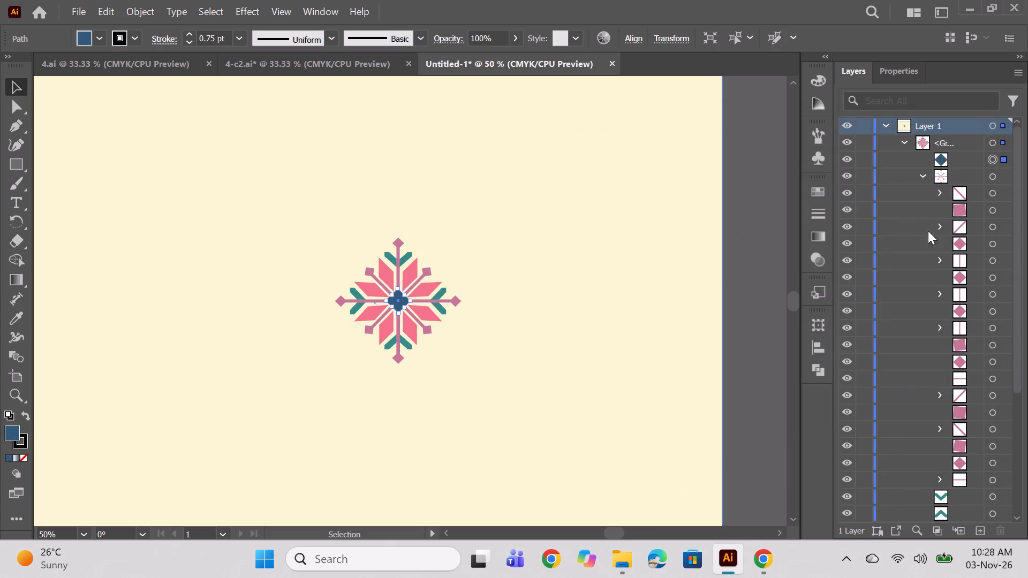
# Recolour the flower's mauve stems and their diamond and square tips to dark red 9B0D21.
pyautogui.scroll(-14, 937, 307)
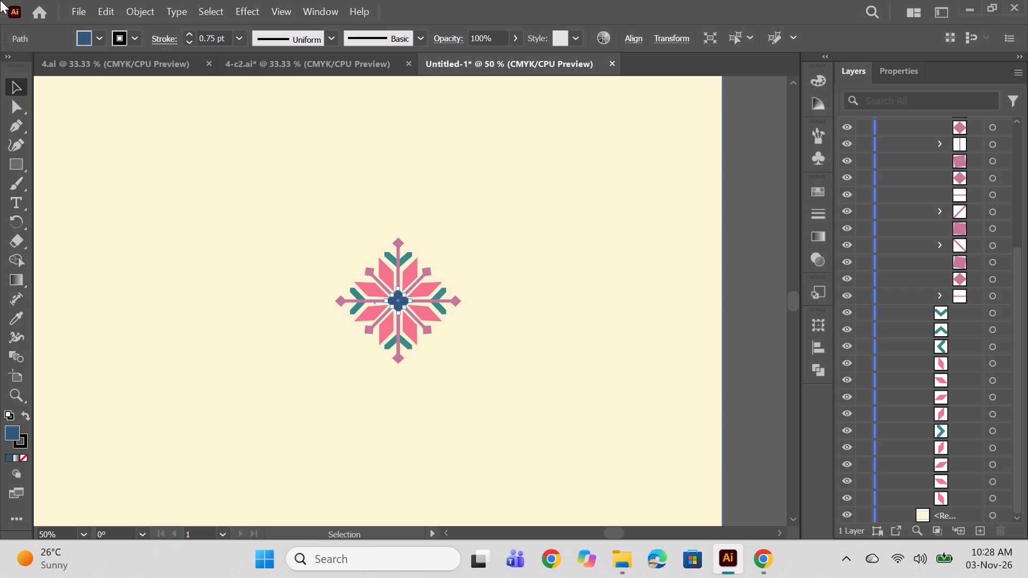
pyautogui.rightClick(0, 0)
pyautogui.scroll(-6, 988, 394)
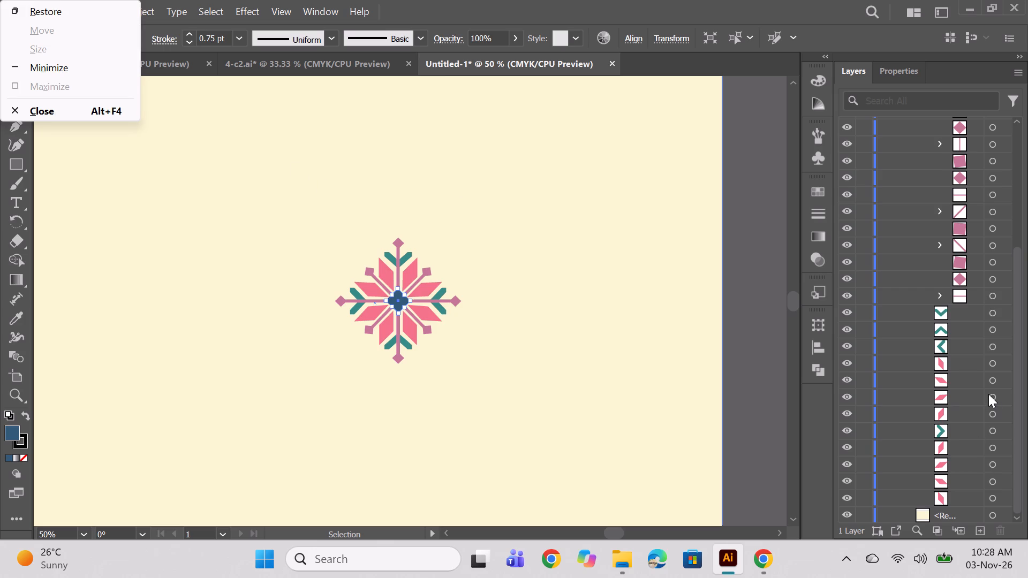
pyautogui.scroll(4, 951, 363)
pyautogui.click(993, 296)
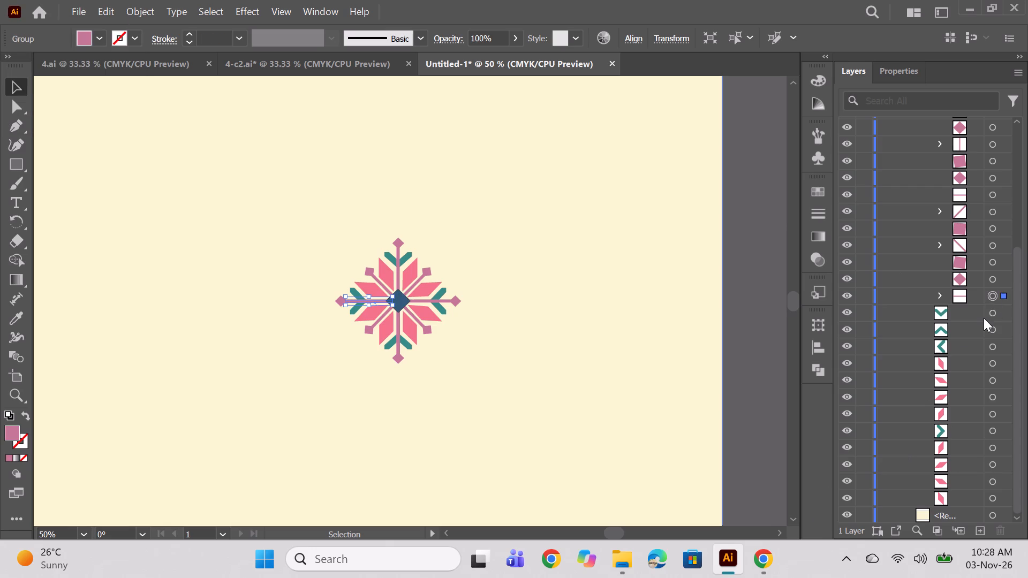
pyautogui.scroll(9, 983, 318)
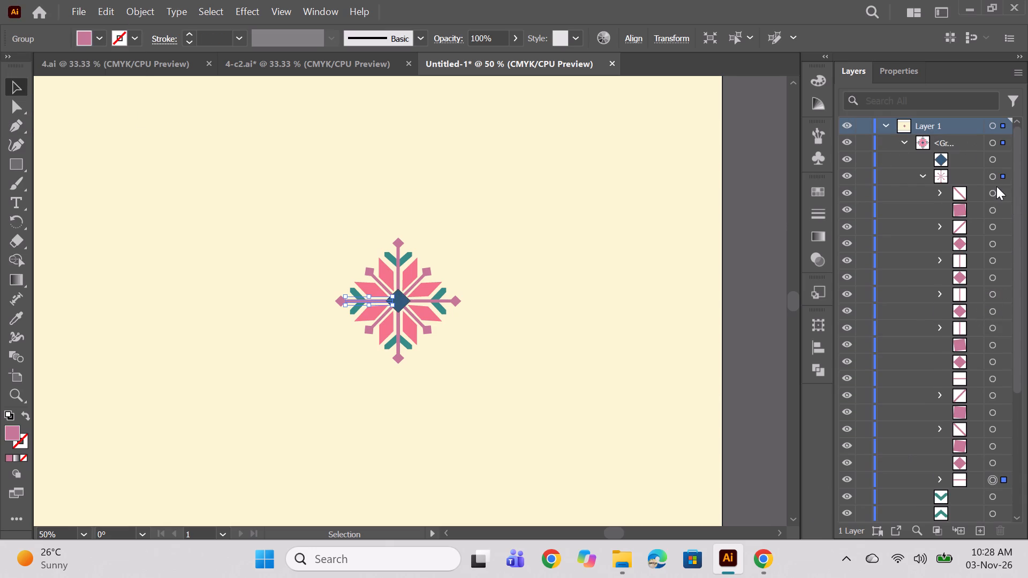
pyautogui.keyDown('shift'); pyautogui.click(996, 188); pyautogui.keyUp('shift')
pyautogui.doubleClick(10, 431)
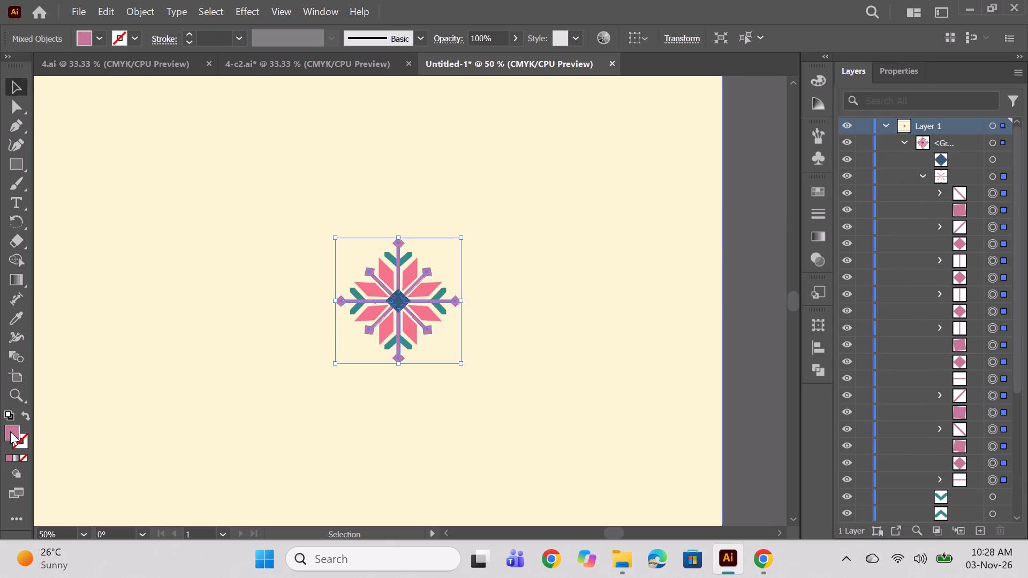
pyautogui.click(791, 186)
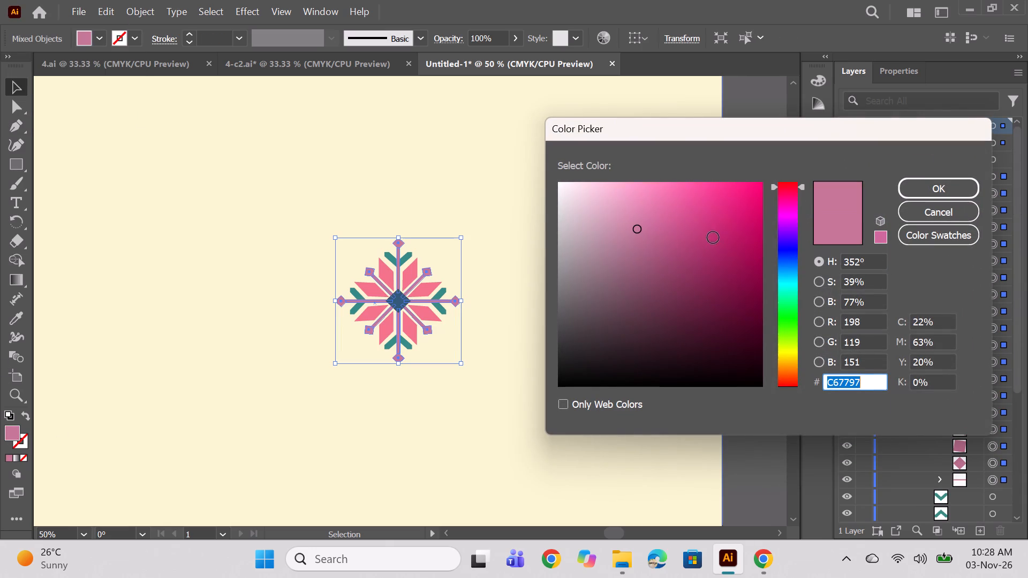
pyautogui.click(724, 260)
pyautogui.click(746, 267)
pyautogui.click(746, 262)
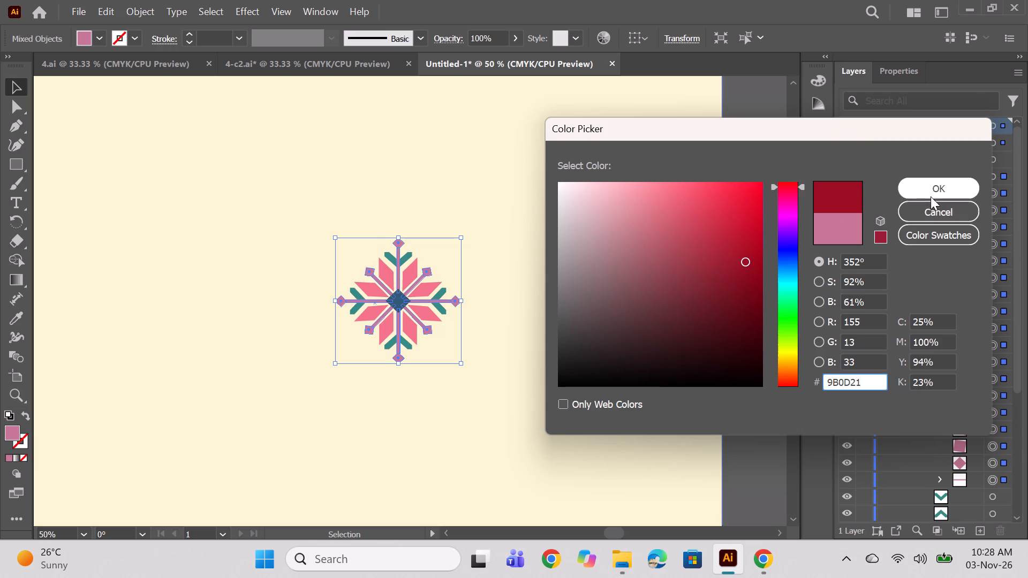
pyautogui.click(914, 190)
pyautogui.keyDown('ctrl'); pyautogui.click(694, 292); pyautogui.keyUp('ctrl')
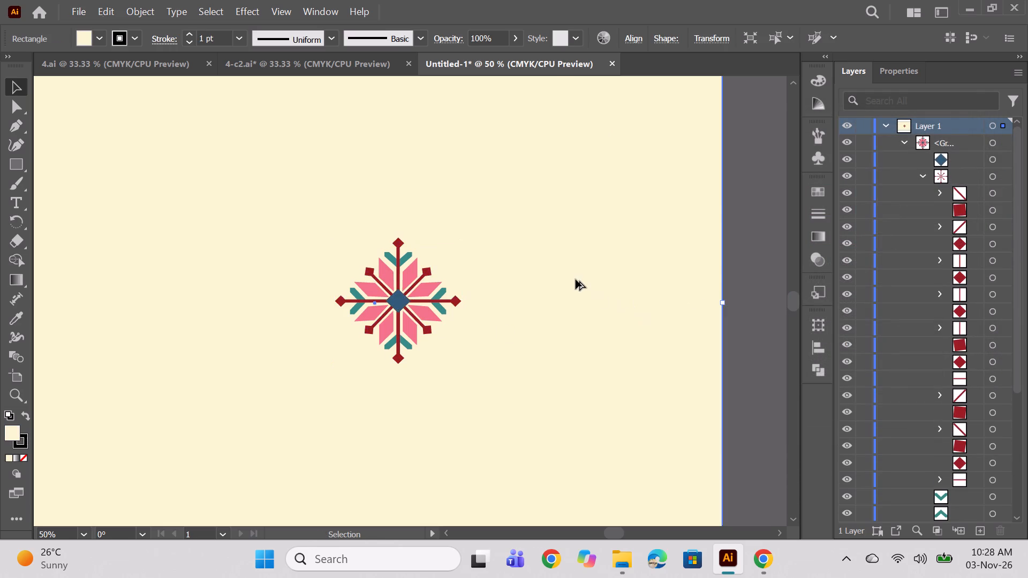
# Make a new pattern from the recoloured flower motif, using the Hex by Row tile type.
pyautogui.keyDown('alt'); pyautogui.scroll(-2, 575, 278); pyautogui.keyUp('alt')
pyautogui.click(11, 88)
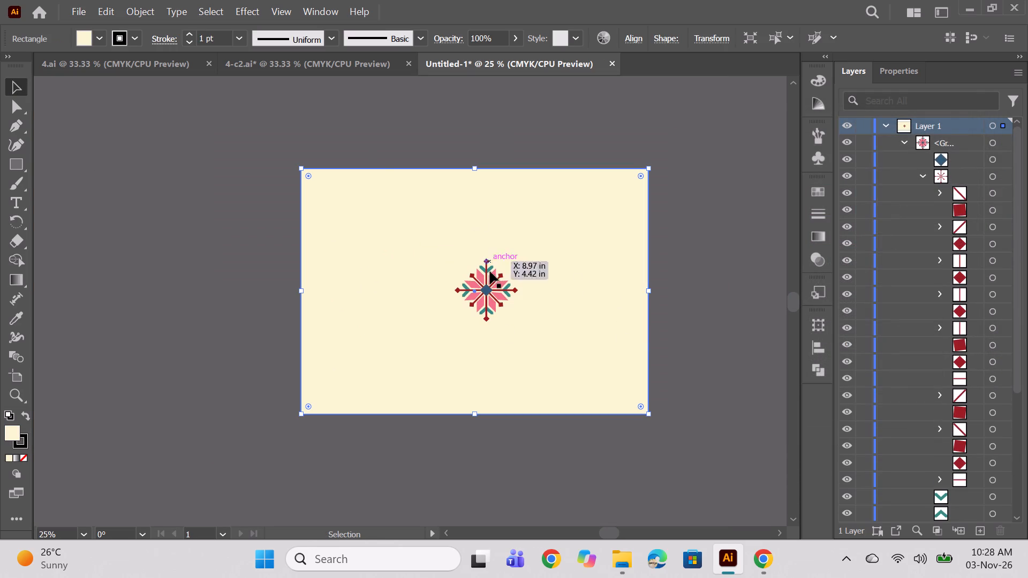
pyautogui.click(493, 280)
pyautogui.click(123, 5)
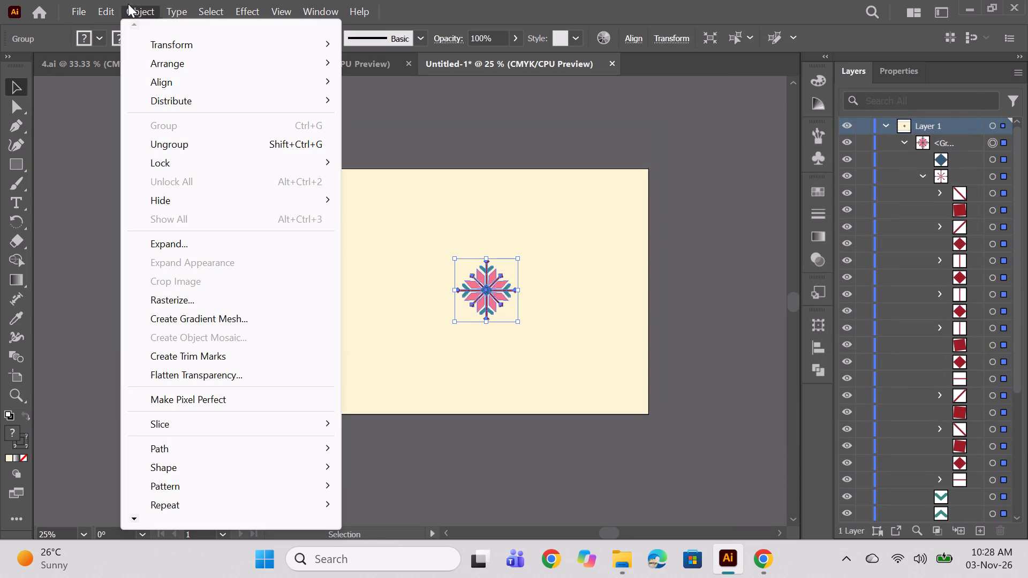
pyautogui.click(173, 486)
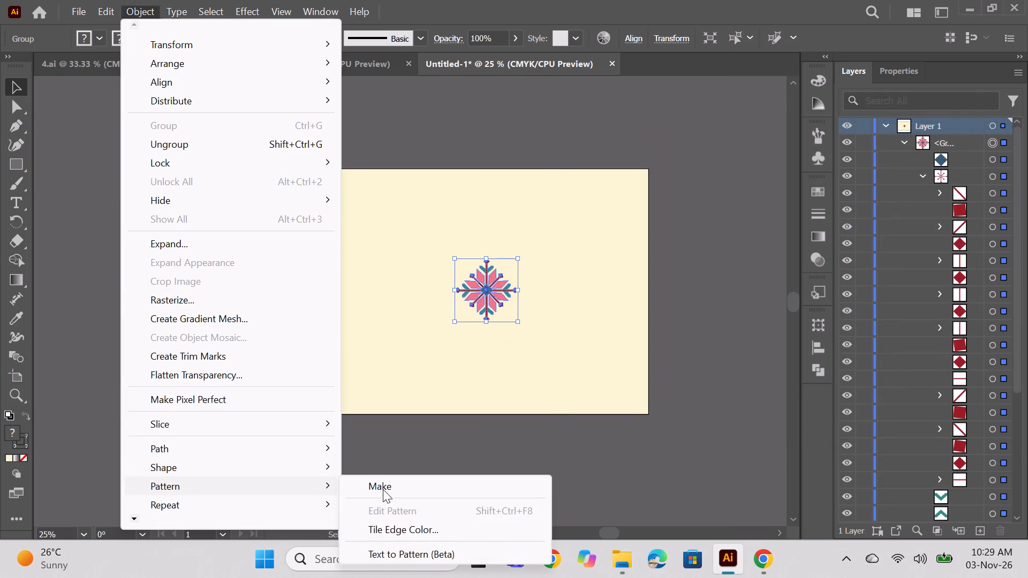
pyautogui.click(391, 484)
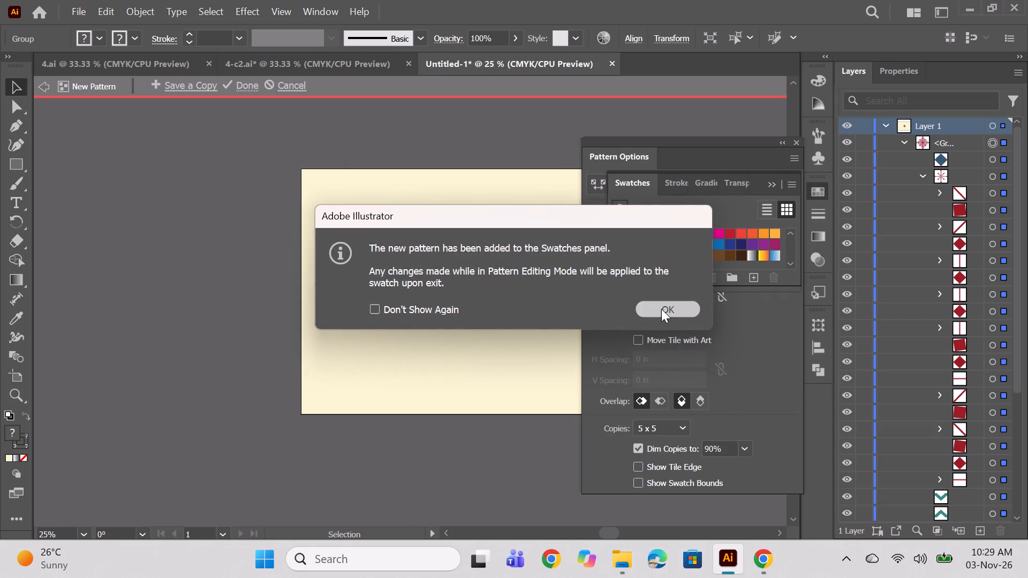
pyautogui.click(661, 309)
pyautogui.click(731, 232)
pyautogui.click(704, 319)
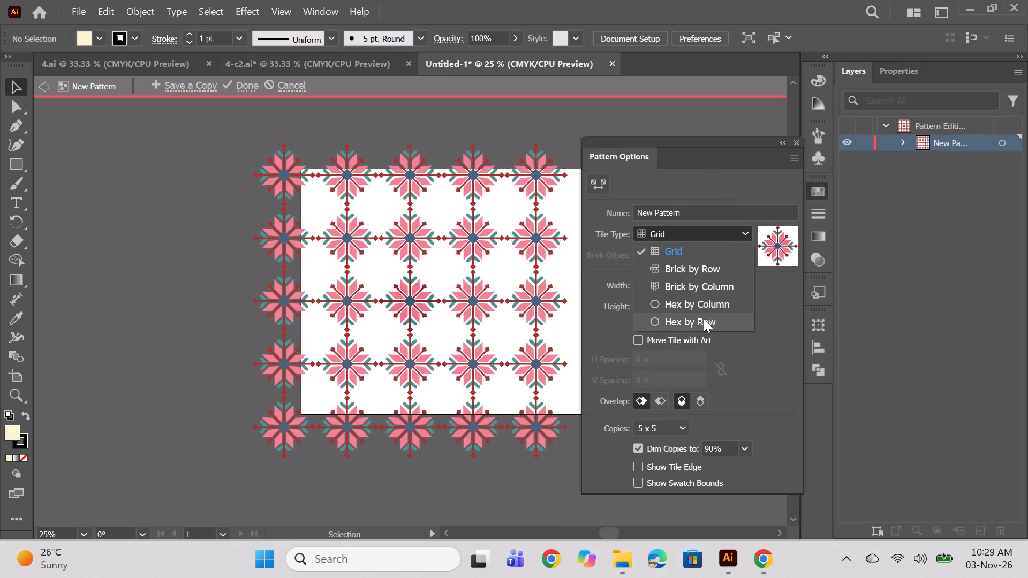
# Size the pattern tile to the art with 0.75 in horizontal and vertical spacing, and finish editing the pattern.
pyautogui.click(637, 322)
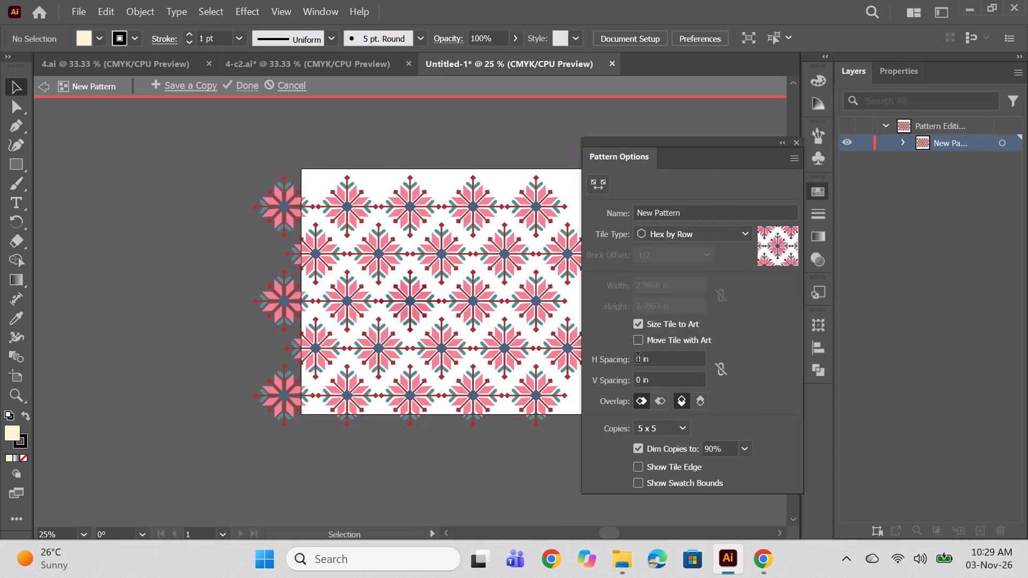
pyautogui.click(640, 356)
pyautogui.write('.75')
pyautogui.press('Return')
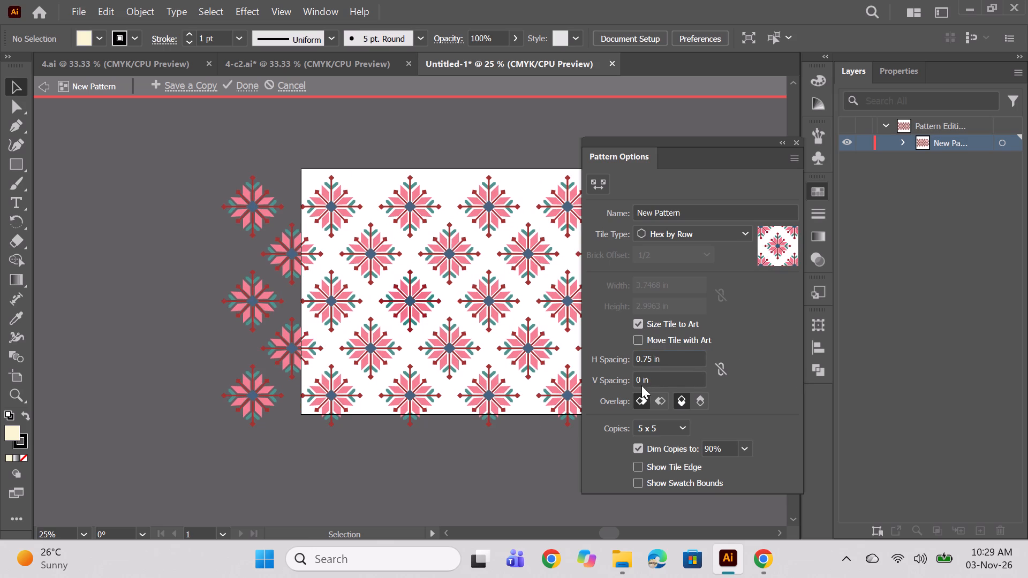
pyautogui.click(642, 379)
pyautogui.press('BackSpace')
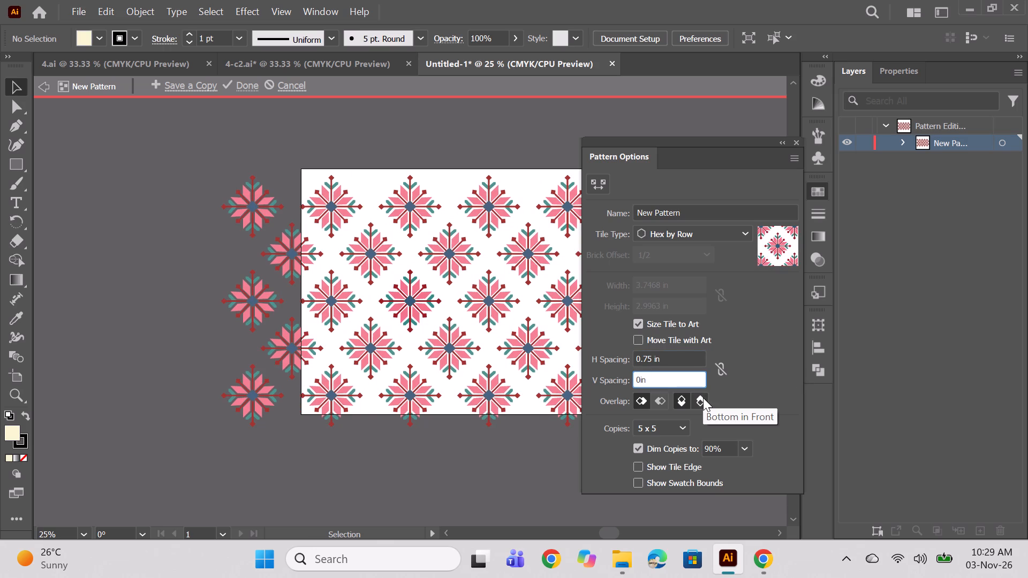
pyautogui.write('.75')
pyautogui.press('Return')
pyautogui.click(228, 80)
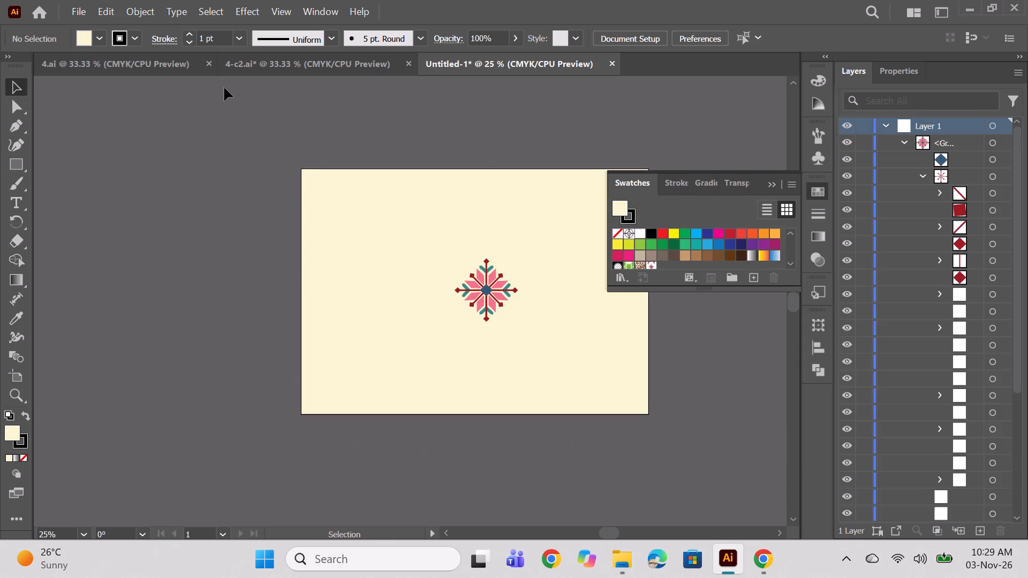
pyautogui.click(769, 184)
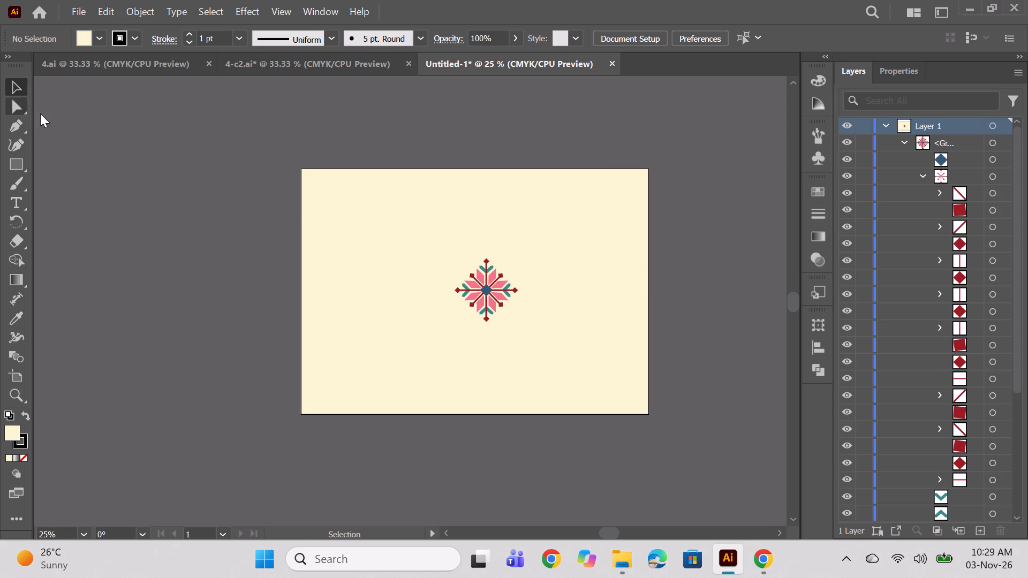
# Draw a rectangle of about 16.54 x 11.69 in that exactly covers the cream background.
pyautogui.keyDown('alt'); pyautogui.scroll(1, 535, 259); pyautogui.keyUp('alt')
pyautogui.press('space')
pyautogui.moveTo(557, 339); pyautogui.dragTo(505, 351)
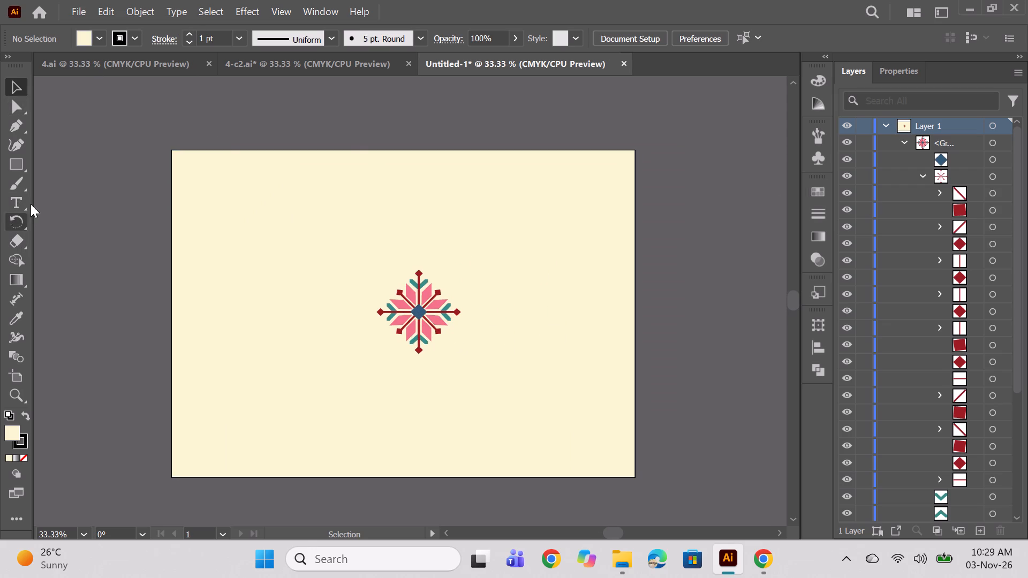
pyautogui.click(21, 164)
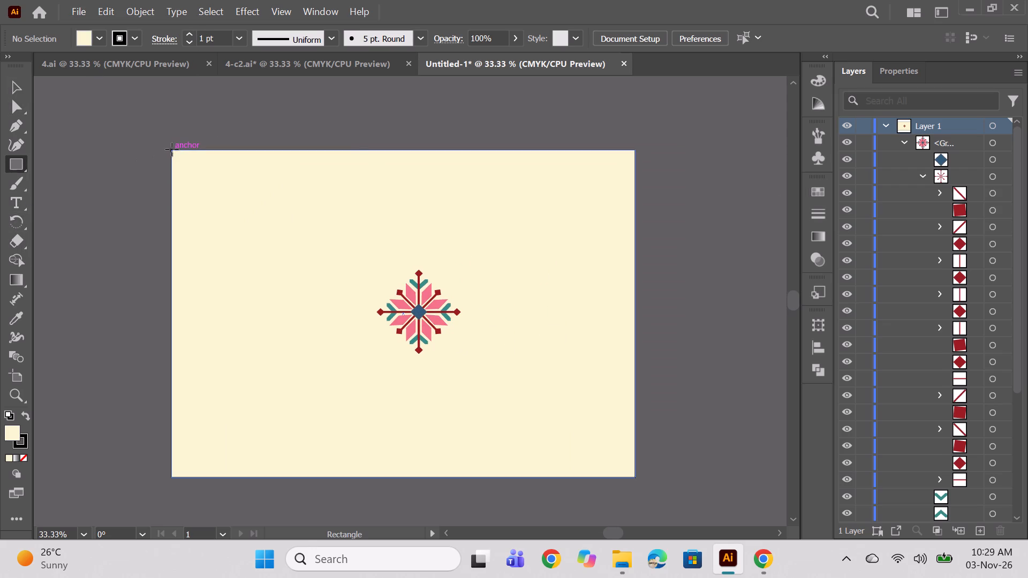
pyautogui.moveTo(172, 149); pyautogui.dragTo(632, 478)
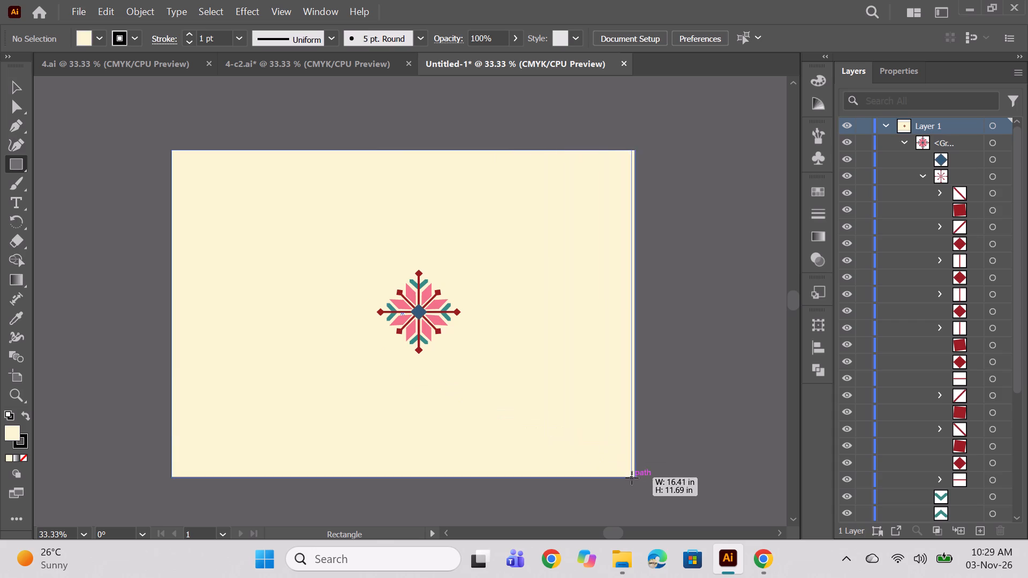
pyautogui.moveTo(632, 478); pyautogui.dragTo(636, 476)
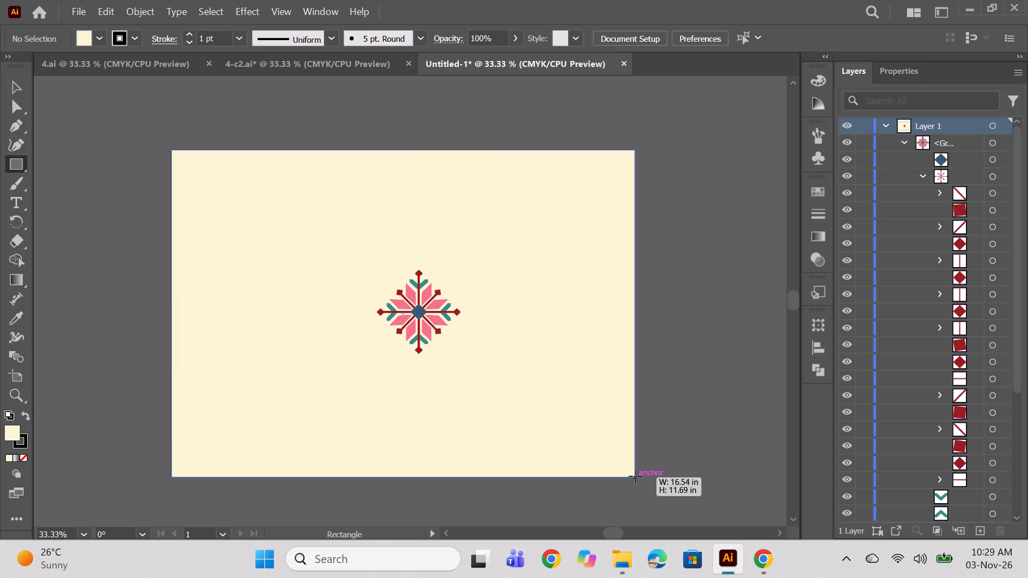
pyautogui.moveTo(636, 476); pyautogui.dragTo(633, 476)
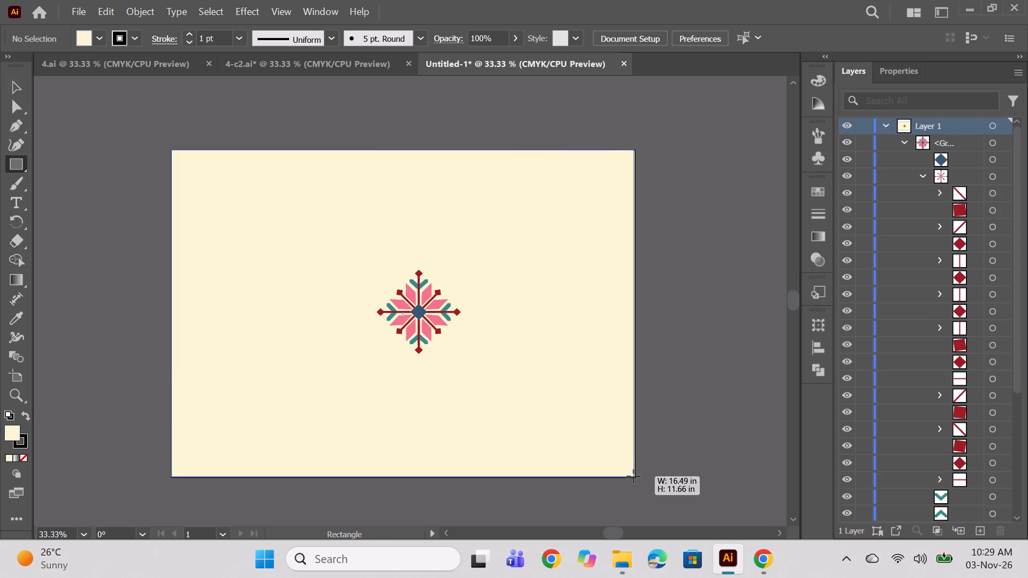
pyautogui.moveTo(633, 476); pyautogui.dragTo(634, 478)
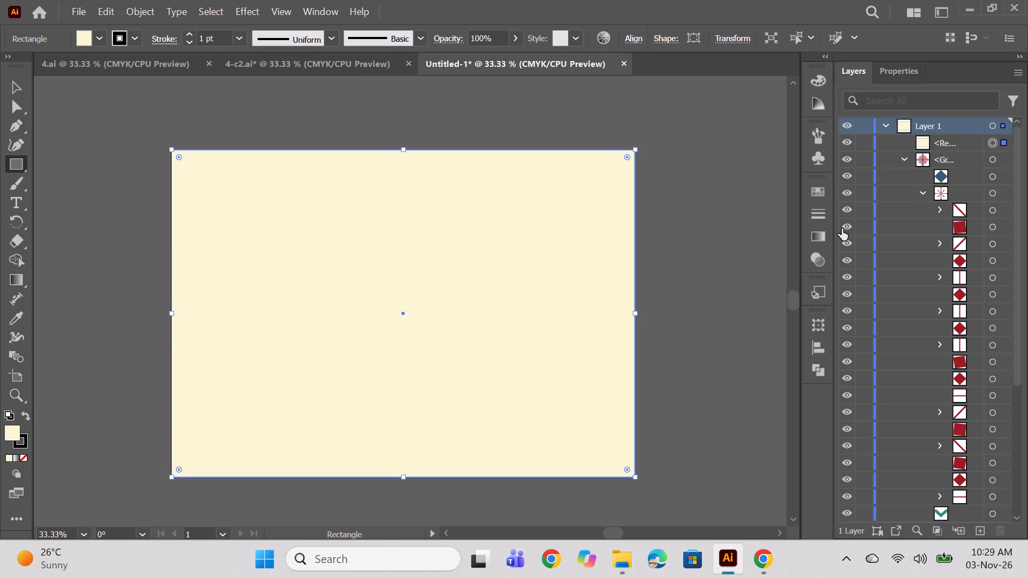
# Fill the new rectangle with the flower pattern swatch and hide the original flower motif group.
pyautogui.click(823, 199)
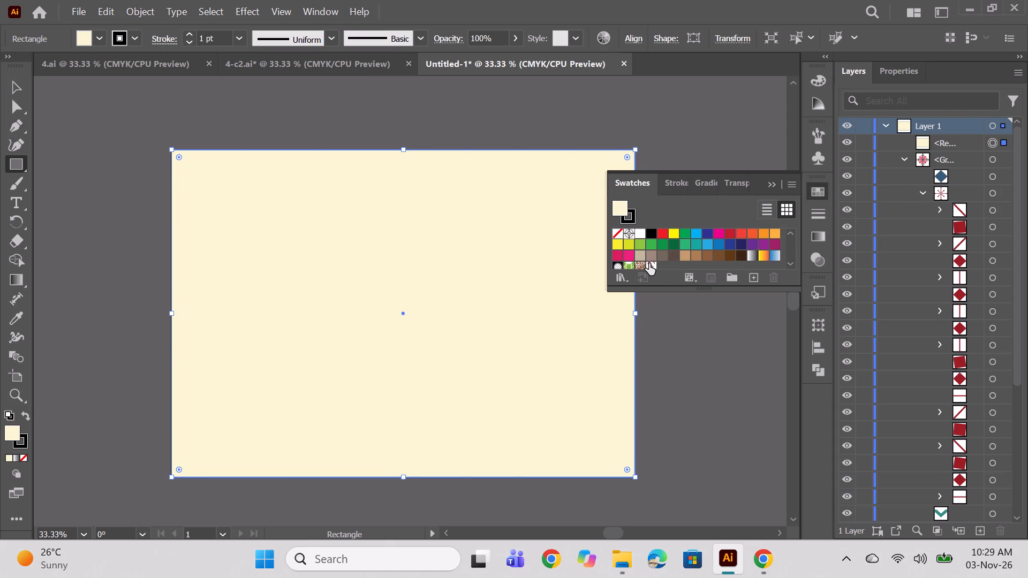
pyautogui.click(649, 263)
pyautogui.click(852, 158)
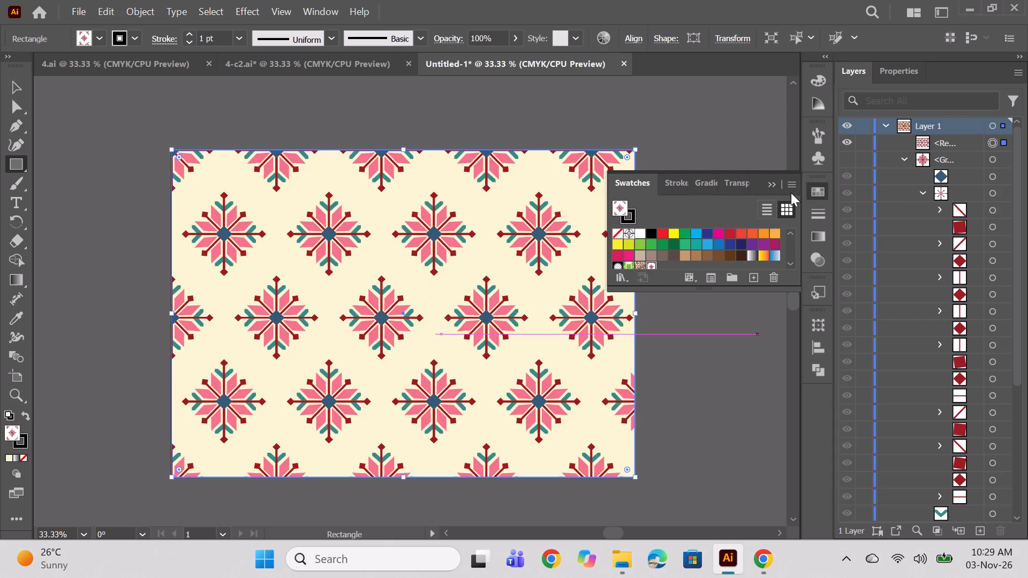
pyautogui.click(778, 187)
pyautogui.keyDown('ctrl'); pyautogui.click(719, 271); pyautogui.keyUp('ctrl')
# Compare the new cream flower print with the prints in the 4.ai and 4-c2.ai documents.
pyautogui.press('space')
pyautogui.press('space')
pyautogui.moveTo(728, 307); pyautogui.dragTo(704, 285)
pyautogui.click(114, 64)
pyautogui.click(285, 63)
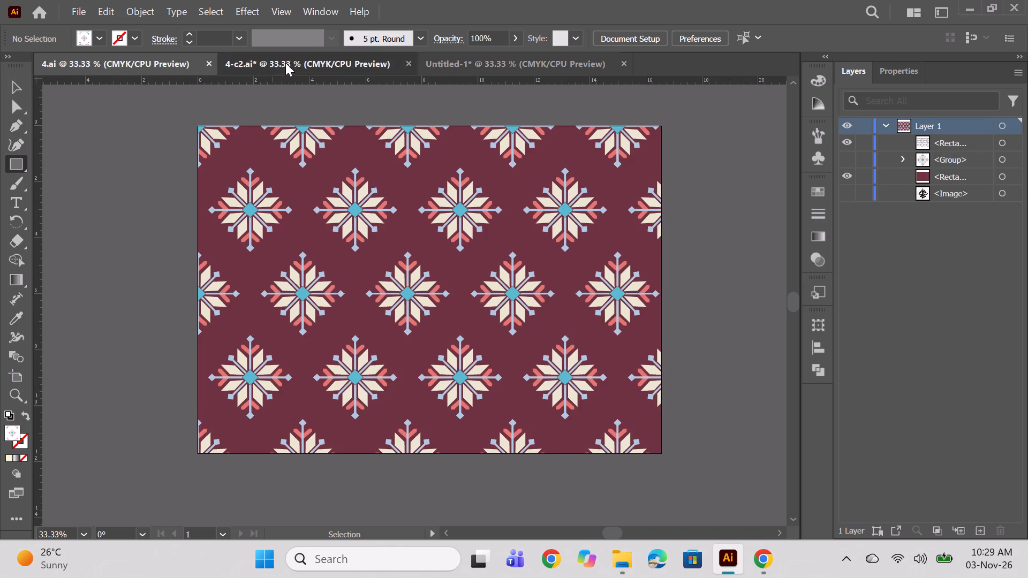
pyautogui.click(483, 63)
pyautogui.click(338, 69)
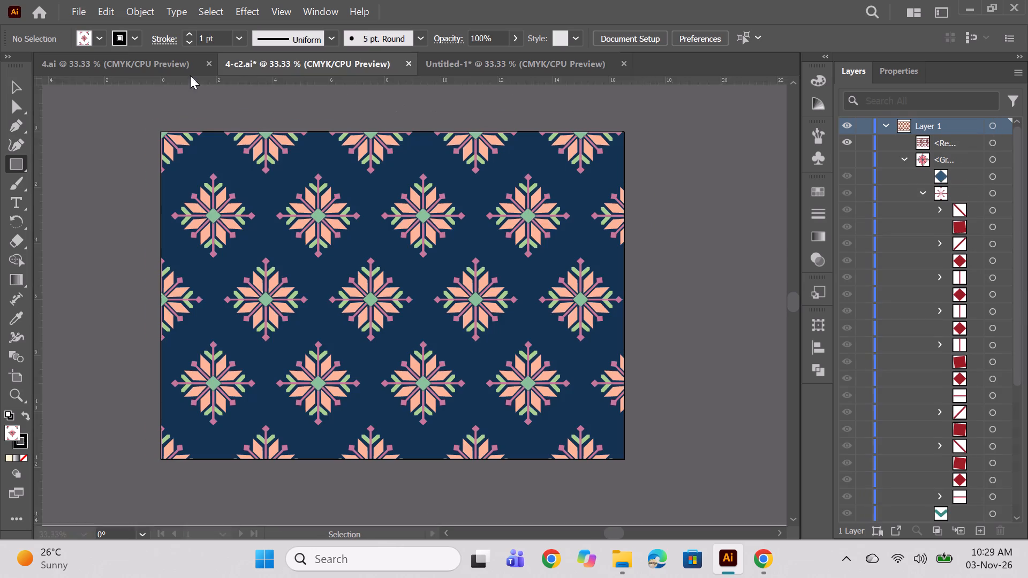
pyautogui.click(124, 69)
pyautogui.click(343, 63)
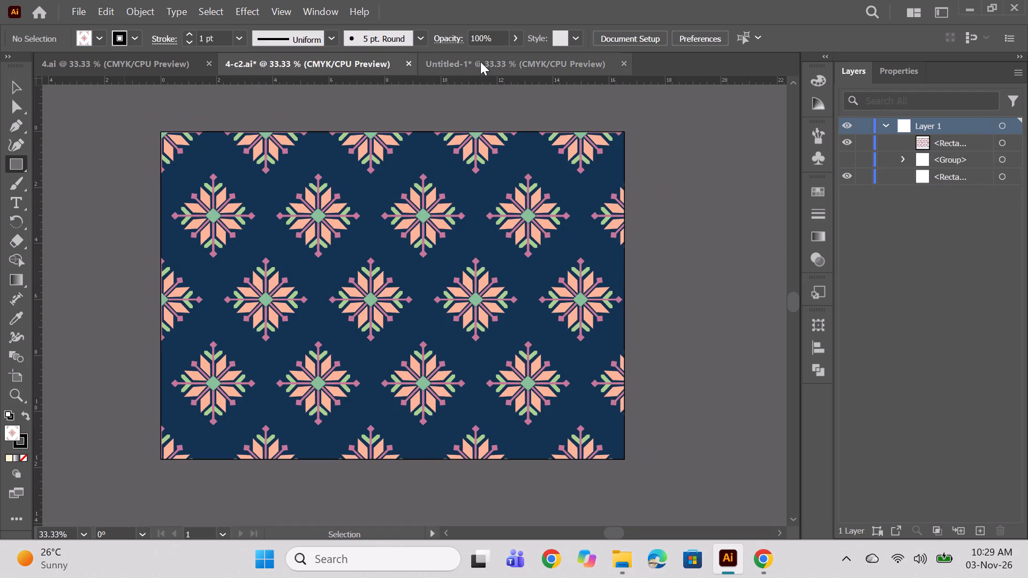
pyautogui.click(482, 62)
pyautogui.press('space')
pyautogui.press('space')
pyautogui.press('space')
pyautogui.press('space')
pyautogui.press('space')
pyautogui.press('space')
pyautogui.press('space')
pyautogui.press('space')
pyautogui.press('space')
pyautogui.press('space')
pyautogui.moveTo(666, 218); pyautogui.dragTo(669, 230)
# Save the cream print as Adobe Illustrator file 4-c3 in the Plain prints folder.
pyautogui.hotkey('ctrl', 's')
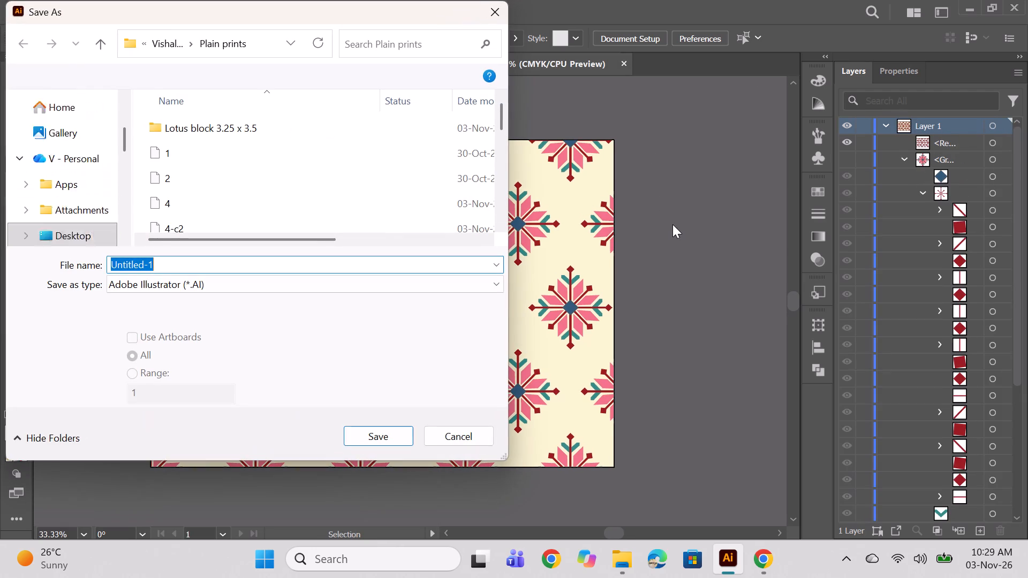
pyautogui.hotkey('ctrl', 's')
pyautogui.hotkey('ctrl', 's')
pyautogui.hotkey('ctrl', 's')
pyautogui.hotkey('ctrl', 's')
pyautogui.hotkey('ctrl', 's')
pyautogui.hotkey('ctrl', 's')
pyautogui.hotkey('ctrl', 's')
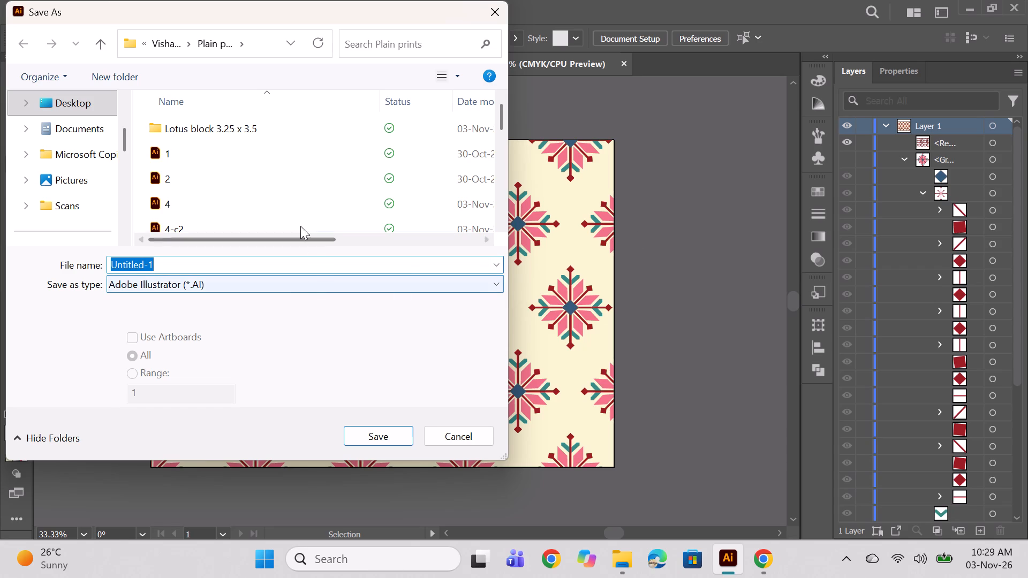
pyautogui.scroll(-1, 296, 212)
pyautogui.press('4')
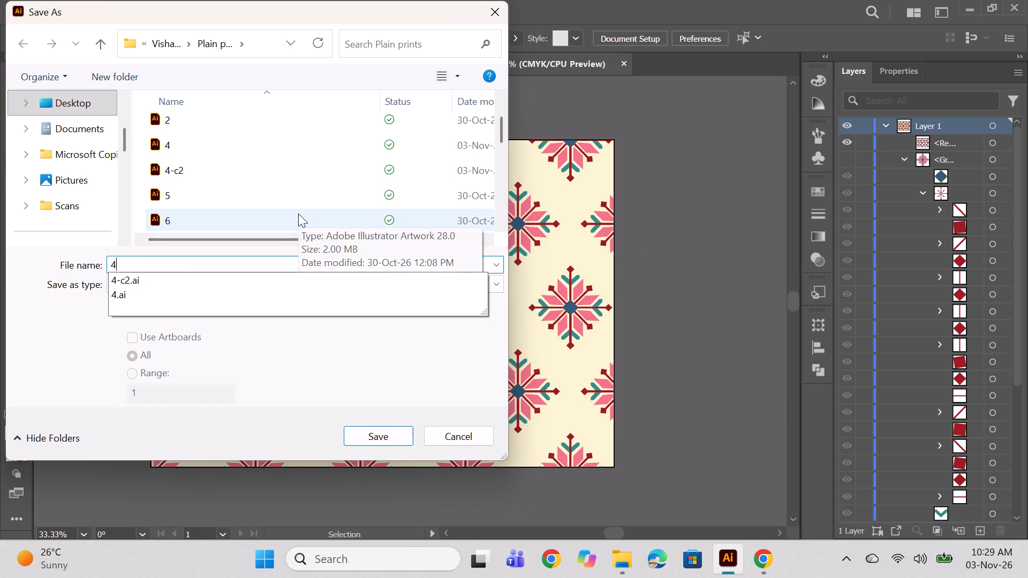
pyautogui.write('-c3')
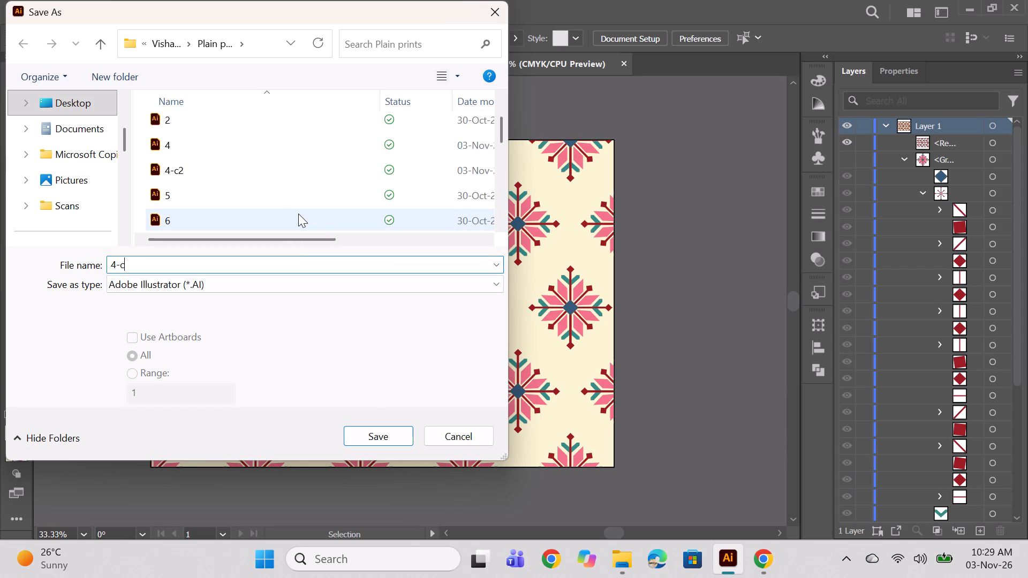
pyautogui.press('Return')
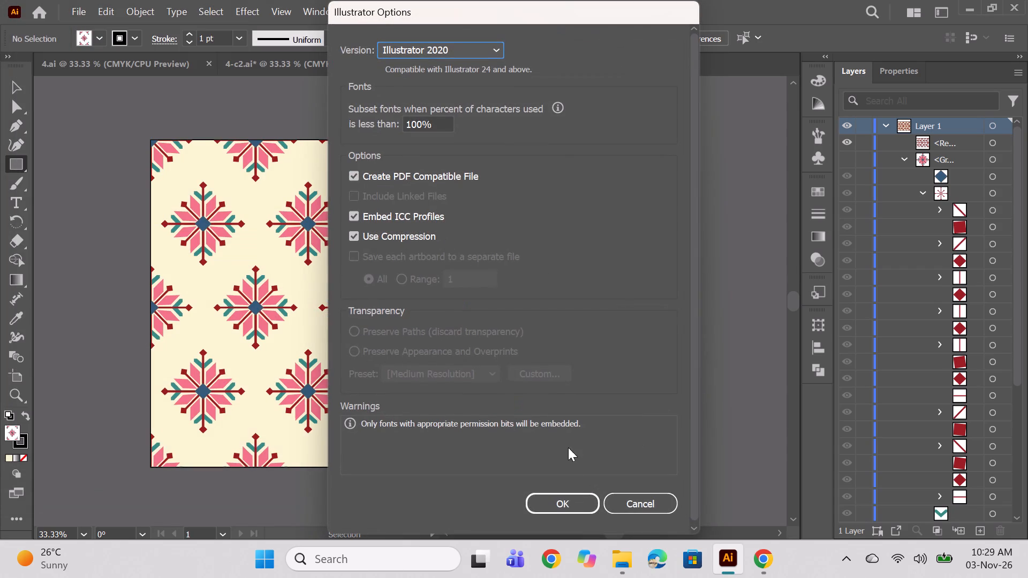
pyautogui.click(570, 512)
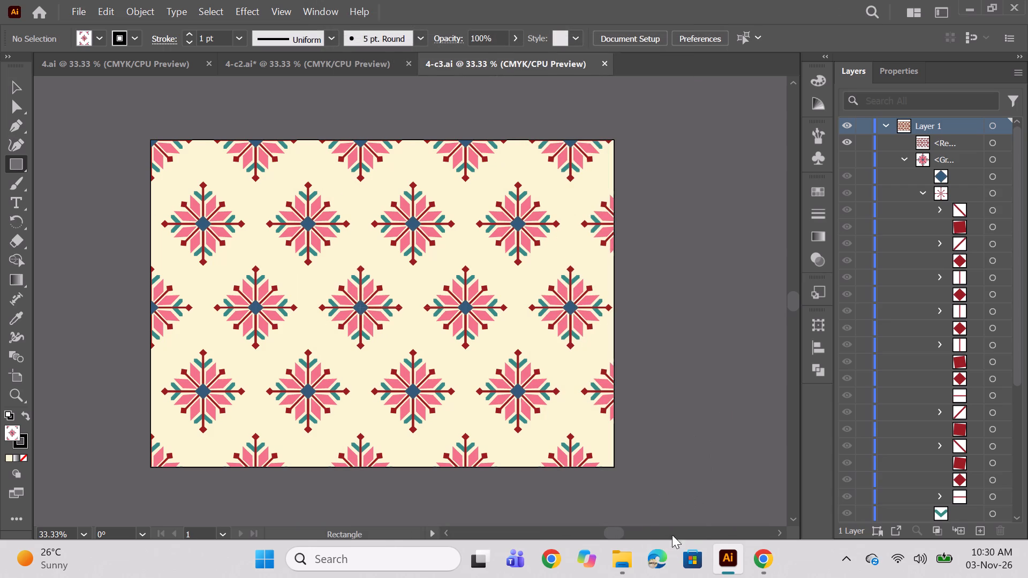
# In File Explorer, look through the files in the Lotus block 3.25 x 3.5 folder, and return to the 4-c3 print in Illustrator.
pyautogui.click(626, 562)
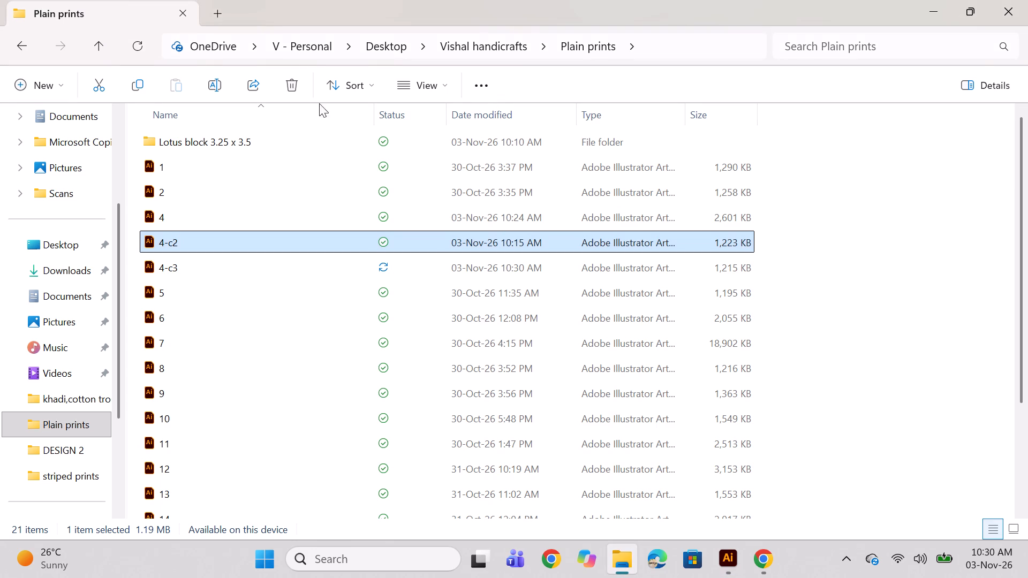
pyautogui.doubleClick(262, 144)
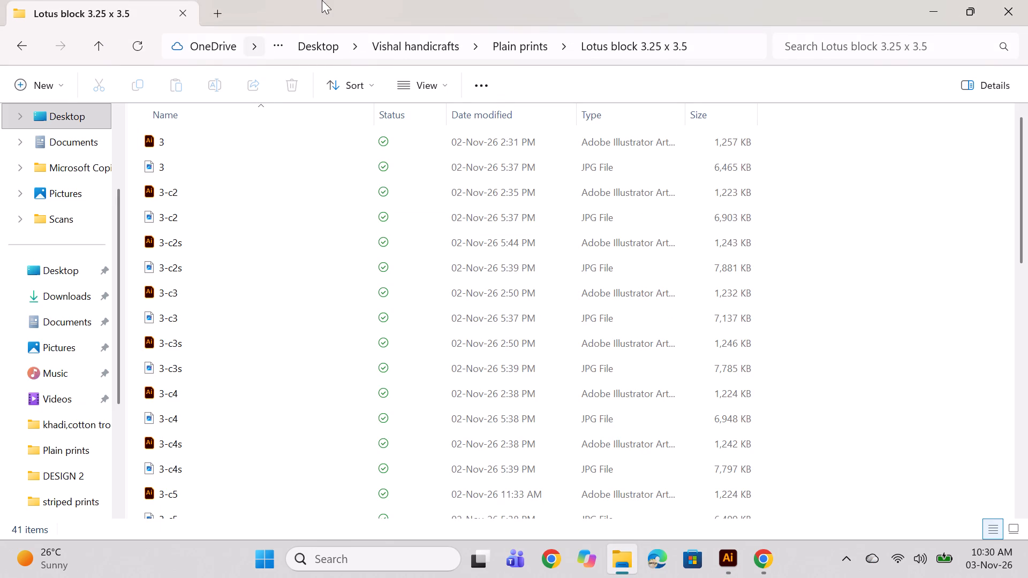
pyautogui.scroll(-8, 253, 229)
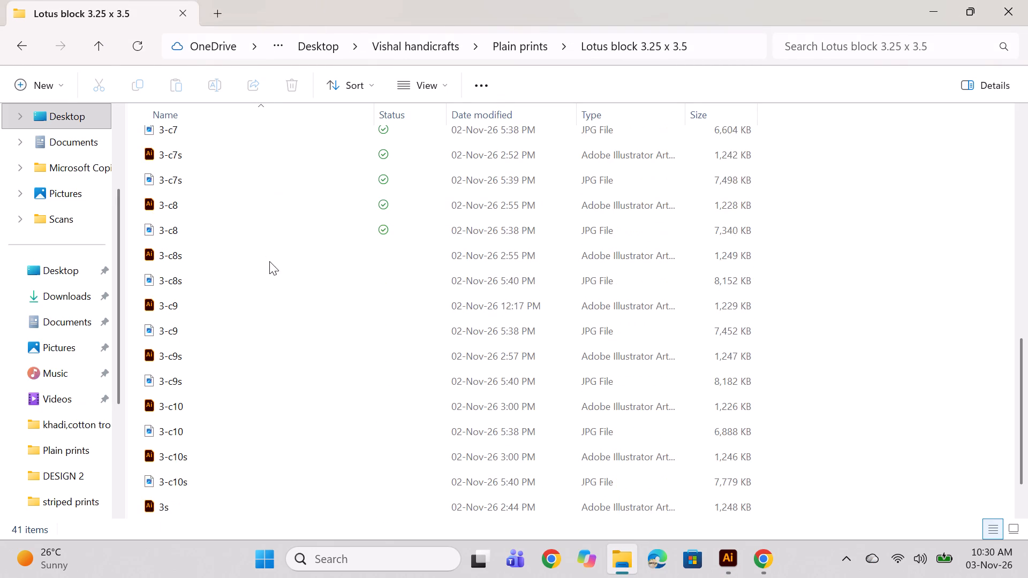
pyautogui.scroll(-9, 269, 261)
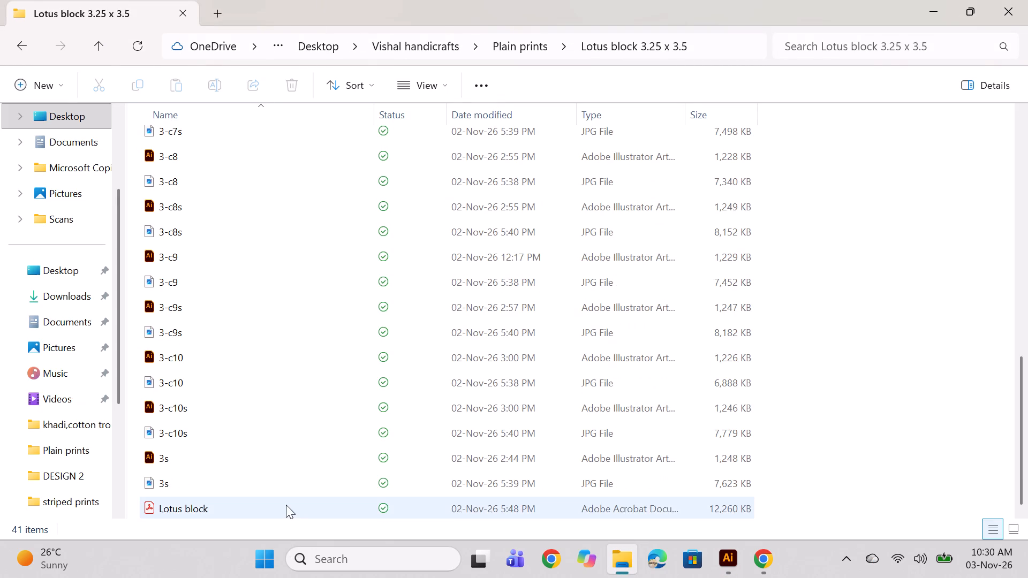
pyautogui.scroll(2, 286, 499)
pyautogui.scroll(-1, 286, 499)
pyautogui.scroll(5, 286, 499)
pyautogui.scroll(-1, 299, 462)
pyautogui.scroll(9, 299, 462)
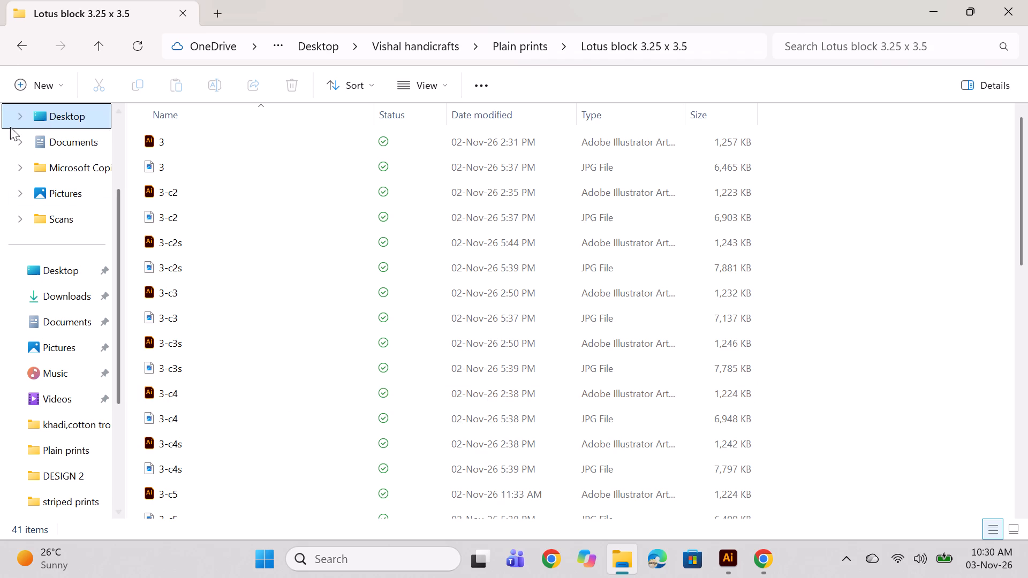
pyautogui.click(22, 35)
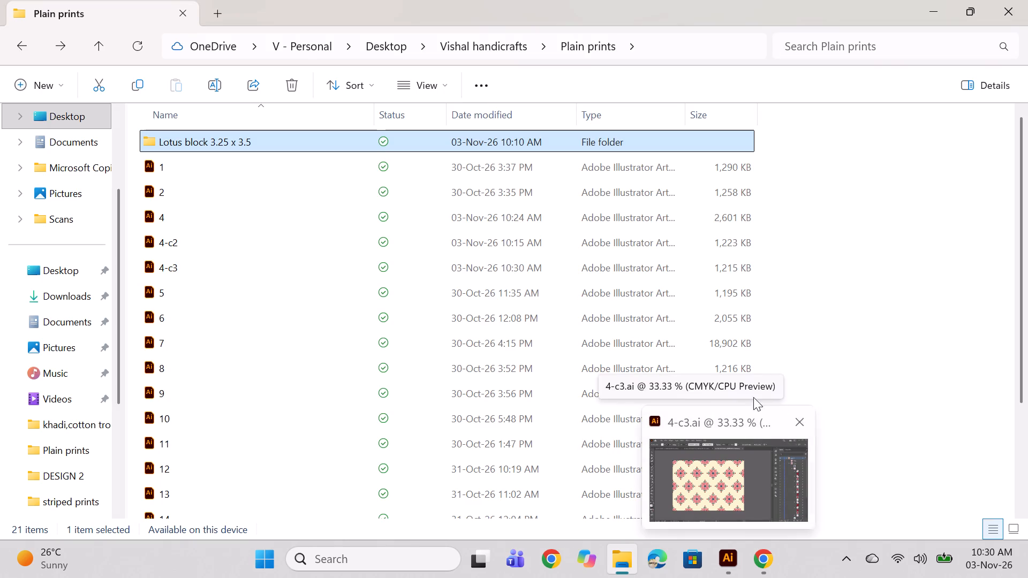
pyautogui.click(733, 564)
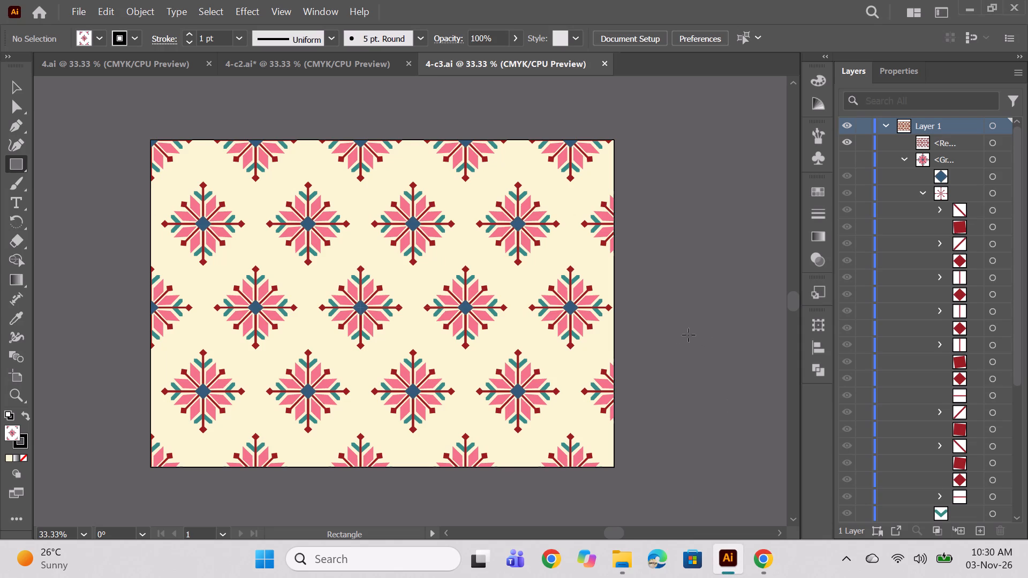
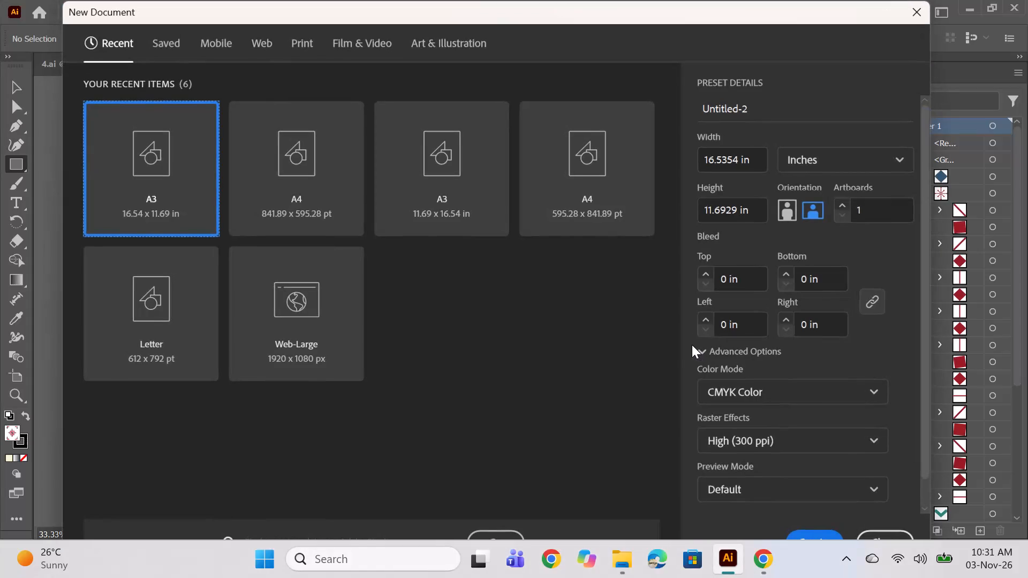
# Create a new landscape A3 document, 16.54 x 11.69 in, in CMYK colour.
pyautogui.press('Return')
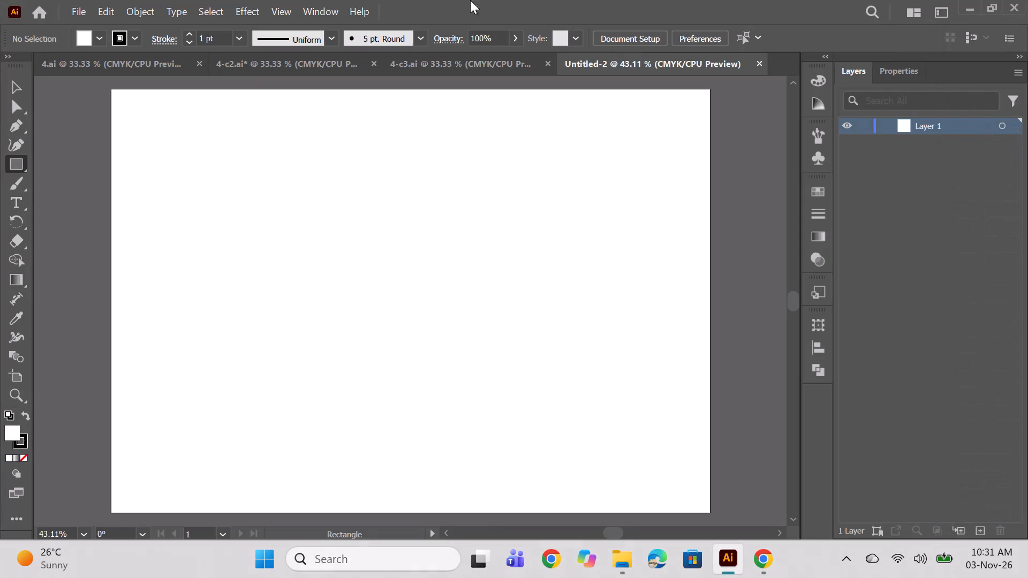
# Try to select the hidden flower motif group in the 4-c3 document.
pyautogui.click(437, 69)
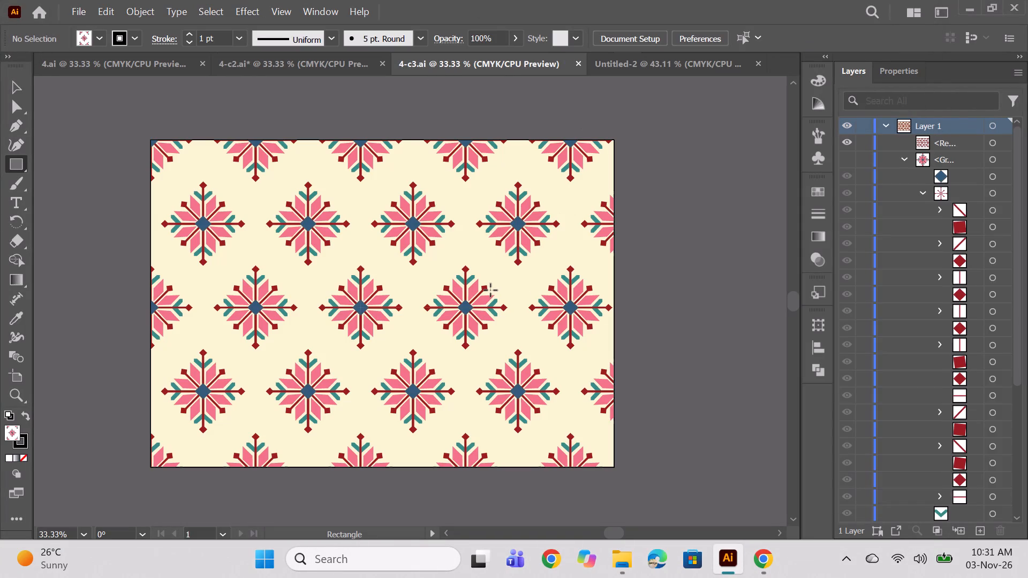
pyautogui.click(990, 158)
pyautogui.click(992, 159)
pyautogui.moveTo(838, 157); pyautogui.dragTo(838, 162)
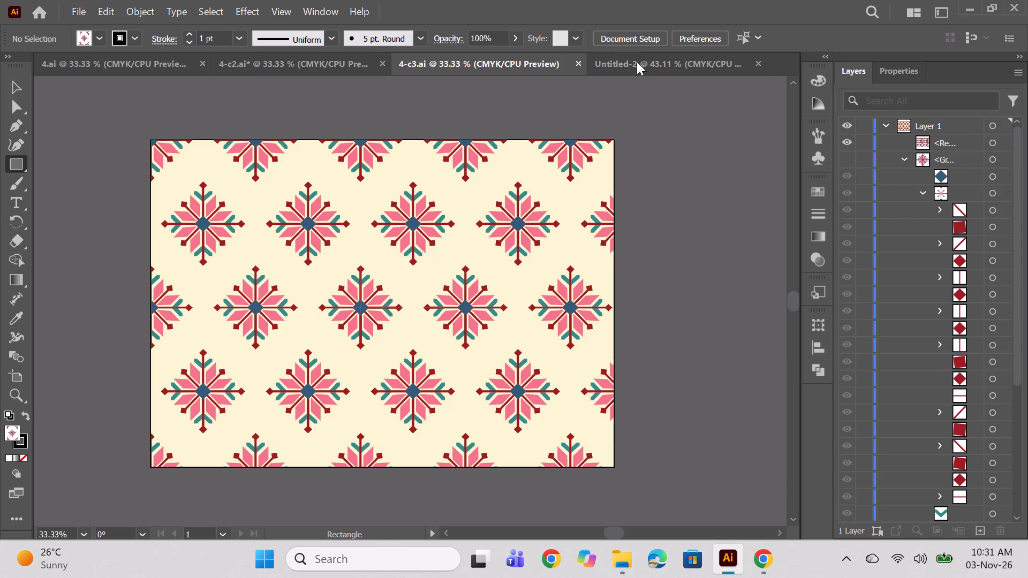
# Paste the copied flower motif into the new A3 document.
pyautogui.click(626, 54)
pyautogui.hotkey('ctrl', 'v')
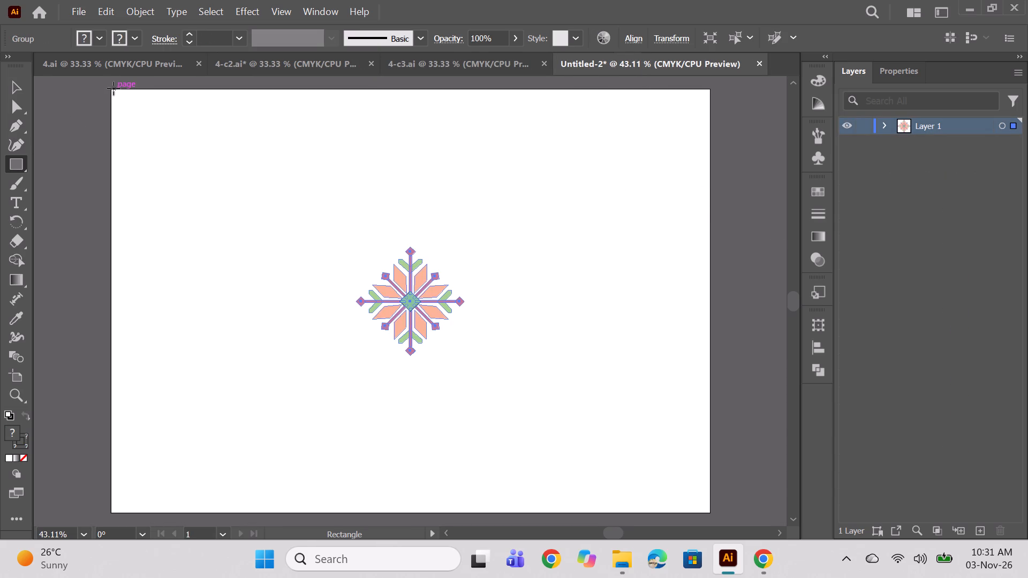
# In Chrome, browse the printed fabrics image results for colour and print references, and view the Linen Printed Fabric image.
pyautogui.click(775, 571)
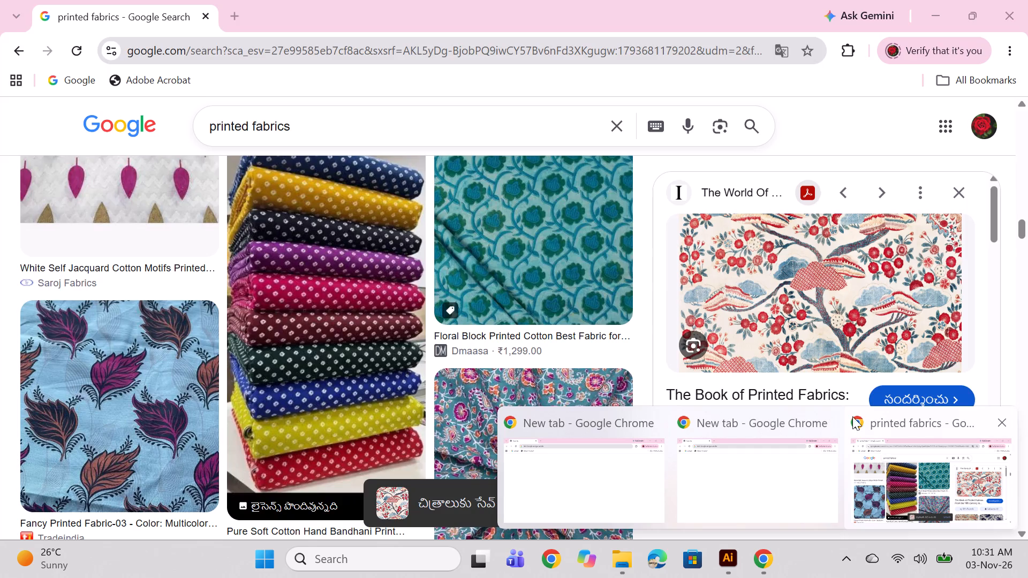
pyautogui.click(825, 412)
pyautogui.click(740, 423)
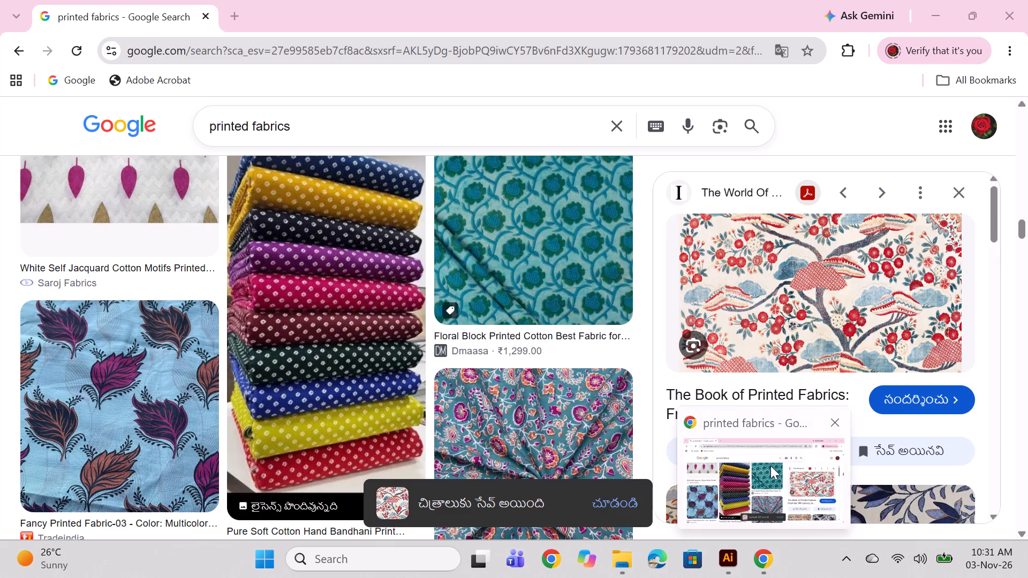
pyautogui.click(770, 466)
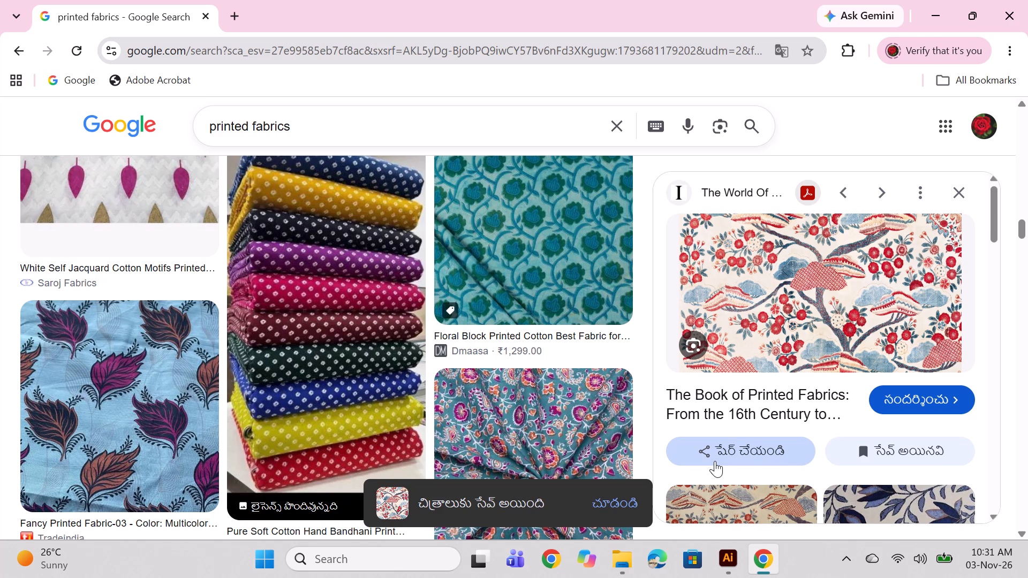
pyautogui.scroll(-3, 545, 371)
pyautogui.scroll(-4, 683, 348)
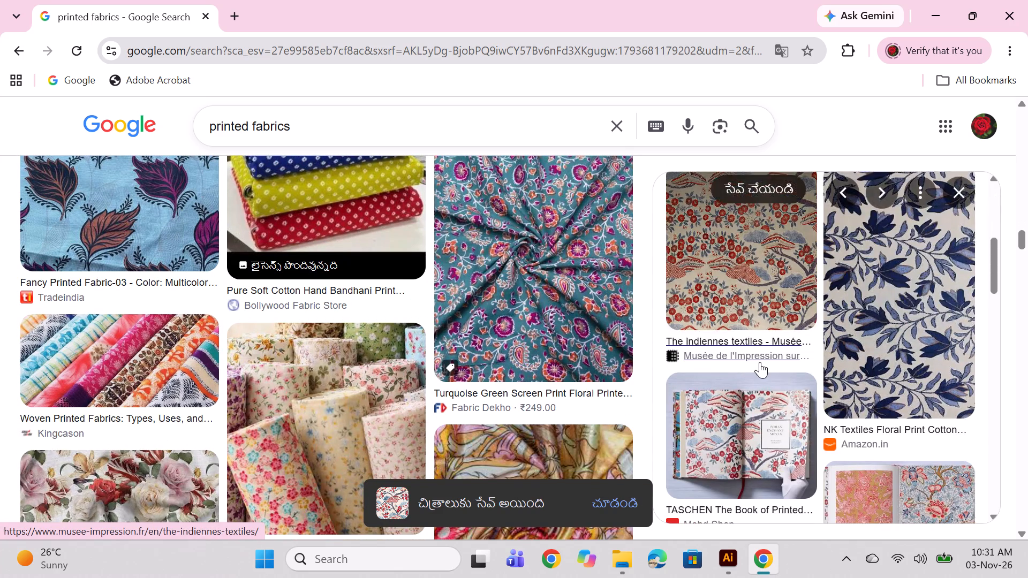
pyautogui.scroll(-4, 760, 362)
pyautogui.scroll(-3, 351, 390)
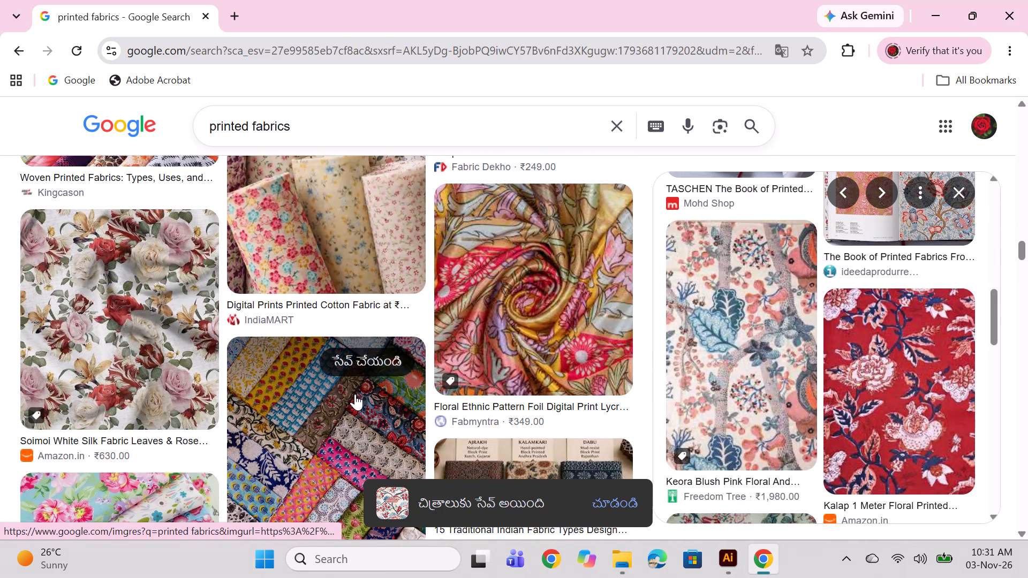
pyautogui.scroll(-3, 355, 394)
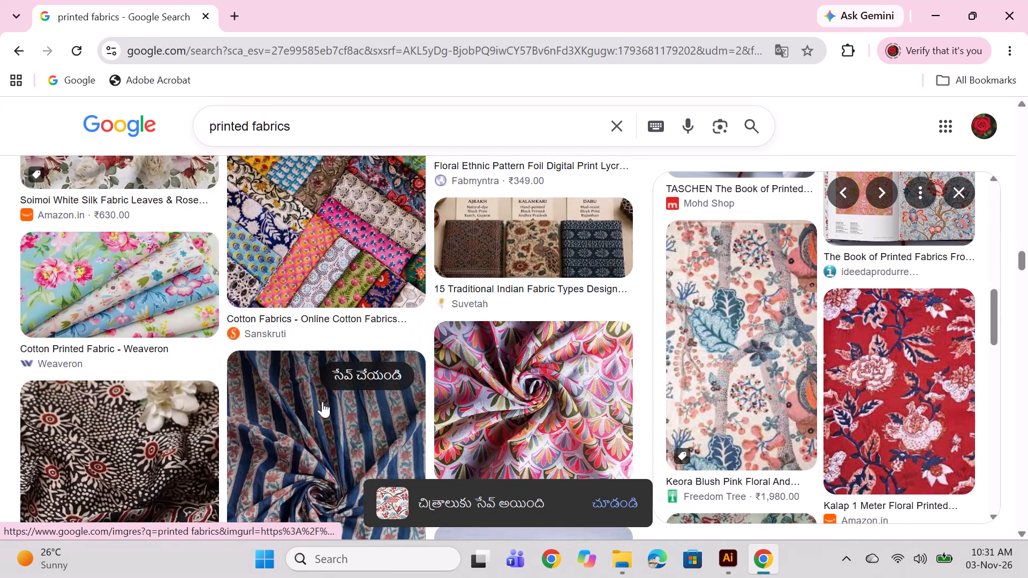
pyautogui.scroll(-2, 354, 298)
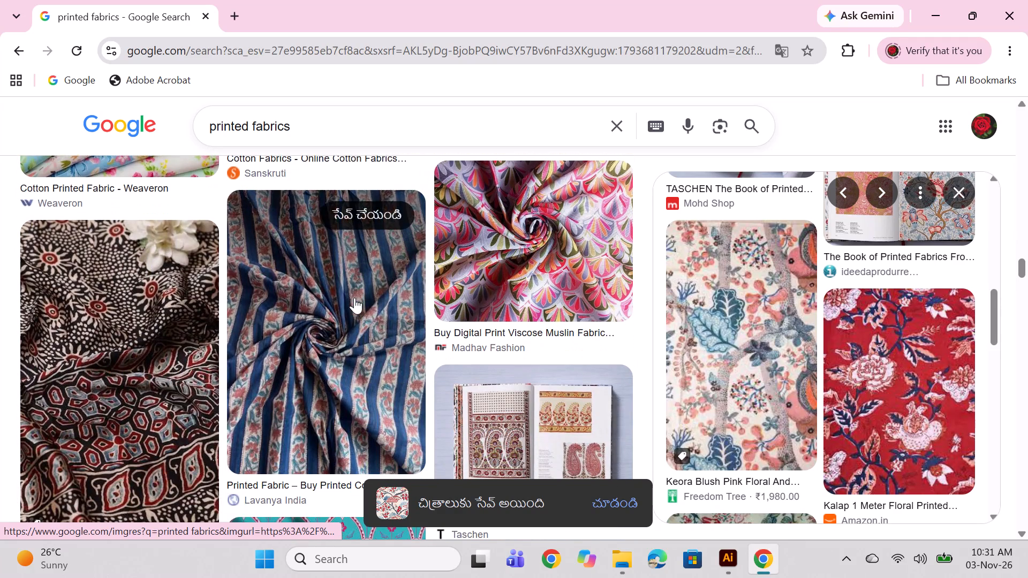
pyautogui.scroll(-4, 358, 301)
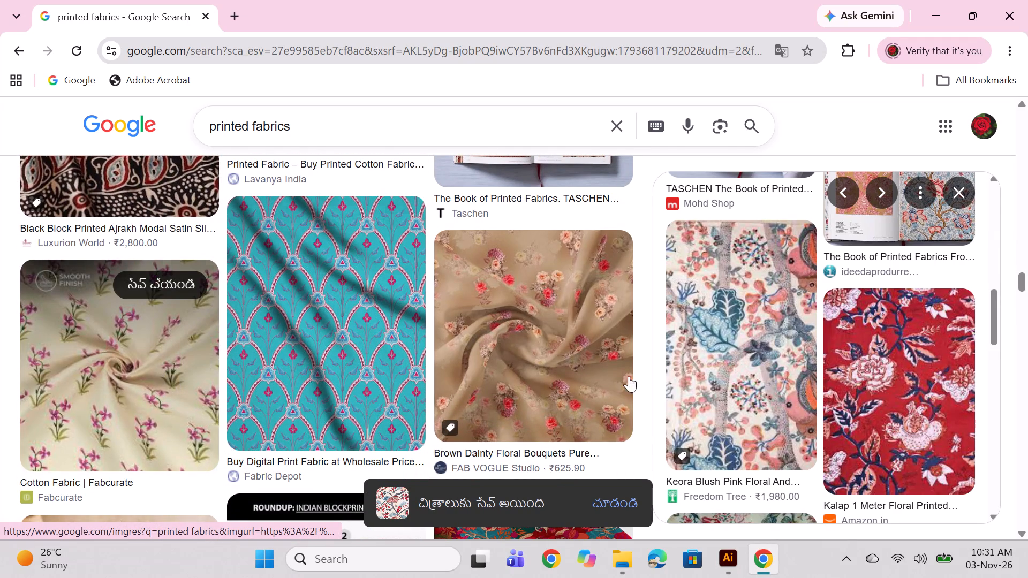
pyautogui.scroll(-8, 807, 373)
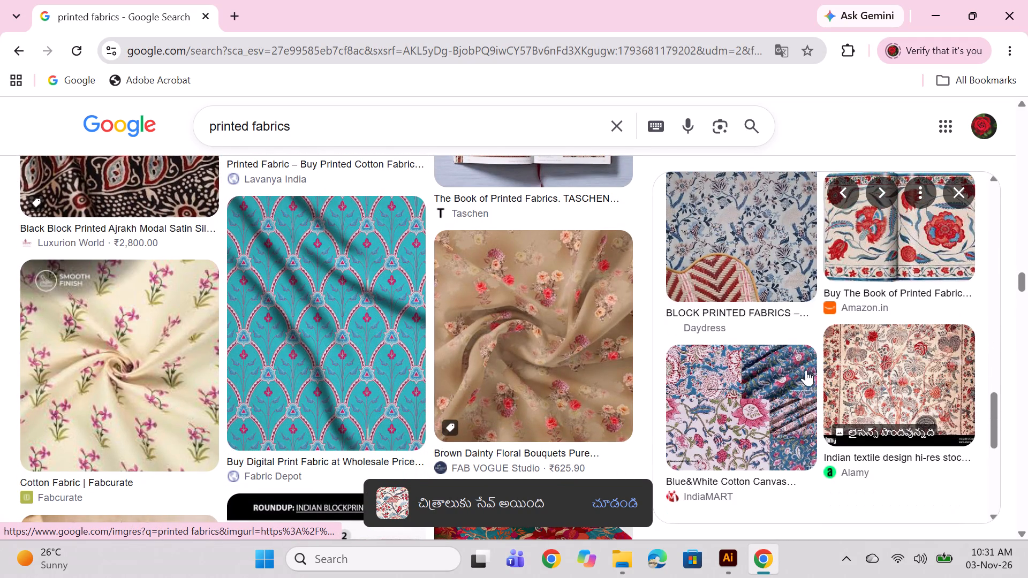
pyautogui.scroll(-7, 462, 385)
pyautogui.scroll(4, 384, 250)
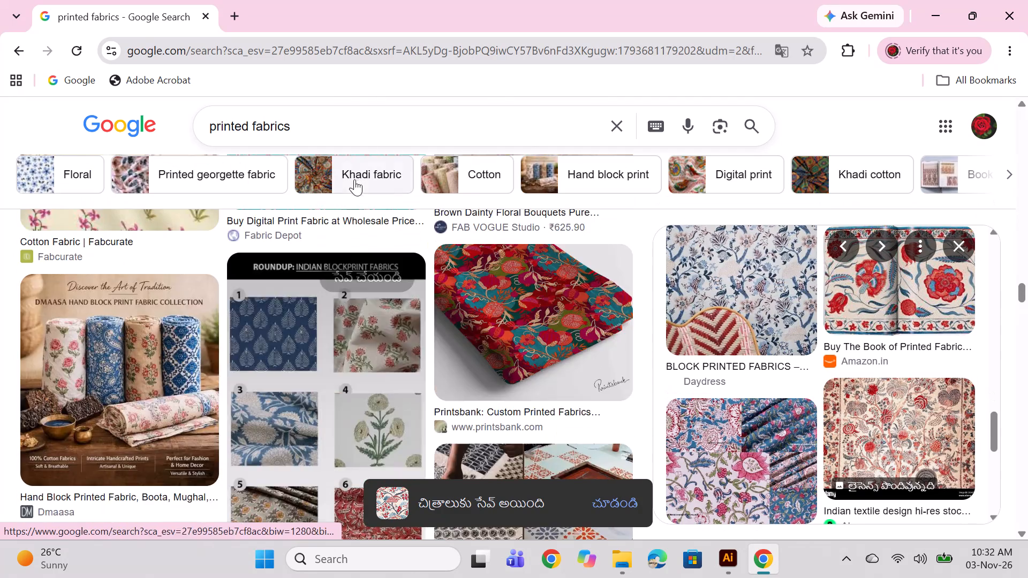
pyautogui.scroll(20, 346, 235)
pyautogui.scroll(4, 346, 235)
pyautogui.scroll(5, 376, 308)
pyautogui.scroll(4, 480, 349)
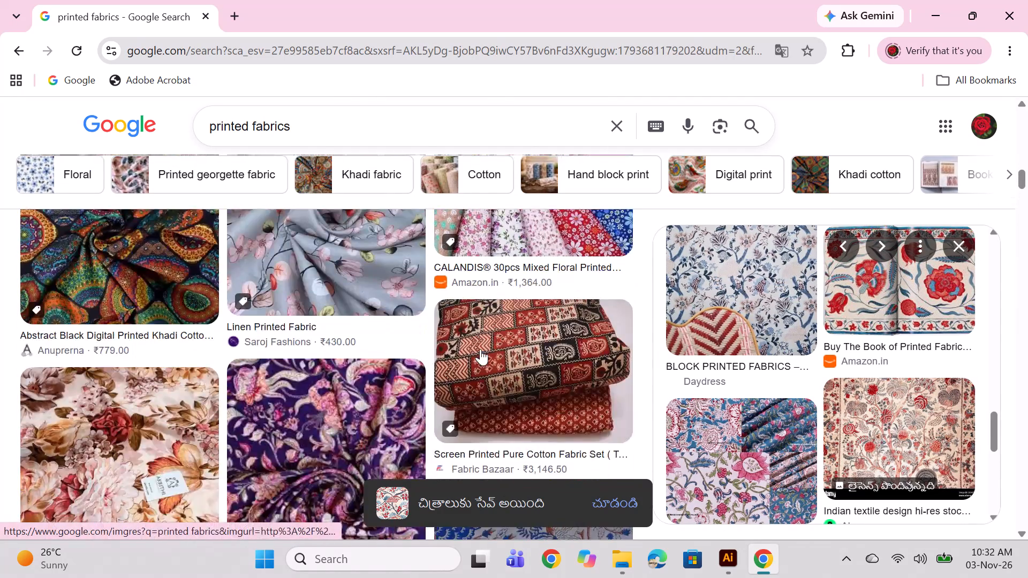
pyautogui.scroll(6, 480, 349)
pyautogui.scroll(-5, 536, 361)
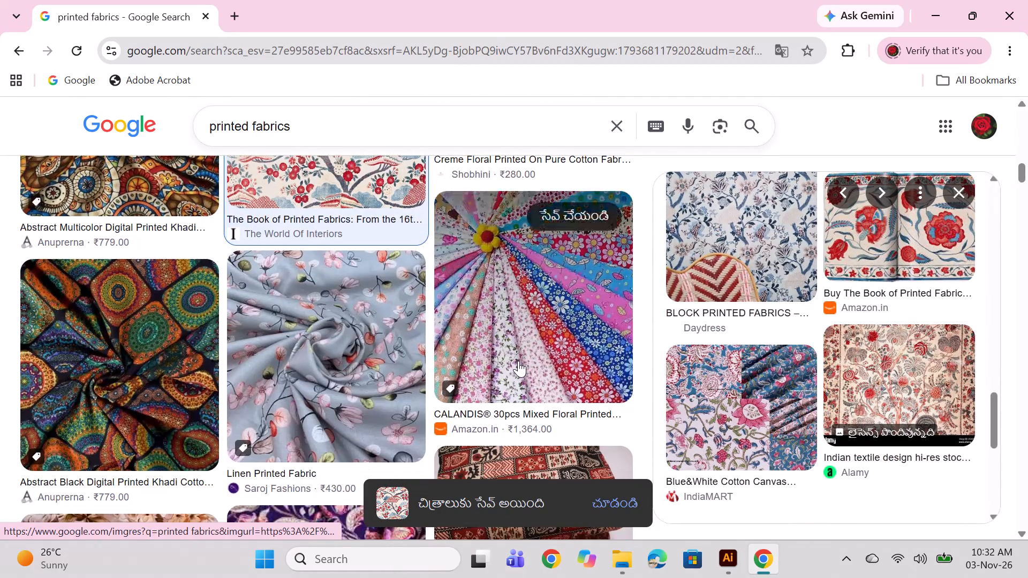
pyautogui.scroll(-2, 518, 361)
pyautogui.click(381, 232)
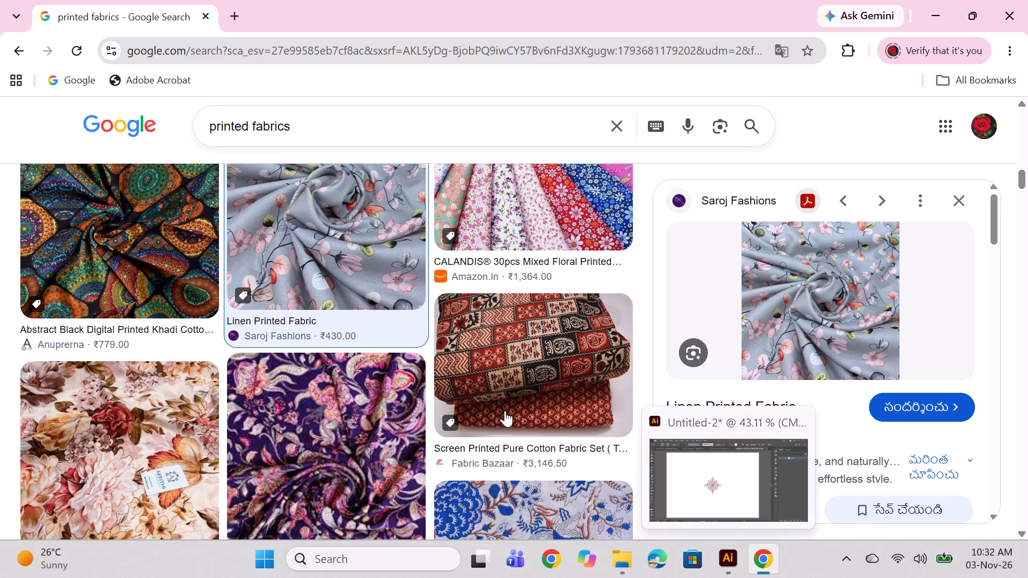
pyautogui.scroll(-2, 504, 405)
pyautogui.scroll(4, 510, 409)
# Back in Illustrator, draw a rectangle covering the whole A3 artboard of the new document.
pyautogui.click(720, 558)
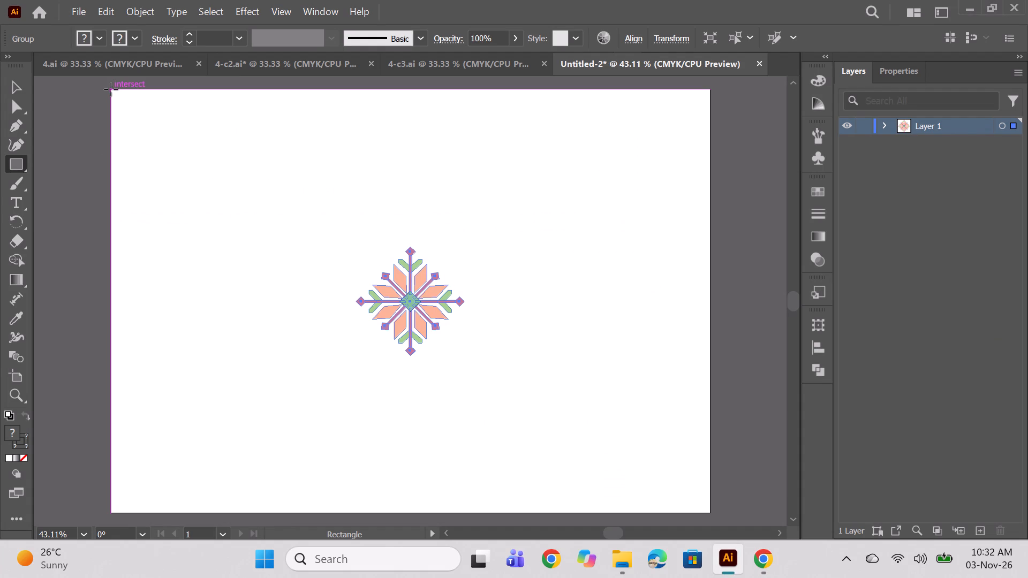
pyautogui.moveTo(111, 90); pyautogui.dragTo(698, 499)
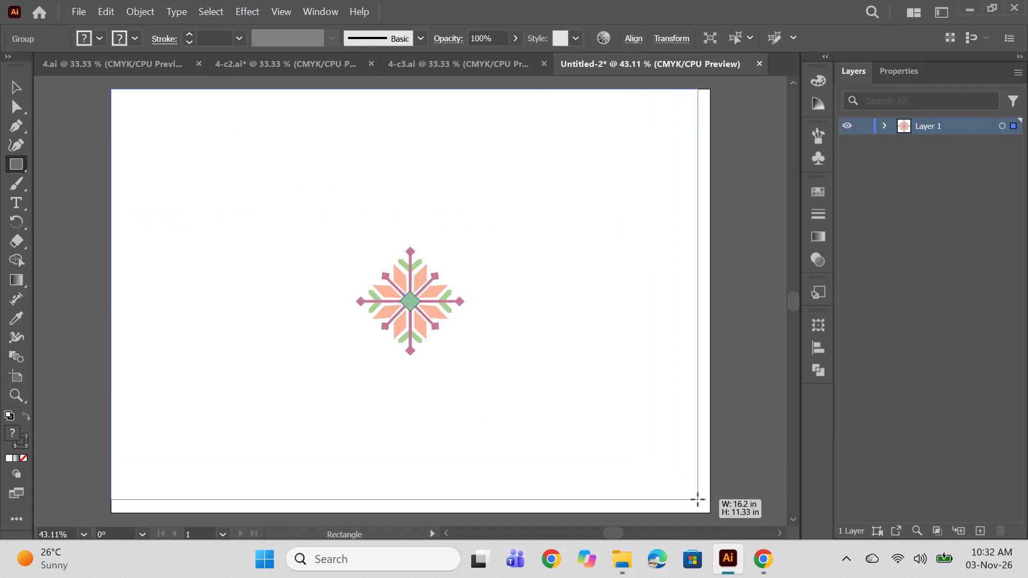
pyautogui.moveTo(698, 499); pyautogui.dragTo(712, 506)
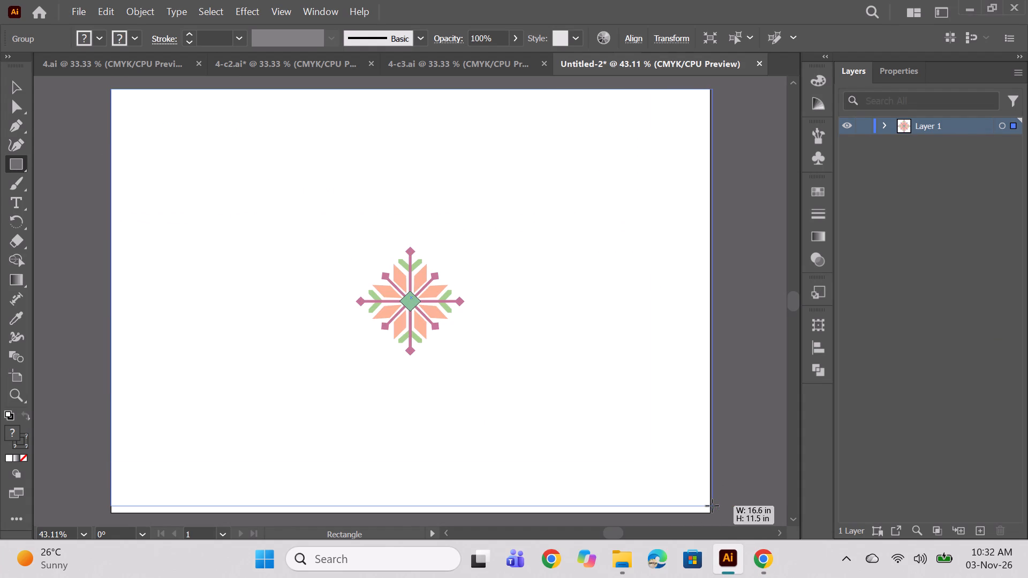
pyautogui.moveTo(712, 506); pyautogui.dragTo(711, 513)
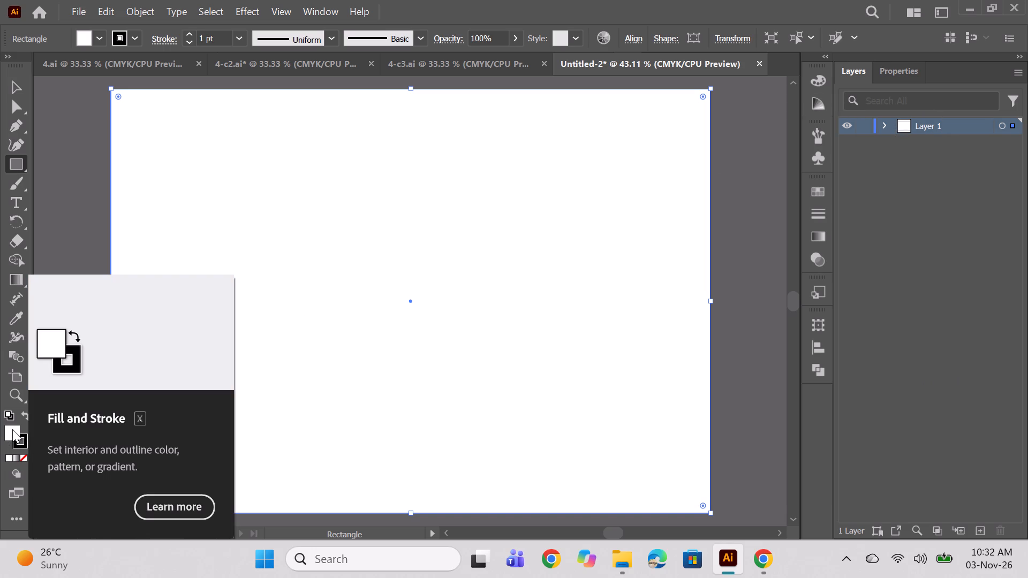
# Fill the artboard-sized rectangle with a light, nearly neutral grey.
pyautogui.doubleClick(12, 429)
pyautogui.click(563, 202)
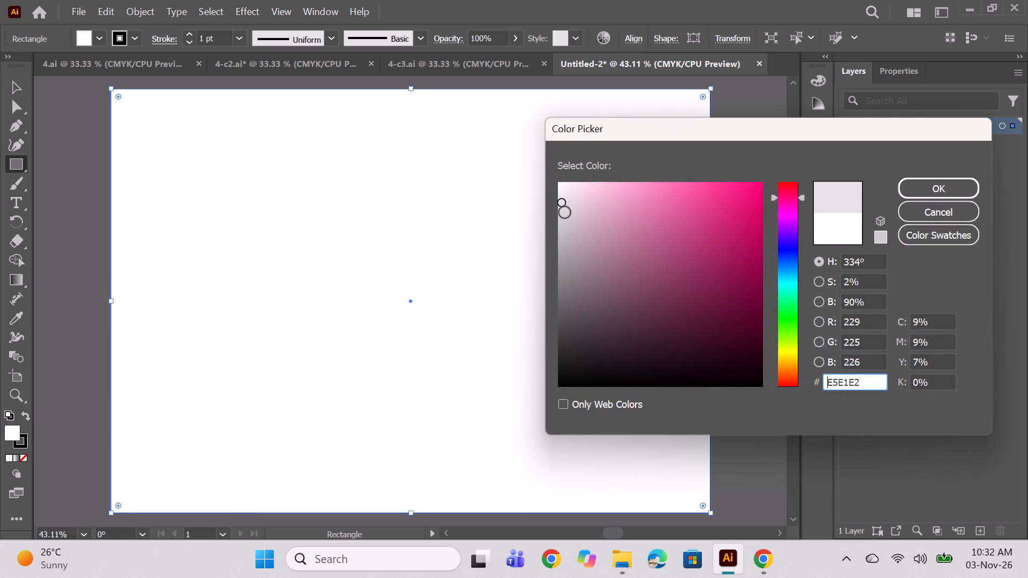
pyautogui.click(566, 213)
pyautogui.click(565, 219)
pyautogui.click(566, 232)
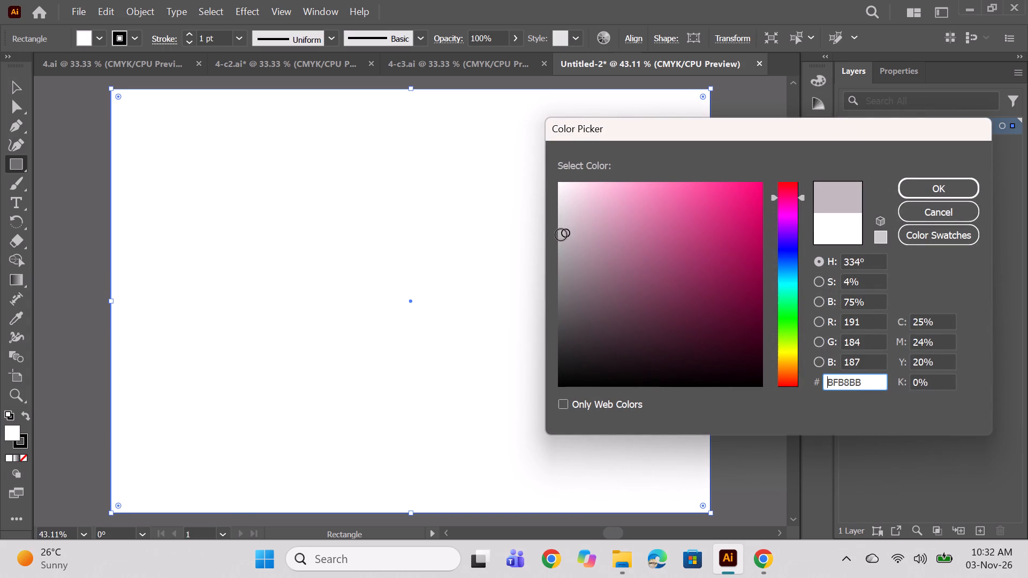
pyautogui.click(561, 235)
pyautogui.click(937, 191)
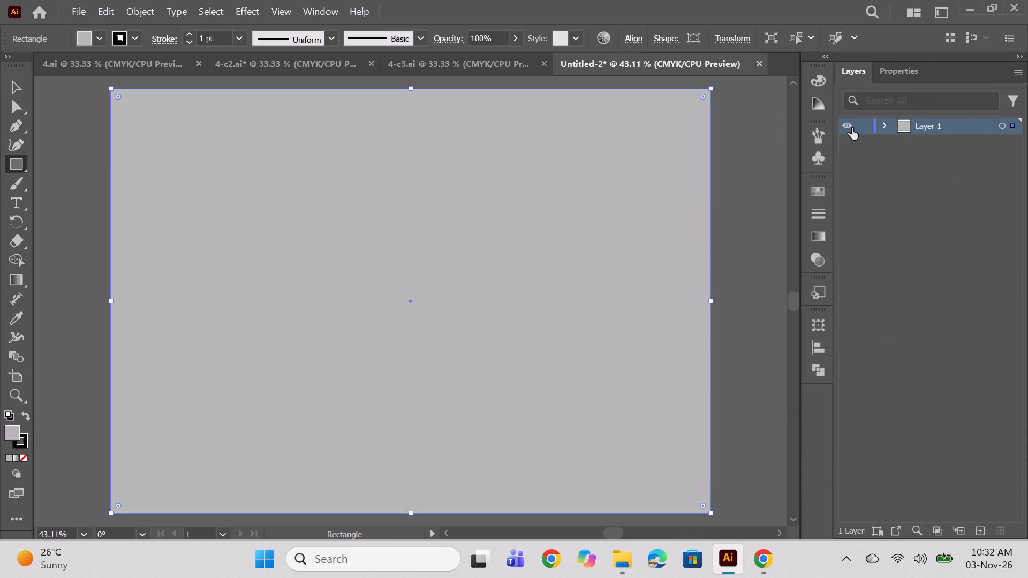
# Move the grey rectangle below the flower motif group in the layer order.
pyautogui.click(885, 127)
pyautogui.moveTo(924, 136); pyautogui.dragTo(927, 162)
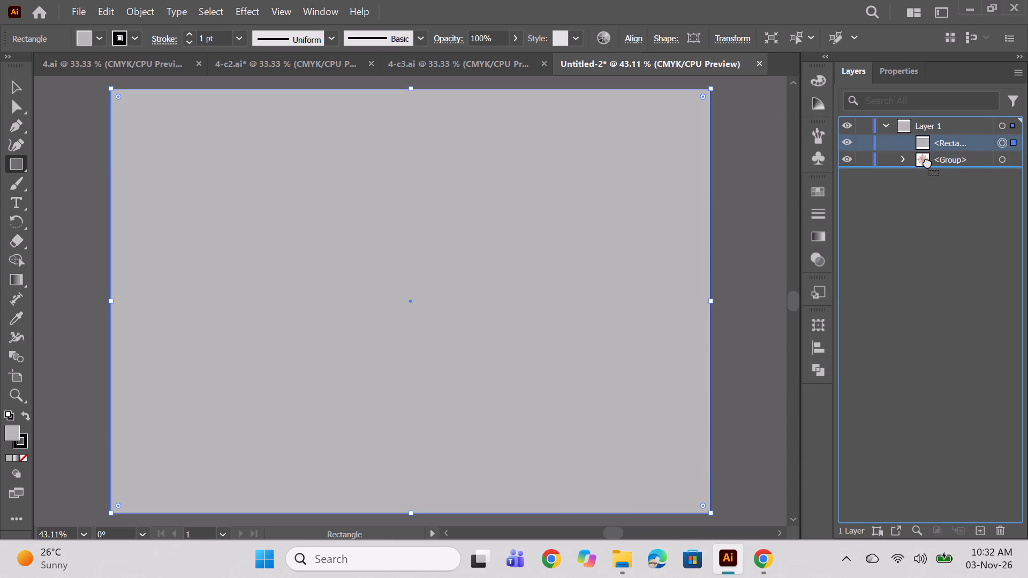
pyautogui.moveTo(927, 162); pyautogui.dragTo(927, 164)
# Expand the flower motif group in the layer structure and select only its bottommost peach petal path.
pyautogui.click(903, 139)
pyautogui.scroll(-11, 950, 168)
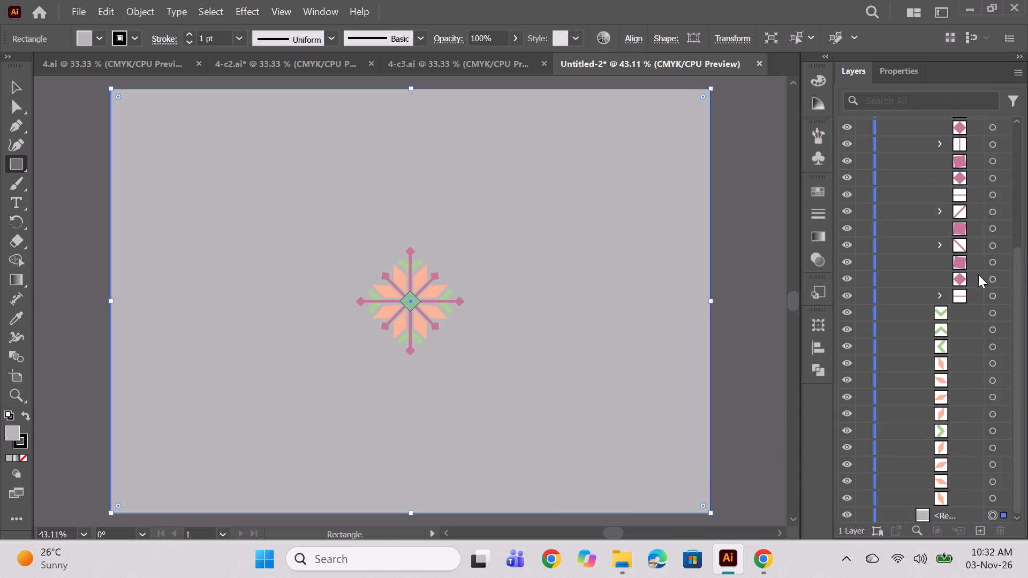
pyautogui.scroll(-5, 978, 275)
pyautogui.click(995, 500)
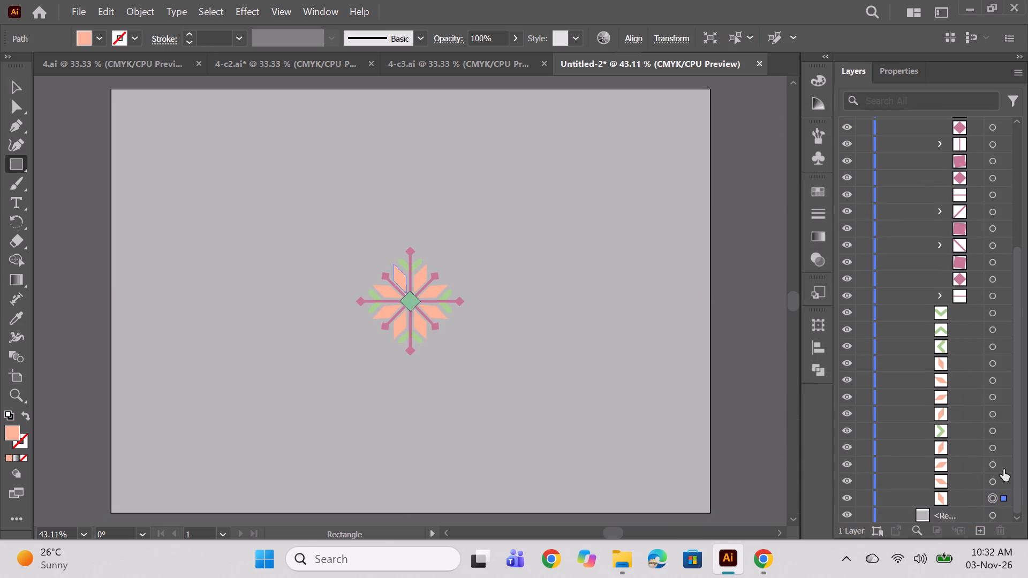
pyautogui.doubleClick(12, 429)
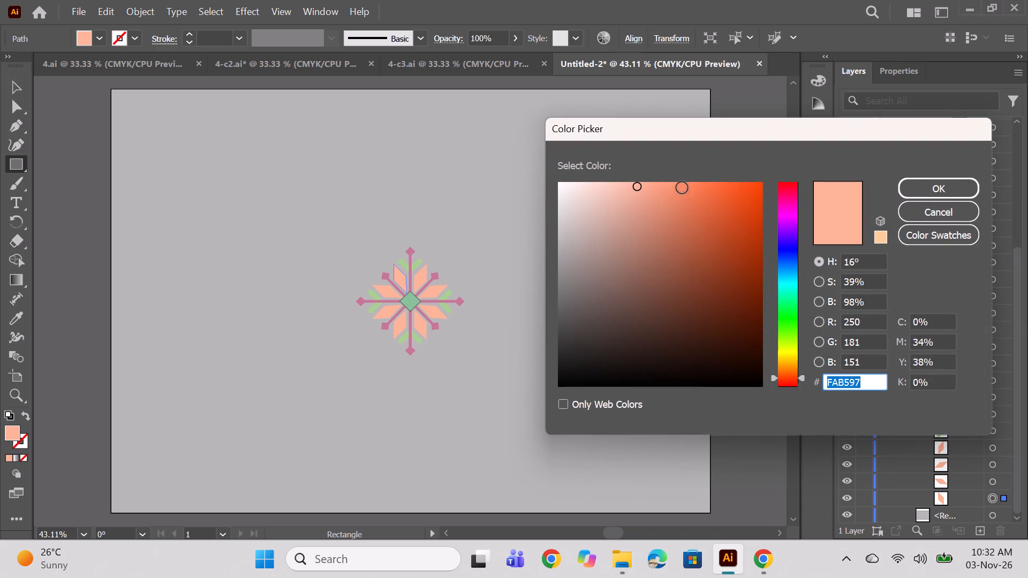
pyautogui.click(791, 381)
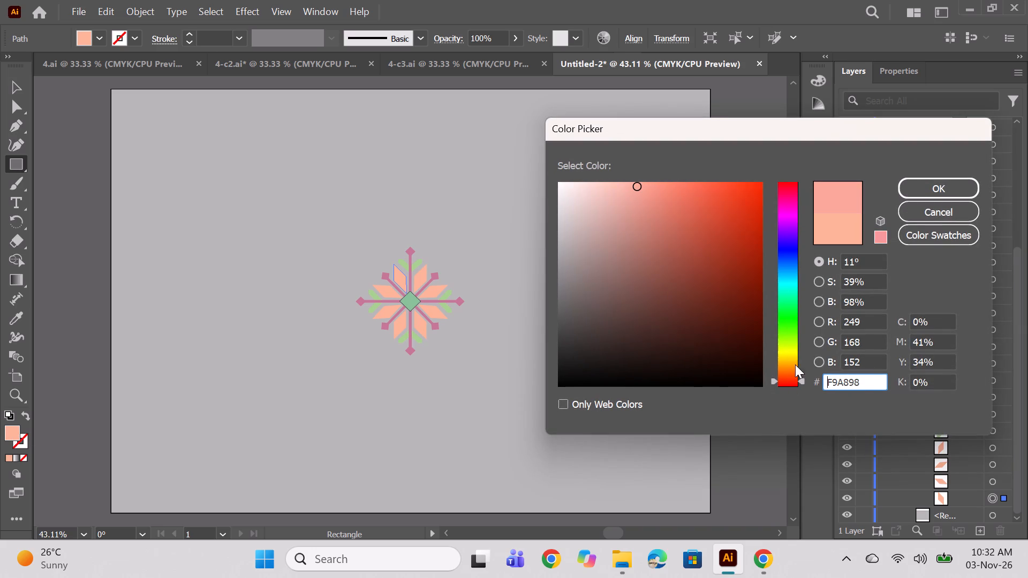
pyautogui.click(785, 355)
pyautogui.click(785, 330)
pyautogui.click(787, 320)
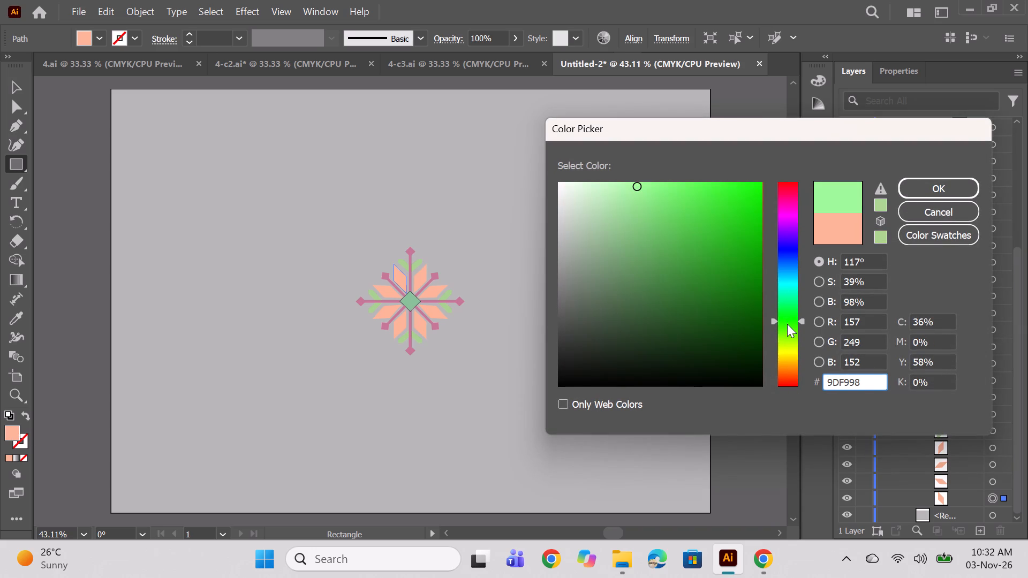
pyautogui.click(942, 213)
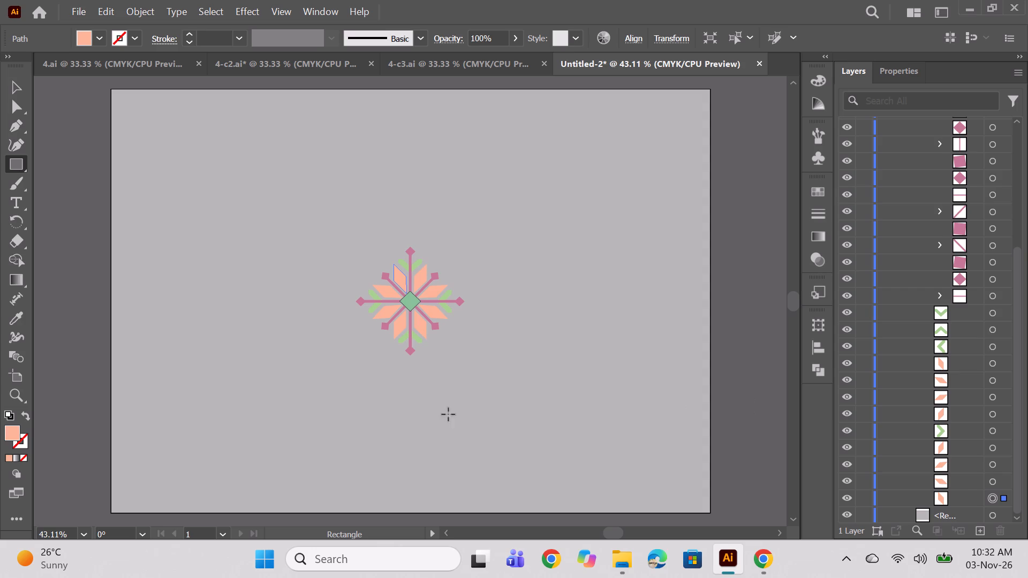
# Fill the selected bottommost peach petal with a dark green.
pyautogui.doubleClick(13, 430)
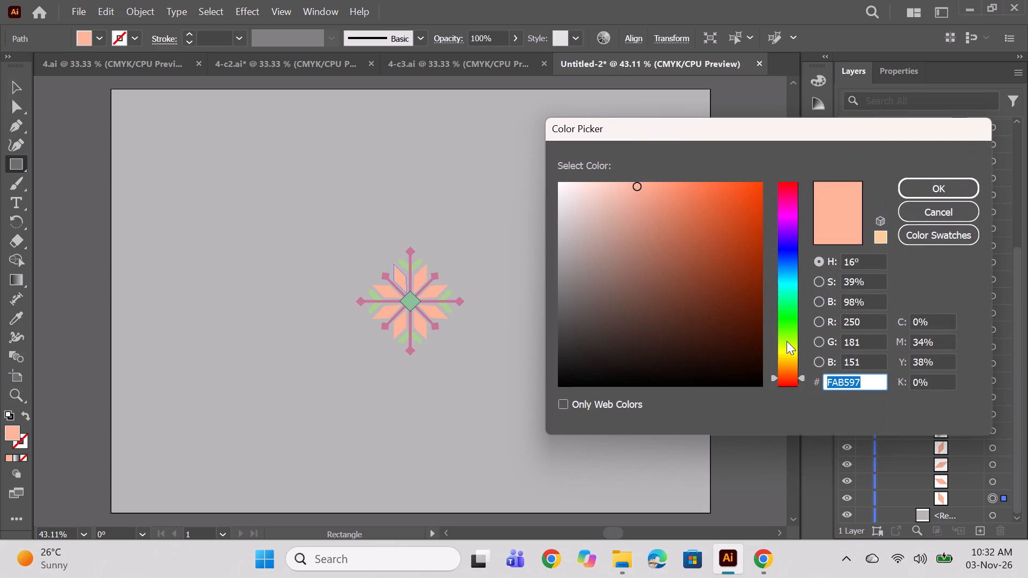
pyautogui.click(787, 341)
pyautogui.click(788, 326)
pyautogui.click(789, 293)
pyautogui.click(789, 279)
pyautogui.click(788, 252)
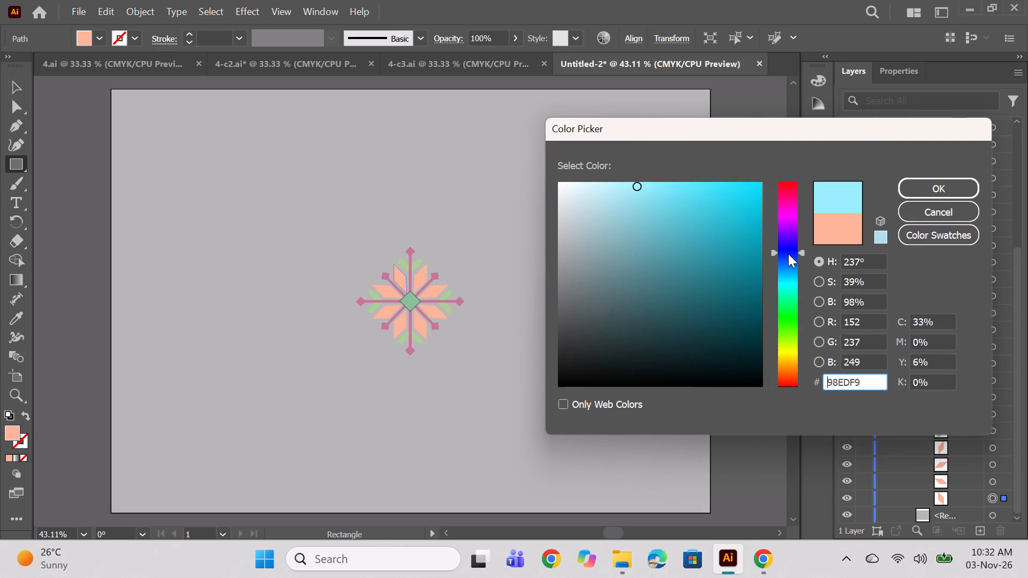
pyautogui.click(789, 230)
pyautogui.click(792, 319)
pyautogui.click(789, 313)
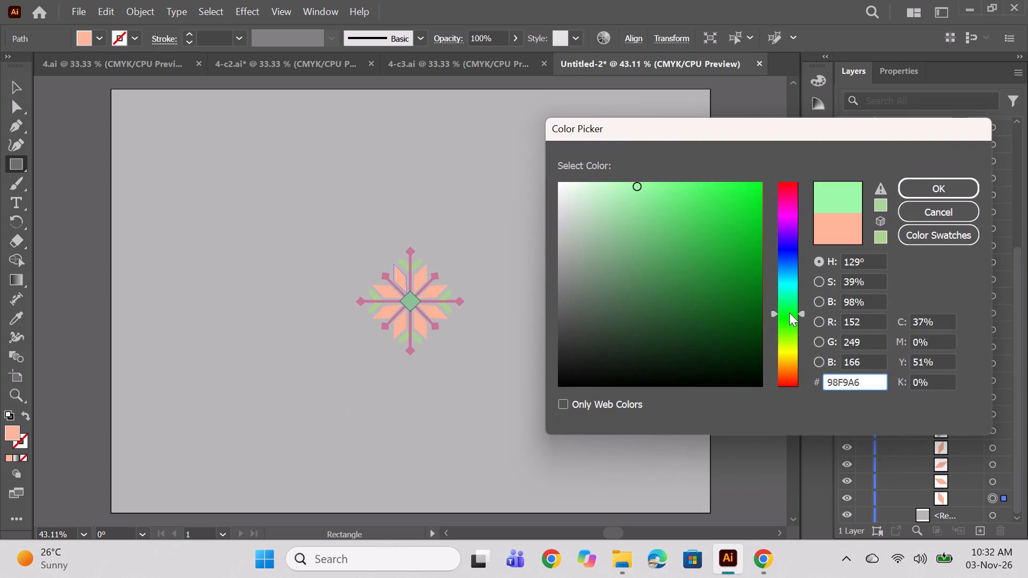
pyautogui.click(785, 299)
pyautogui.click(785, 306)
pyautogui.click(728, 288)
pyautogui.click(710, 301)
pyautogui.click(713, 327)
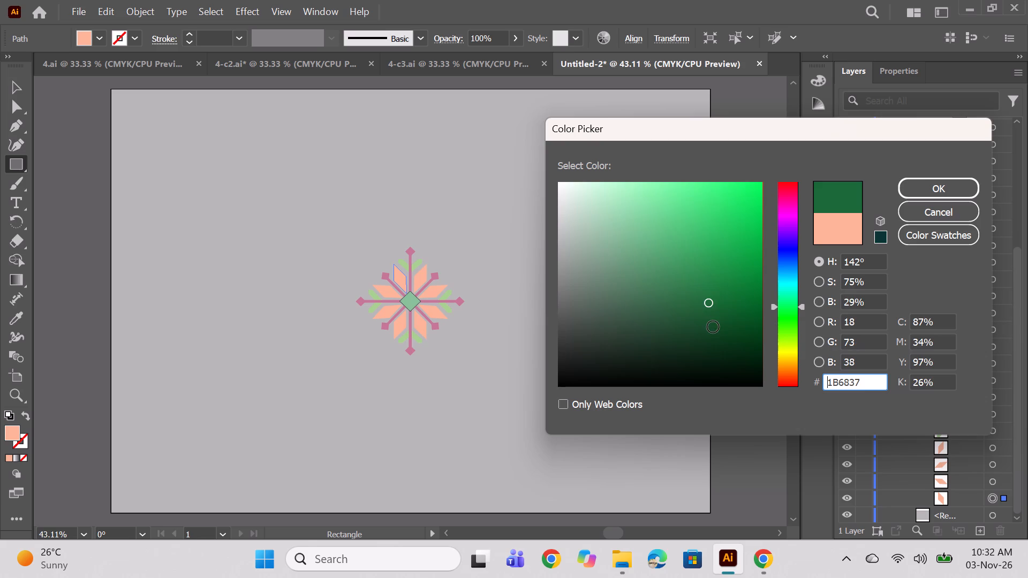
pyautogui.click(710, 328)
pyautogui.click(703, 328)
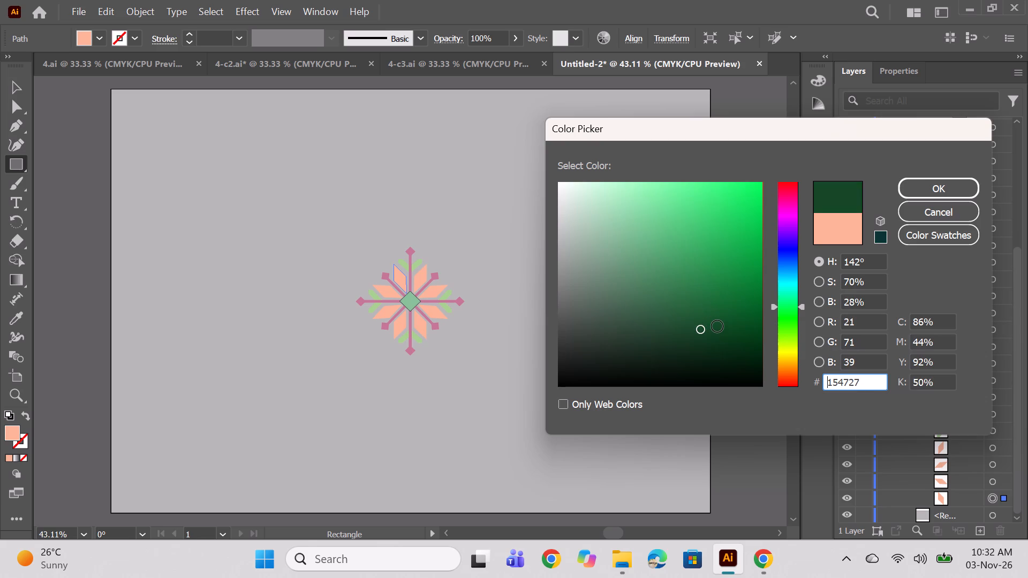
pyautogui.click(717, 326)
pyautogui.click(916, 191)
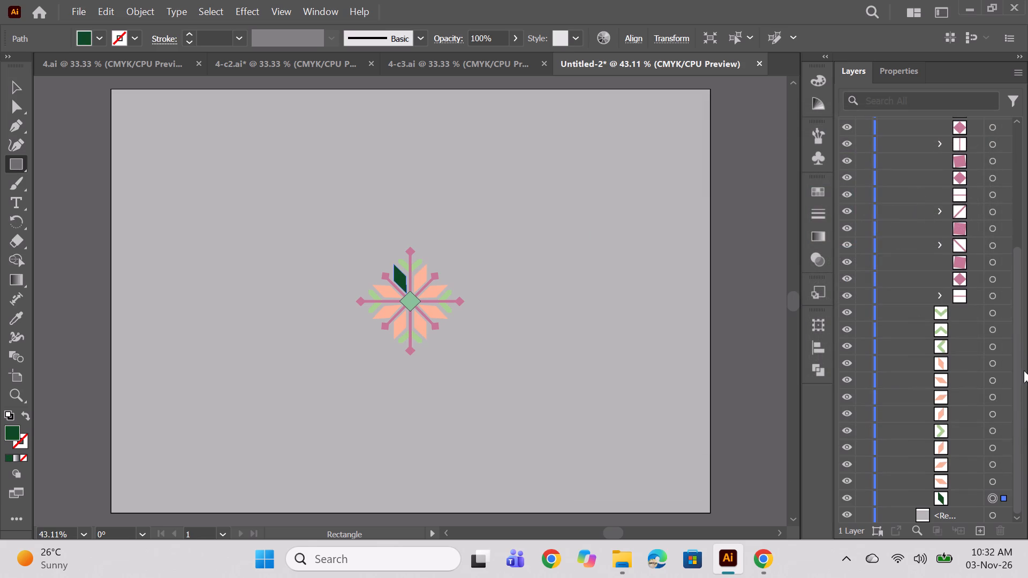
# Recolour the remaining seven peach petals by sampling the dark green from the recoloured petal.
pyautogui.click(993, 480)
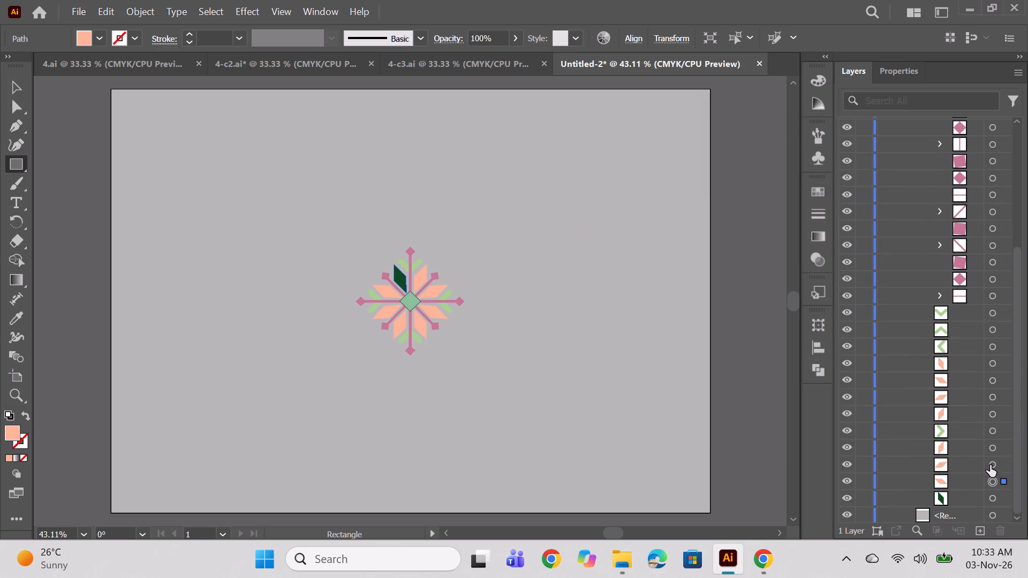
pyautogui.keyDown('ctrl'); pyautogui.click(990, 465); pyautogui.keyUp('ctrl')
pyautogui.keyDown('ctrl'); pyautogui.click(991, 445); pyautogui.keyUp('ctrl')
pyautogui.keyDown('ctrl'); pyautogui.click(994, 414); pyautogui.keyUp('ctrl')
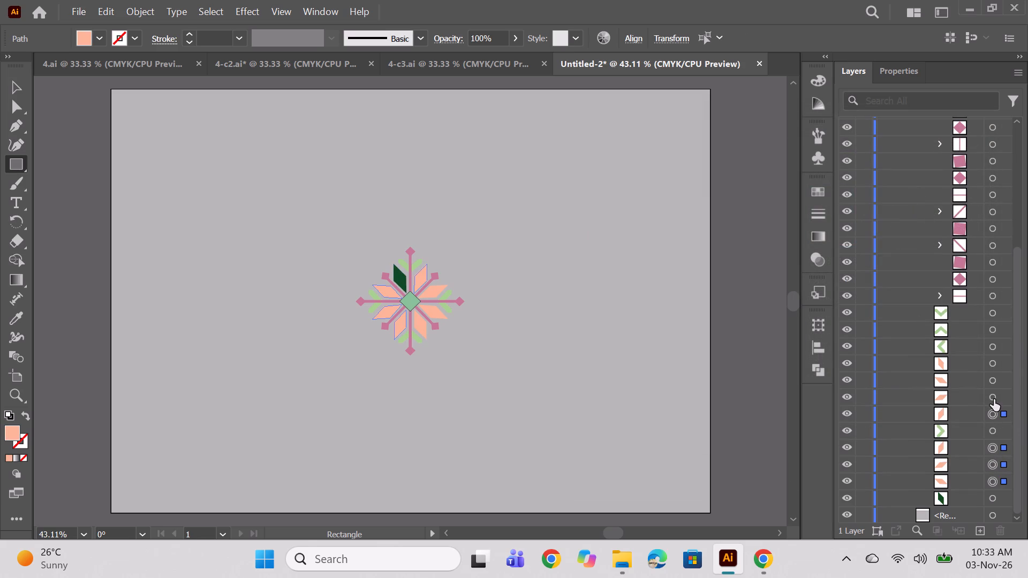
pyautogui.keyDown('ctrl'); pyautogui.click(994, 399); pyautogui.keyUp('ctrl')
pyautogui.keyDown('ctrl'); pyautogui.click(992, 379); pyautogui.keyUp('ctrl')
pyautogui.keyDown('ctrl'); pyautogui.click(989, 363); pyautogui.keyUp('ctrl')
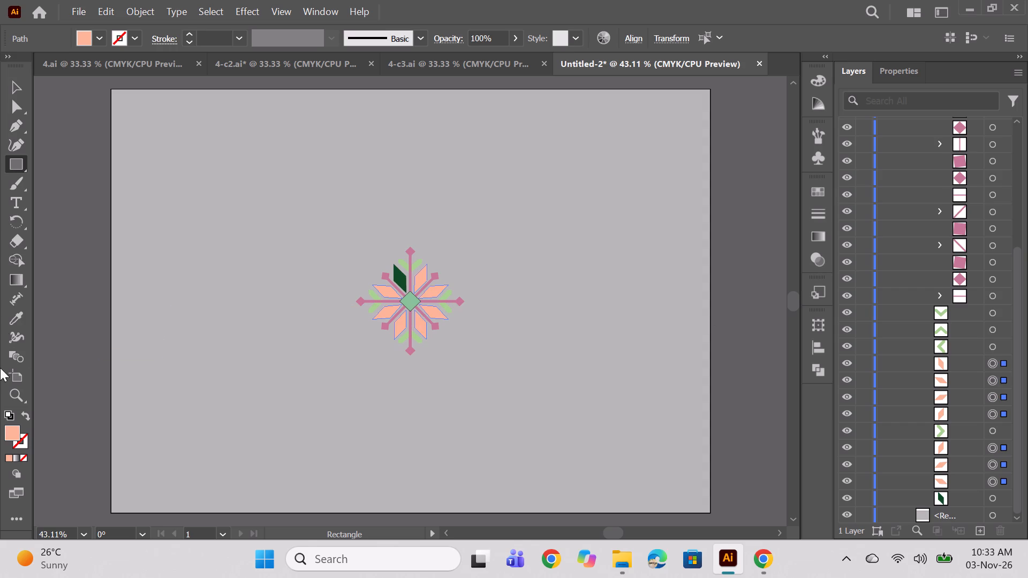
pyautogui.click(24, 310)
pyautogui.click(399, 282)
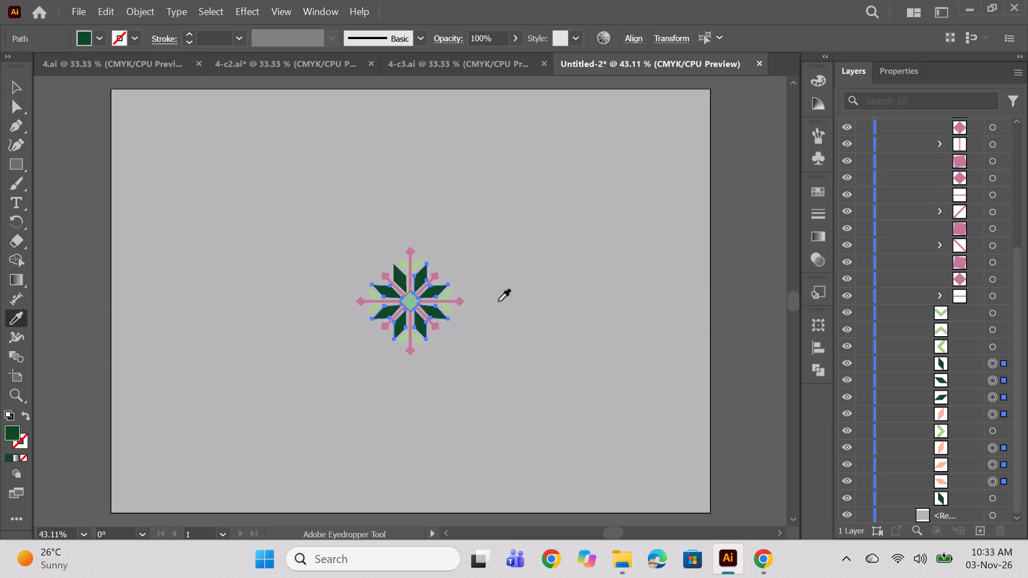
# Select the four light green chevron leaves and move the lowest one directly beneath the other three in the layer order.
pyautogui.click(994, 346)
pyautogui.keyDown('ctrl'); pyautogui.click(994, 329); pyautogui.keyUp('ctrl')
pyautogui.keyDown('ctrl'); pyautogui.click(994, 310); pyautogui.keyUp('ctrl')
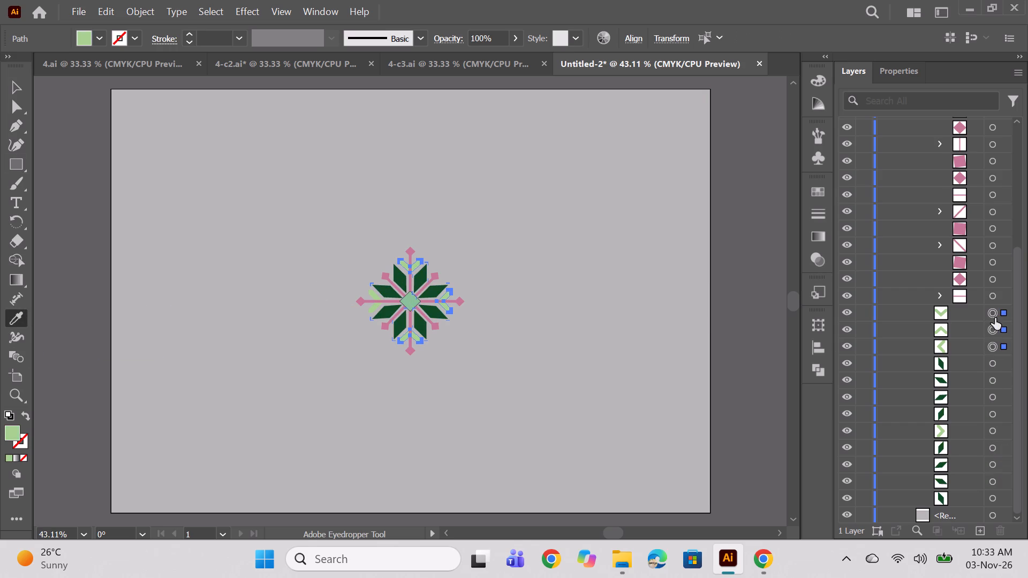
pyautogui.scroll(-3, 1004, 418)
pyautogui.scroll(6, 966, 398)
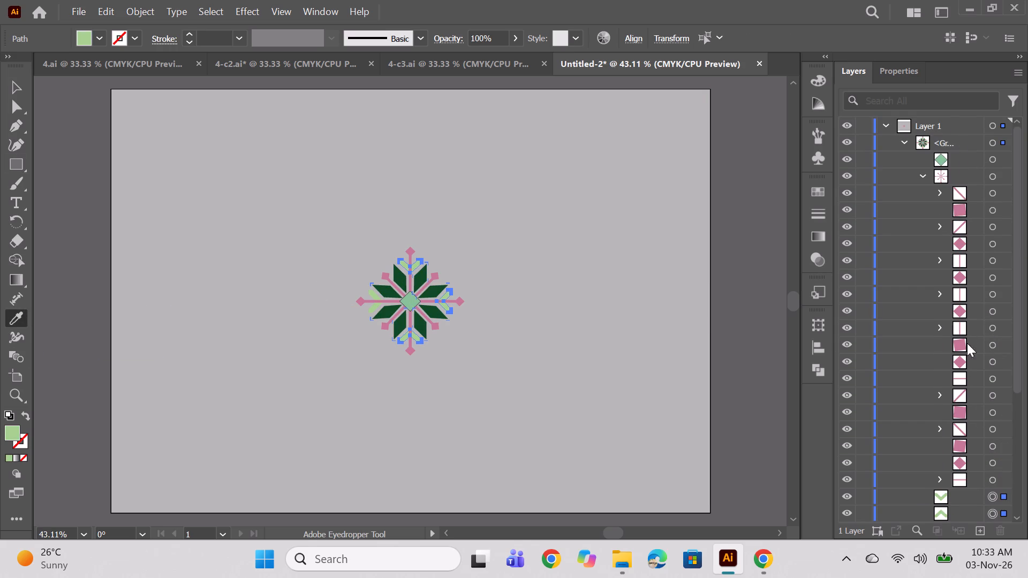
pyautogui.scroll(-14, 965, 341)
pyautogui.keyDown('ctrl'); pyautogui.click(993, 429); pyautogui.keyUp('ctrl')
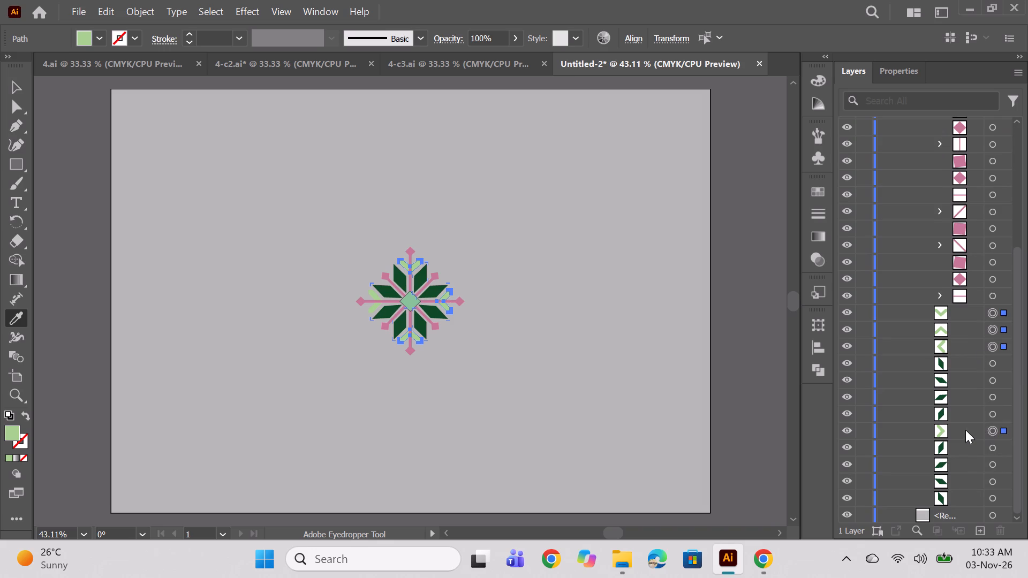
pyautogui.moveTo(965, 430); pyautogui.dragTo(958, 356)
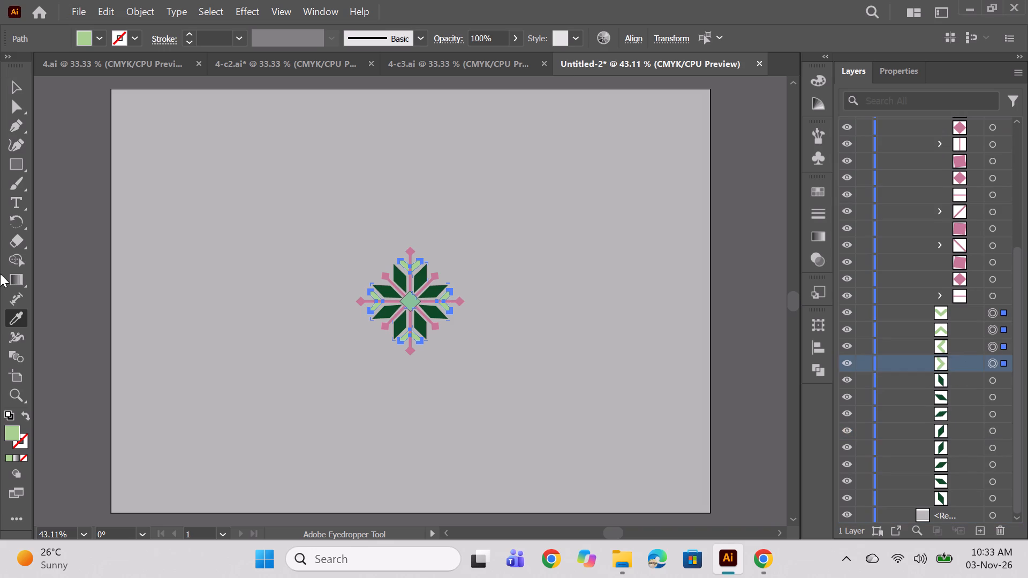
# Fill the four selected chevron leaves with deep purple 4C1760.
pyautogui.doubleClick(16, 431)
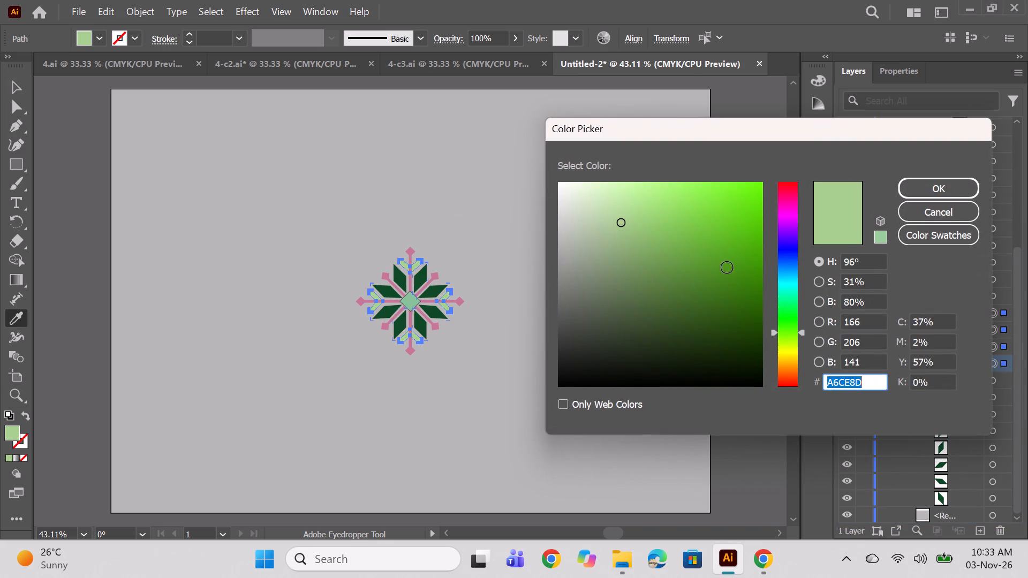
pyautogui.click(788, 221)
pyautogui.click(789, 200)
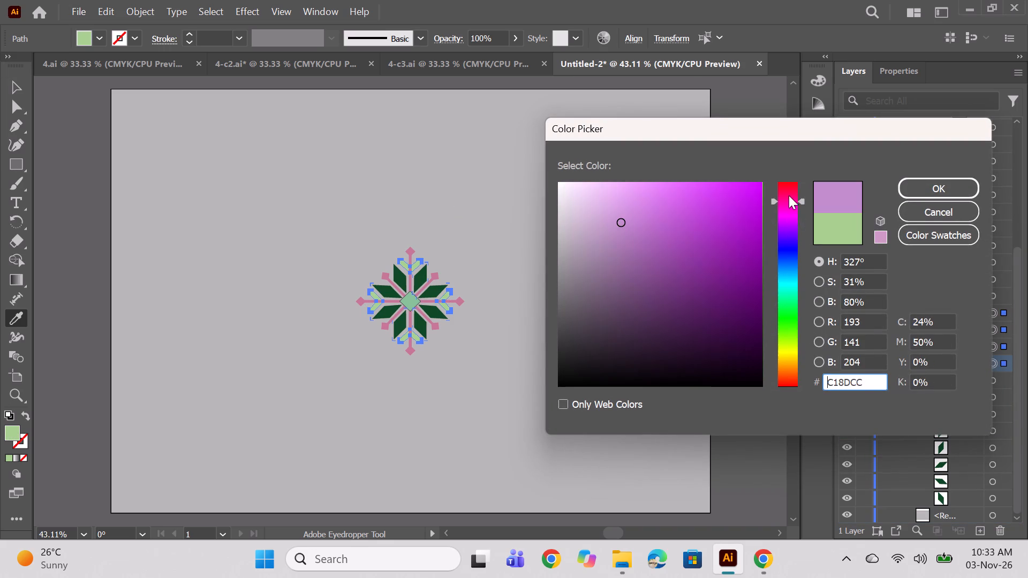
pyautogui.click(789, 193)
pyautogui.click(792, 220)
pyautogui.click(792, 224)
pyautogui.click(791, 224)
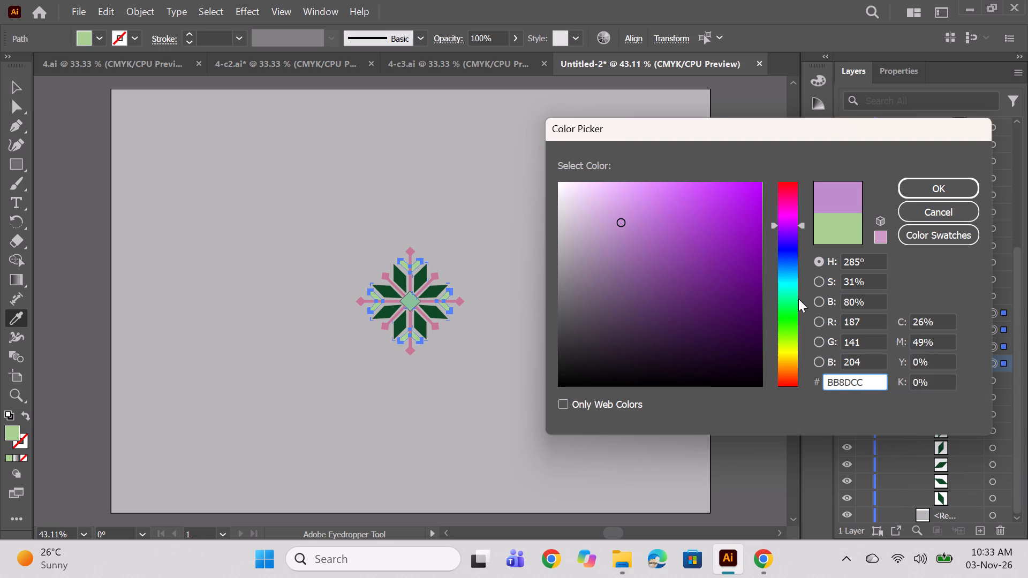
pyautogui.click(717, 290)
pyautogui.click(700, 317)
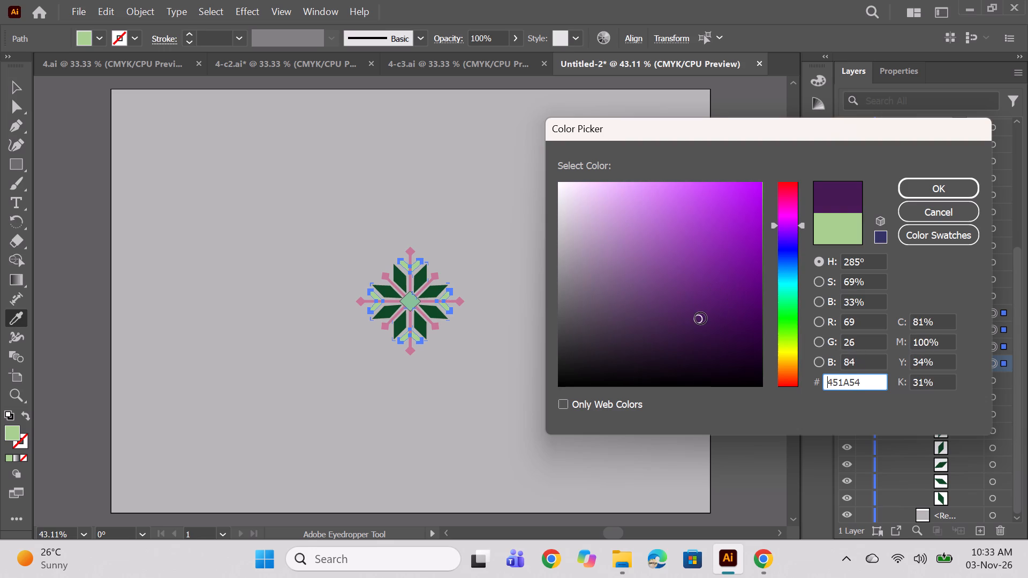
pyautogui.click(709, 313)
pyautogui.click(715, 307)
pyautogui.click(908, 188)
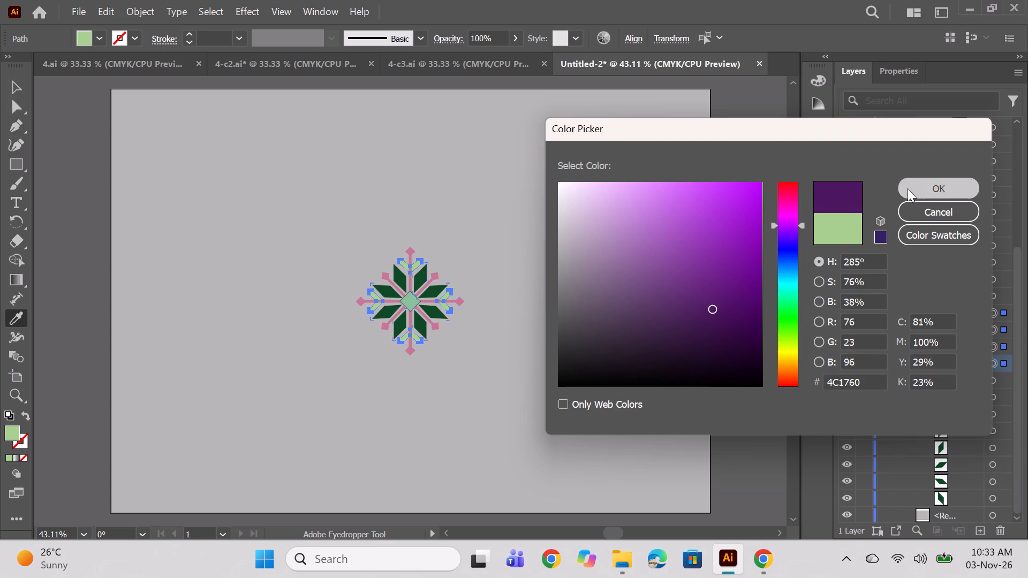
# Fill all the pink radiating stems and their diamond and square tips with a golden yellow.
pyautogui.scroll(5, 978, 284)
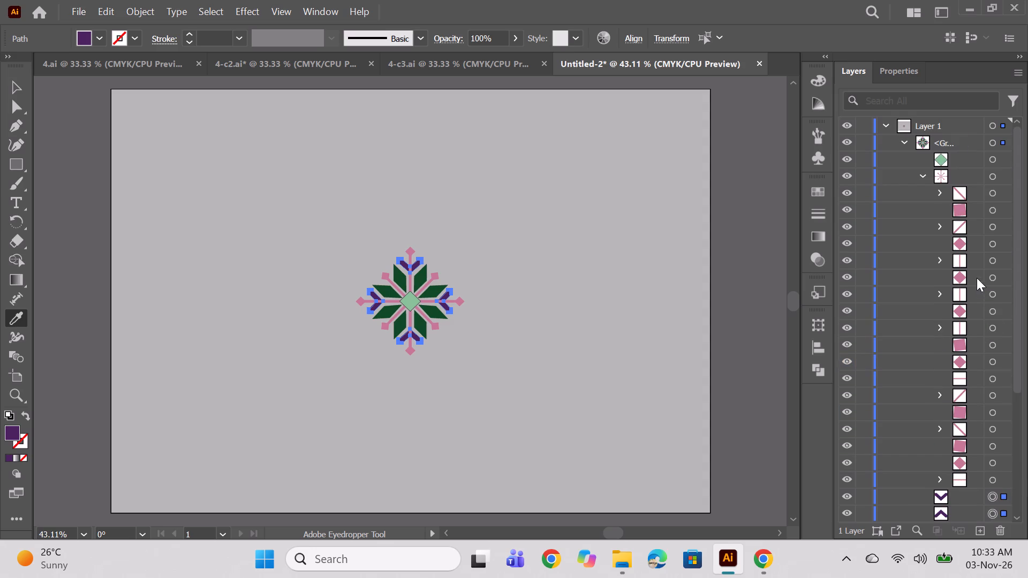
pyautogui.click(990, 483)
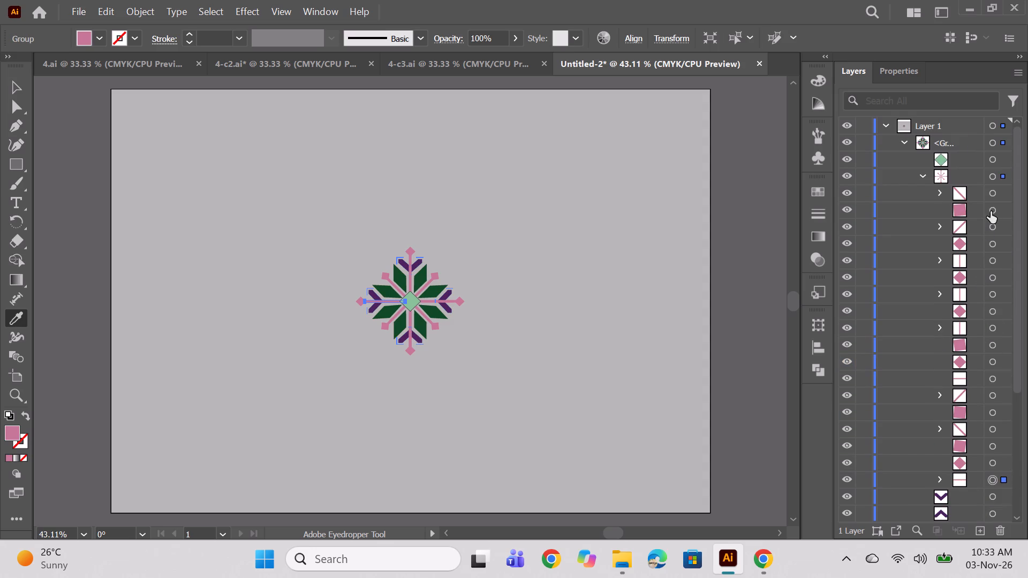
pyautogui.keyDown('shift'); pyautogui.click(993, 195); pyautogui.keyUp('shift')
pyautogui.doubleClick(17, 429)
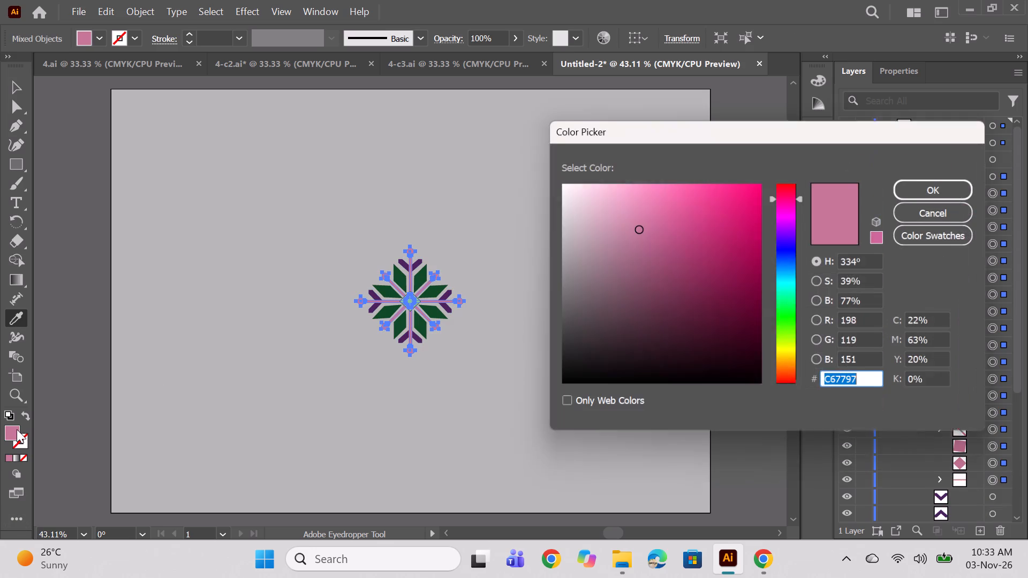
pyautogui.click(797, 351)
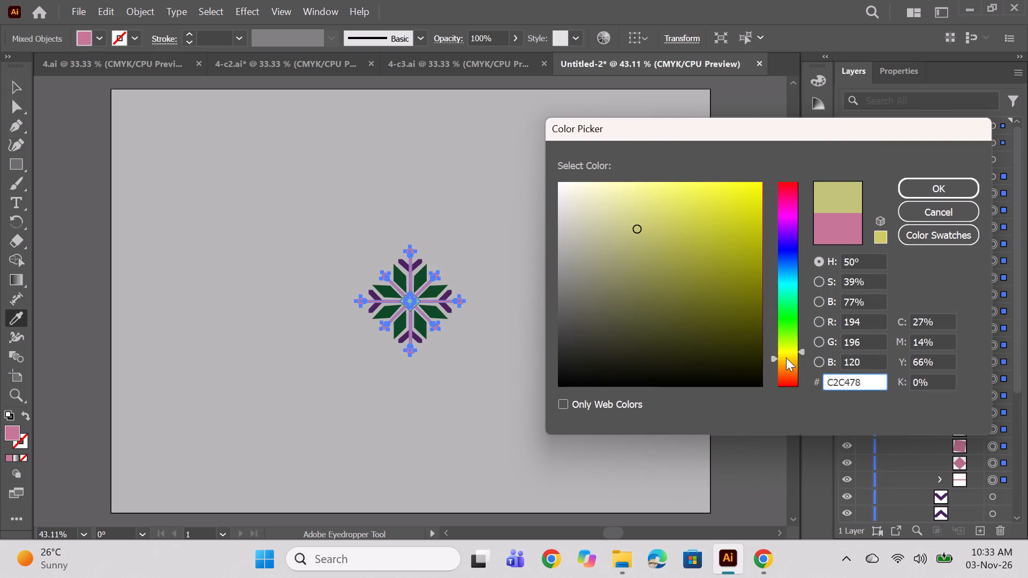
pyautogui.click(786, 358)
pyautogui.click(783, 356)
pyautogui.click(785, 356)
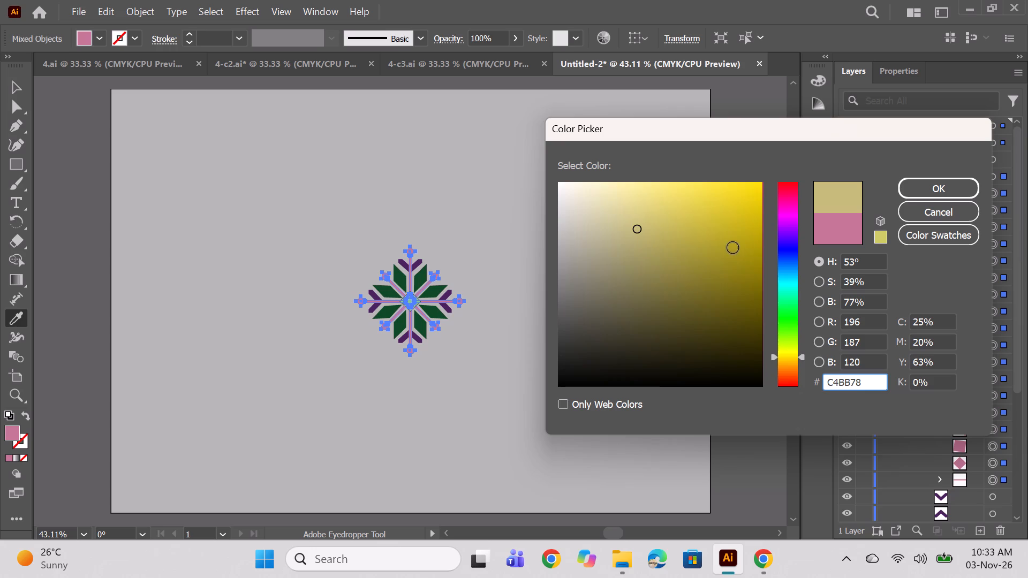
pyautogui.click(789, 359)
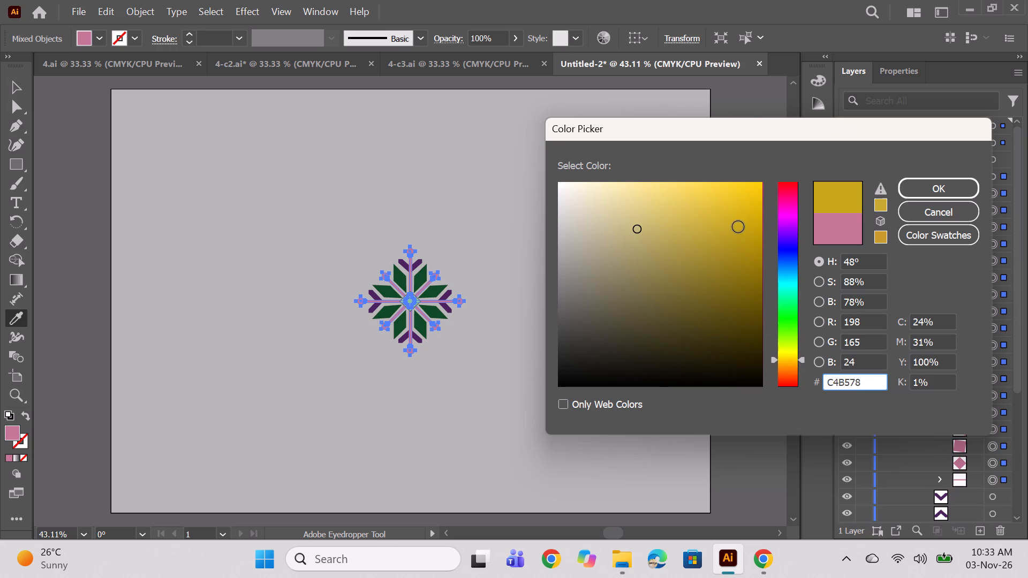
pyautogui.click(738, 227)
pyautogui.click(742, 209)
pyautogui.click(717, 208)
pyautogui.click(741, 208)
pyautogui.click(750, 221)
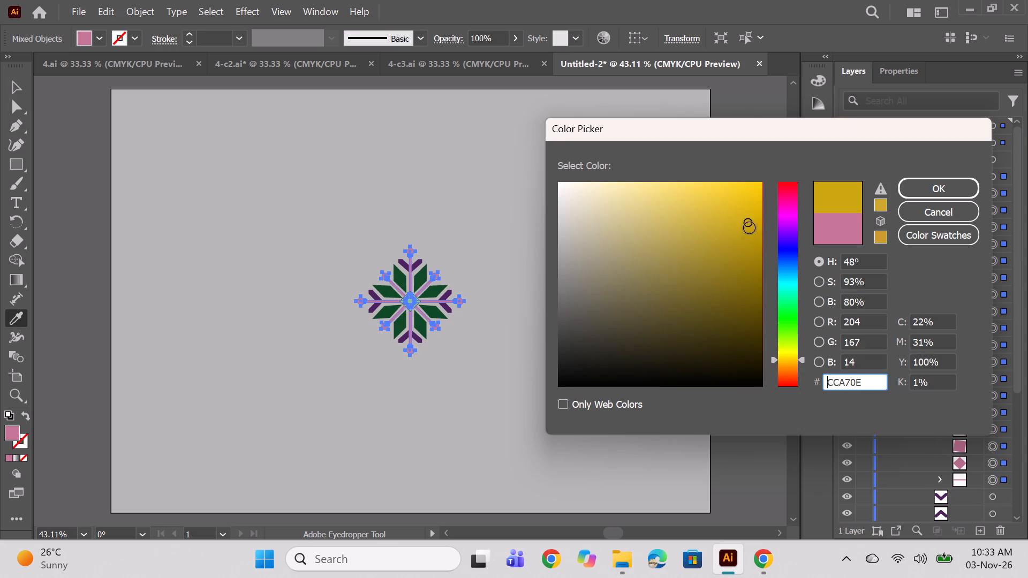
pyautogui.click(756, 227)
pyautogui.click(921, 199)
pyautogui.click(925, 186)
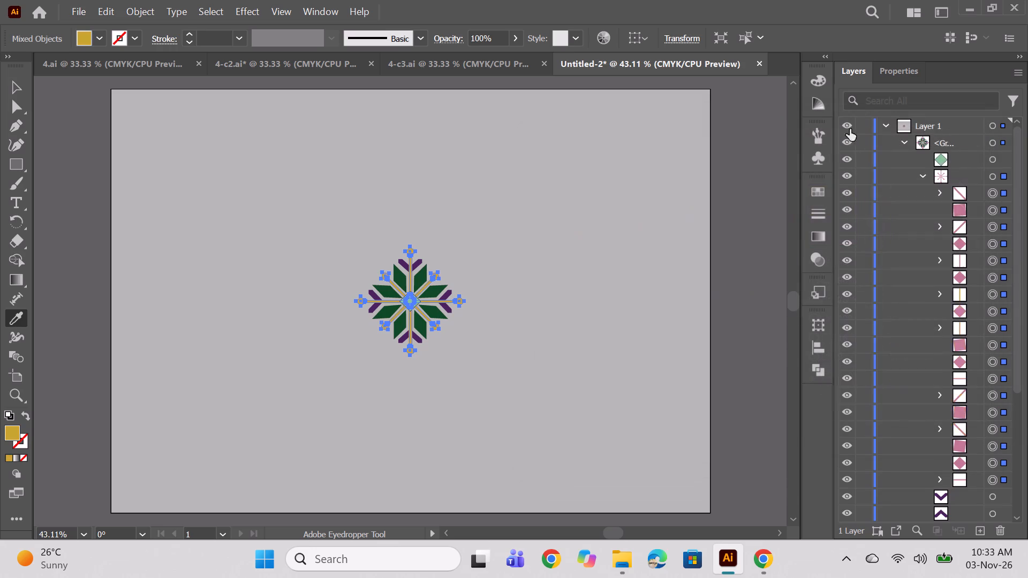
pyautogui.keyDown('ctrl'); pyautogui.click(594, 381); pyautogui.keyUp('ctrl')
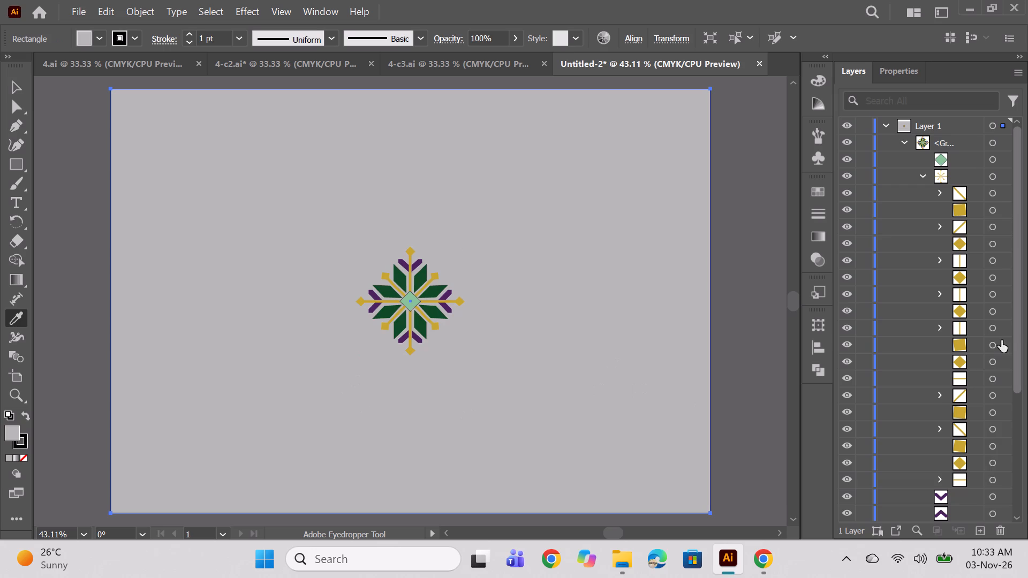
# Fill all the radiating stems and their diamond and square tips with the darker golden brown 896A12.
pyautogui.click(991, 479)
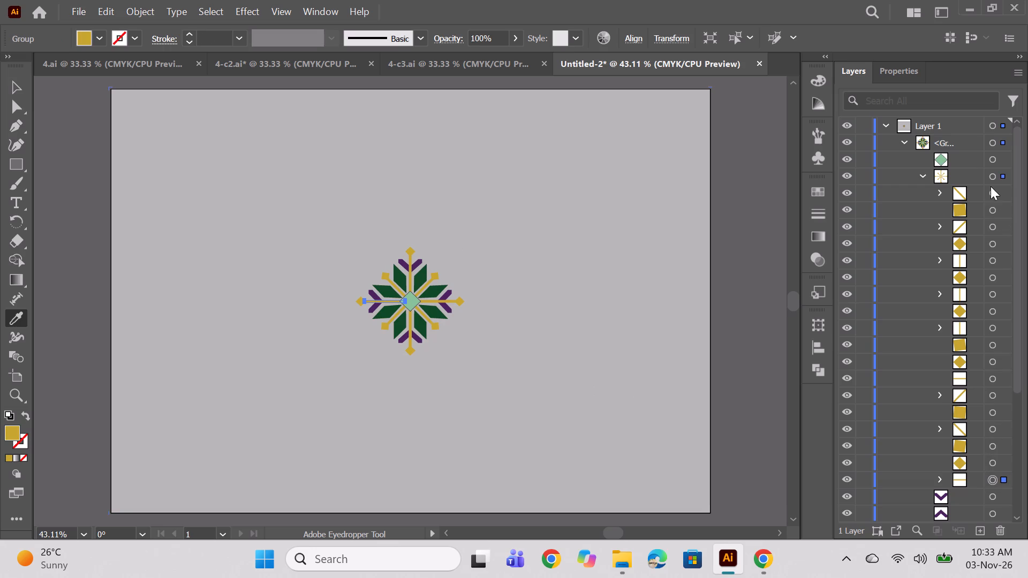
pyautogui.keyDown('shift'); pyautogui.click(991, 192); pyautogui.keyUp('shift')
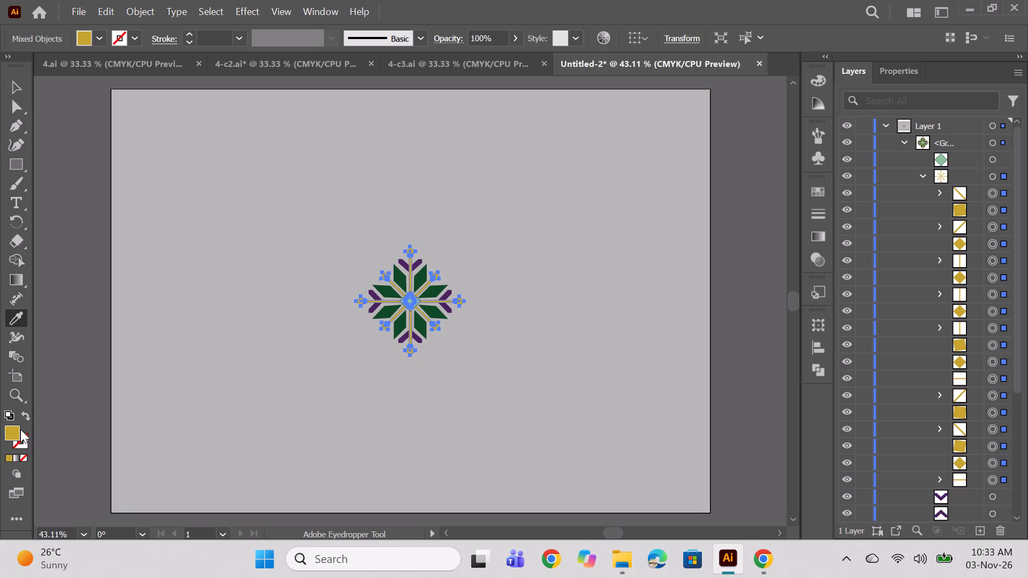
pyautogui.doubleClick(12, 428)
pyautogui.click(714, 262)
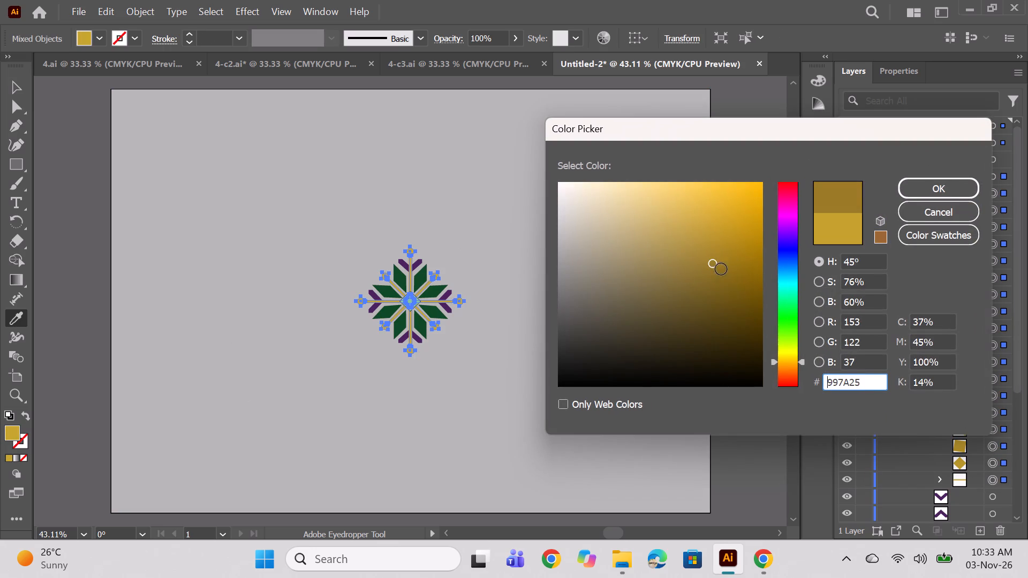
pyautogui.click(723, 279)
pyautogui.click(737, 266)
pyautogui.click(738, 274)
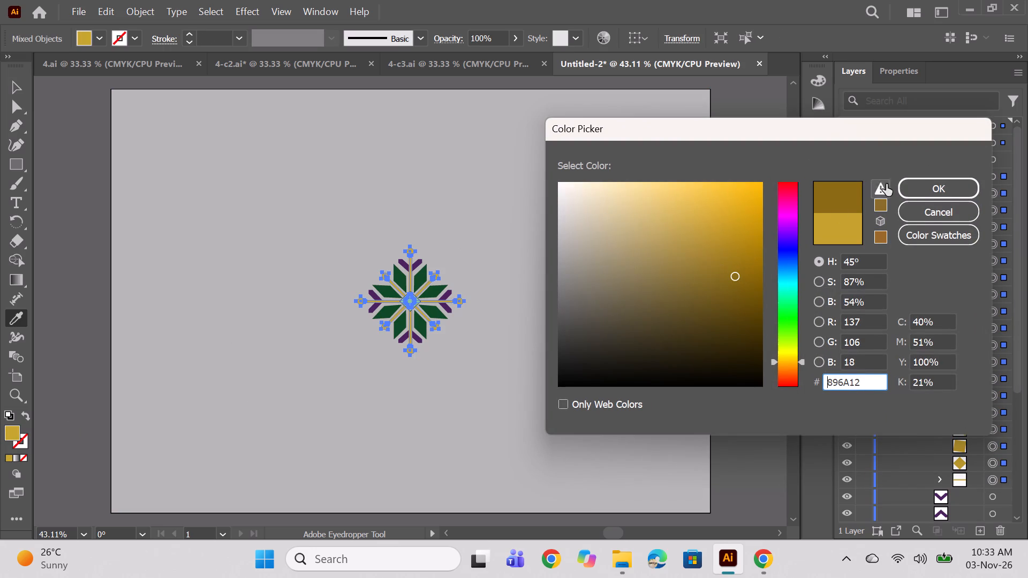
pyautogui.click(928, 195)
pyautogui.keyDown('ctrl'); pyautogui.click(674, 323); pyautogui.keyUp('ctrl')
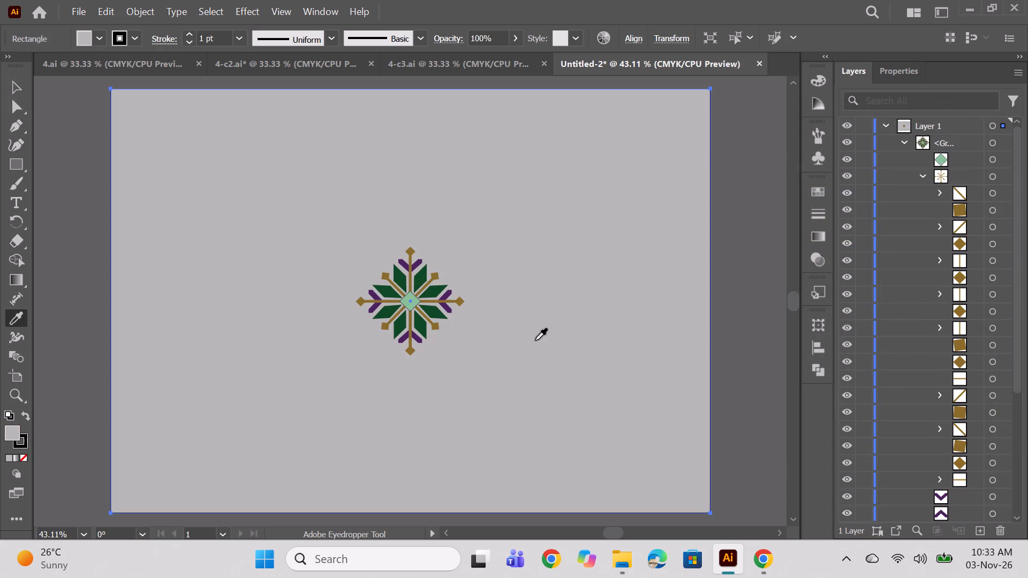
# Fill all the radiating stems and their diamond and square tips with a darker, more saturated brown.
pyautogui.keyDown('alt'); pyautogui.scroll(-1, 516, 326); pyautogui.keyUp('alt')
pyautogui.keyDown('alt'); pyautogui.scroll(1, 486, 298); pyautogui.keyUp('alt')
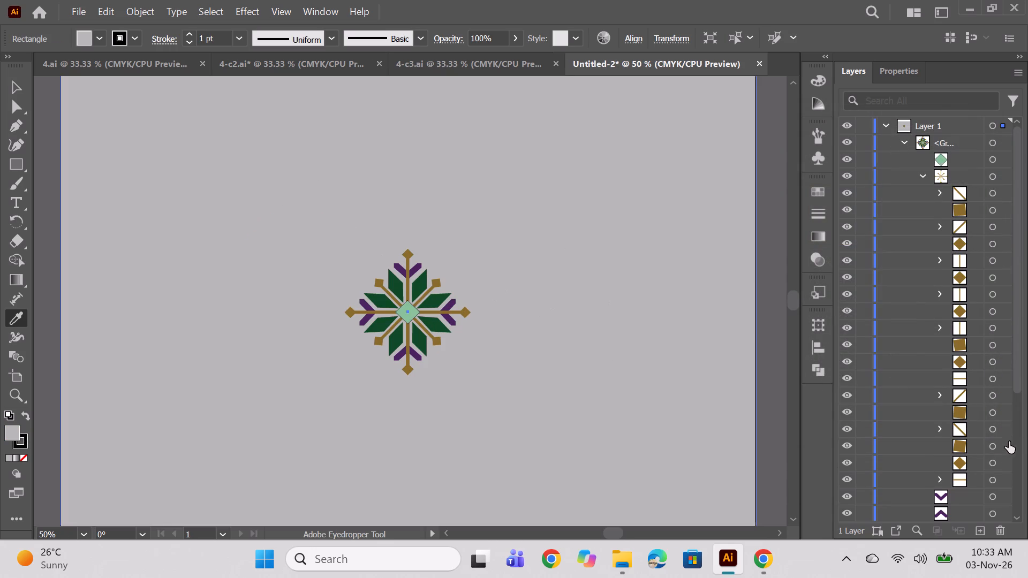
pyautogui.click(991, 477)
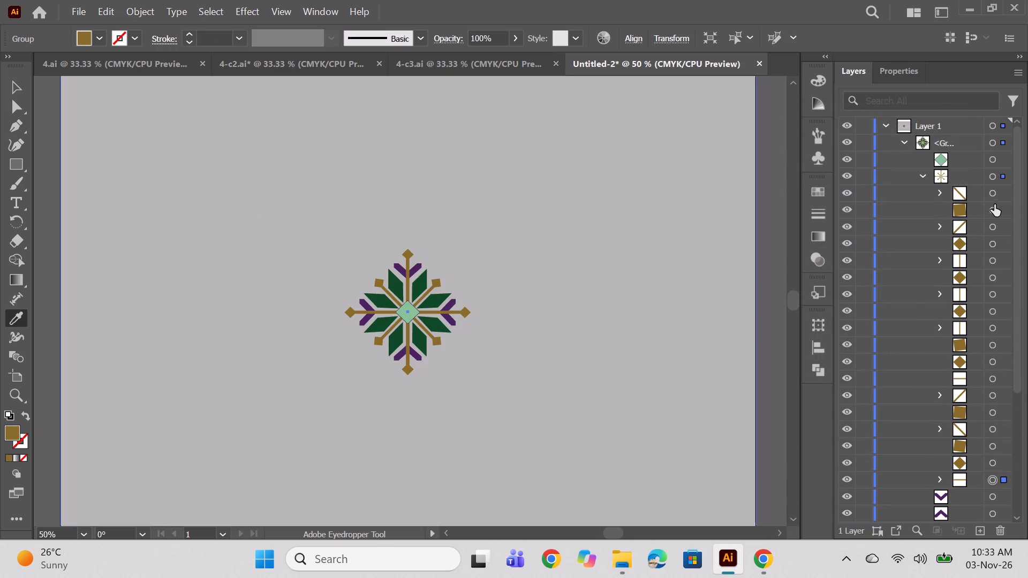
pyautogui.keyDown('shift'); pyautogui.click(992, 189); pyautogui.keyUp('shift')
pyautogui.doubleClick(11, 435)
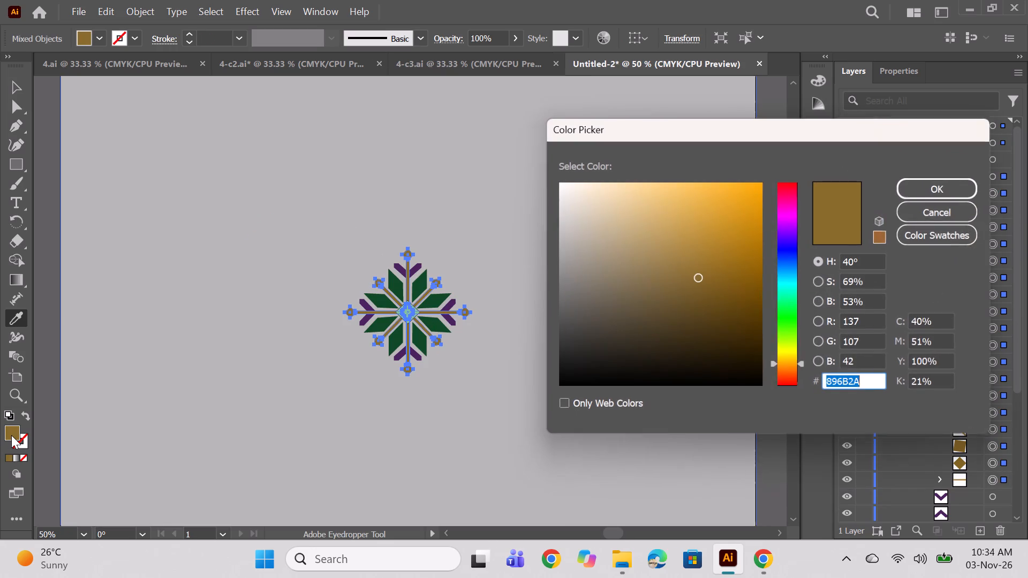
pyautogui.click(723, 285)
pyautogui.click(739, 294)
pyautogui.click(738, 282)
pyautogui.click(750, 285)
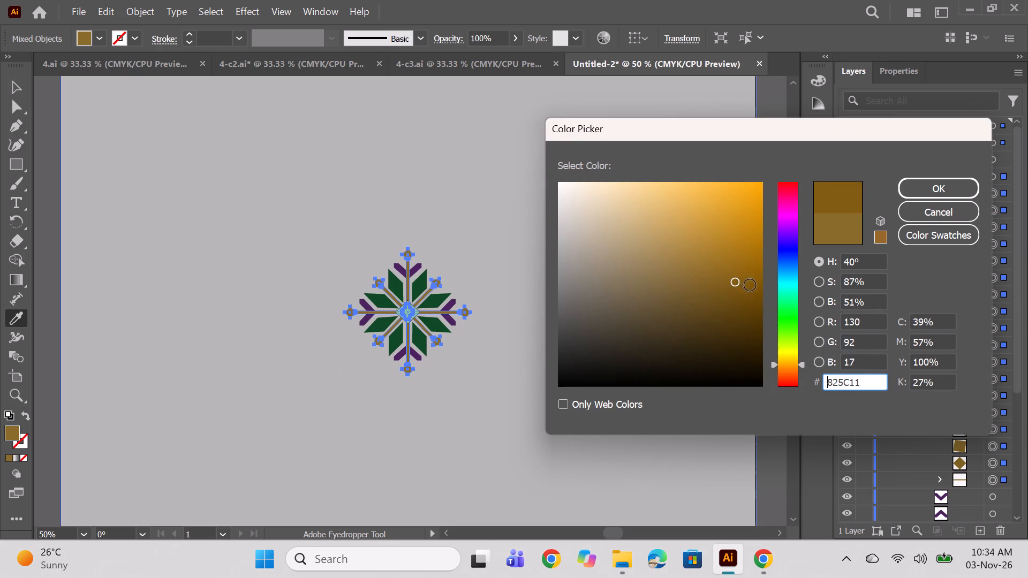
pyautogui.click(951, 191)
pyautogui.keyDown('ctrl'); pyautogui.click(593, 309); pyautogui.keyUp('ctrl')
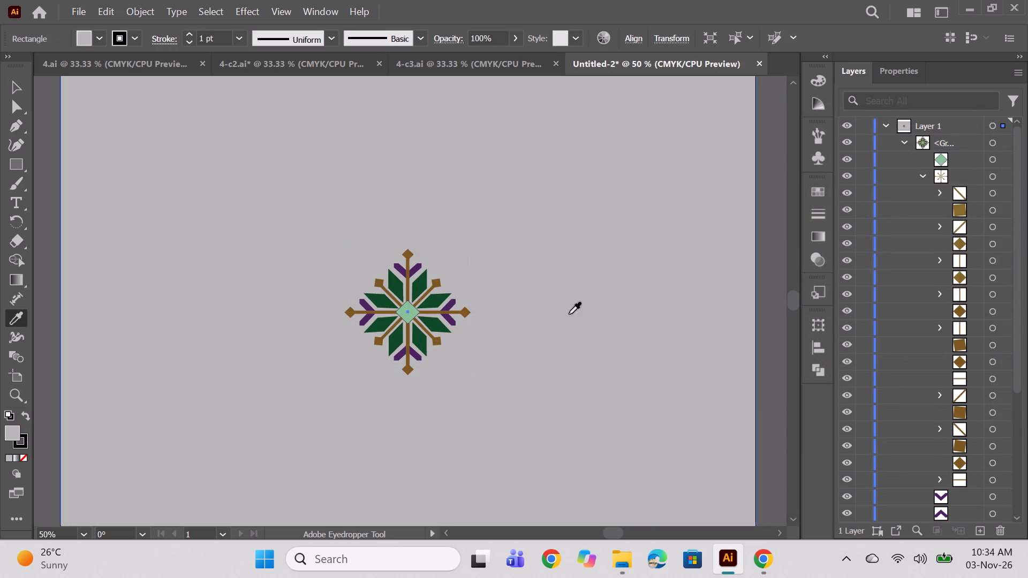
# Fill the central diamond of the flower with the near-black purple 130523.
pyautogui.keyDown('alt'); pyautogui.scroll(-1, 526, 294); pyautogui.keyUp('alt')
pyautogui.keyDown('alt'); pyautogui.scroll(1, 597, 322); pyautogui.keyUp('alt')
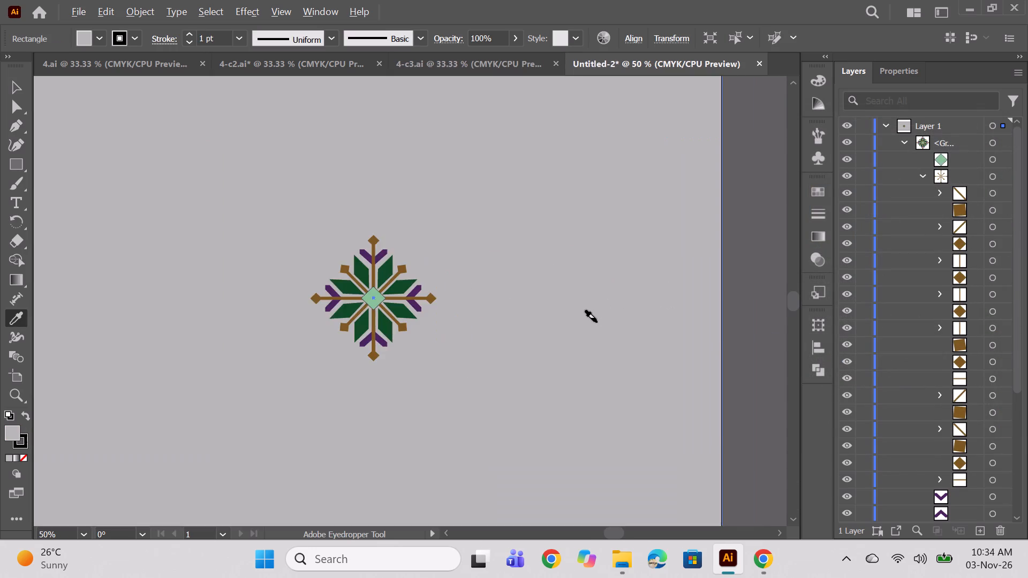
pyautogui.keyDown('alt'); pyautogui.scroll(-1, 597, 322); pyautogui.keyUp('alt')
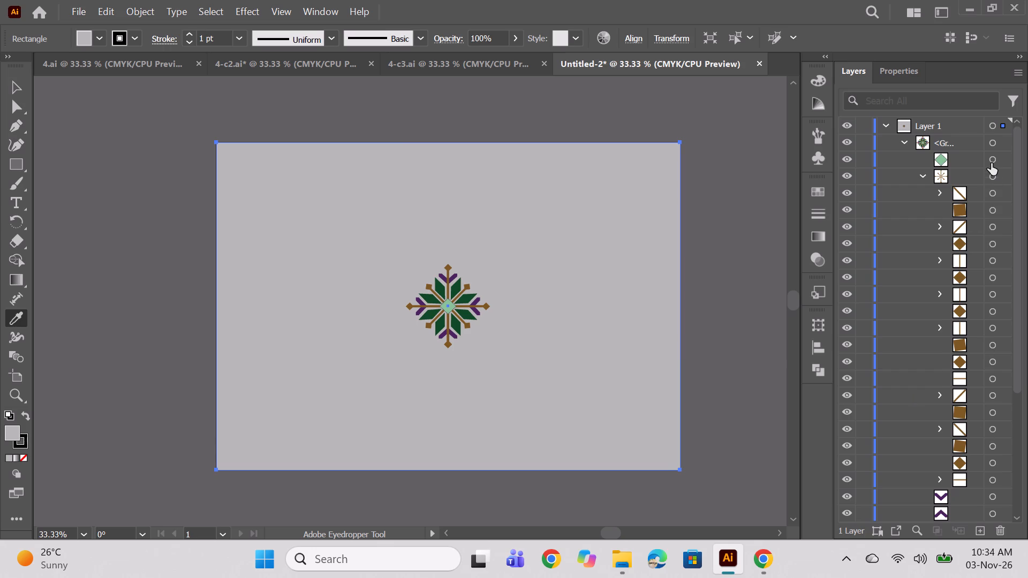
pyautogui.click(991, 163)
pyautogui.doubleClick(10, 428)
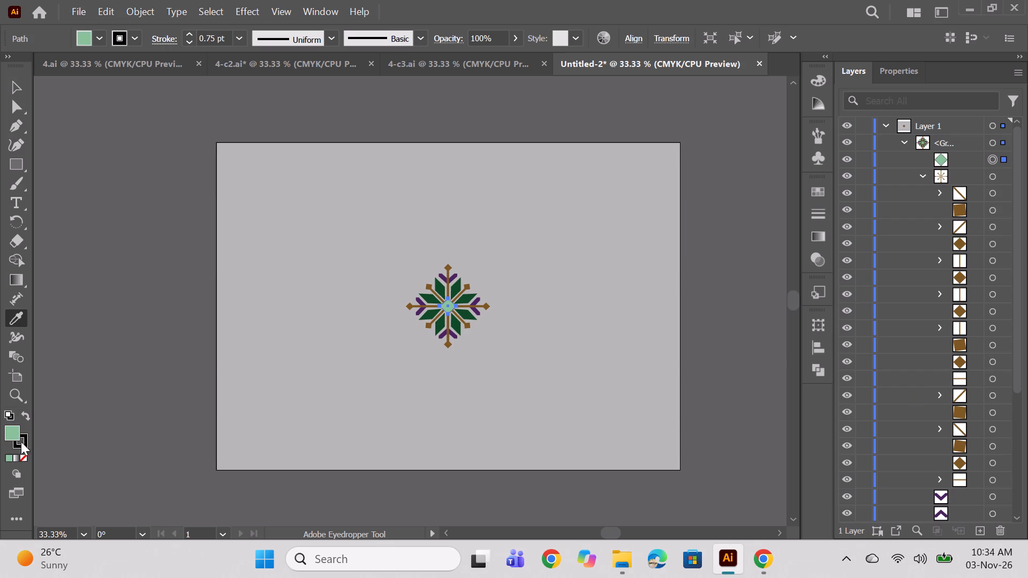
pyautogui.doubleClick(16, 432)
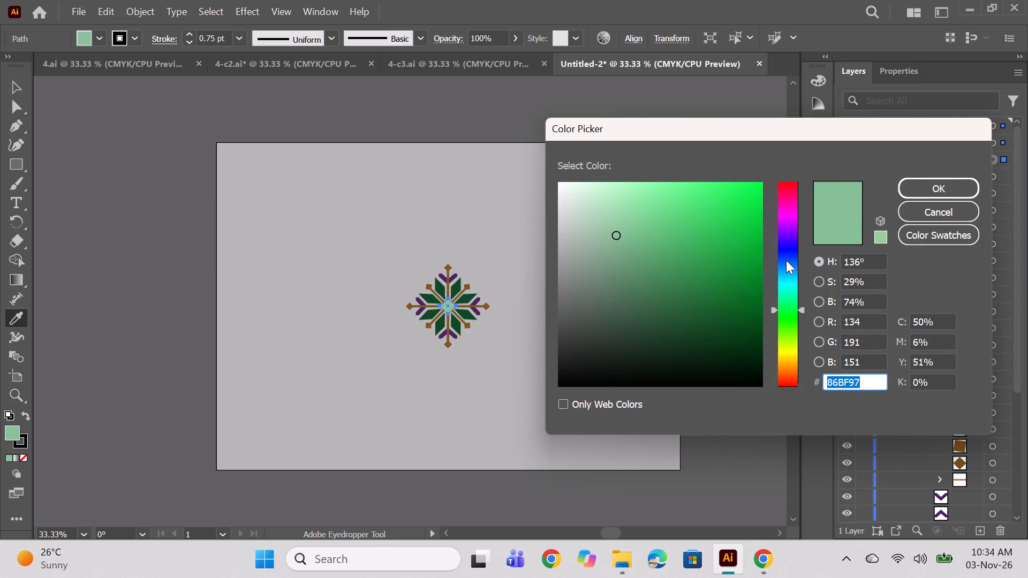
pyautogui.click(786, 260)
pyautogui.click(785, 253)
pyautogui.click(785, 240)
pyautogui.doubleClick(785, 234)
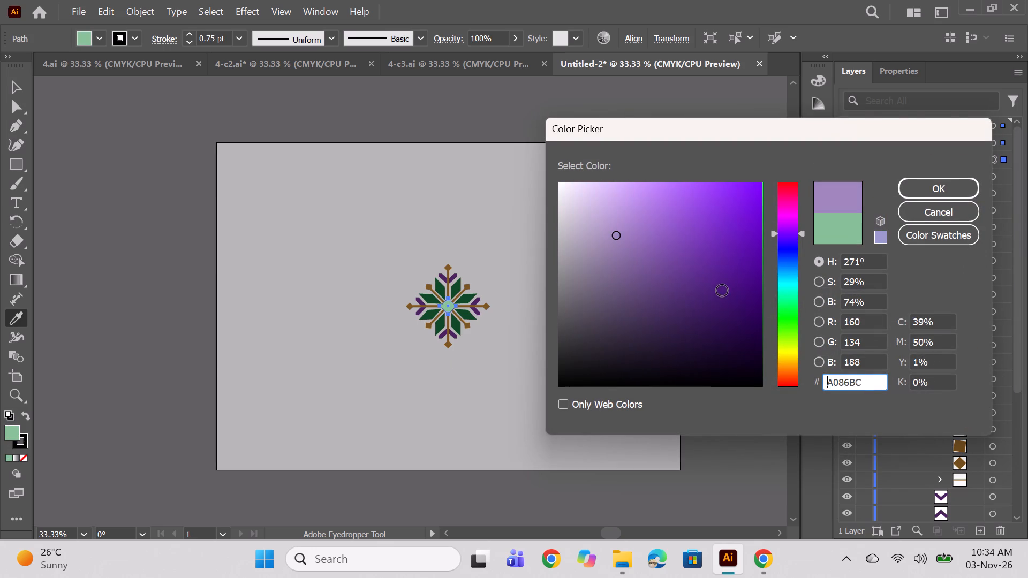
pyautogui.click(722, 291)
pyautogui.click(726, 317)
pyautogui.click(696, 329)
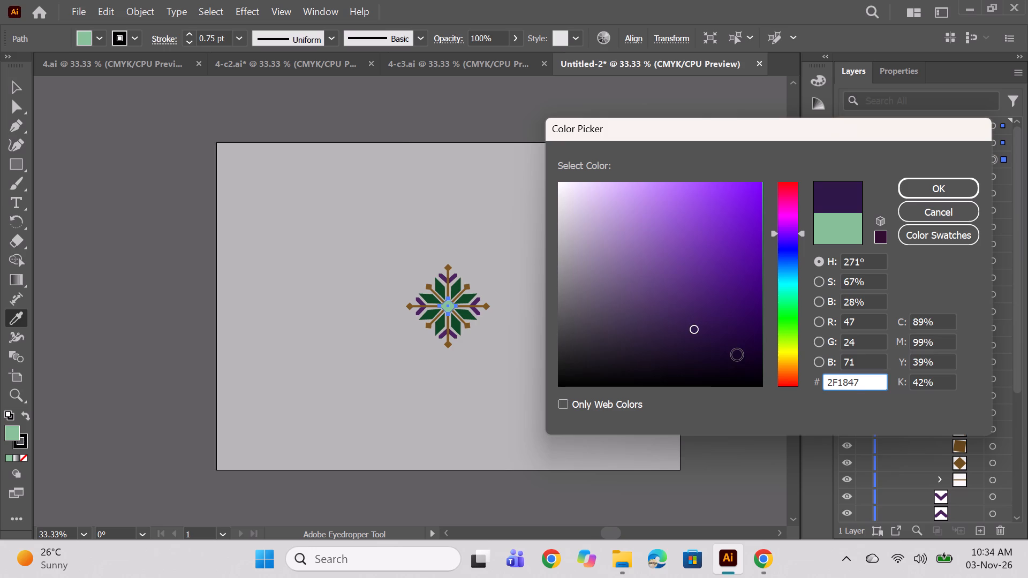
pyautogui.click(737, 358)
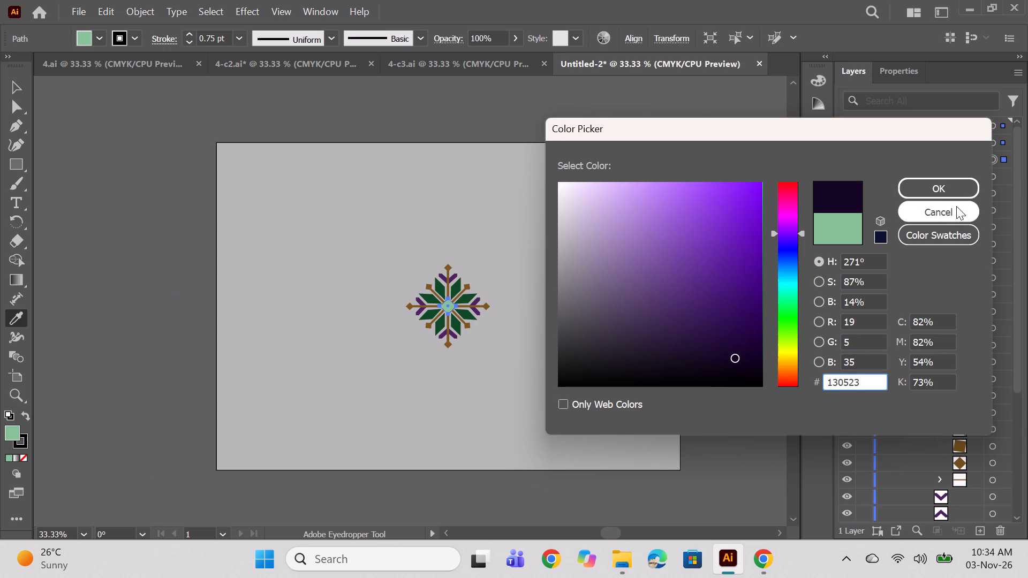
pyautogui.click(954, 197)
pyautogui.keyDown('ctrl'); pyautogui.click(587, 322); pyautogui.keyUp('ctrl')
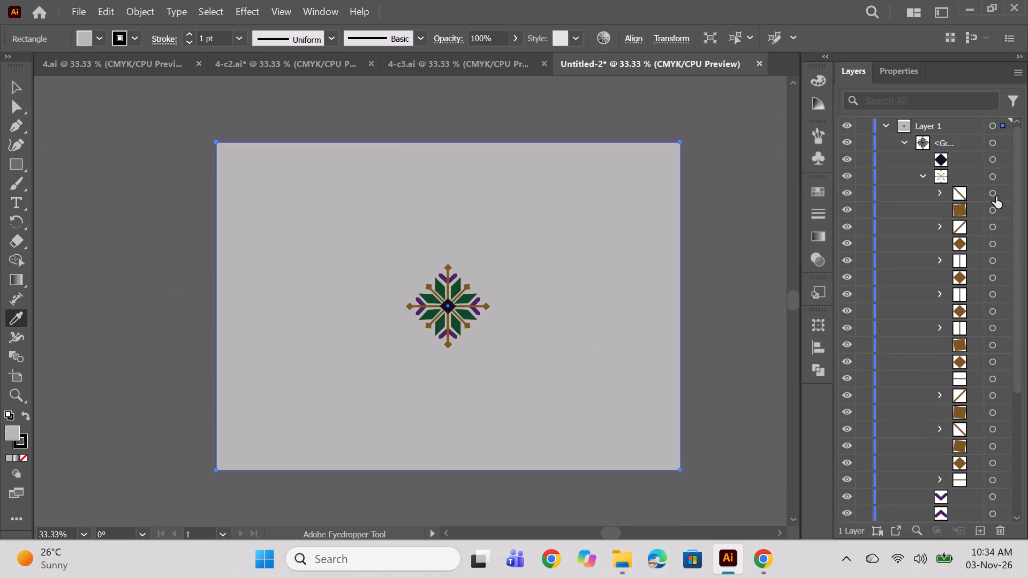
# Give all the radiating stems and their diamond and square tips a 0.5 pt black stroke.
pyautogui.click(996, 193)
pyautogui.keyDown('shift'); pyautogui.click(995, 480); pyautogui.keyUp('shift')
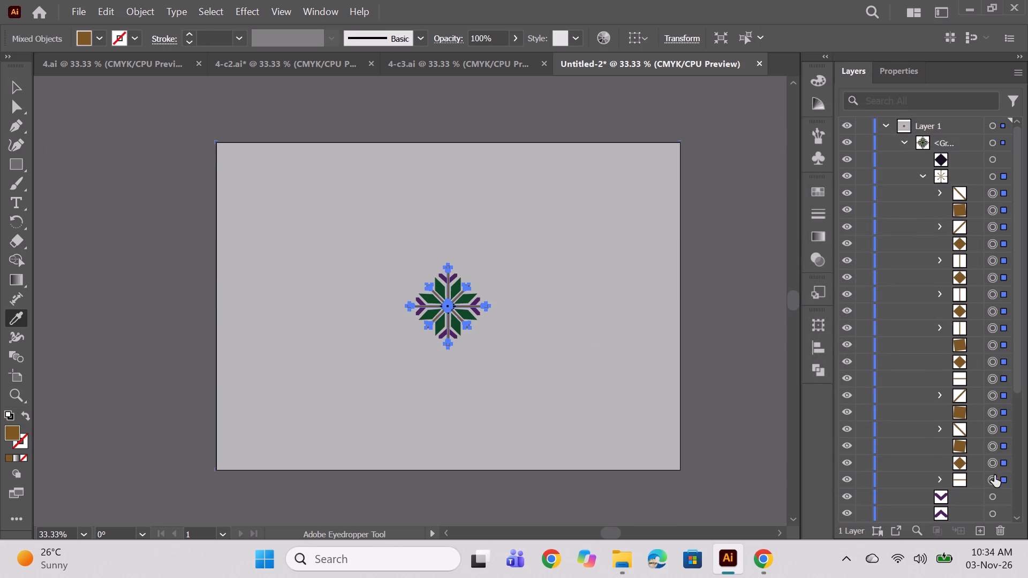
pyautogui.click(826, 217)
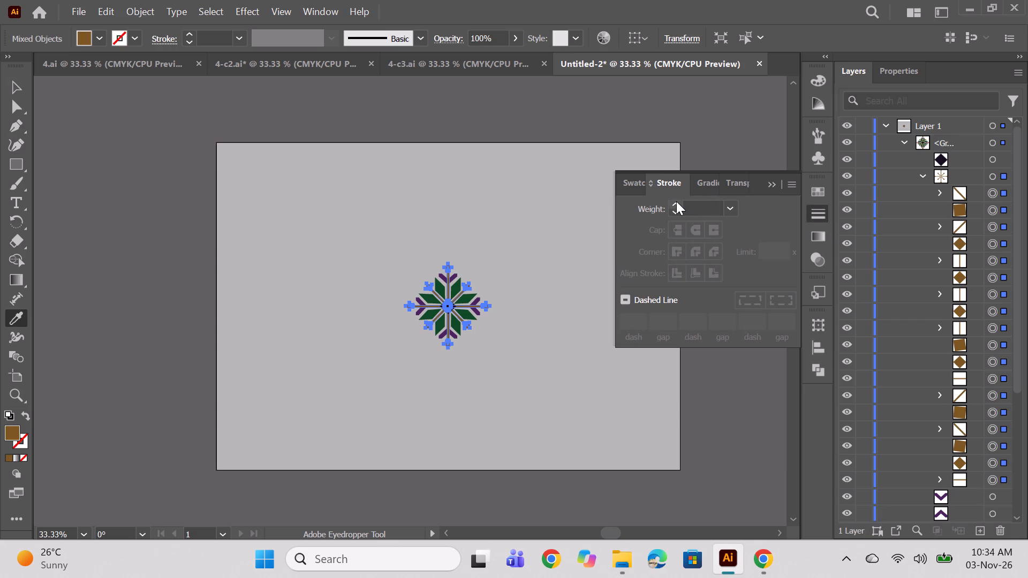
pyautogui.doubleClick(676, 201)
pyautogui.keyDown('ctrl'); pyautogui.click(599, 345); pyautogui.keyUp('ctrl')
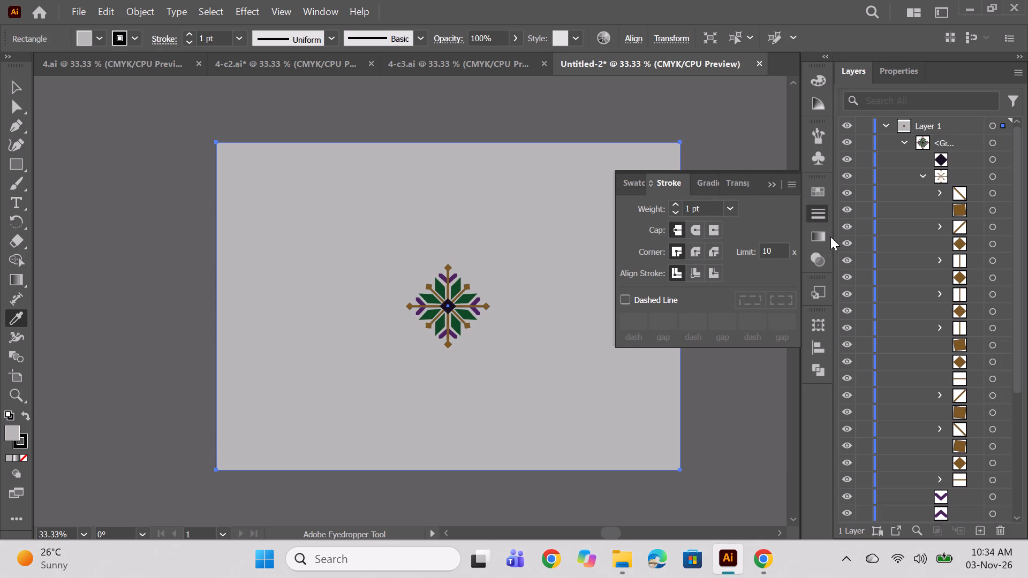
pyautogui.click(769, 187)
pyautogui.press('space')
pyautogui.press('space')
pyautogui.press('space')
pyautogui.press('space')
pyautogui.press('space')
pyautogui.press('space')
pyautogui.moveTo(602, 385); pyautogui.dragTo(593, 386)
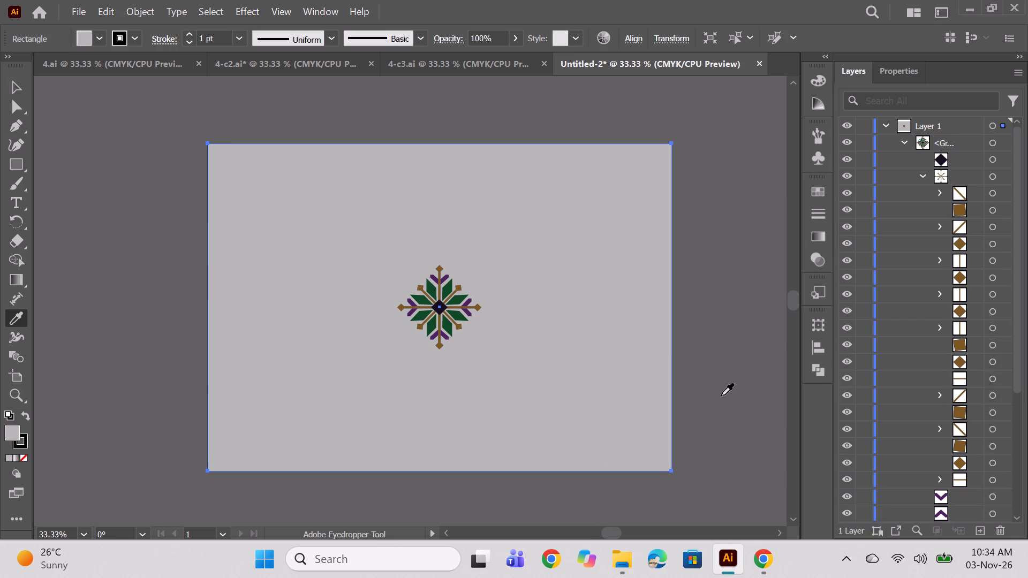
# Fill all the radiating stems and their diamond and square tips with a lighter golden ochre.
pyautogui.click(991, 479)
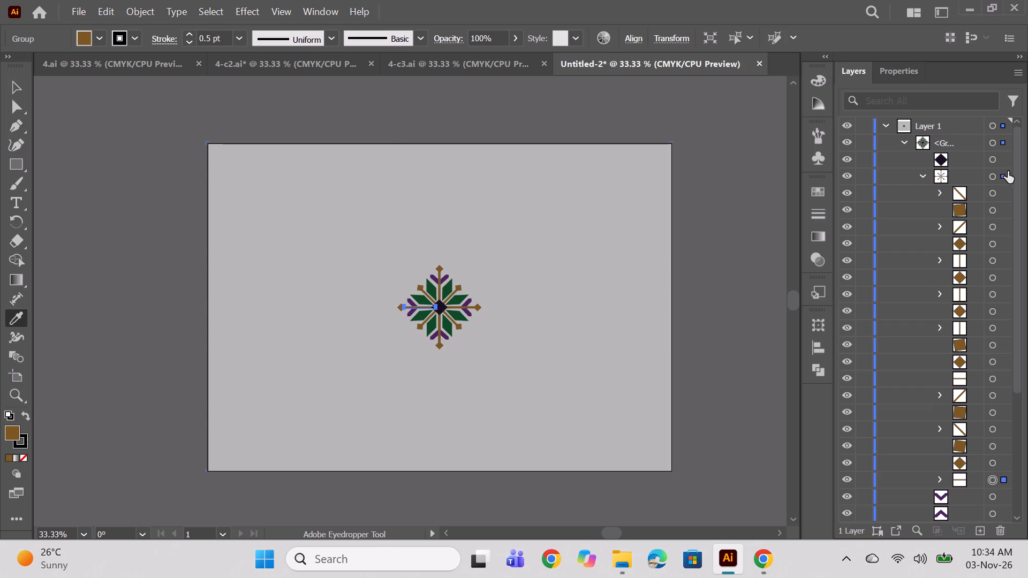
pyautogui.keyDown('shift'); pyautogui.click(992, 194); pyautogui.keyUp('shift')
pyautogui.doubleClick(10, 432)
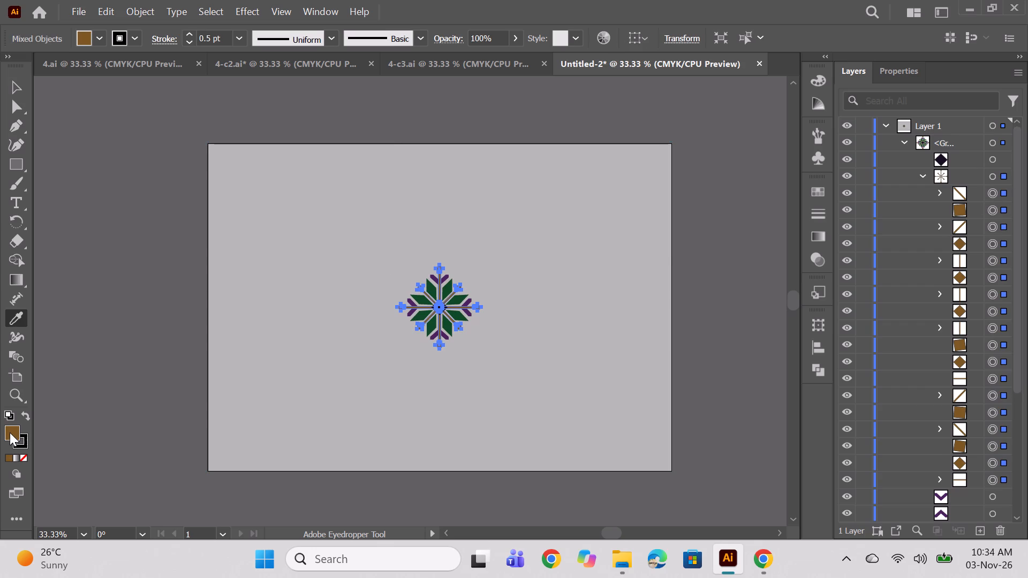
pyautogui.click(728, 268)
pyautogui.click(734, 258)
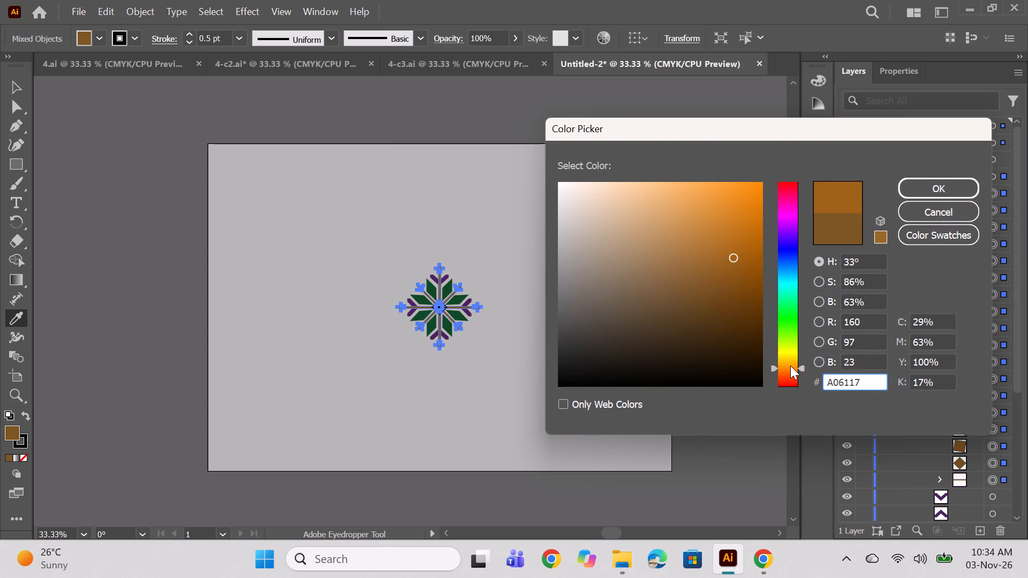
pyautogui.click(792, 360)
pyautogui.click(792, 360)
pyautogui.click(751, 261)
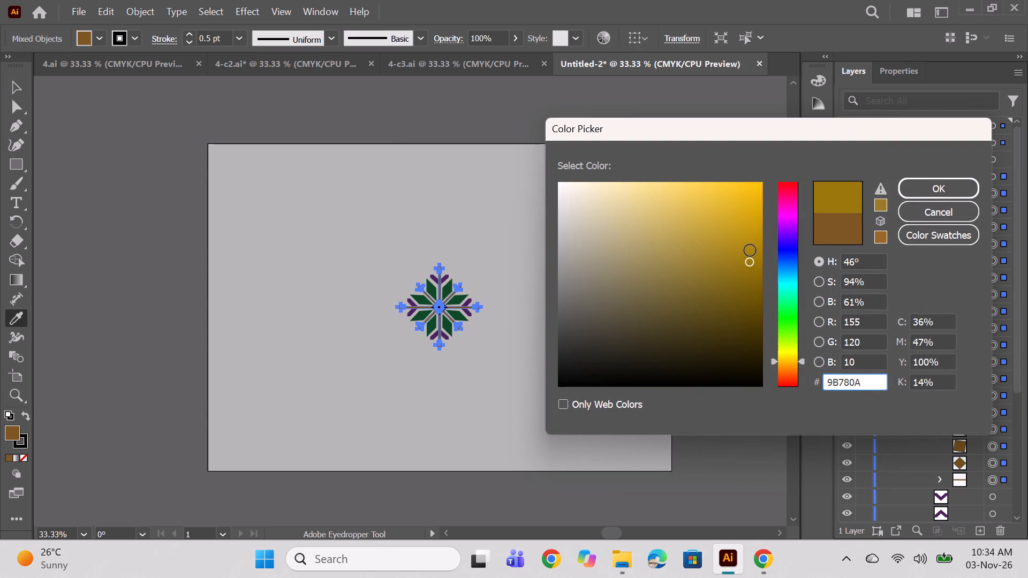
pyautogui.click(750, 250)
pyautogui.click(970, 190)
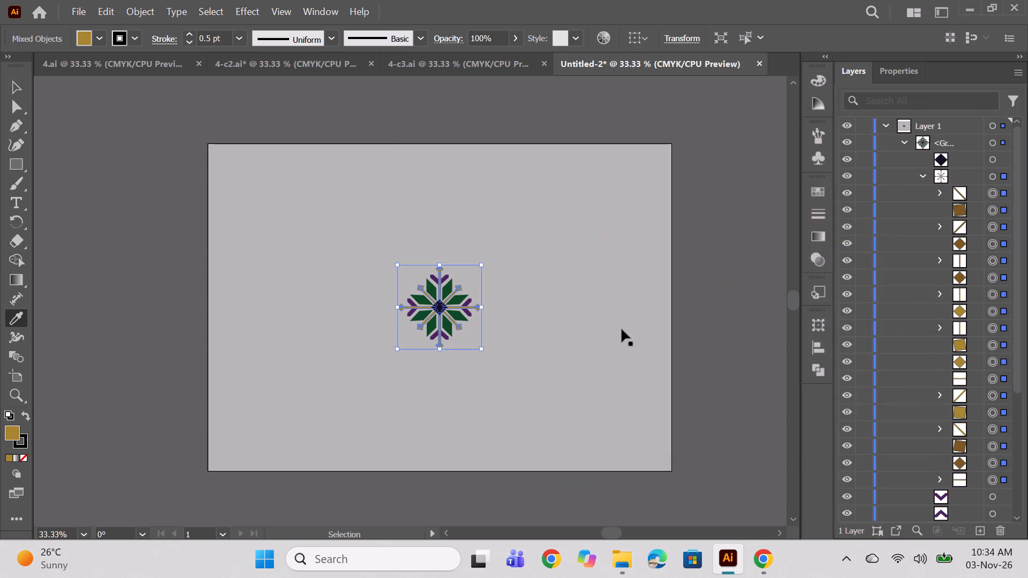
pyautogui.keyDown('ctrl'); pyautogui.click(621, 329); pyautogui.keyUp('ctrl')
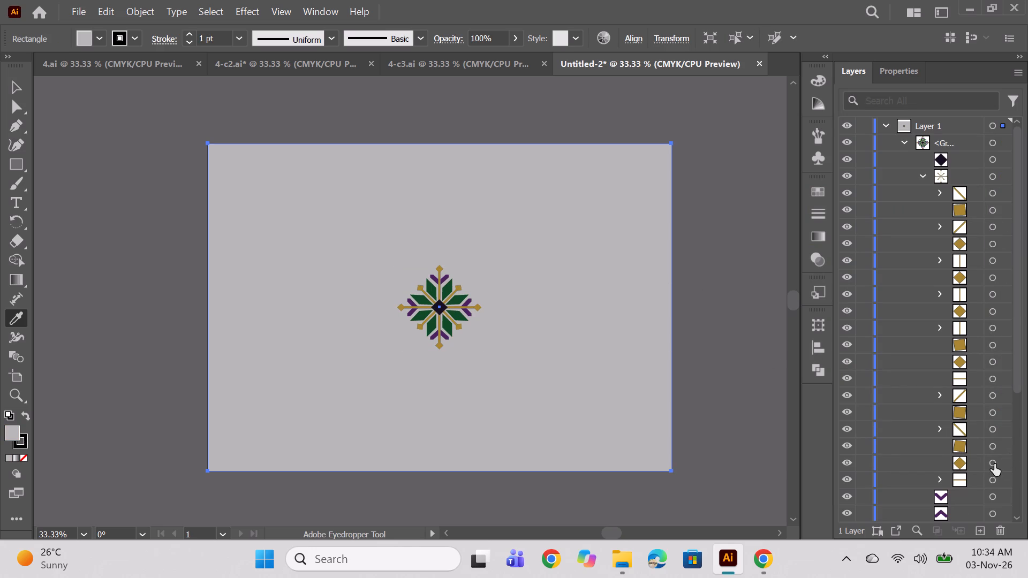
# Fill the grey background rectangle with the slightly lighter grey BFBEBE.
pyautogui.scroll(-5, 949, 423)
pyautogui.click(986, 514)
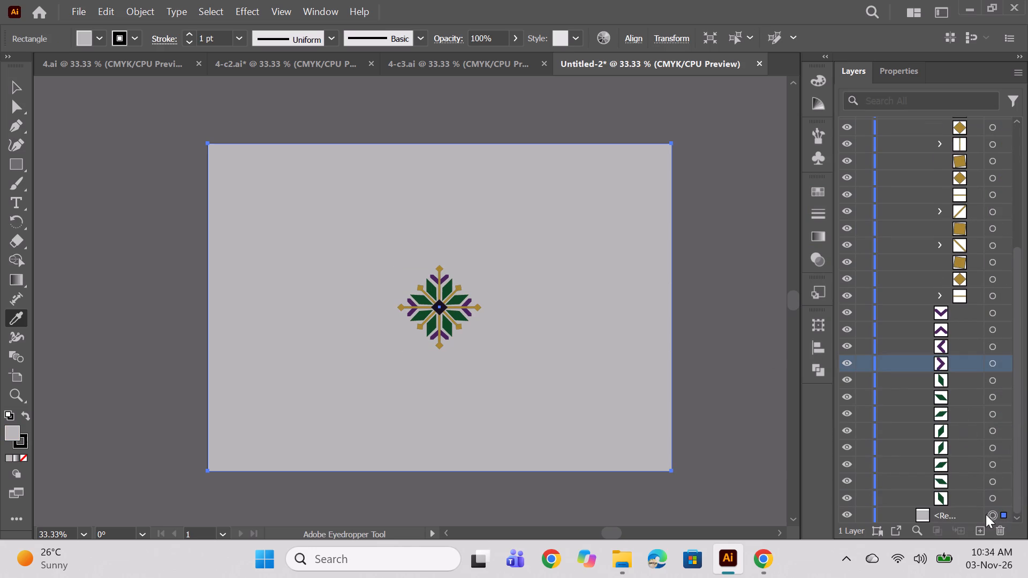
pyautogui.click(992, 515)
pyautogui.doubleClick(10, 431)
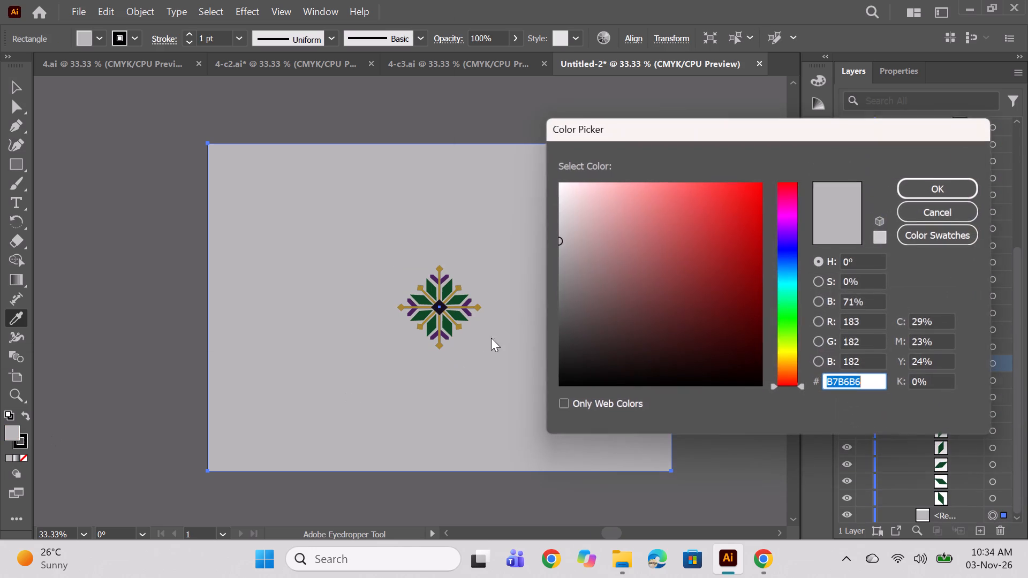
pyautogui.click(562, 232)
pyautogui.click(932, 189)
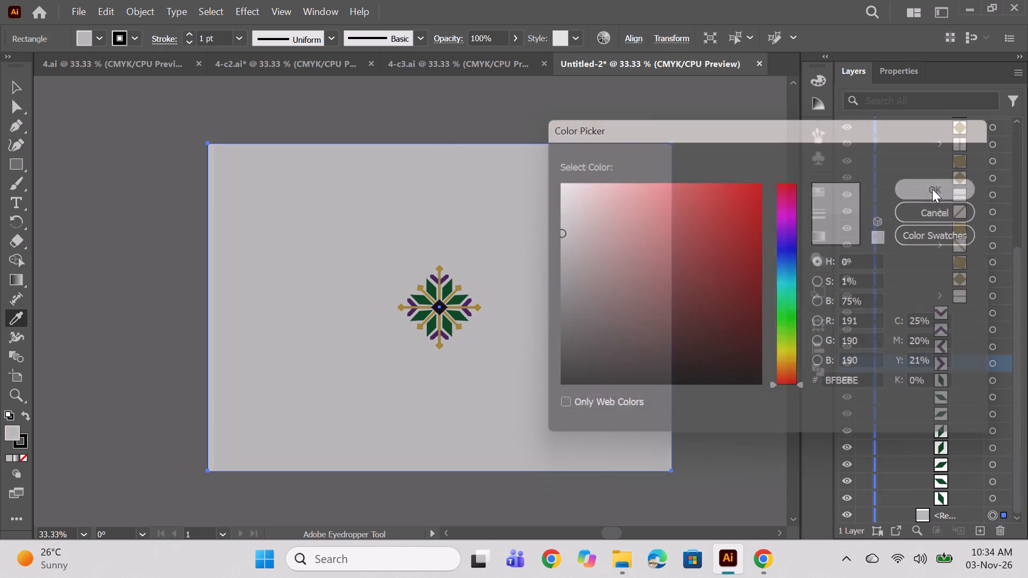
# Fill the background rectangle with the light grey CCCCCC and deselect it.
pyautogui.doubleClick(12, 438)
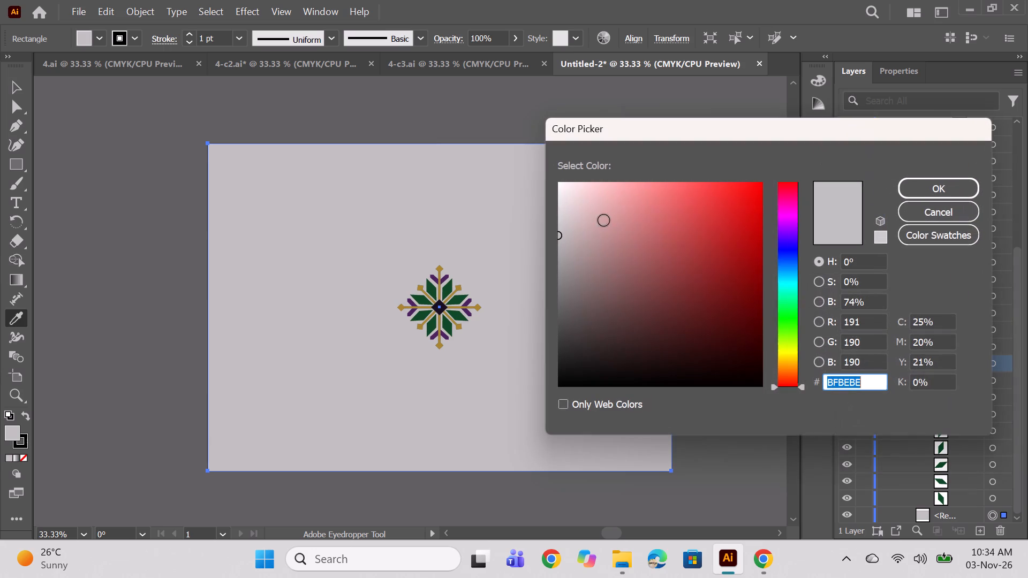
pyautogui.click(566, 225)
pyautogui.click(565, 218)
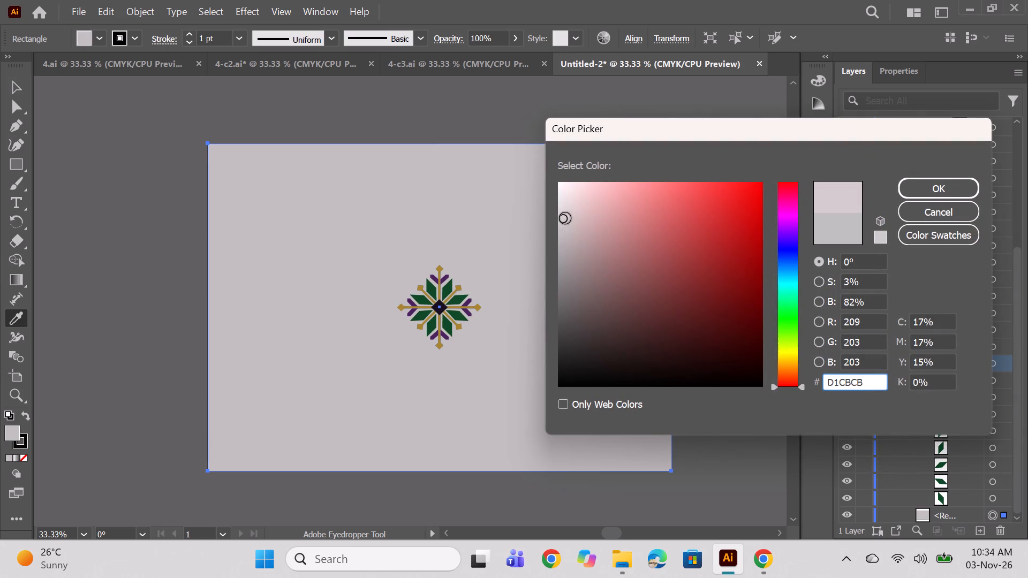
pyautogui.click(561, 217)
pyautogui.click(559, 223)
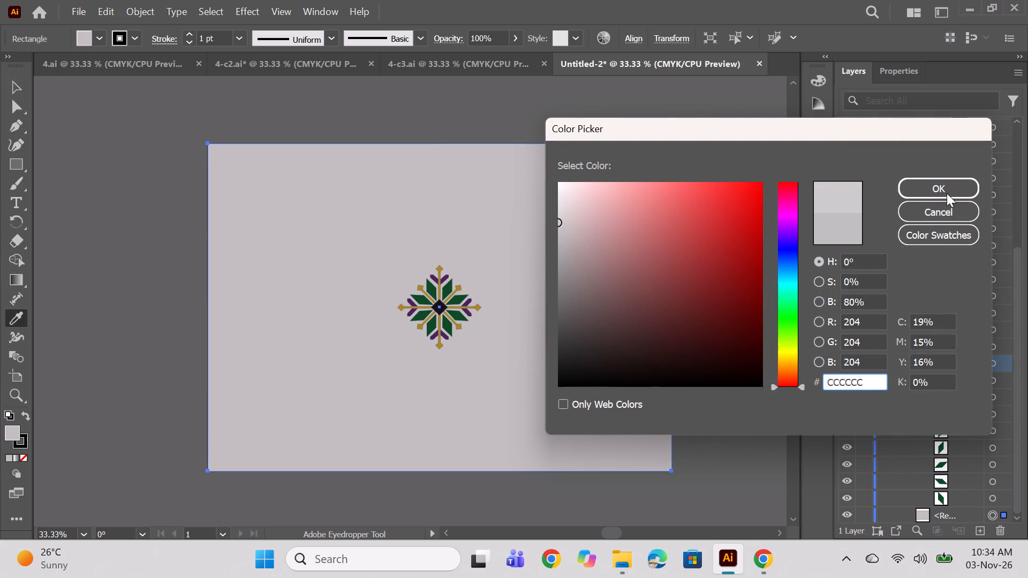
pyautogui.click(947, 193)
pyautogui.keyDown('ctrl'); pyautogui.click(741, 264); pyautogui.keyUp('ctrl')
# Fill the central diamond of the flower with a vivid blue-violet.
pyautogui.scroll(-1, 645, 316)
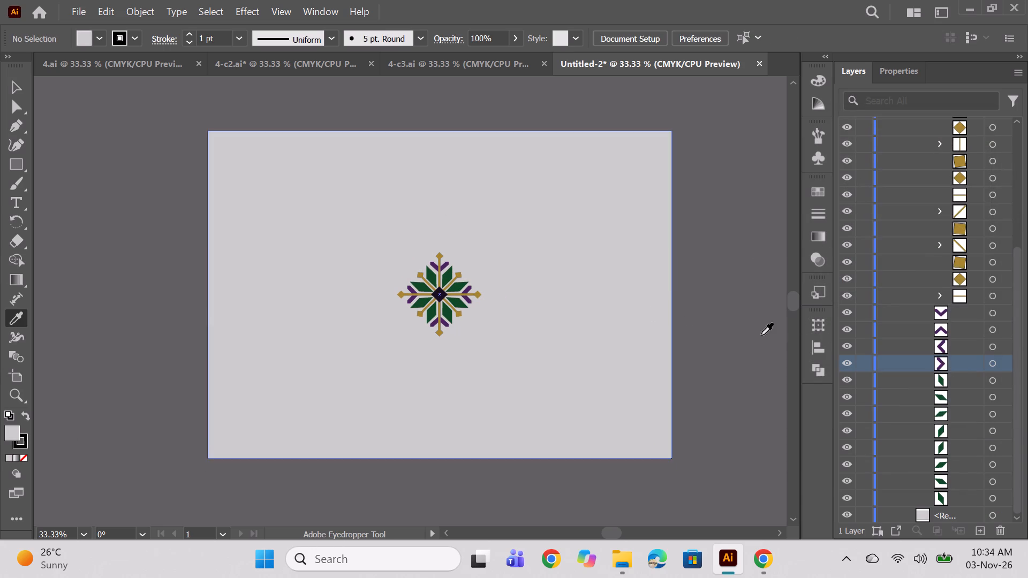
pyautogui.scroll(6, 958, 267)
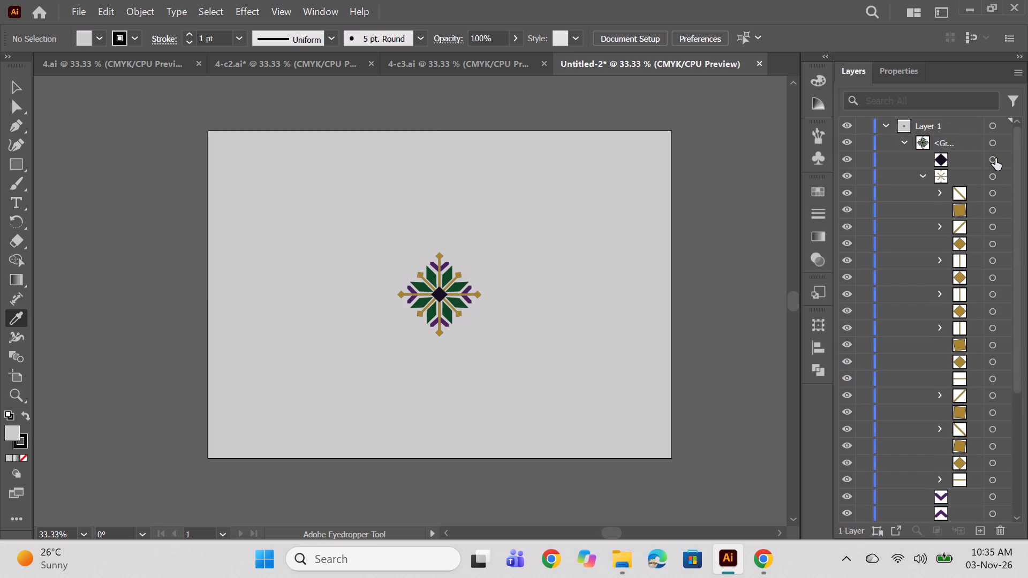
pyautogui.click(994, 159)
pyautogui.doubleClick(17, 432)
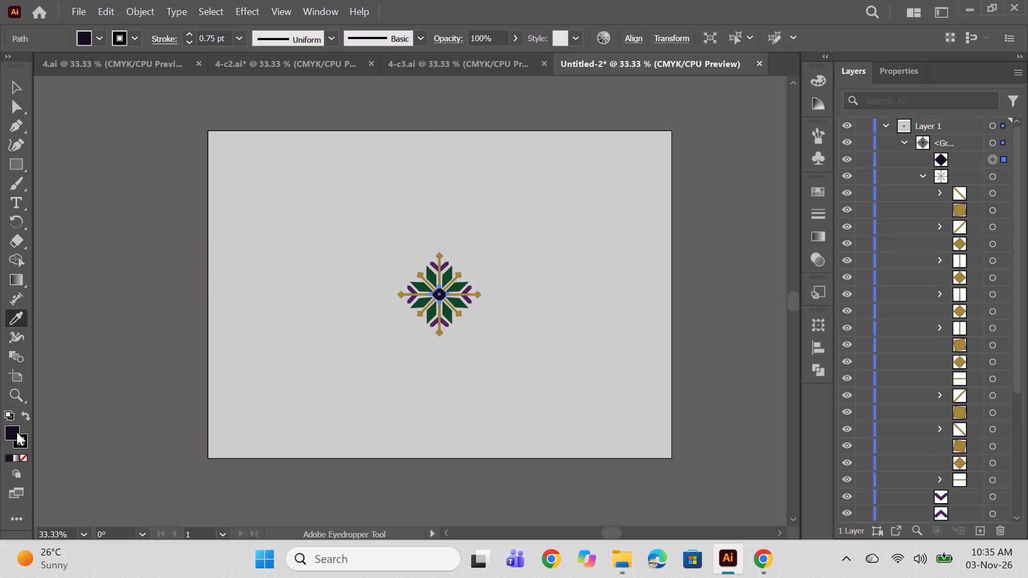
pyautogui.click(634, 314)
pyautogui.click(645, 276)
pyautogui.click(645, 250)
pyautogui.click(665, 254)
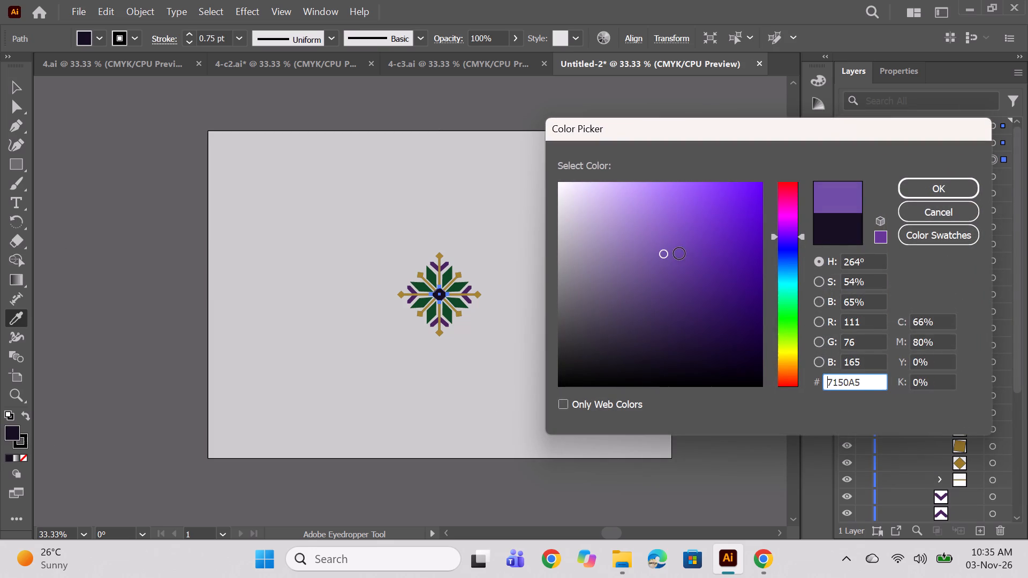
pyautogui.click(685, 248)
pyautogui.click(694, 242)
pyautogui.click(716, 242)
pyautogui.click(737, 244)
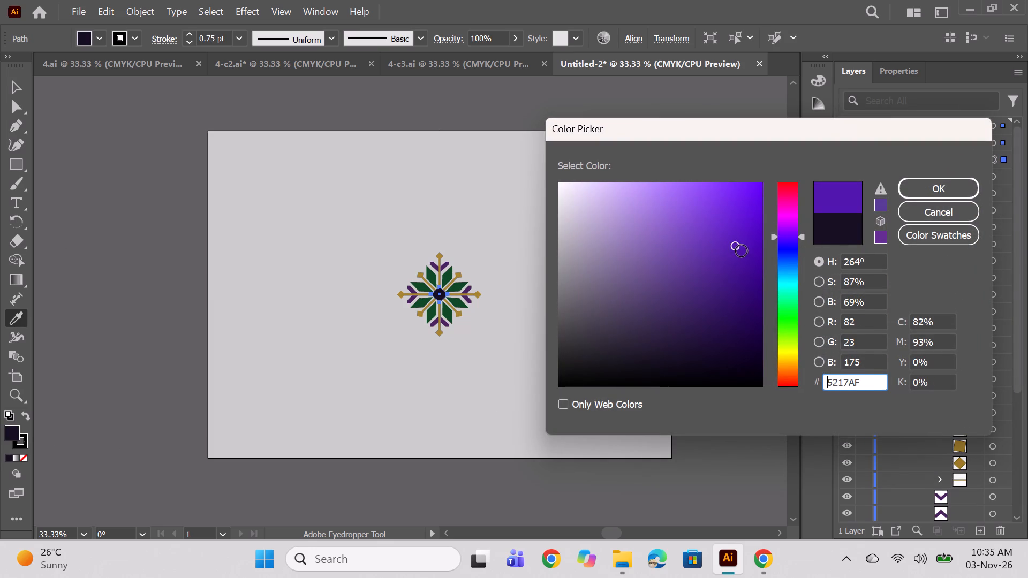
pyautogui.click(742, 251)
pyautogui.click(938, 185)
pyautogui.keyDown('ctrl'); pyautogui.click(637, 328); pyautogui.keyUp('ctrl')
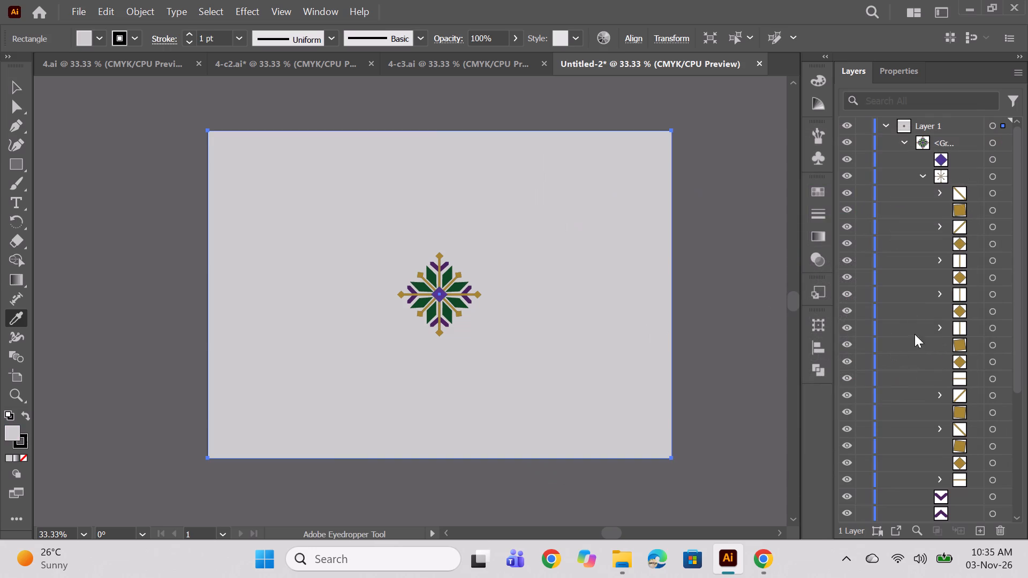
# Fill the central diamond of the flower with the dark red 6D0C12 and deselect it.
pyautogui.keyDown('ctrl'); pyautogui.click(156, 211); pyautogui.keyUp('ctrl')
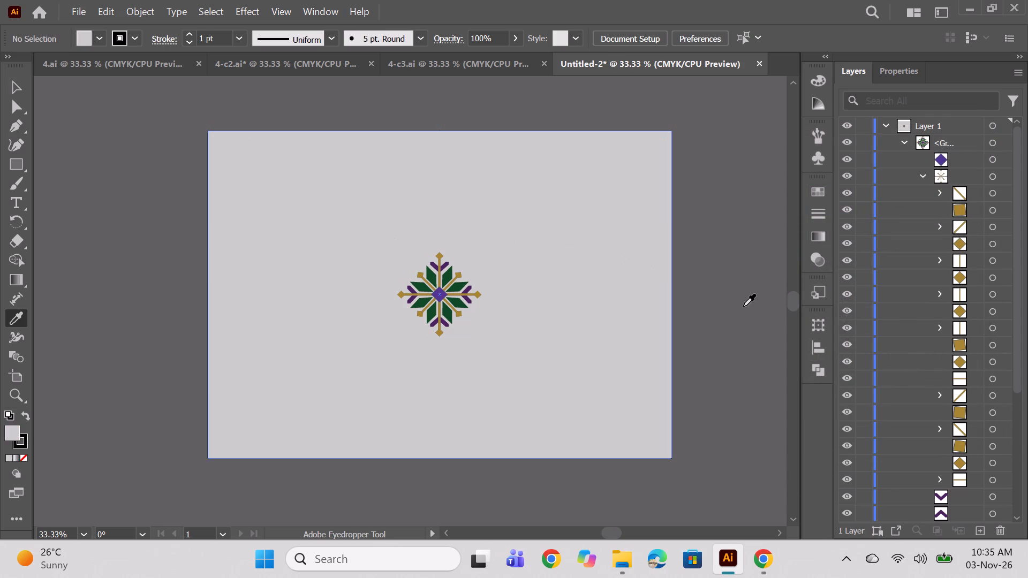
pyautogui.click(23, 86)
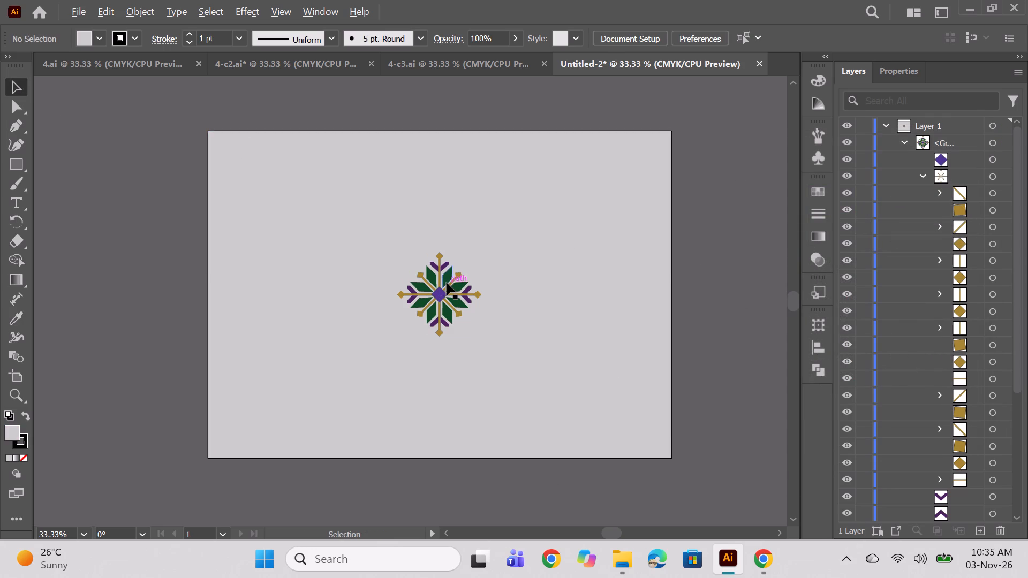
pyautogui.keyDown('alt'); pyautogui.scroll(6, 447, 283); pyautogui.keyUp('alt')
pyautogui.keyDown('alt'); pyautogui.scroll(-5, 558, 263); pyautogui.keyUp('alt')
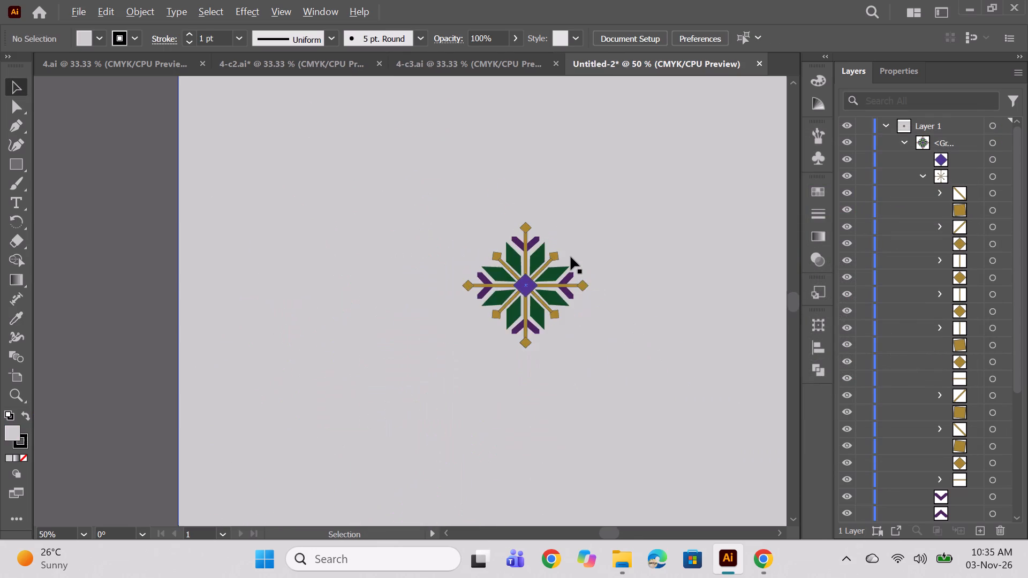
pyautogui.keyDown('alt'); pyautogui.scroll(-2, 571, 257); pyautogui.keyUp('alt')
pyautogui.press('space')
pyautogui.moveTo(629, 311); pyautogui.dragTo(572, 345)
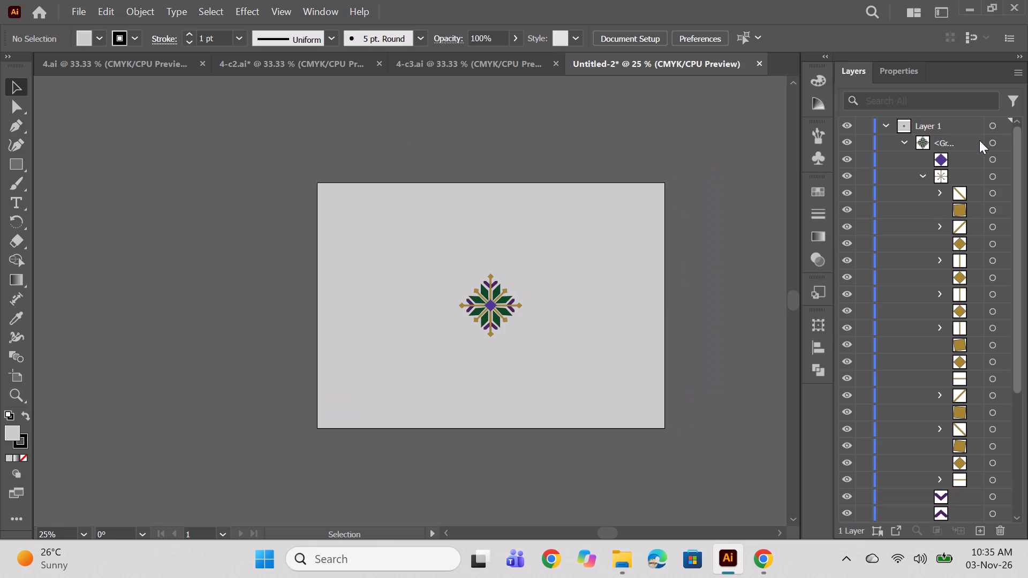
pyautogui.click(989, 161)
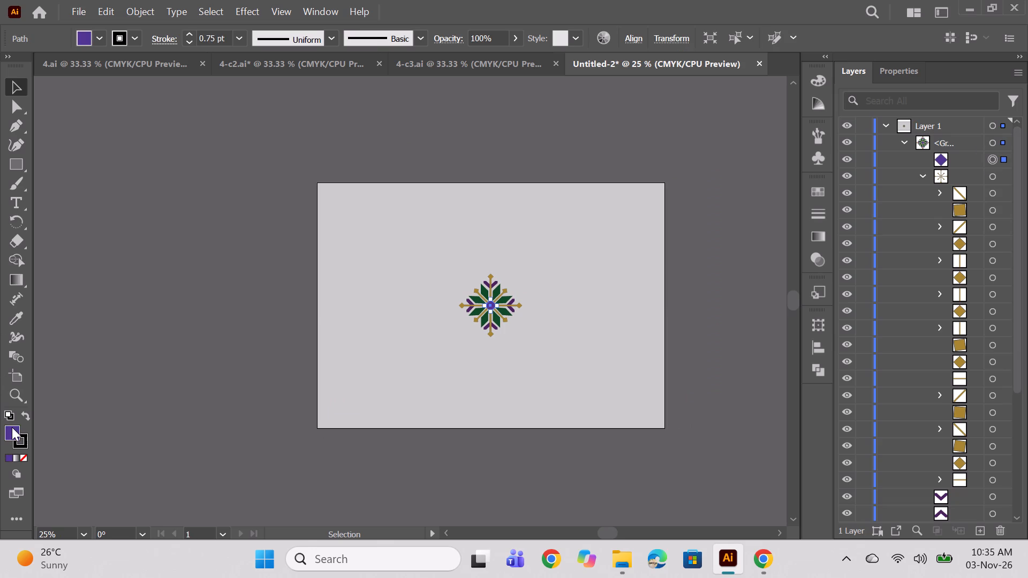
pyautogui.doubleClick(12, 427)
pyautogui.click(781, 220)
pyautogui.click(785, 206)
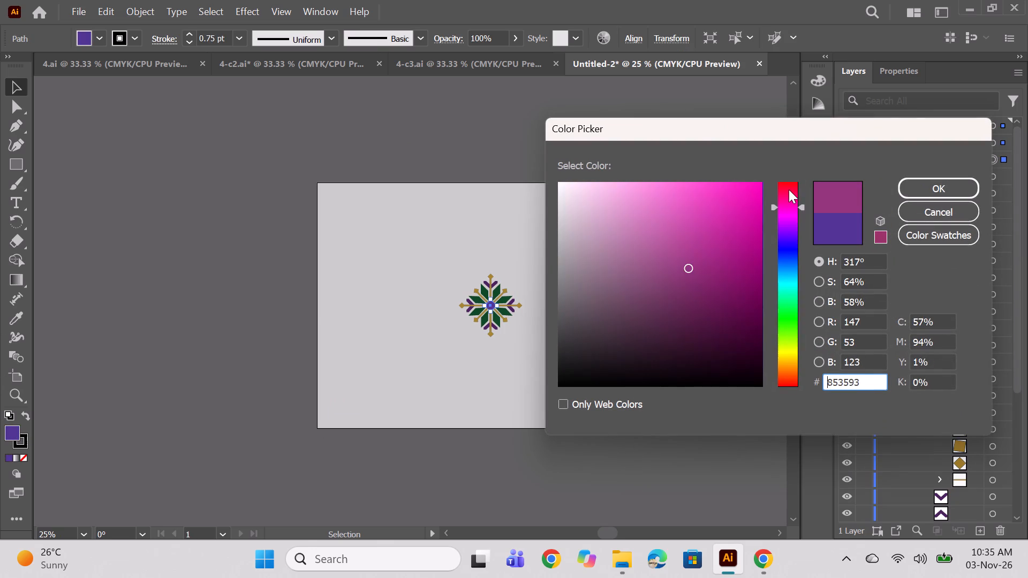
pyautogui.click(789, 189)
pyautogui.click(789, 183)
pyautogui.click(730, 308)
pyautogui.click(740, 295)
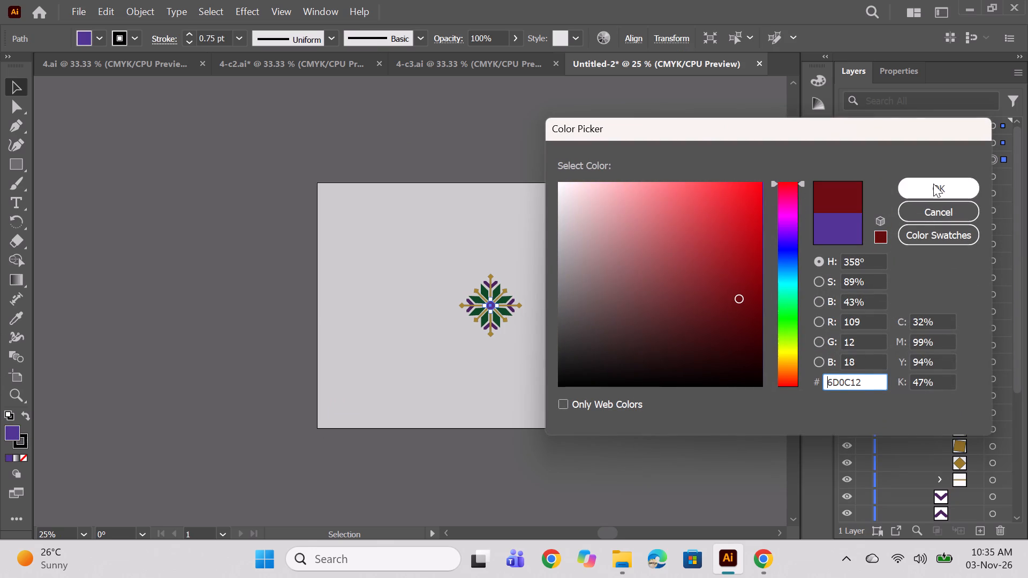
pyautogui.click(932, 186)
pyautogui.keyDown('ctrl'); pyautogui.click(753, 267); pyautogui.keyUp('ctrl')
# Make a new pattern from the whole flower group.
pyautogui.press('space')
pyautogui.press('space')
pyautogui.moveTo(723, 322); pyautogui.dragTo(667, 343)
pyautogui.keyDown('alt'); pyautogui.scroll(1, 583, 302); pyautogui.keyUp('alt')
pyautogui.scroll(-1, 698, 286)
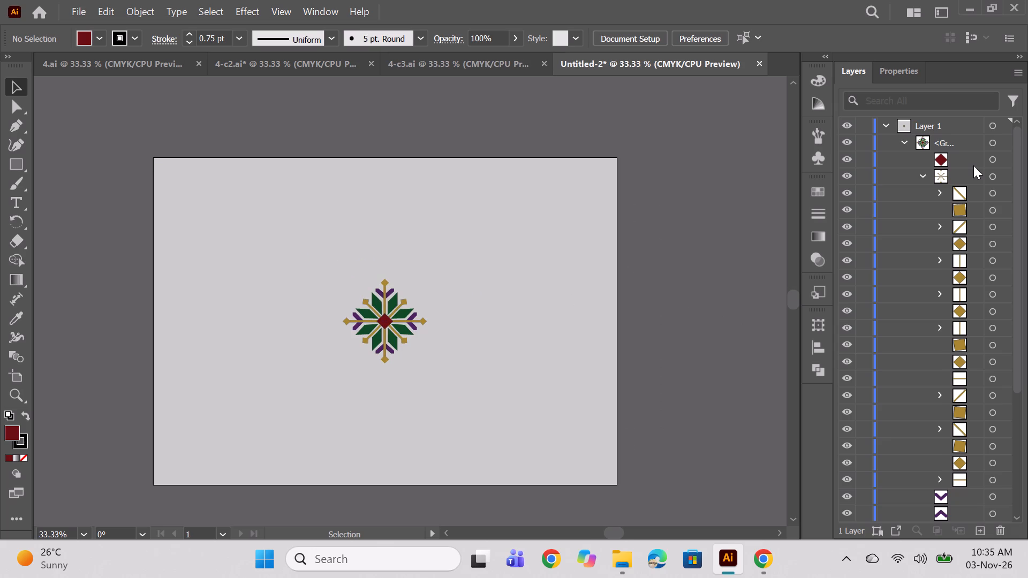
pyautogui.click(917, 179)
pyautogui.click(903, 138)
pyautogui.click(1002, 140)
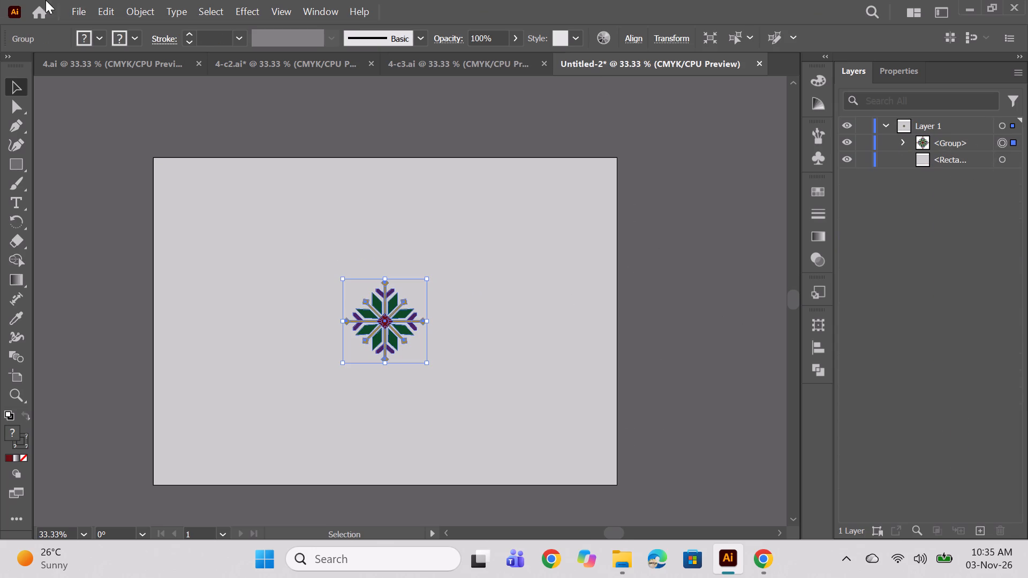
pyautogui.click(131, 13)
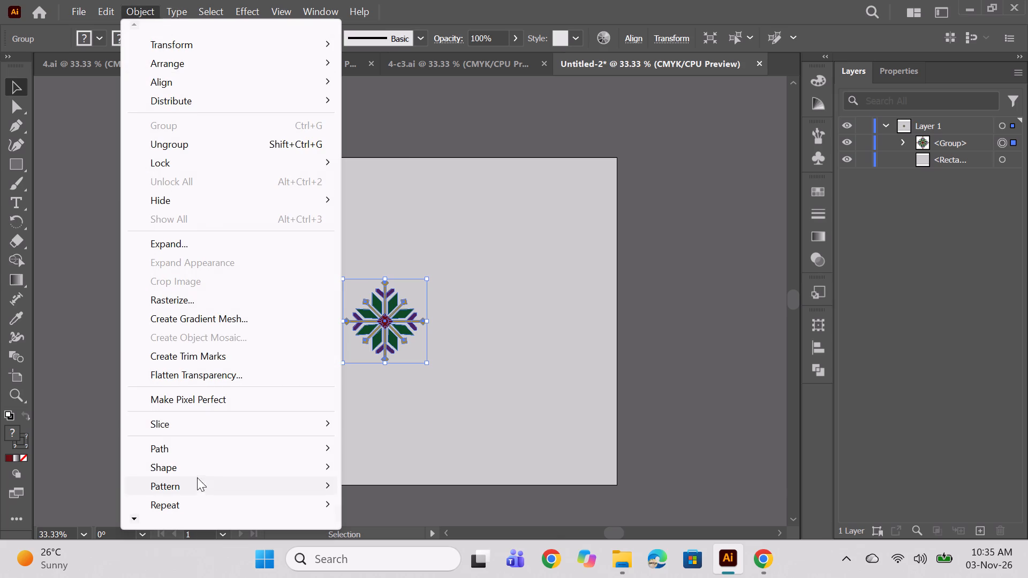
pyautogui.click(198, 483)
pyautogui.click(371, 486)
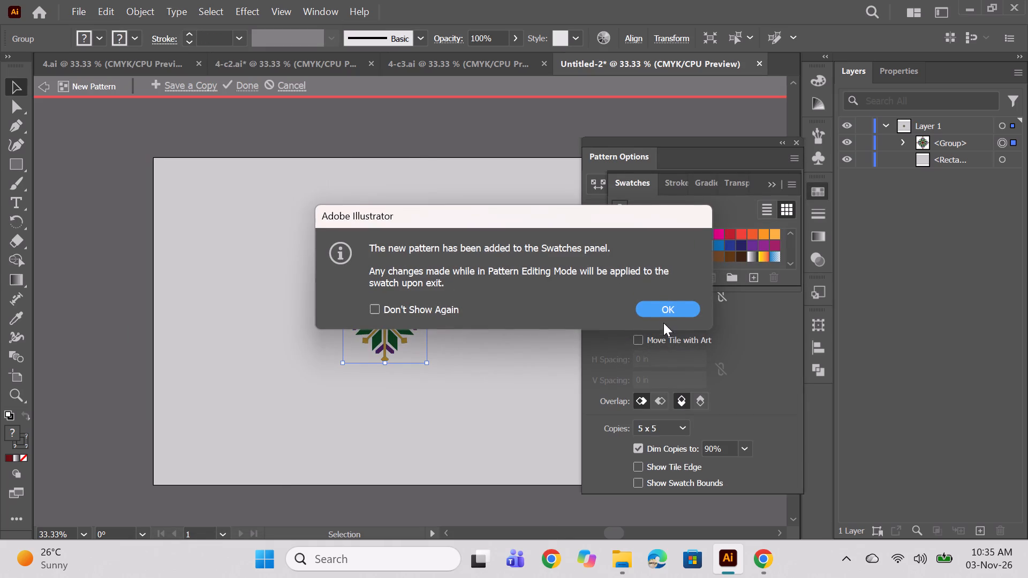
pyautogui.click(662, 312)
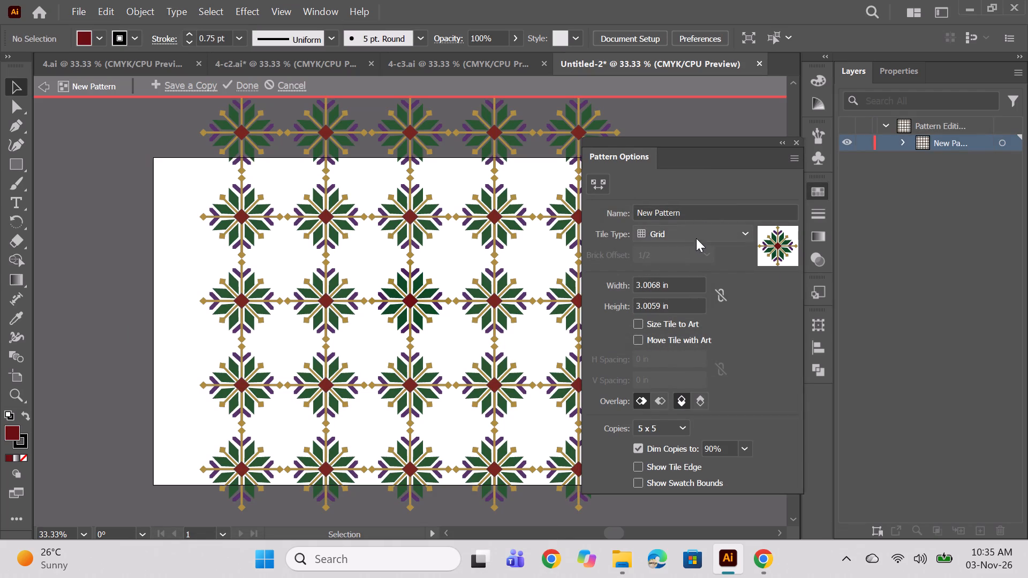
# Set the pattern to Hex by Row, sized to art with 0.75 in horizontal and vertical spacing, and finish pattern editing.
pyautogui.click(697, 234)
pyautogui.click(692, 321)
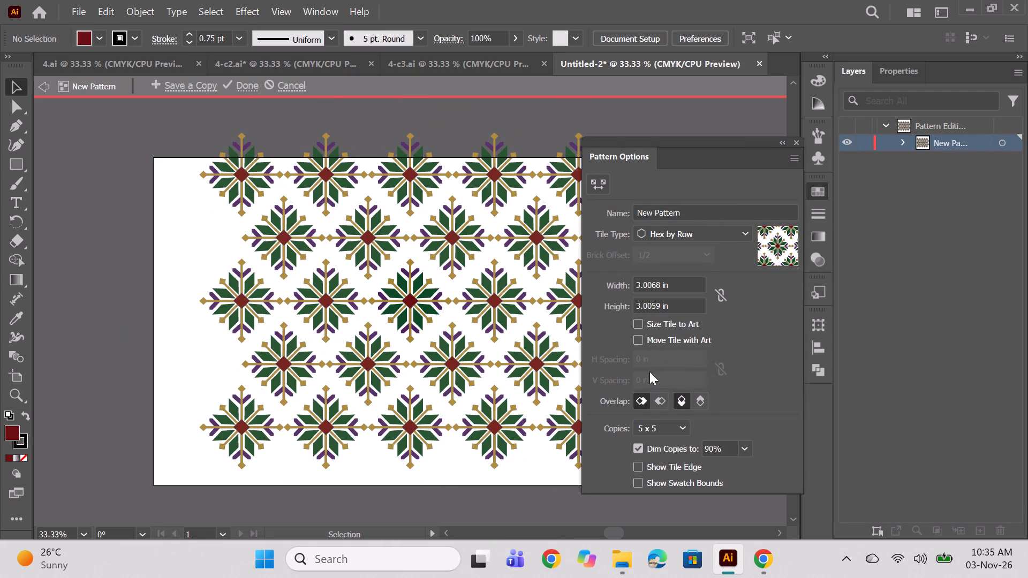
pyautogui.click(636, 322)
pyautogui.click(640, 358)
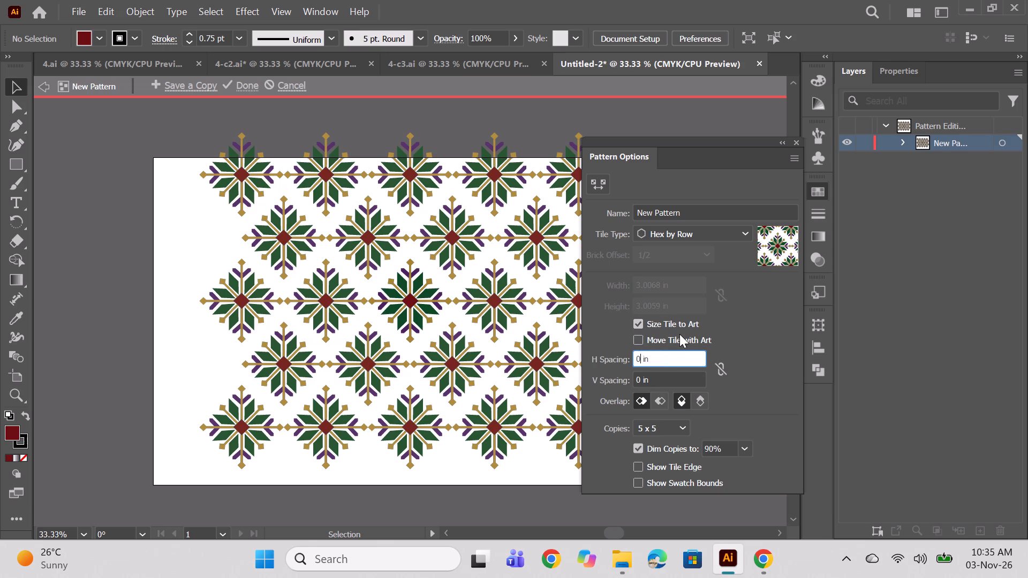
pyautogui.write('.75')
pyautogui.press('Return')
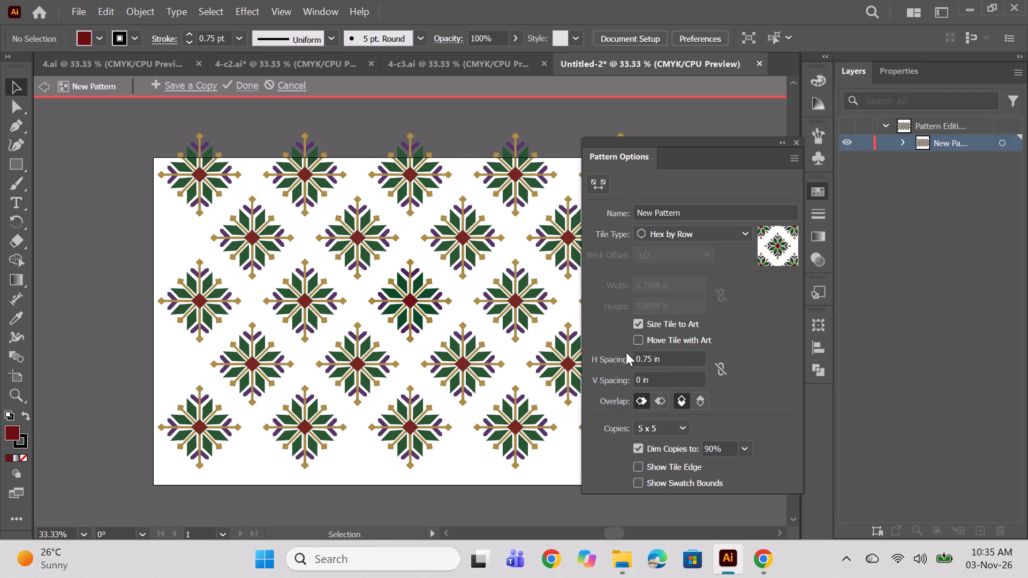
pyautogui.click(640, 383)
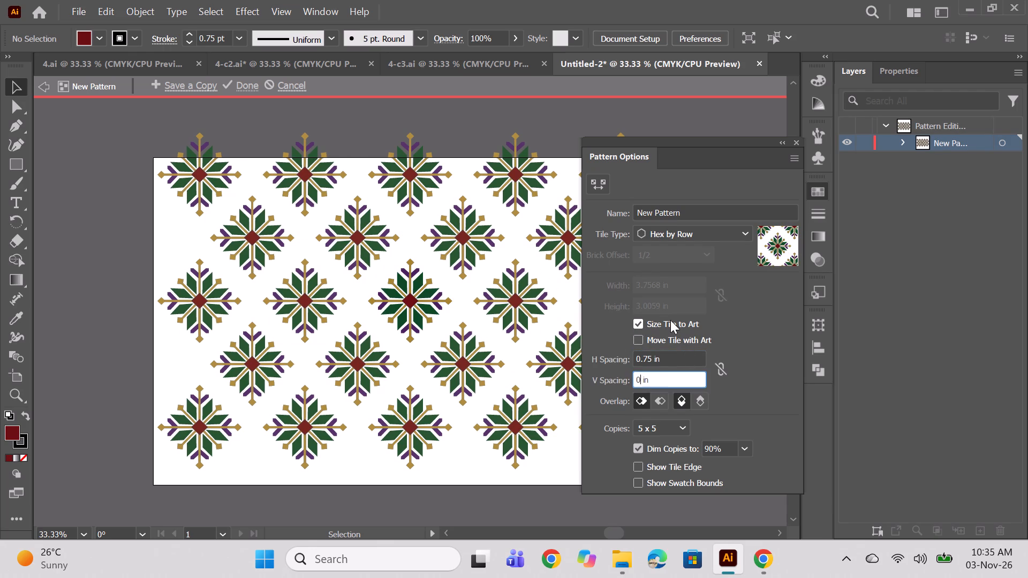
pyautogui.write('.75')
pyautogui.press('Return')
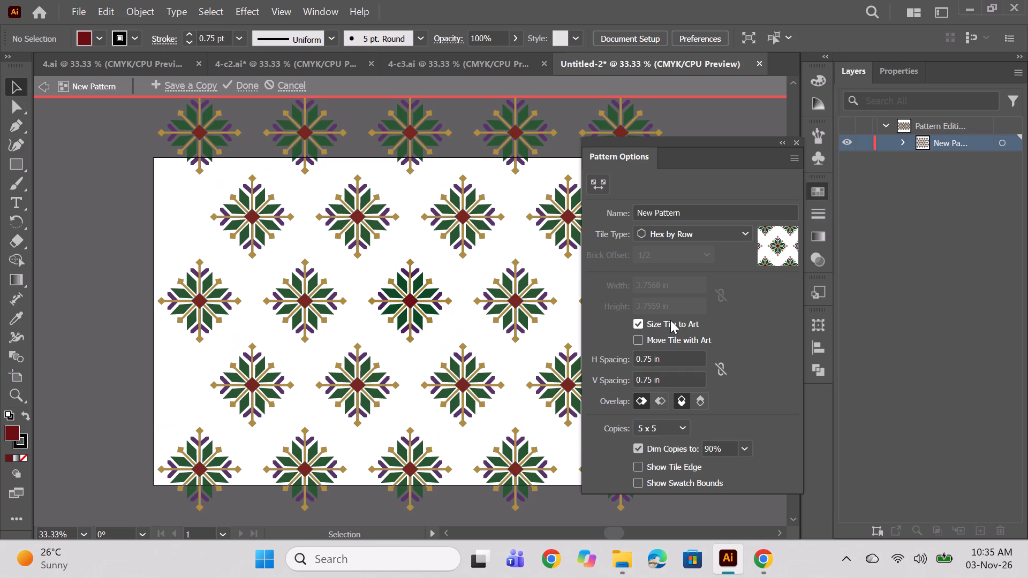
pyautogui.click(241, 82)
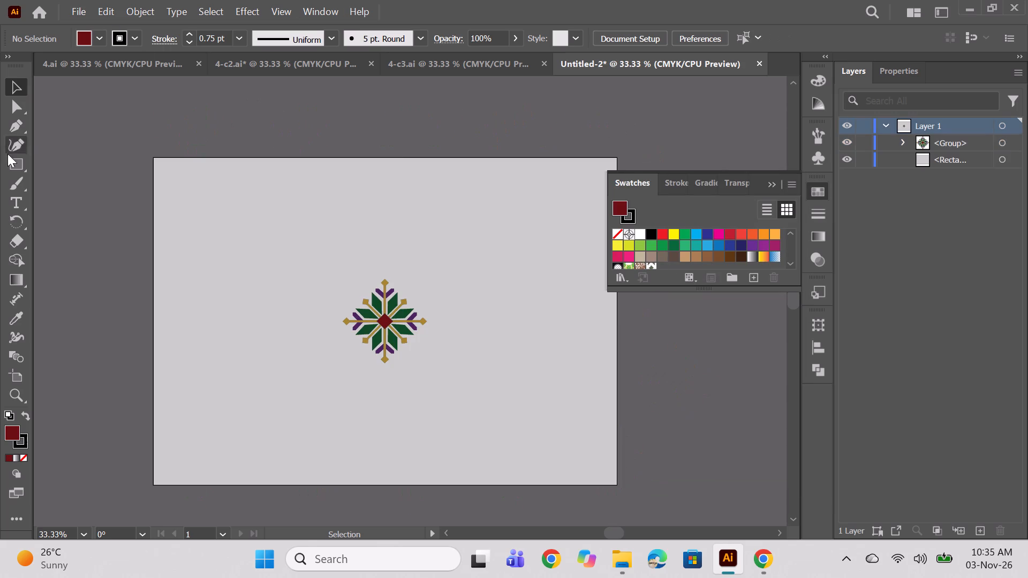
# Draw a 16.54 x 11.69 in rectangle over the whole artboard and fill it with the new flower pattern swatch.
pyautogui.click(11, 161)
pyautogui.moveTo(153, 158); pyautogui.dragTo(209, 232)
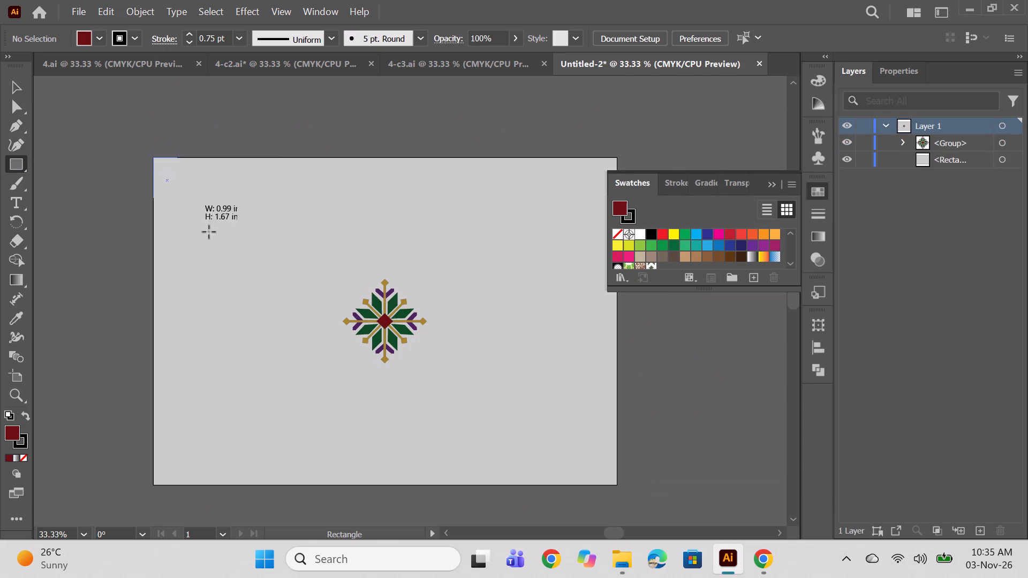
pyautogui.moveTo(209, 232); pyautogui.dragTo(615, 484)
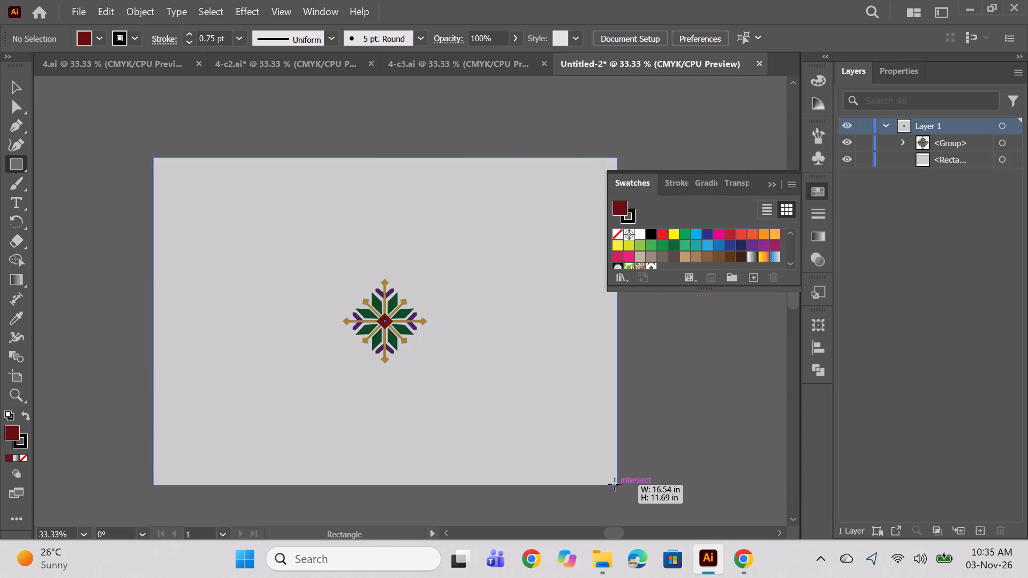
pyautogui.moveTo(615, 484); pyautogui.dragTo(615, 485)
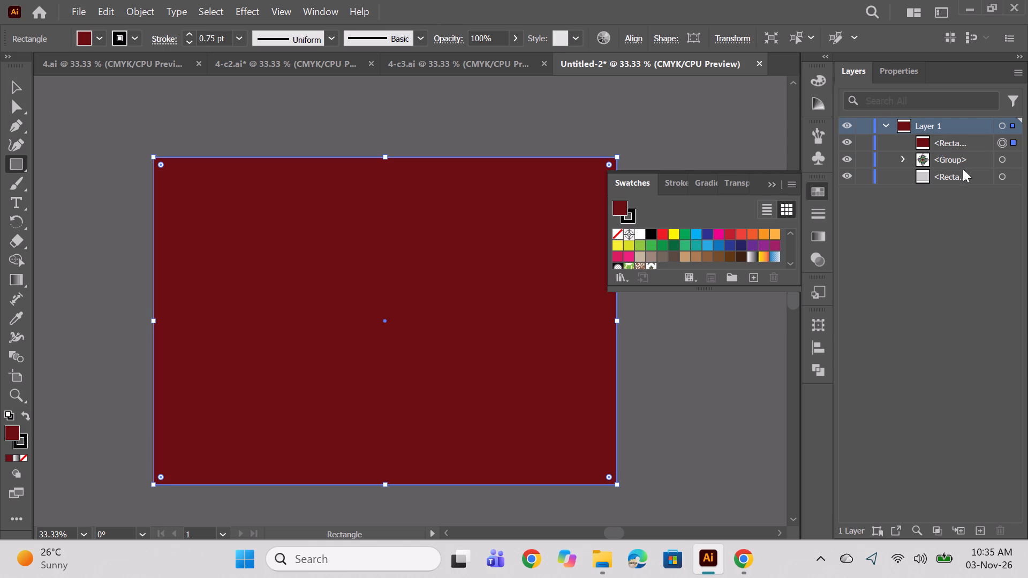
pyautogui.click(955, 141)
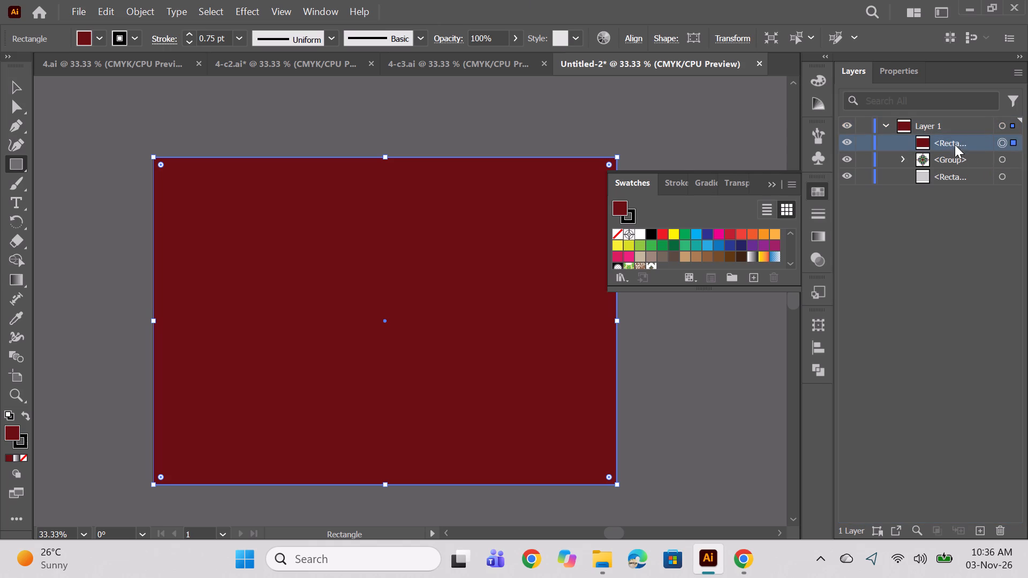
pyautogui.click(649, 264)
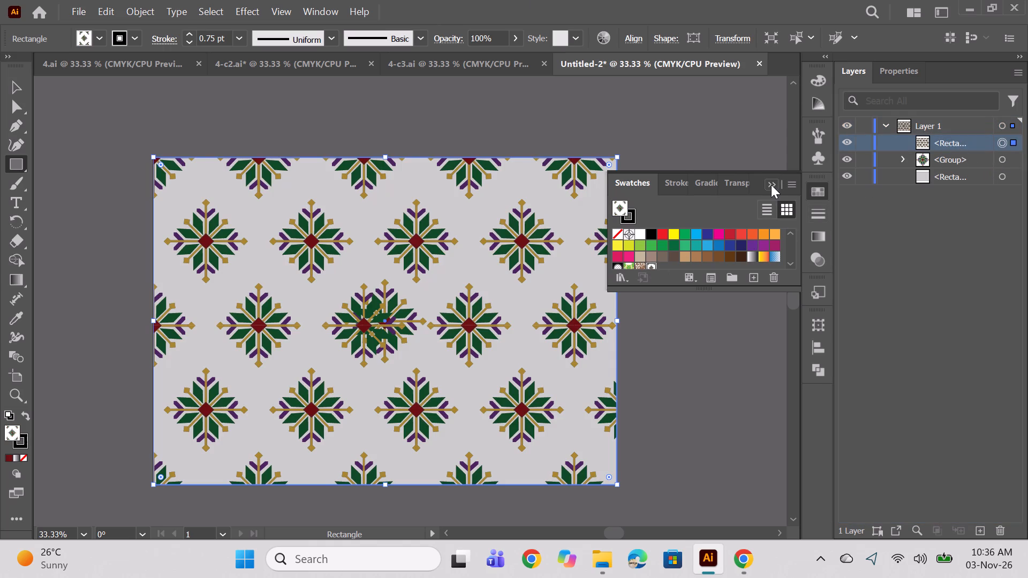
pyautogui.click(772, 185)
# Hide the original flower group beneath the pattern and deselect the rectangle.
pyautogui.click(848, 158)
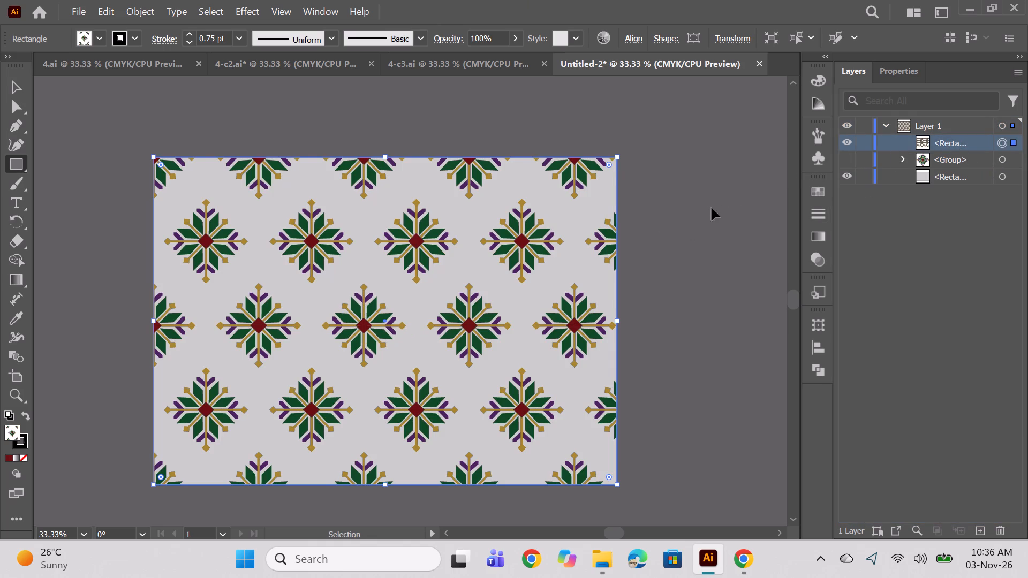
pyautogui.keyDown('ctrl'); pyautogui.click(712, 208); pyautogui.keyUp('ctrl')
pyautogui.scroll(-1, 510, 132)
# Compare the new print with the 4, 4-c2 and 4-c3 colourways.
pyautogui.click(114, 70)
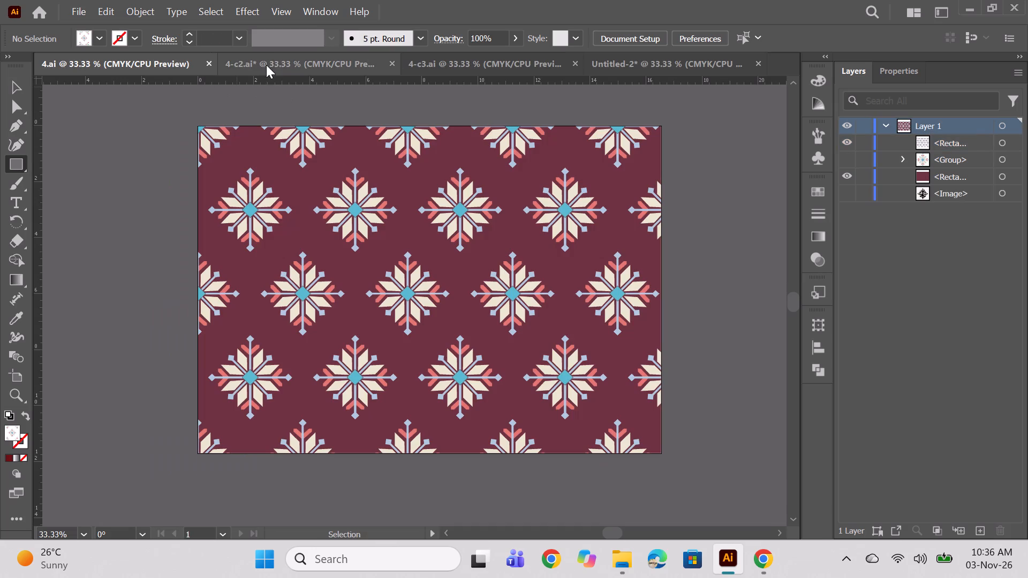
pyautogui.click(276, 61)
pyautogui.click(455, 68)
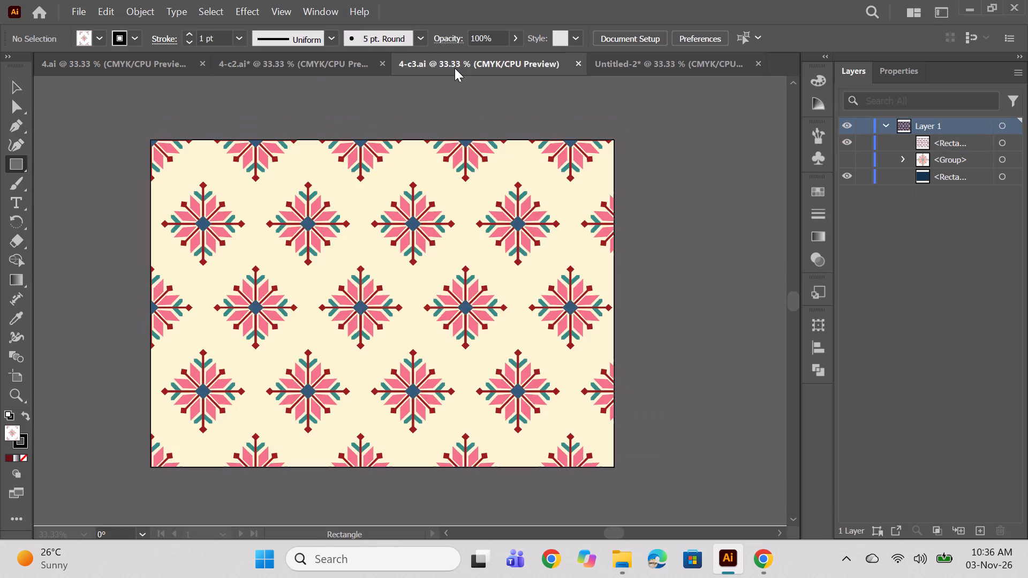
pyautogui.click(653, 67)
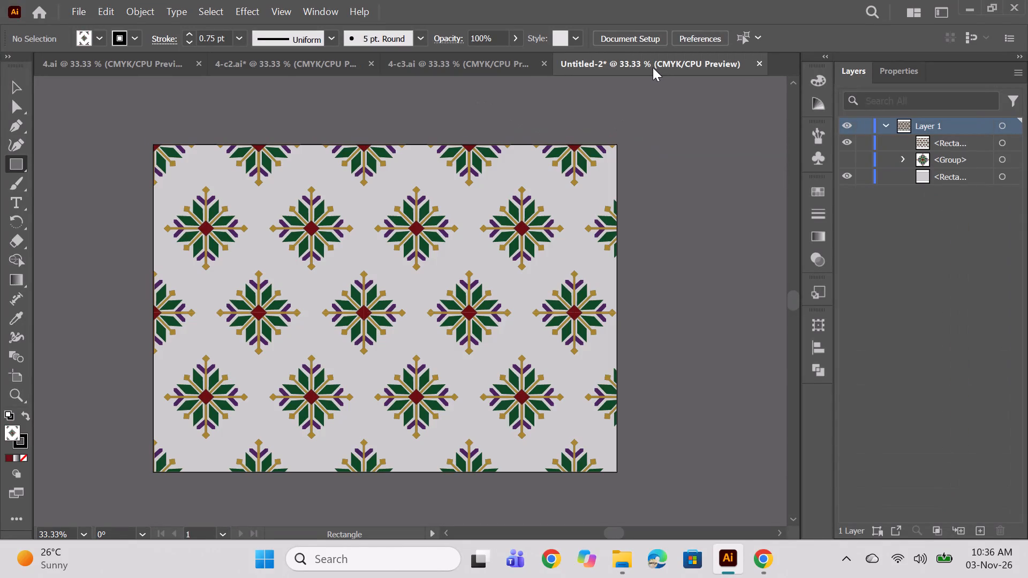
# Fill the background rectangle behind the pattern with the lighter grey E0E0DE.
pyautogui.hotkey('ctrl', 's')
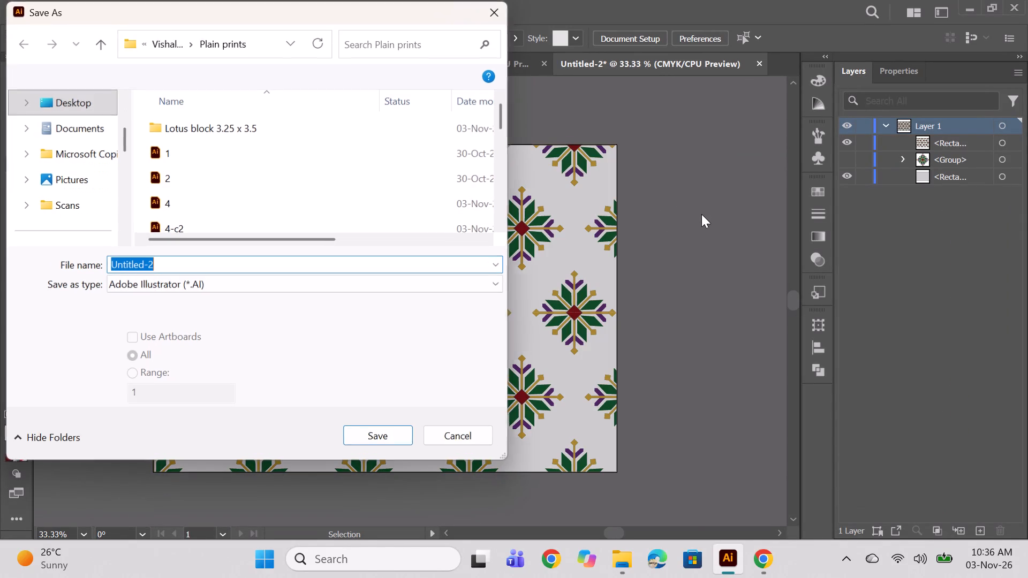
pyautogui.click(496, 13)
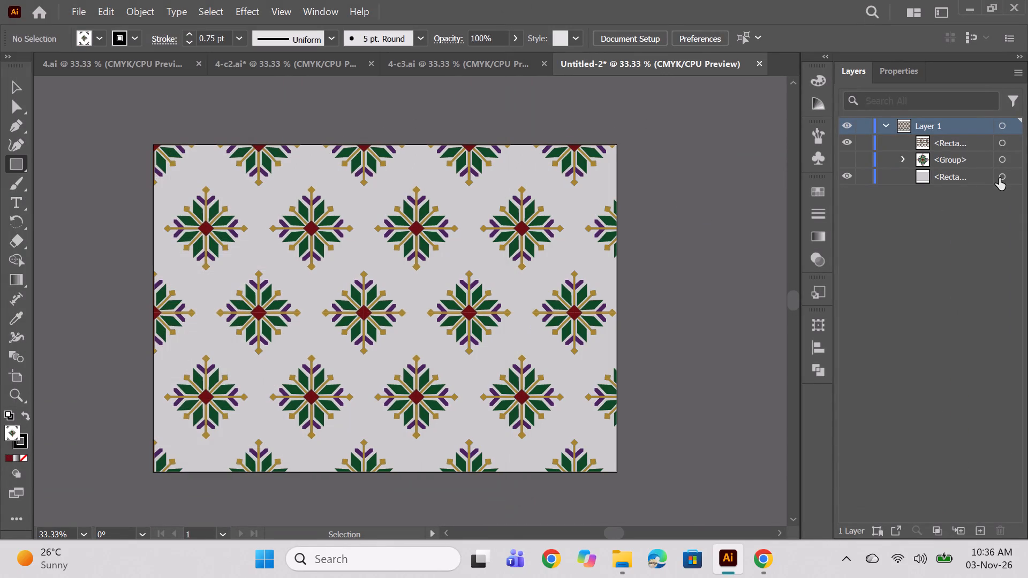
pyautogui.click(999, 178)
pyautogui.doubleClick(16, 436)
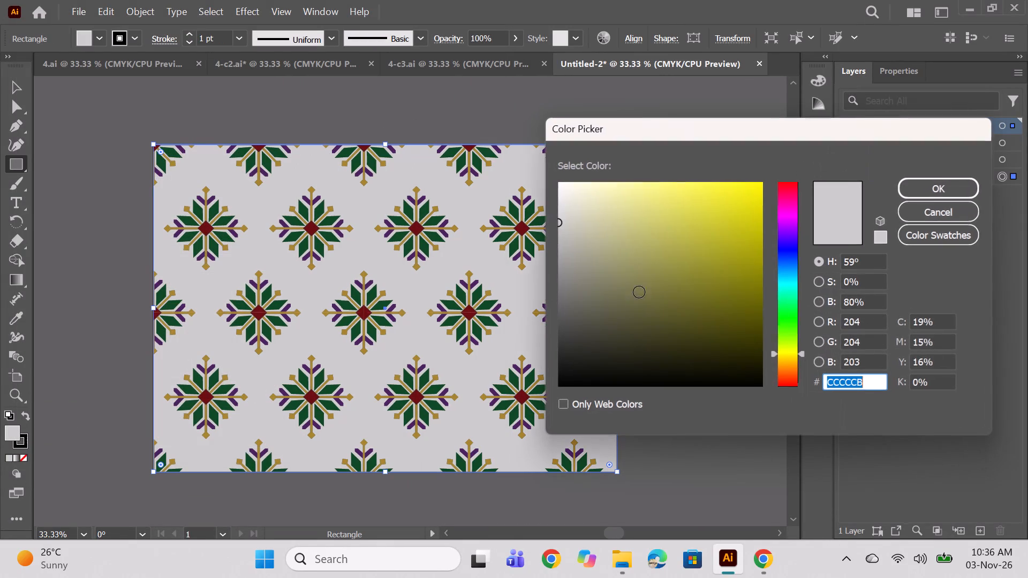
pyautogui.click(559, 214)
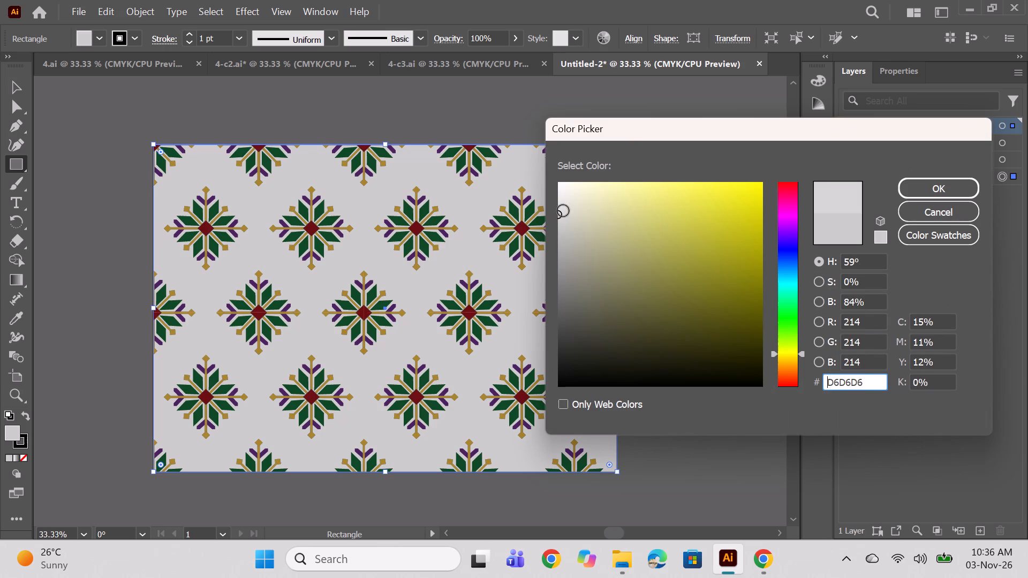
pyautogui.click(560, 206)
pyautogui.click(921, 191)
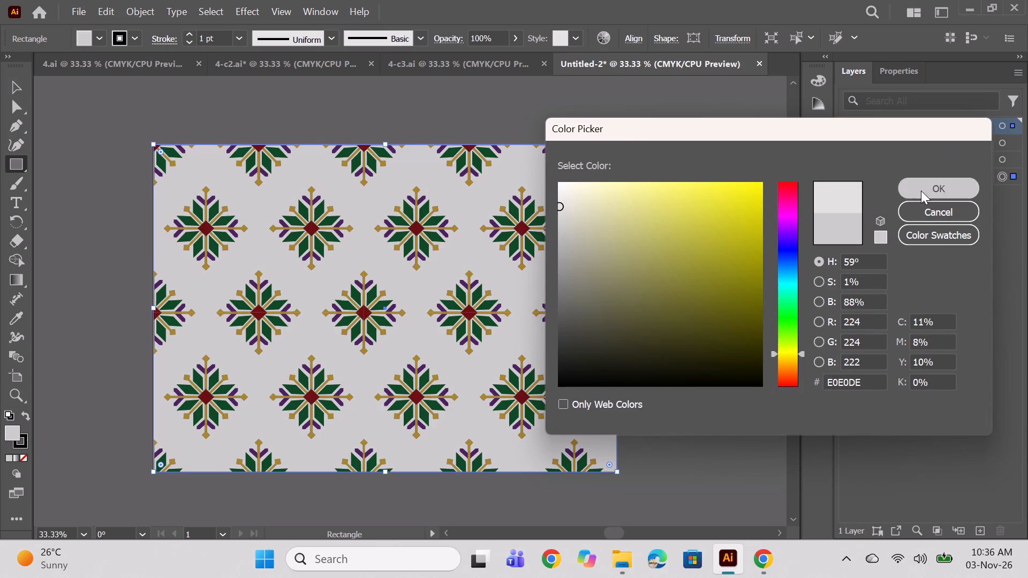
# Lighten the background rectangle's fill to the near-white grey E8E8E8 and deselect it.
pyautogui.doubleClick(14, 434)
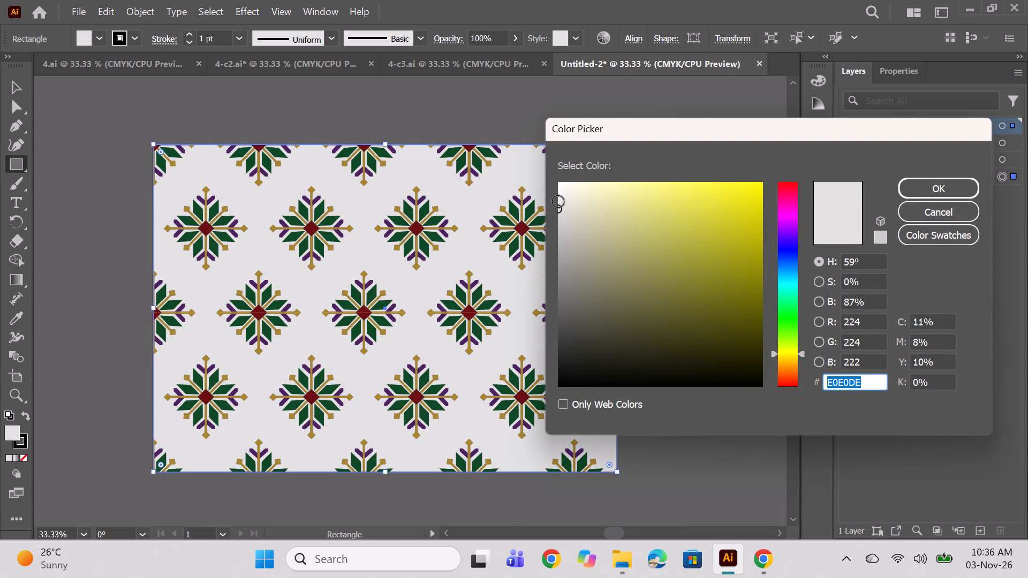
pyautogui.click(557, 202)
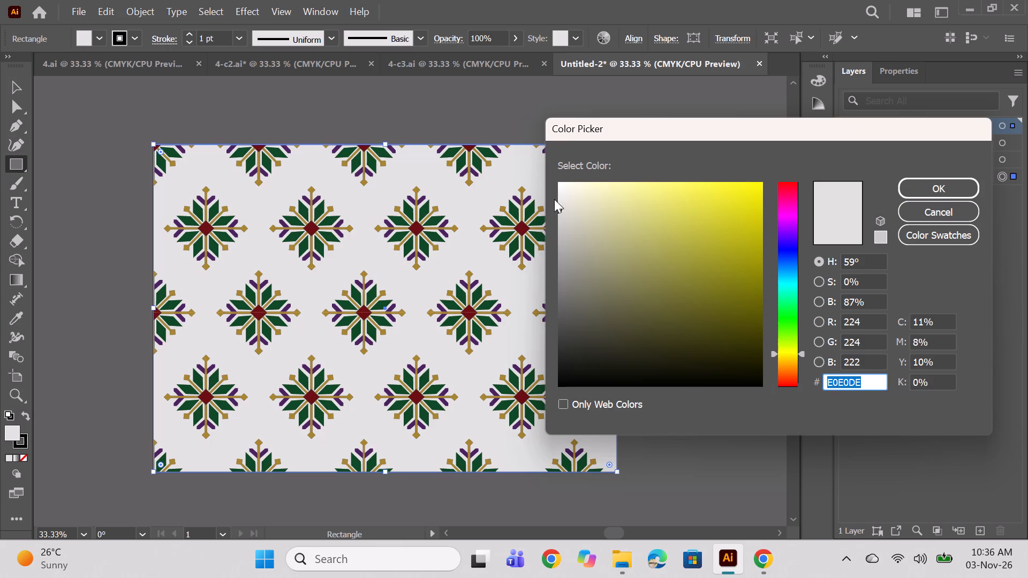
pyautogui.click(558, 199)
pyautogui.click(923, 195)
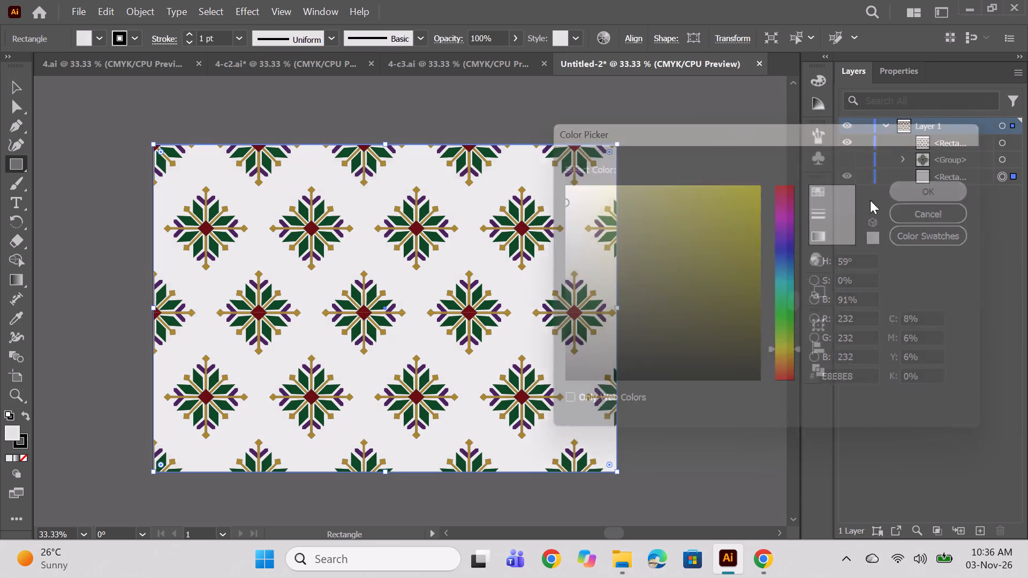
pyautogui.keyDown('ctrl'); pyautogui.click(729, 246); pyautogui.keyUp('ctrl')
# Save the finished green, purple, ochre and dark-red print as an Illustrator file named 4-c4 in the Plain prints folder.
pyautogui.scroll(1, 577, 282)
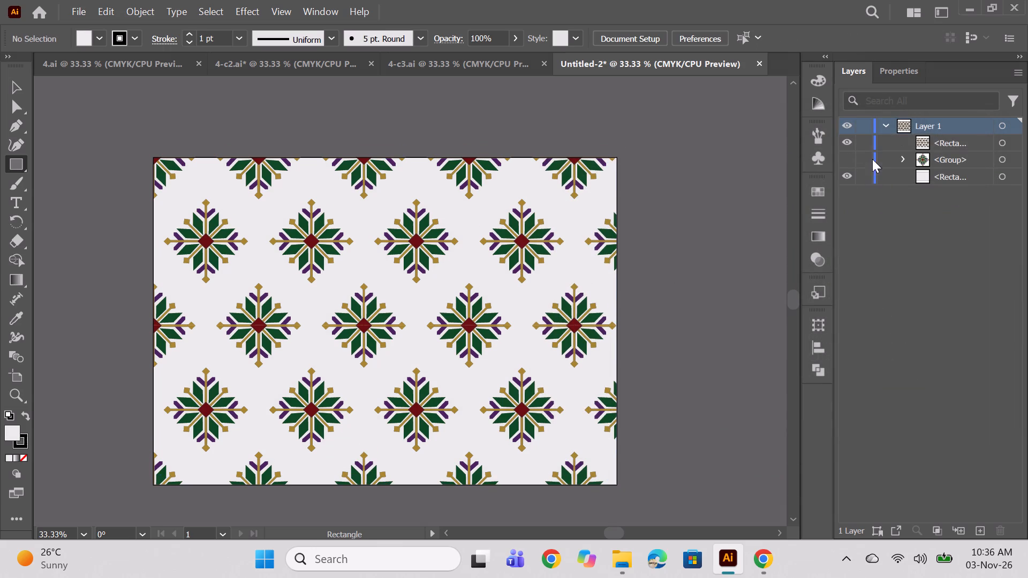
pyautogui.hotkey('ctrl', 's')
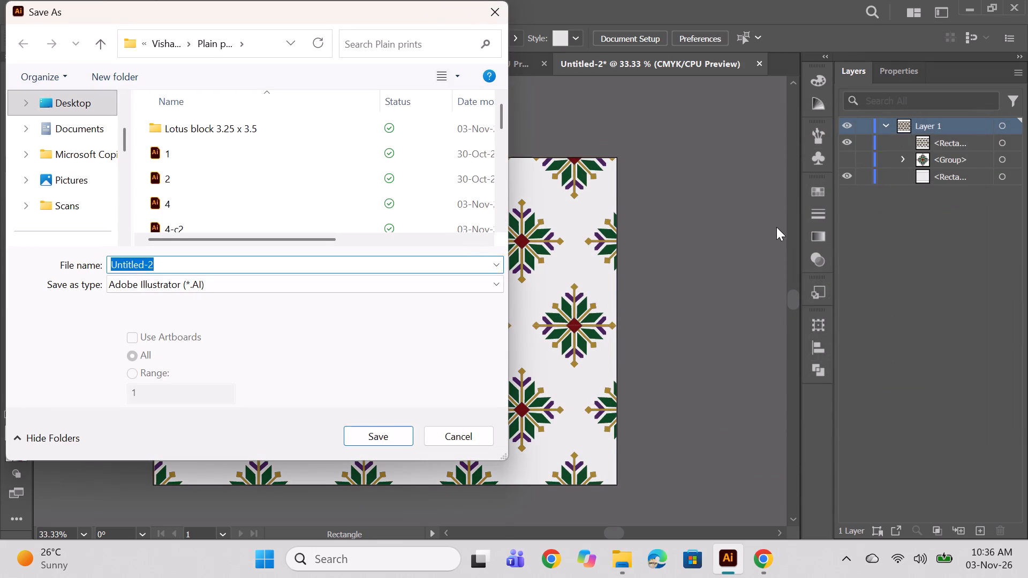
pyautogui.write('4=c')
pyautogui.press('BackSpace')
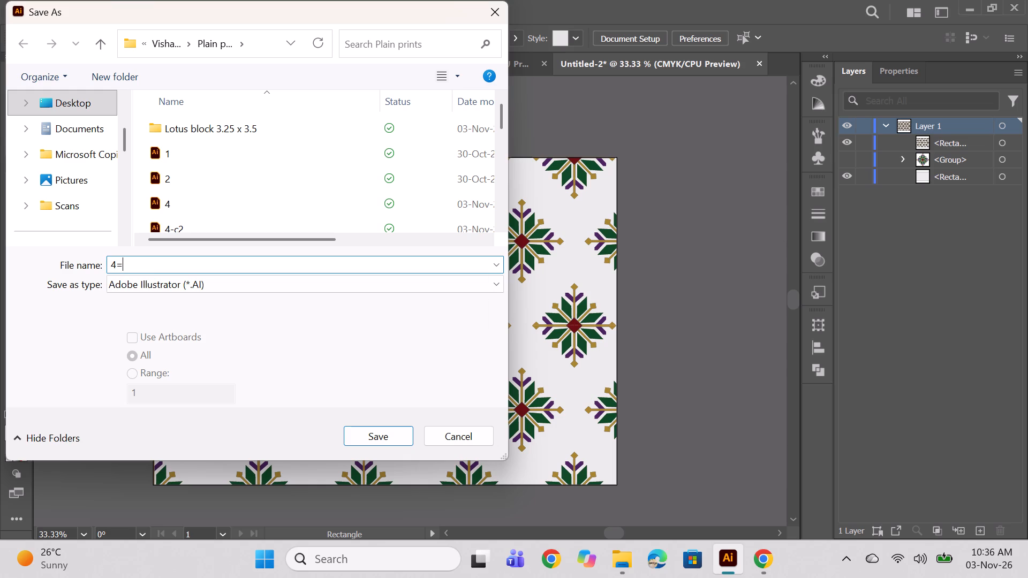
pyautogui.press('BackSpace')
pyautogui.press('-')
pyautogui.press('c')
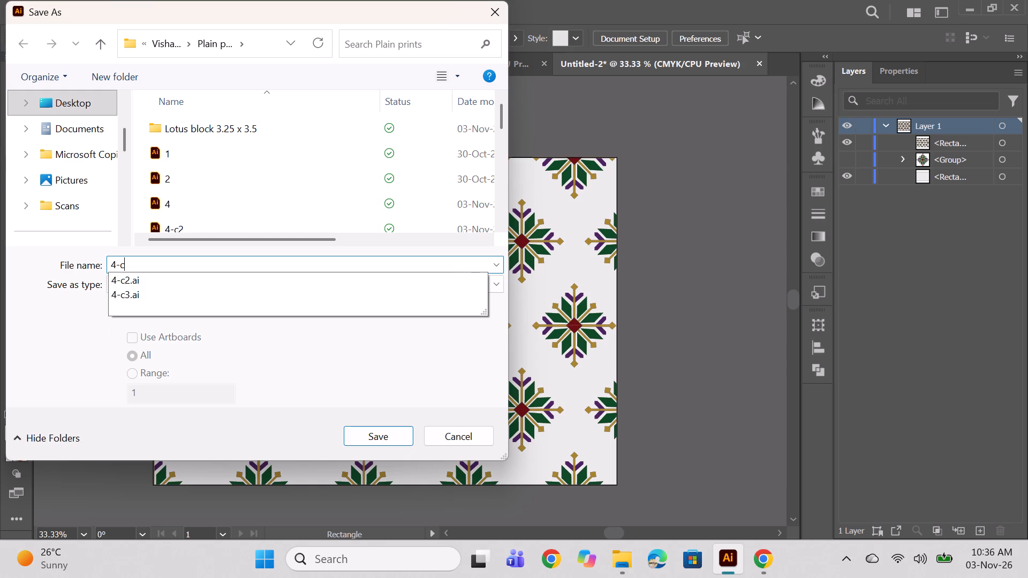
pyautogui.press('4')
pyautogui.press('Return')
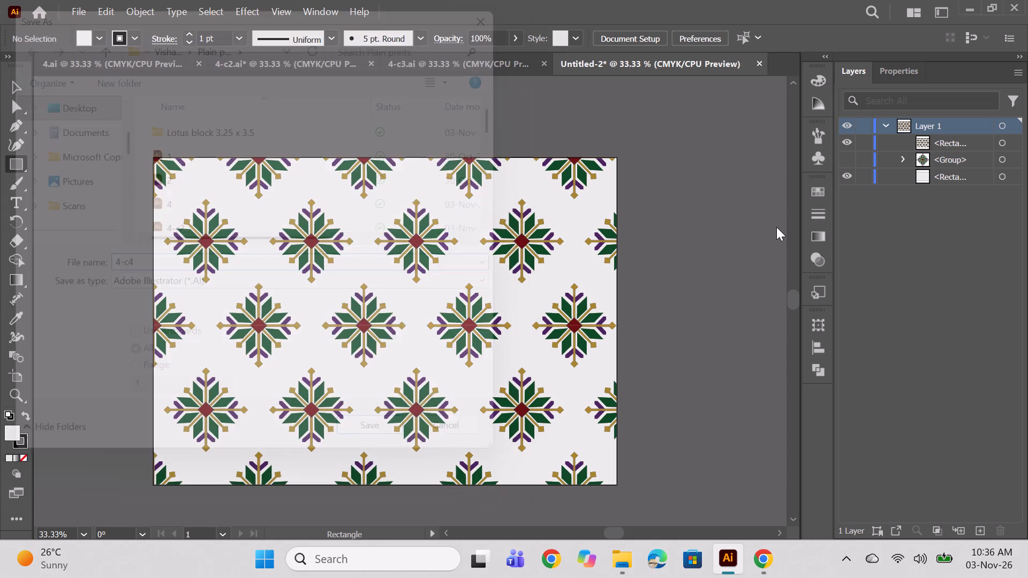
pyautogui.click(559, 511)
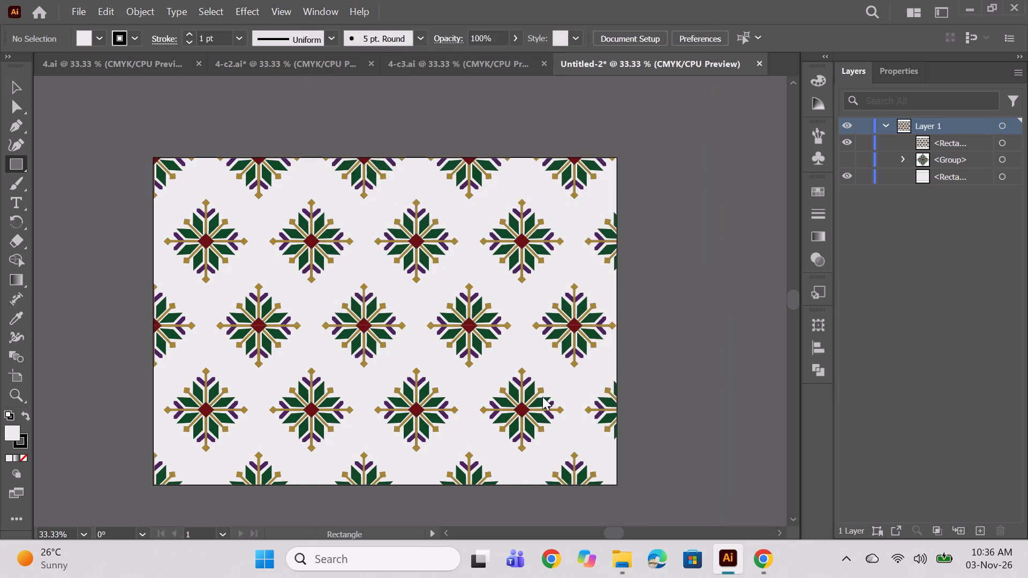
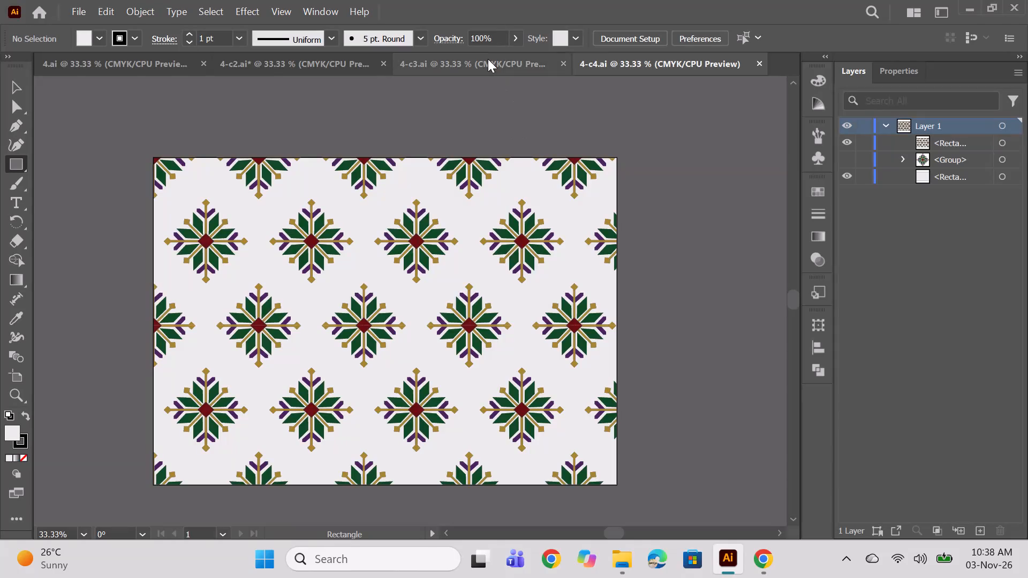
# Compare the saved 4-c4 print with the 4-c3 and 4-c2 colourways, examining the flower motifs up close.
pyautogui.click(488, 59)
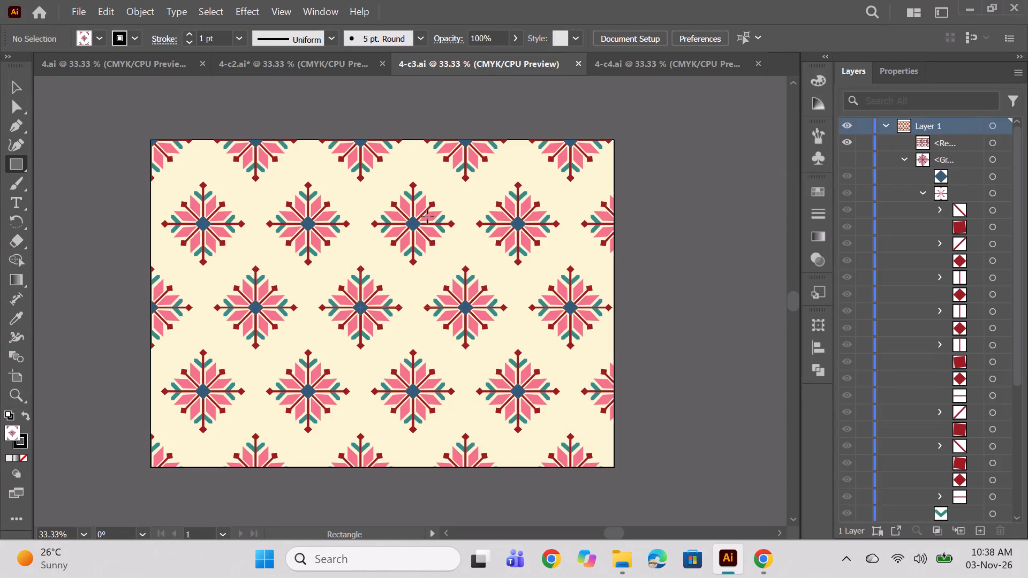
pyautogui.keyDown('alt'); pyautogui.scroll(4, 422, 206); pyautogui.keyUp('alt')
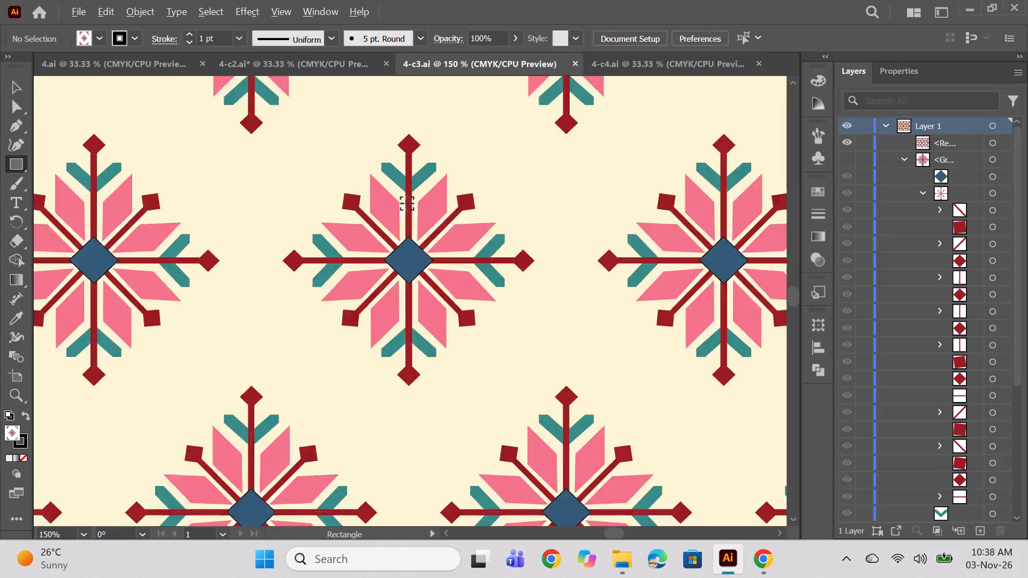
pyautogui.keyDown('alt'); pyautogui.scroll(1, 448, 197); pyautogui.keyUp('alt')
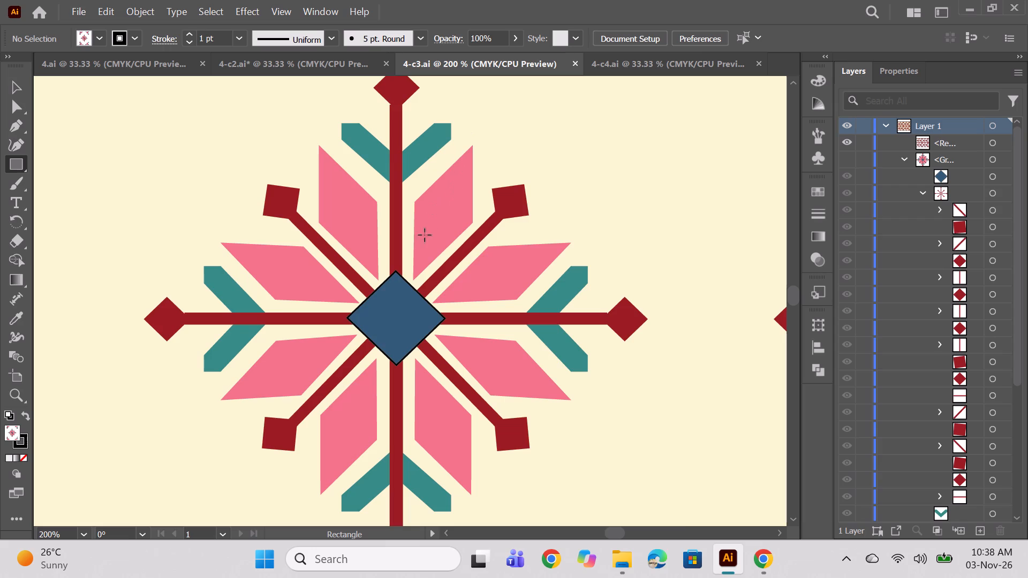
pyautogui.keyDown('alt'); pyautogui.scroll(-4, 441, 204); pyautogui.keyUp('alt')
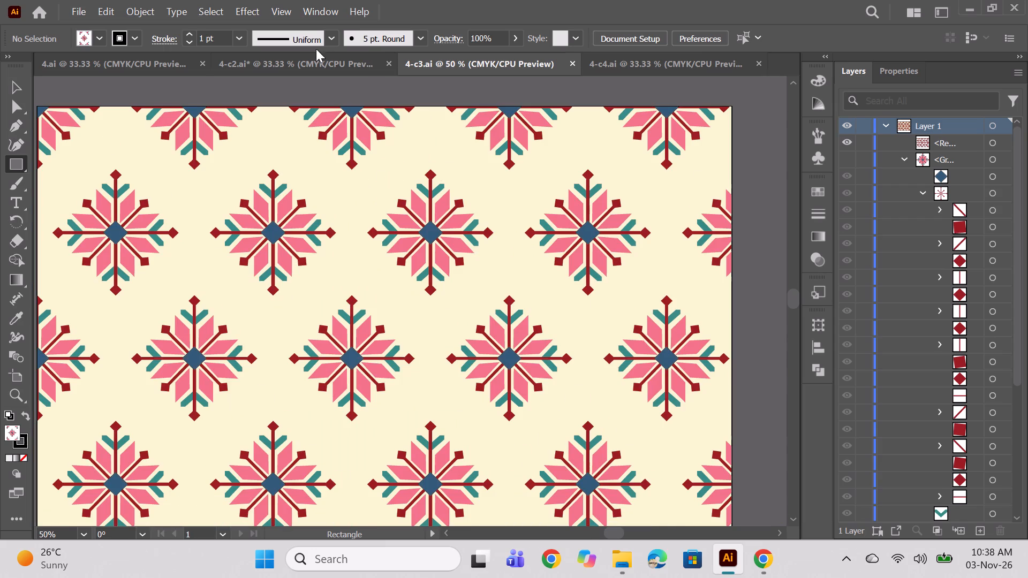
pyautogui.click(309, 57)
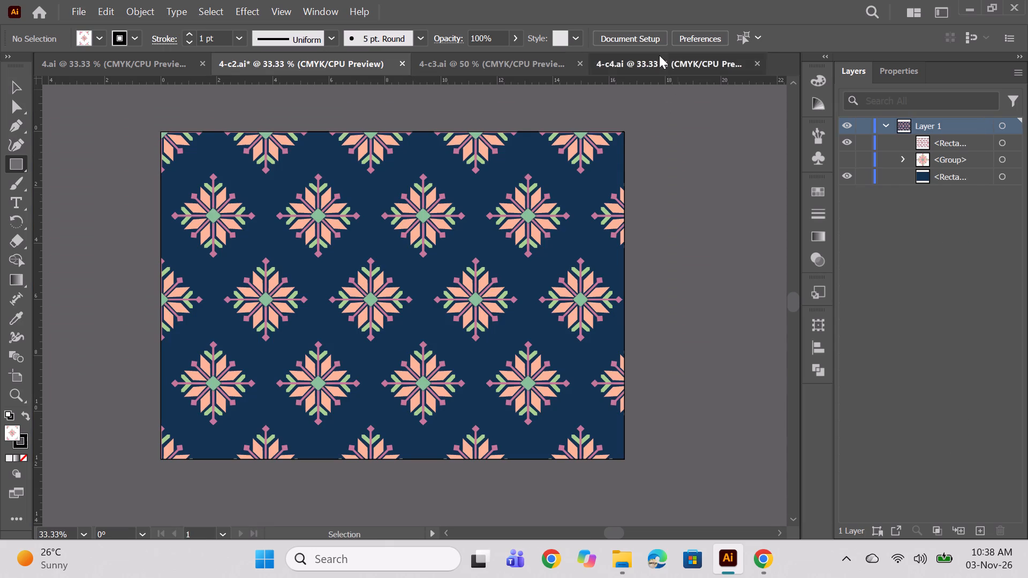
pyautogui.click(659, 55)
pyautogui.keyDown('alt'); pyautogui.scroll(1, 502, 224); pyautogui.keyUp('alt')
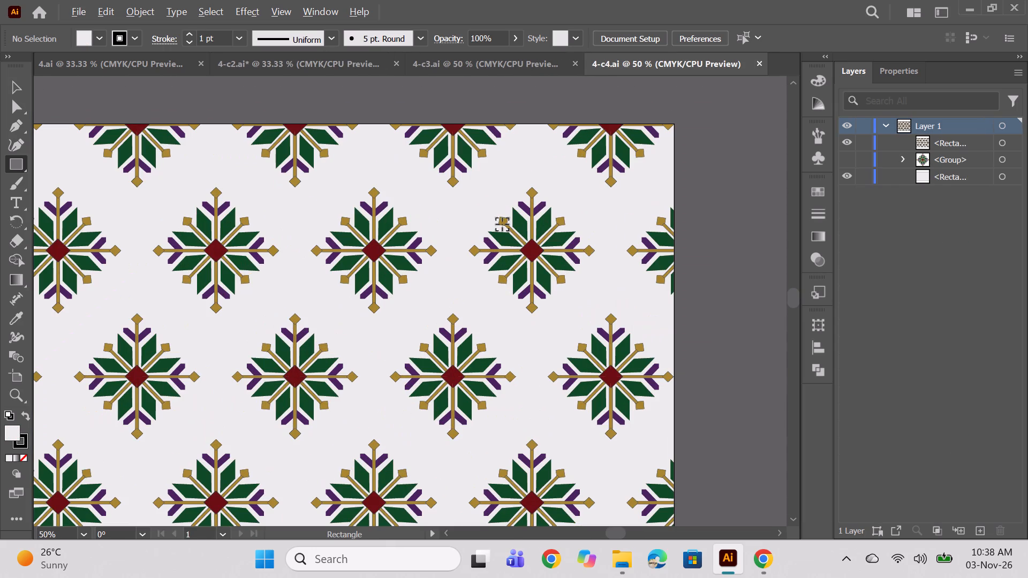
pyautogui.keyDown('alt'); pyautogui.scroll(-1, 506, 218); pyautogui.keyUp('alt')
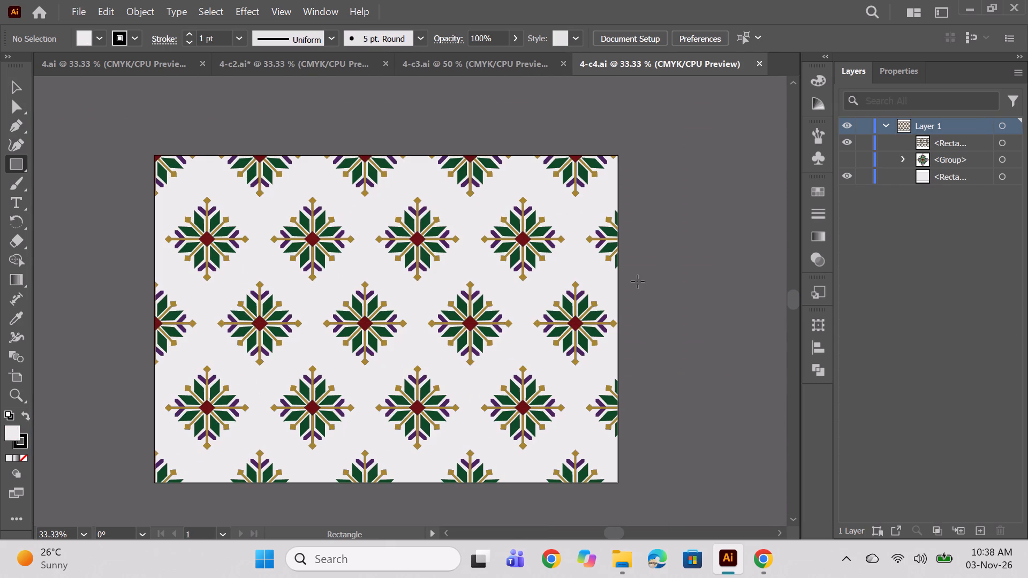
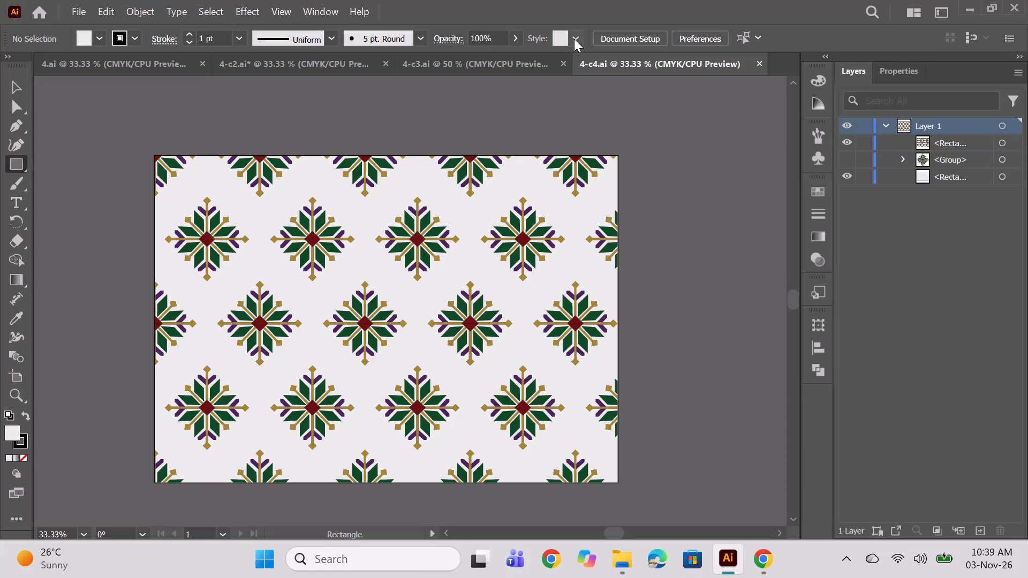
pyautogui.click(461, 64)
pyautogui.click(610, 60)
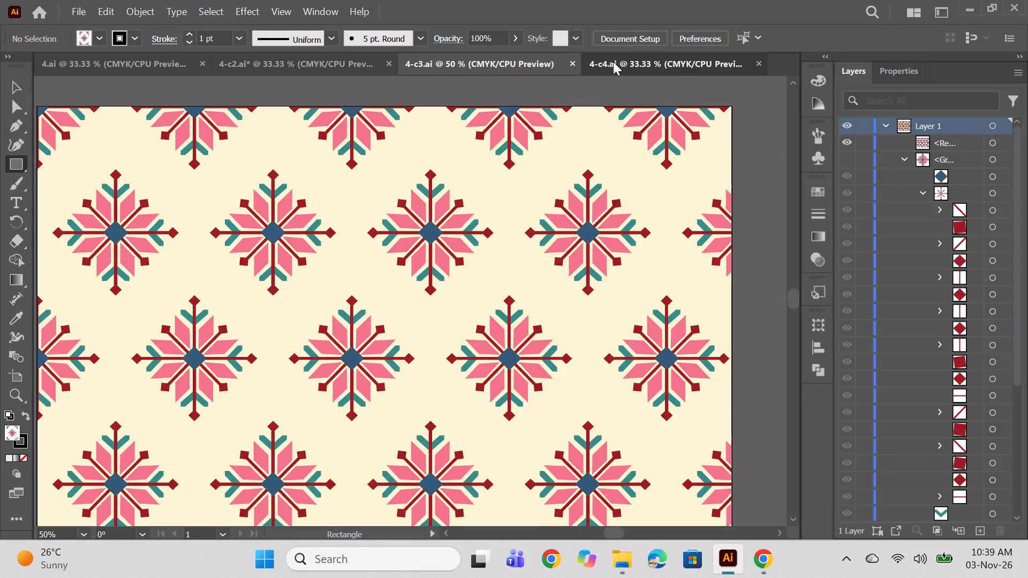
# Create a new blank landscape document with the same preset for another colourway.
pyautogui.hotkey('ctrl', 'n')
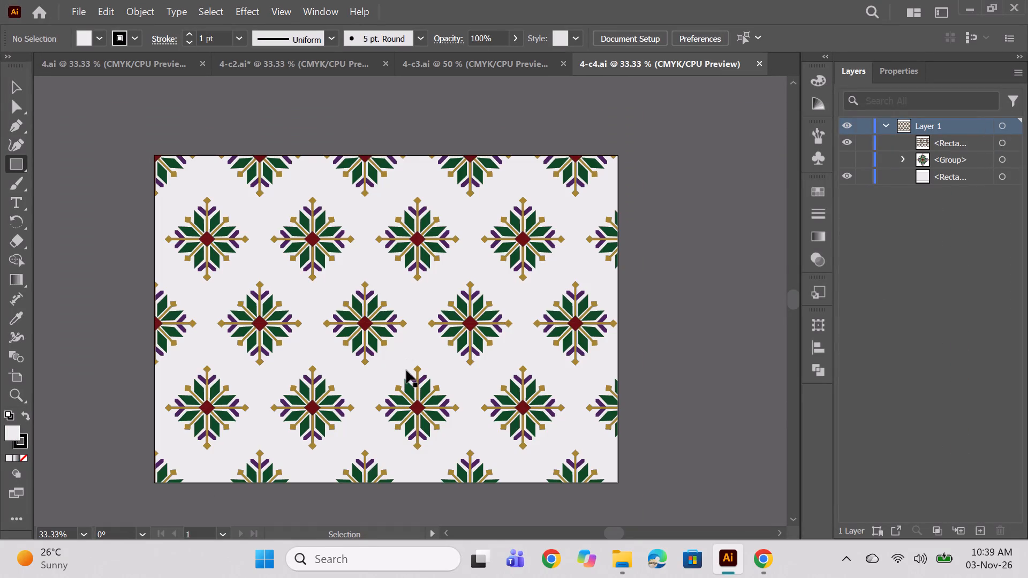
pyautogui.press('Return')
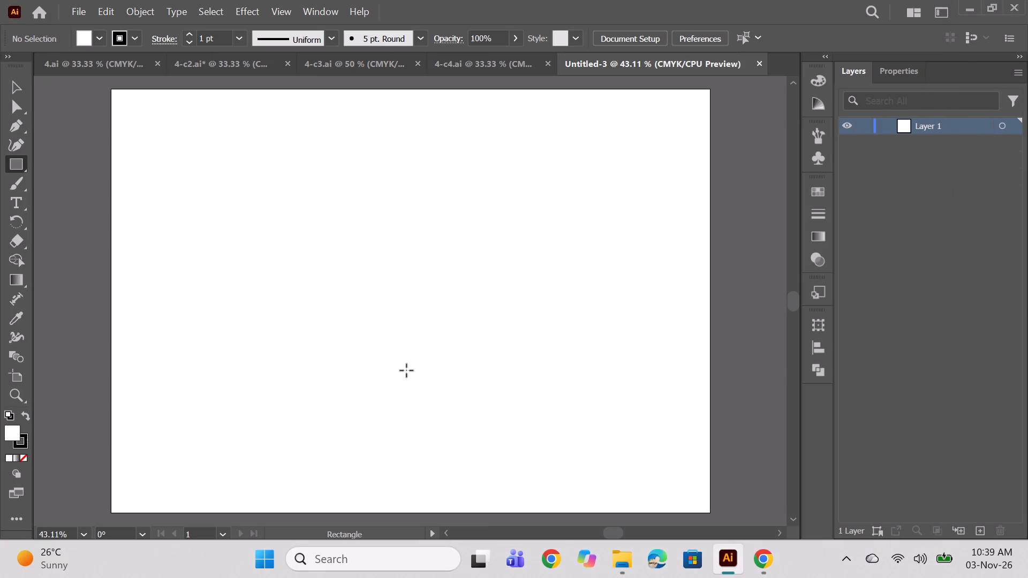
# Review the existing 4-c4, 4-c3, 4-c2 and 4 prints at full-artboard view to compare their colour schemes.
pyautogui.click(437, 60)
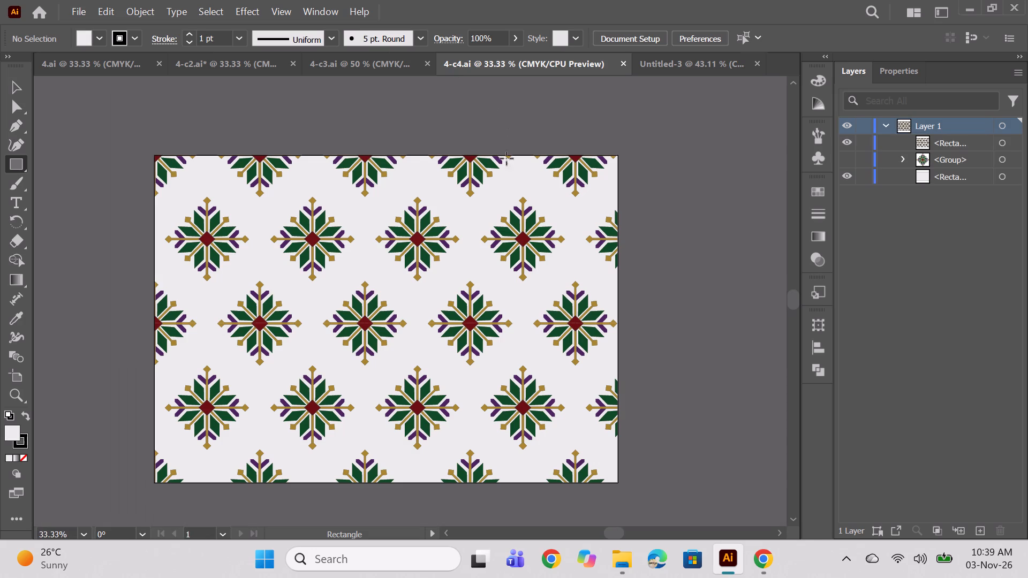
pyautogui.click(341, 65)
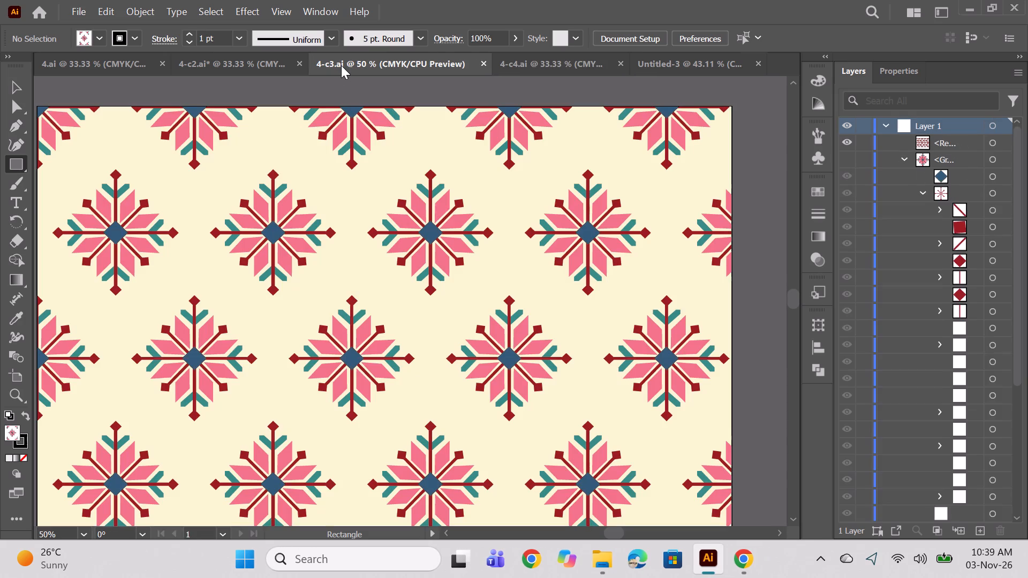
pyautogui.keyDown('alt'); pyautogui.scroll(-1, 535, 234); pyautogui.keyUp('alt')
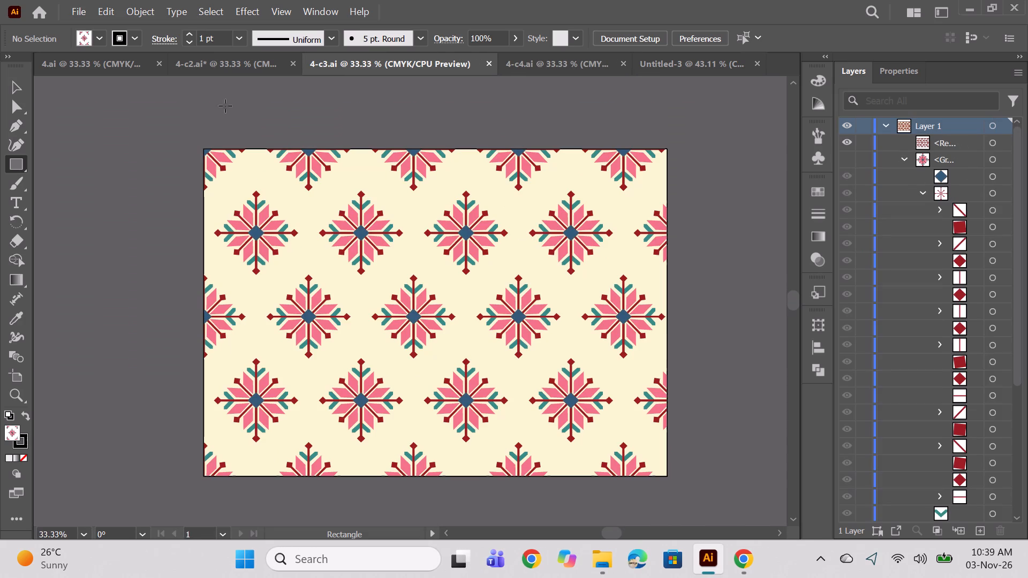
pyautogui.click(213, 66)
pyautogui.click(65, 62)
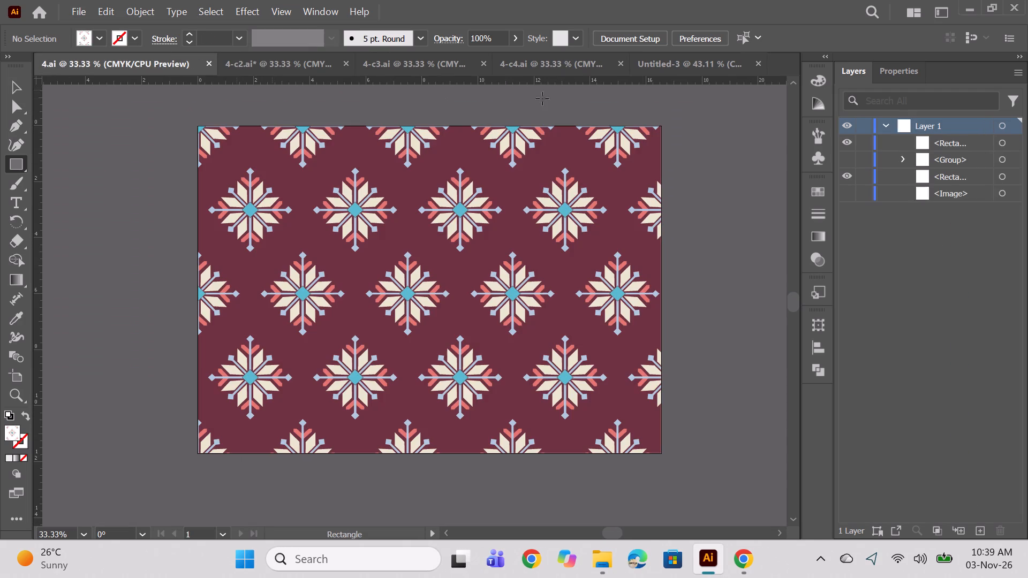
# Switch to Chrome and browse the printed fabrics image results for colour ideas, opening the Black Ethnic Kalamkari Bird and Floral fabric.
pyautogui.click(676, 65)
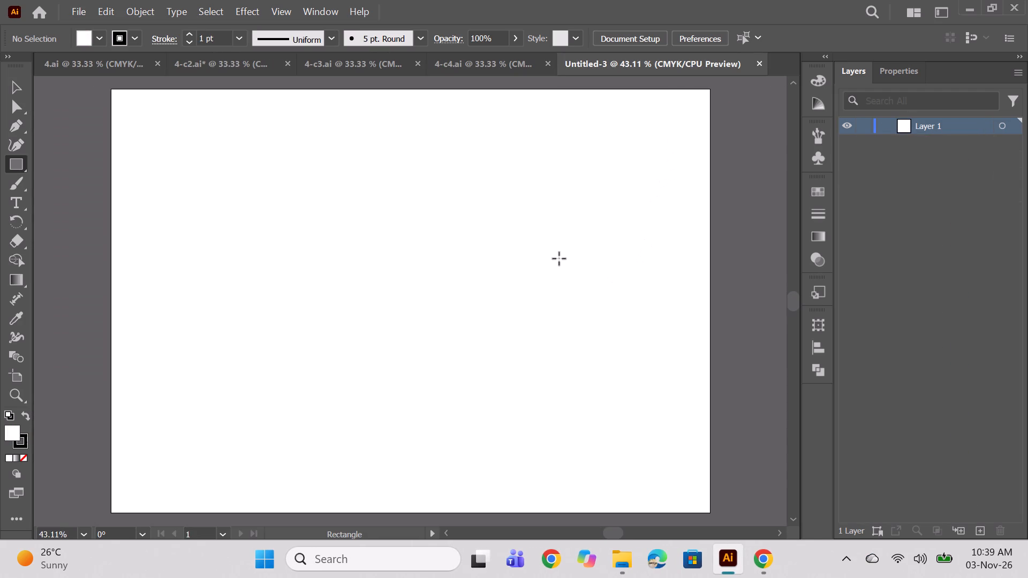
pyautogui.click(766, 559)
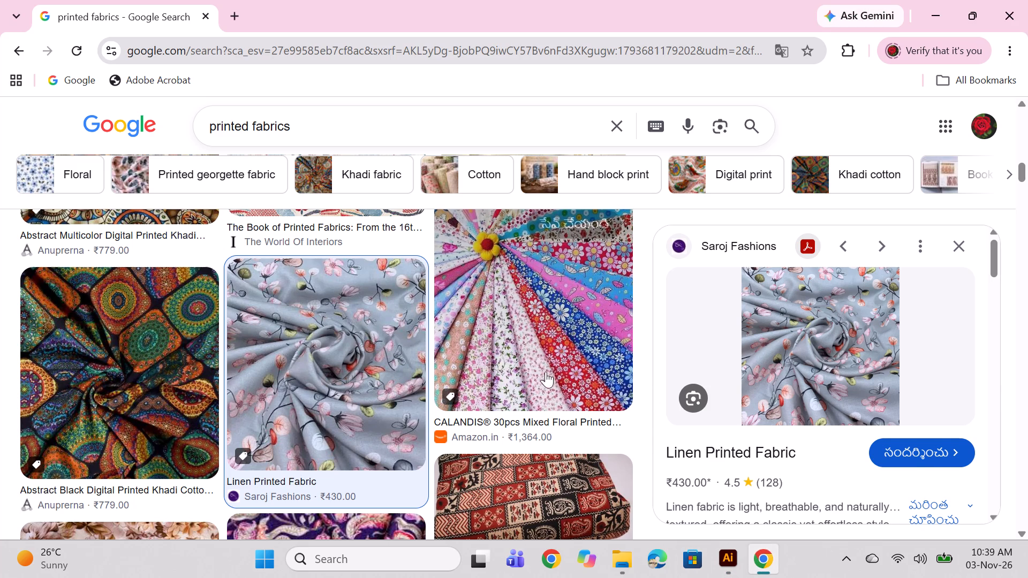
pyautogui.scroll(-7, 490, 393)
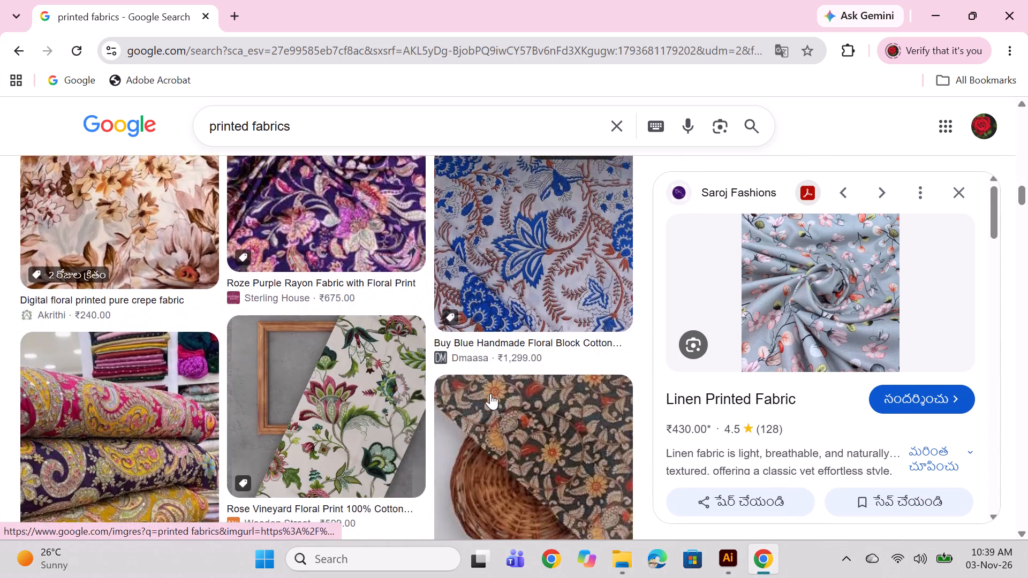
pyautogui.scroll(-3, 490, 393)
pyautogui.scroll(3, 474, 376)
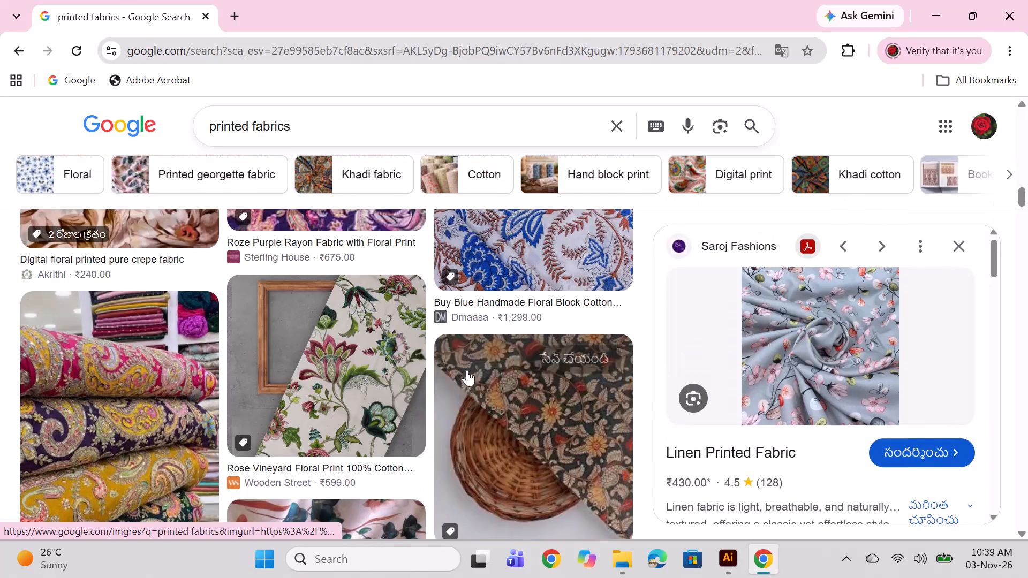
pyautogui.scroll(-1, 402, 328)
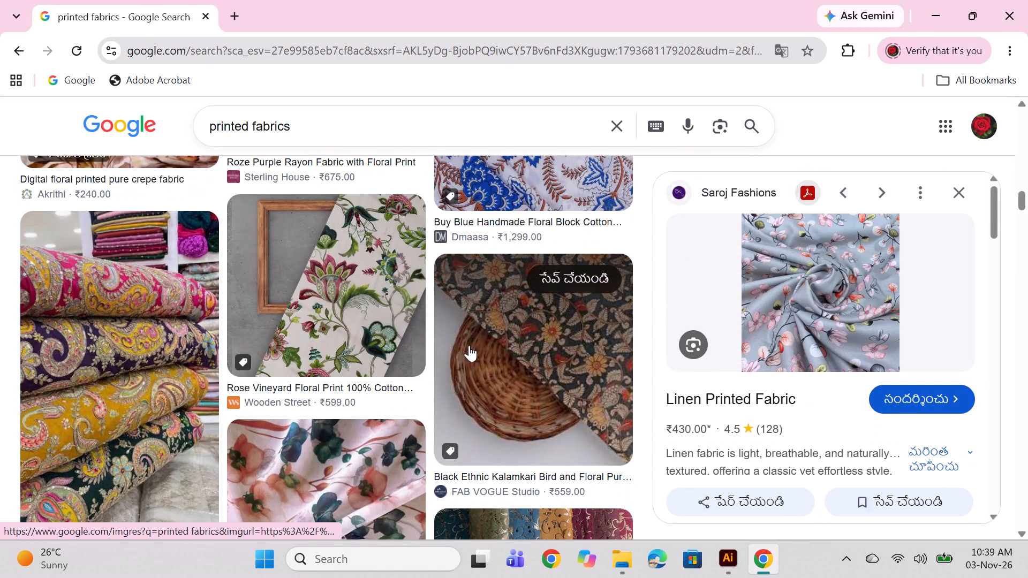
pyautogui.scroll(-2, 313, 446)
pyautogui.scroll(2, 296, 466)
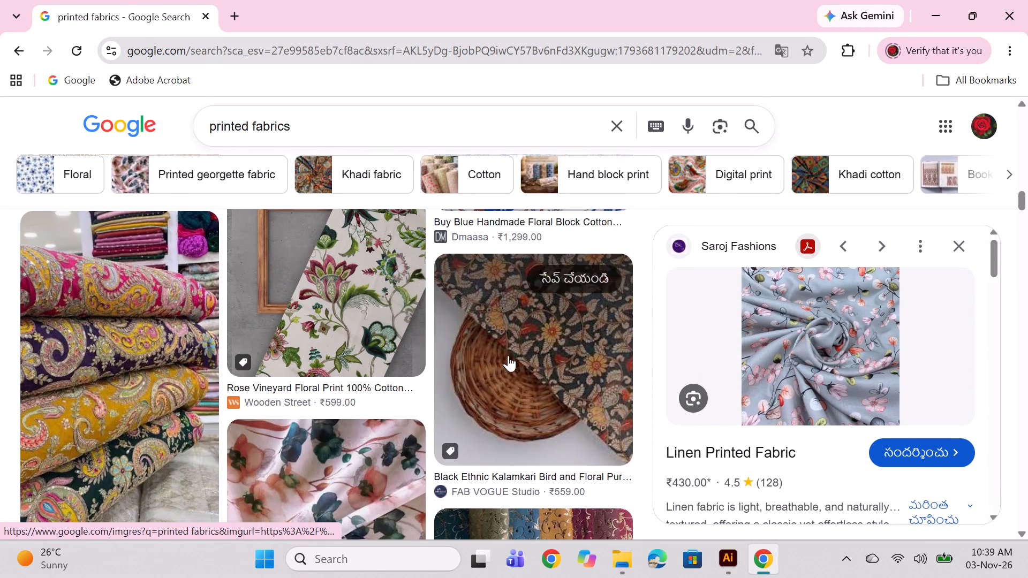
pyautogui.click(512, 354)
pyautogui.scroll(-3, 798, 341)
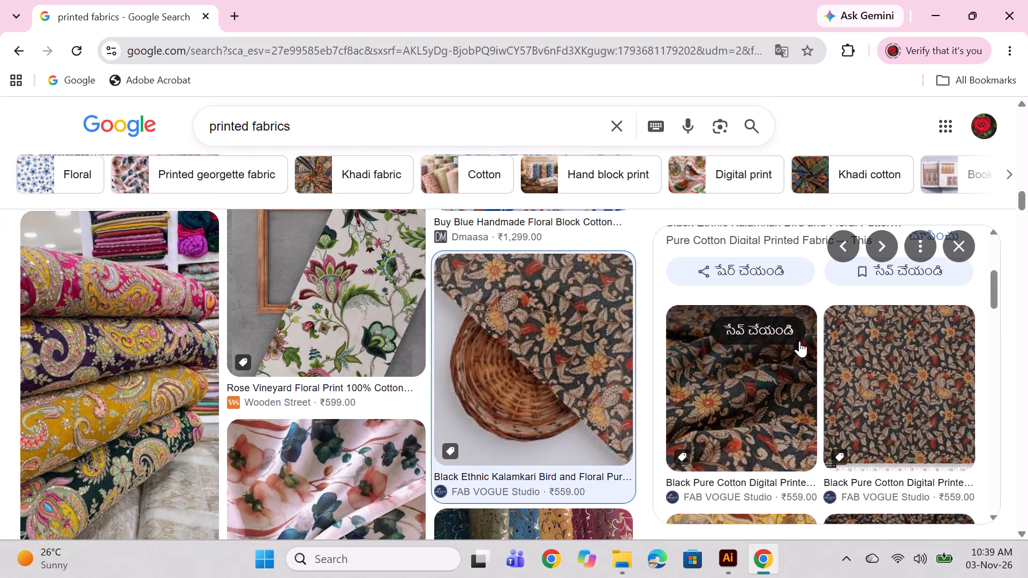
pyautogui.scroll(4, 799, 341)
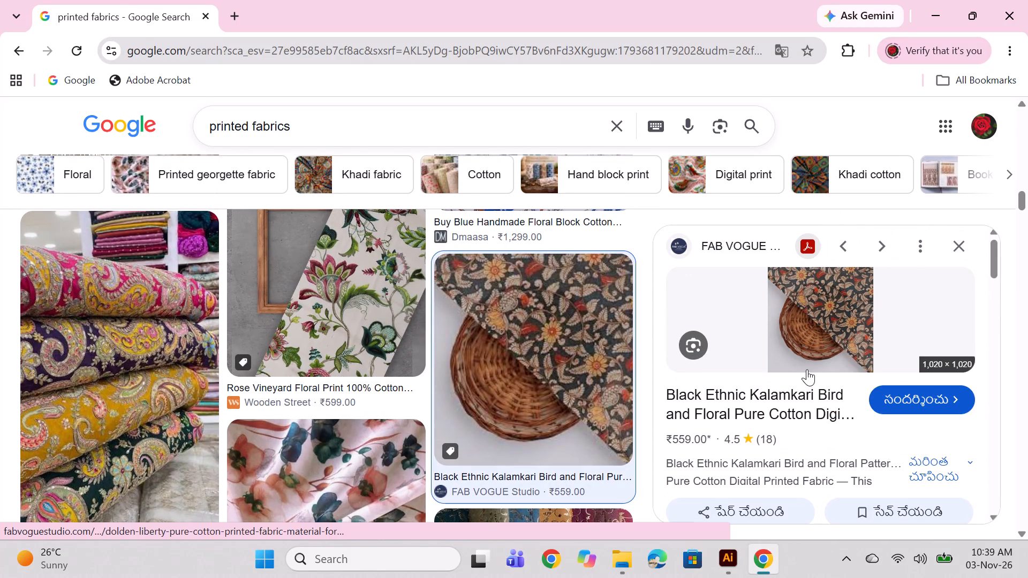
# Switch back to Illustrator and paste the copied flower motif into the new blank document.
pyautogui.click(733, 560)
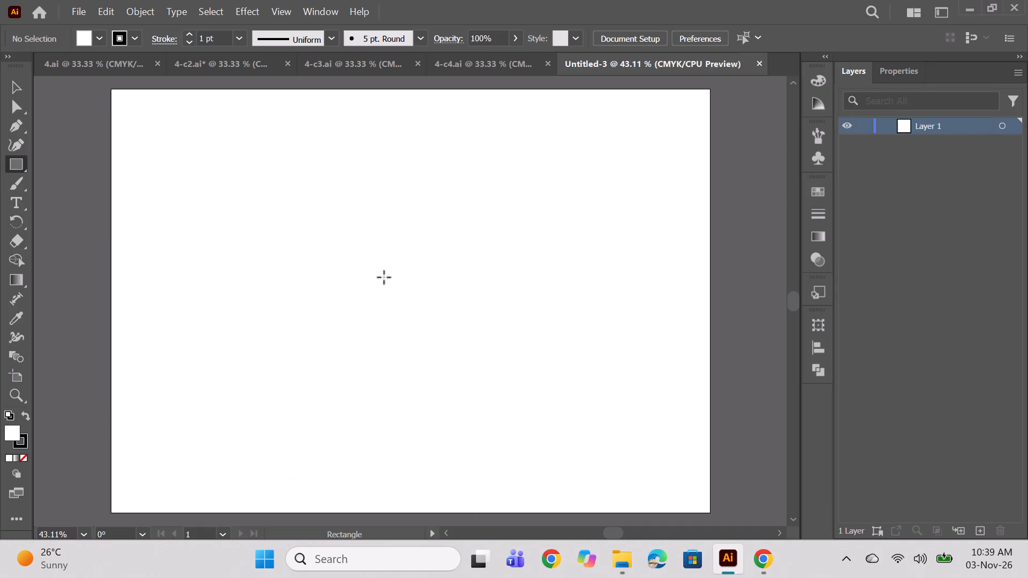
pyautogui.hotkey('ctrl', 'v')
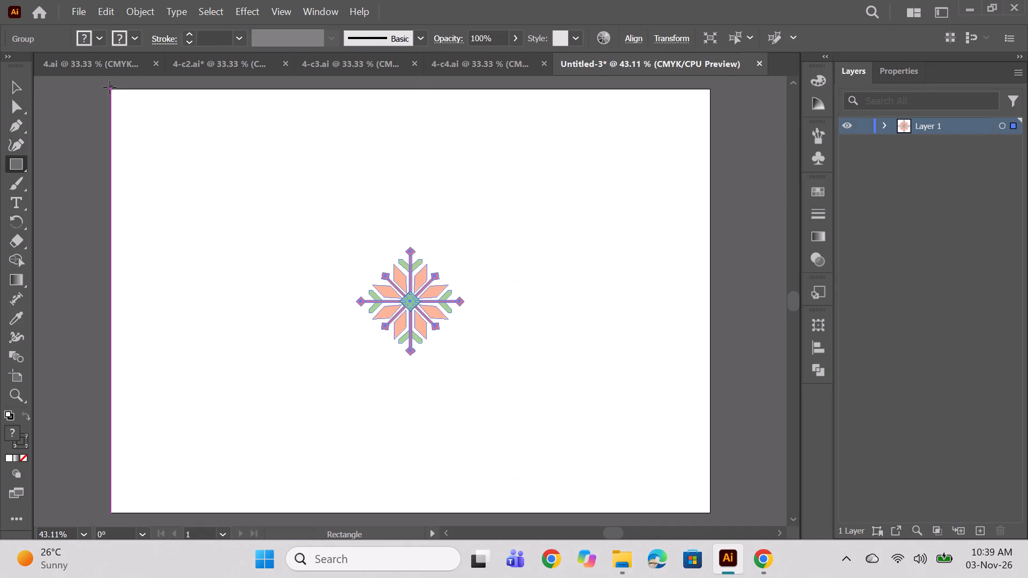
# Draw a background rectangle about 16.6 in wide that covers the whole artboard.
pyautogui.moveTo(110, 87); pyautogui.dragTo(705, 509)
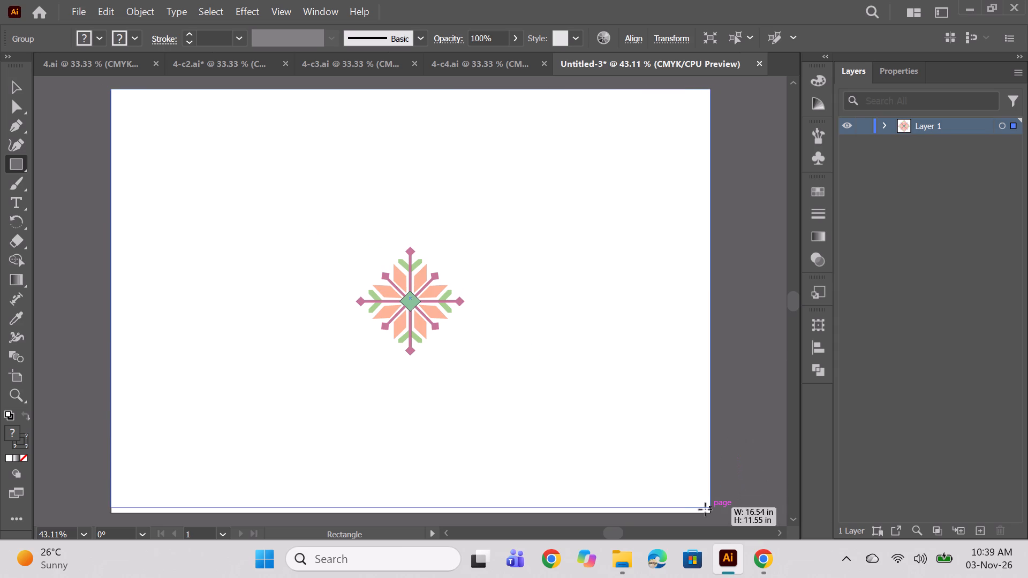
pyautogui.moveTo(705, 509); pyautogui.dragTo(712, 514)
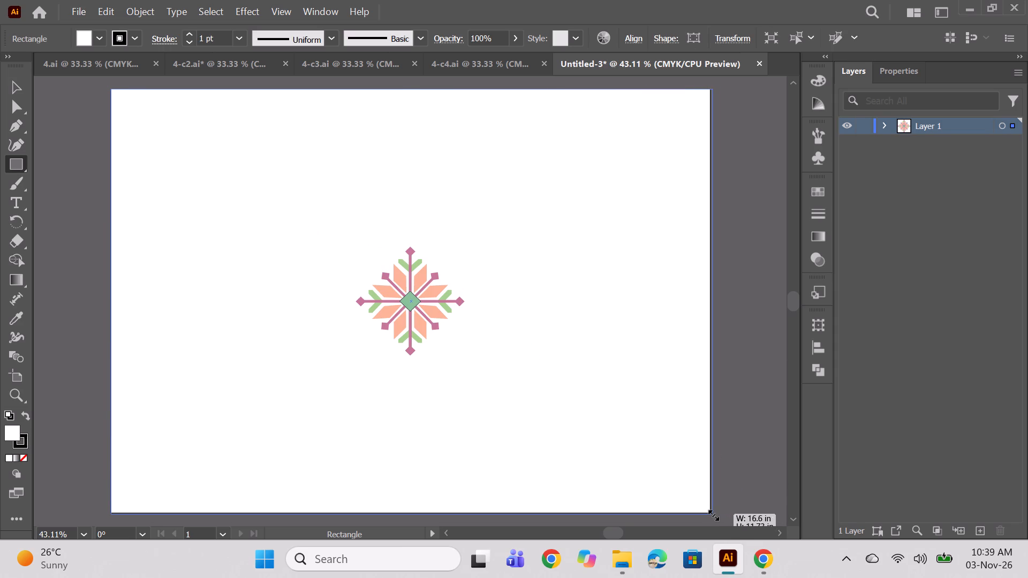
# Fill the background rectangle with a neutral near-black colour.
pyautogui.doubleClick(14, 432)
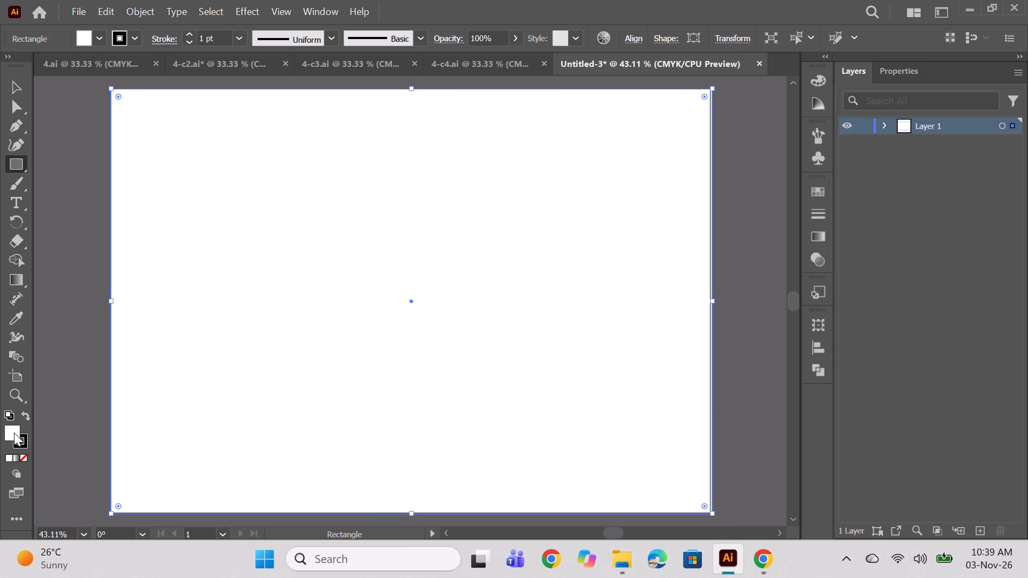
pyautogui.click(588, 367)
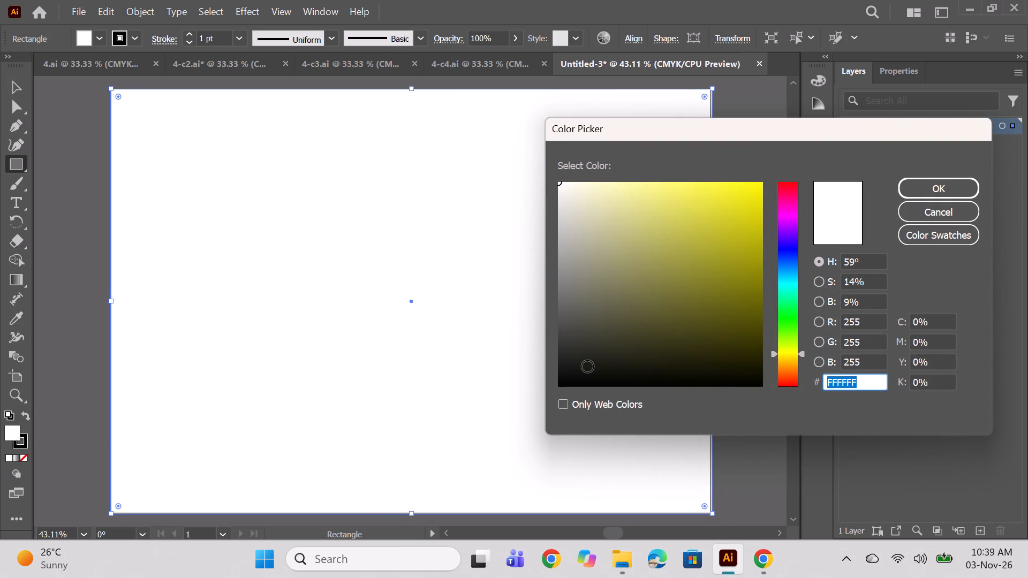
pyautogui.click(581, 361)
pyautogui.doubleClick(578, 357)
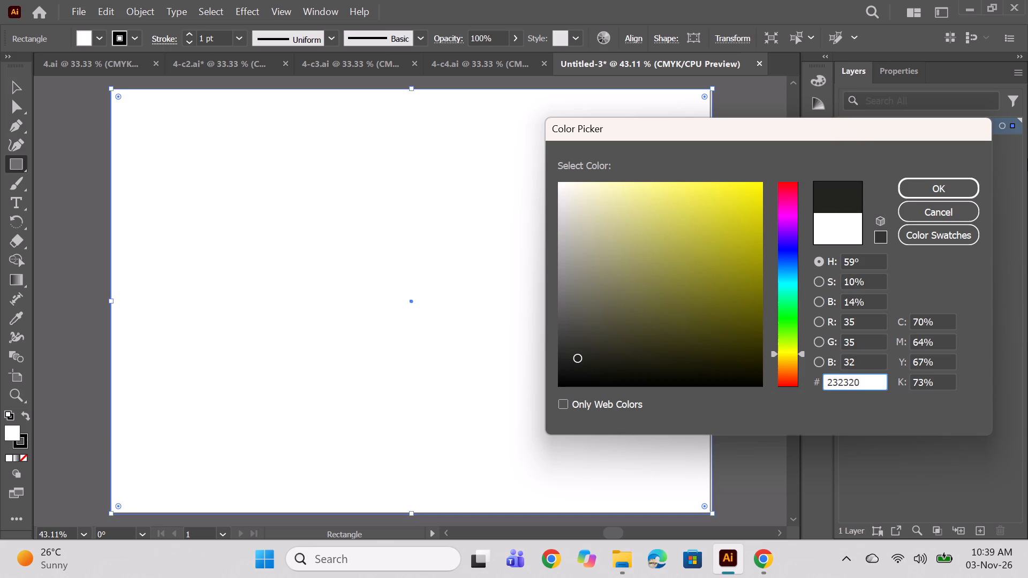
pyautogui.click(930, 187)
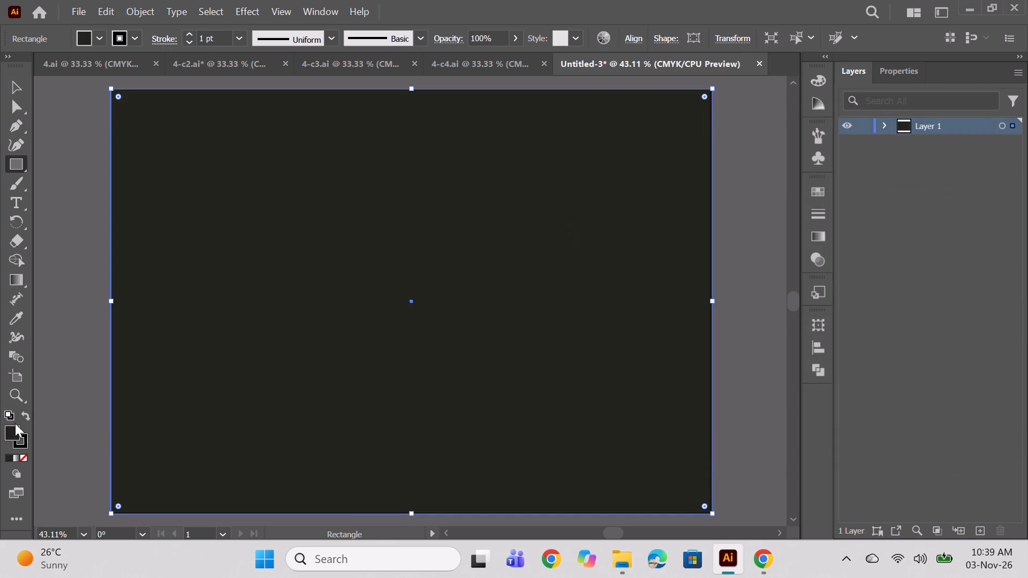
pyautogui.doubleClick(14, 429)
pyautogui.click(565, 356)
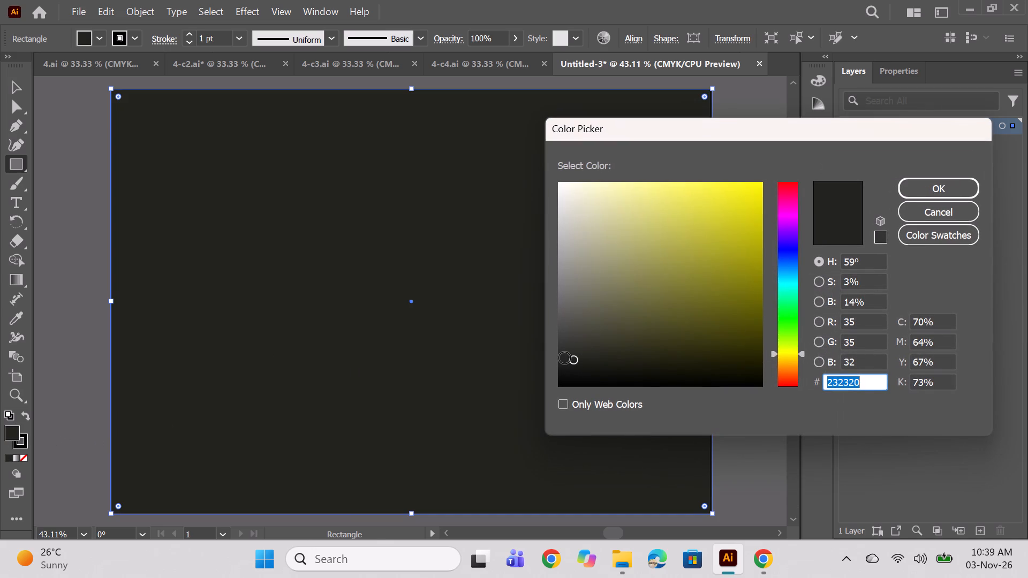
pyautogui.click(565, 359)
pyautogui.click(565, 360)
pyautogui.click(941, 188)
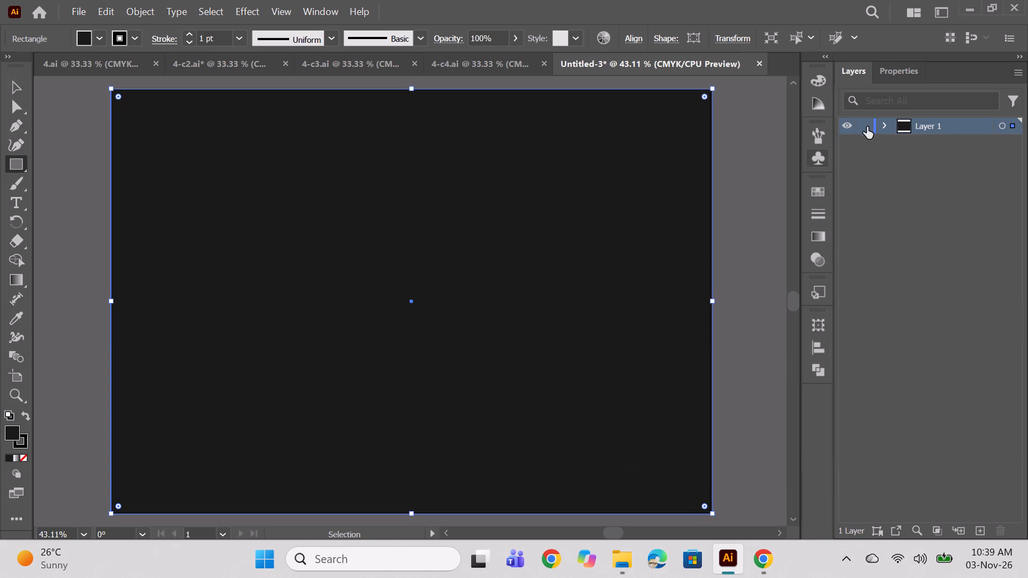
# Move the near-black background rectangle beneath the flower group in Layer 1.
pyautogui.click(882, 125)
pyautogui.moveTo(944, 141); pyautogui.dragTo(944, 169)
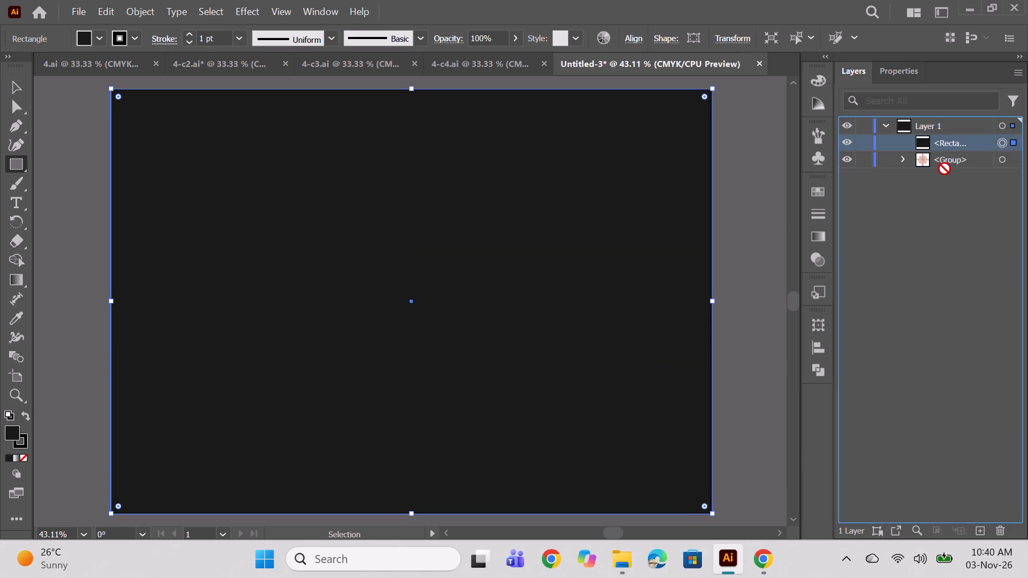
pyautogui.moveTo(944, 169); pyautogui.dragTo(944, 164)
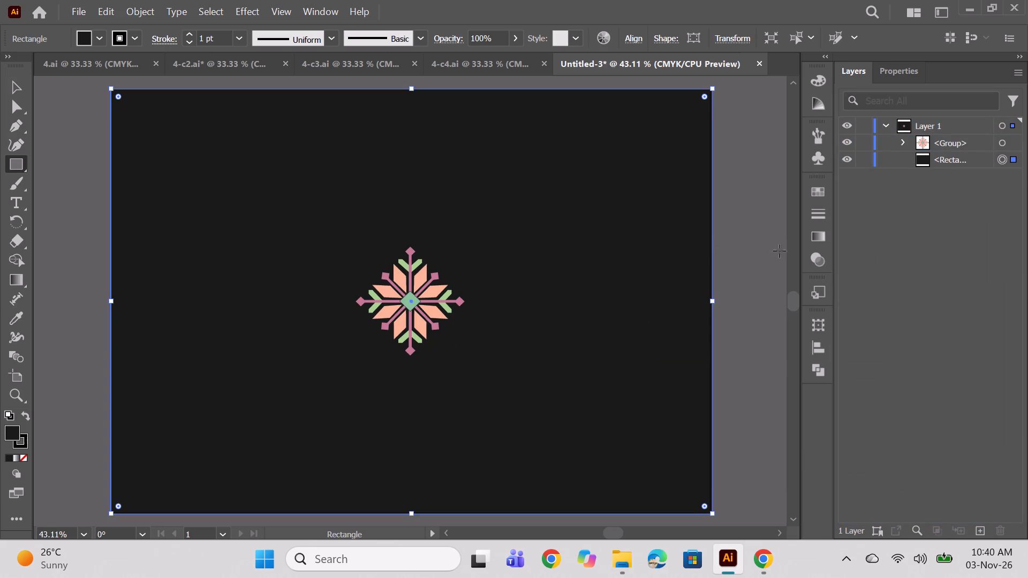
# Recolour the lowest petal path in the flower group with a light cream fill, #FCECC8.
pyautogui.click(16, 87)
pyautogui.click(902, 142)
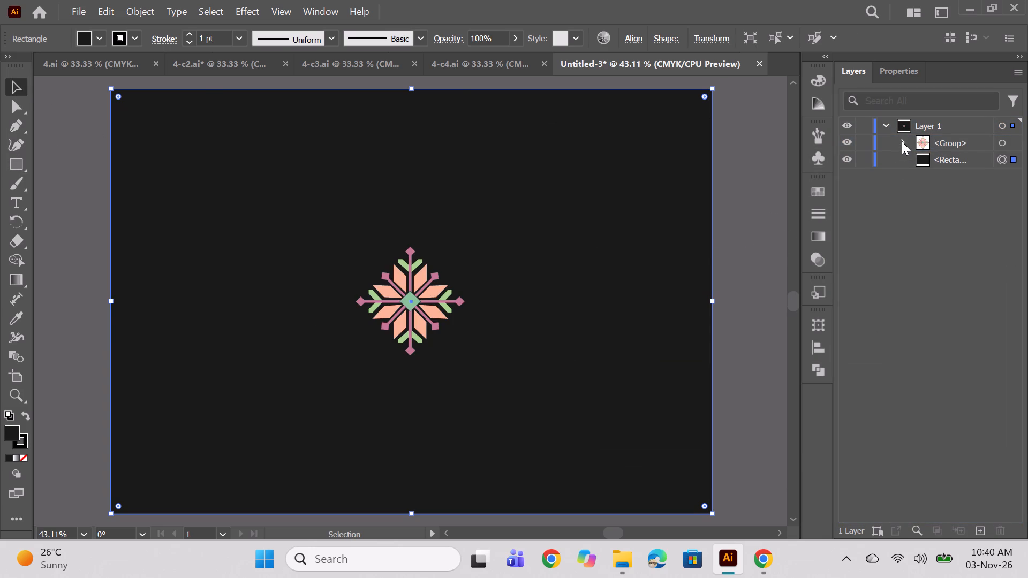
pyautogui.scroll(-5, 972, 294)
pyautogui.scroll(-5, 1006, 394)
pyautogui.click(992, 500)
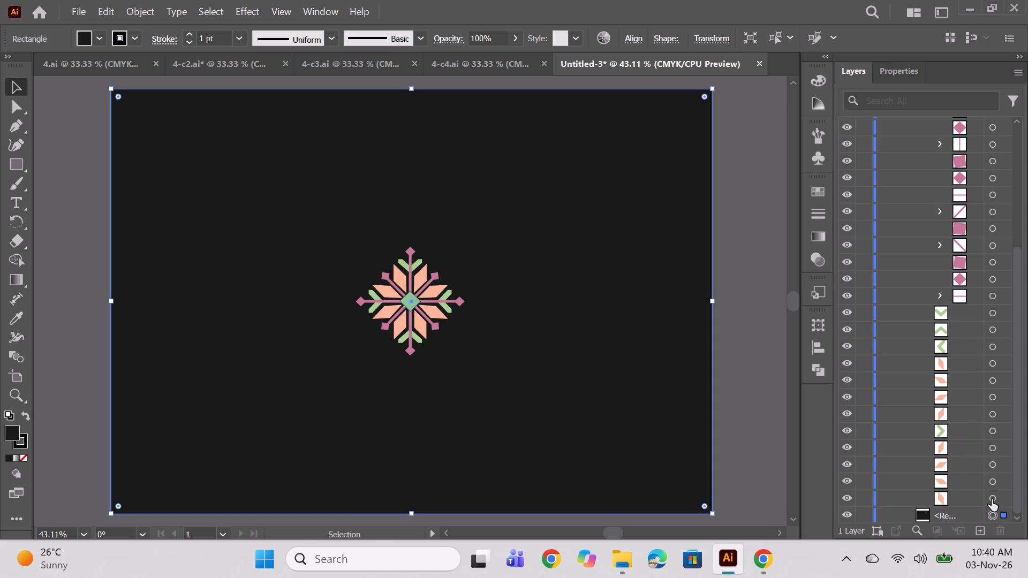
pyautogui.doubleClick(16, 434)
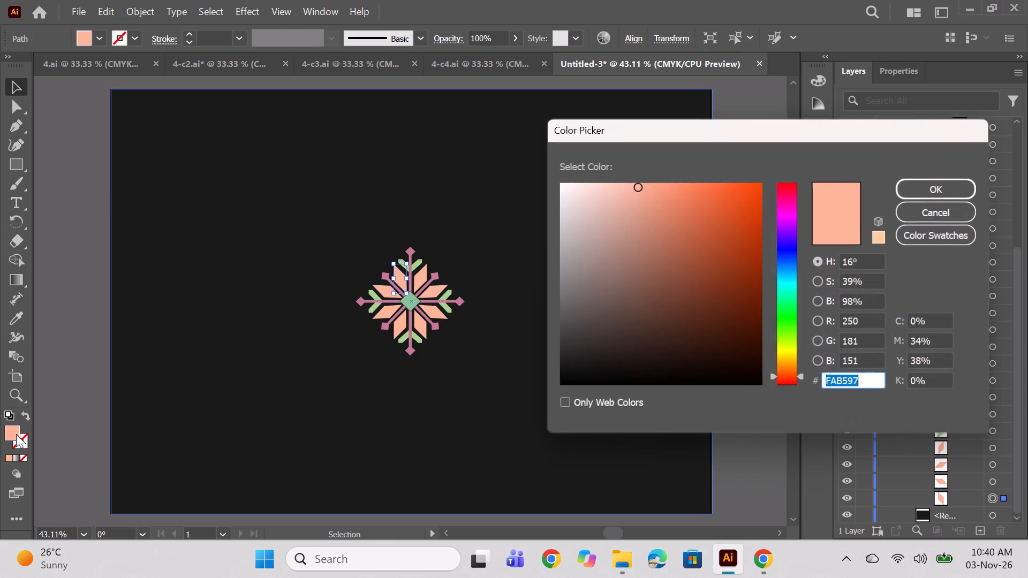
pyautogui.click(596, 188)
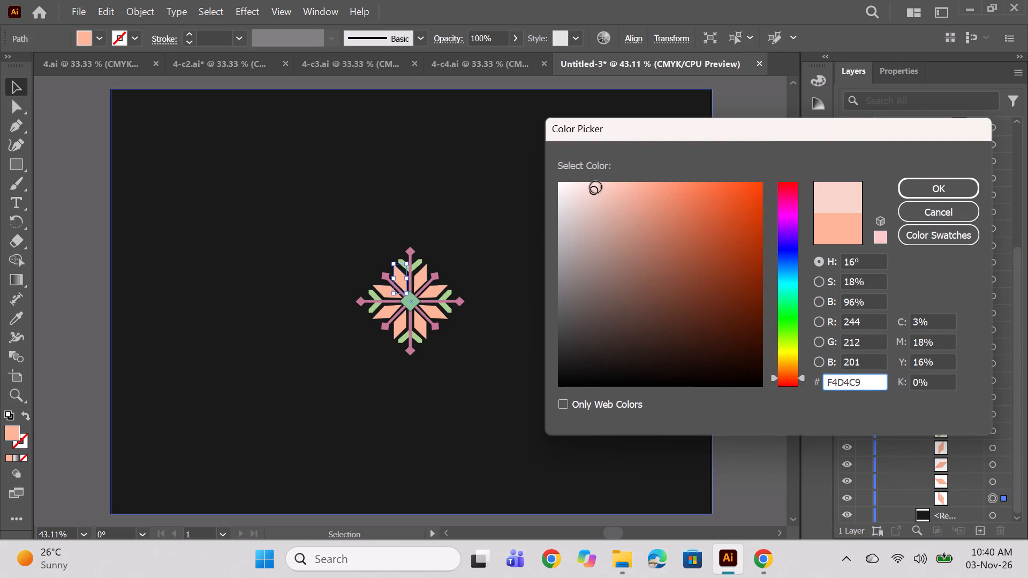
pyautogui.click(791, 358)
pyautogui.click(790, 363)
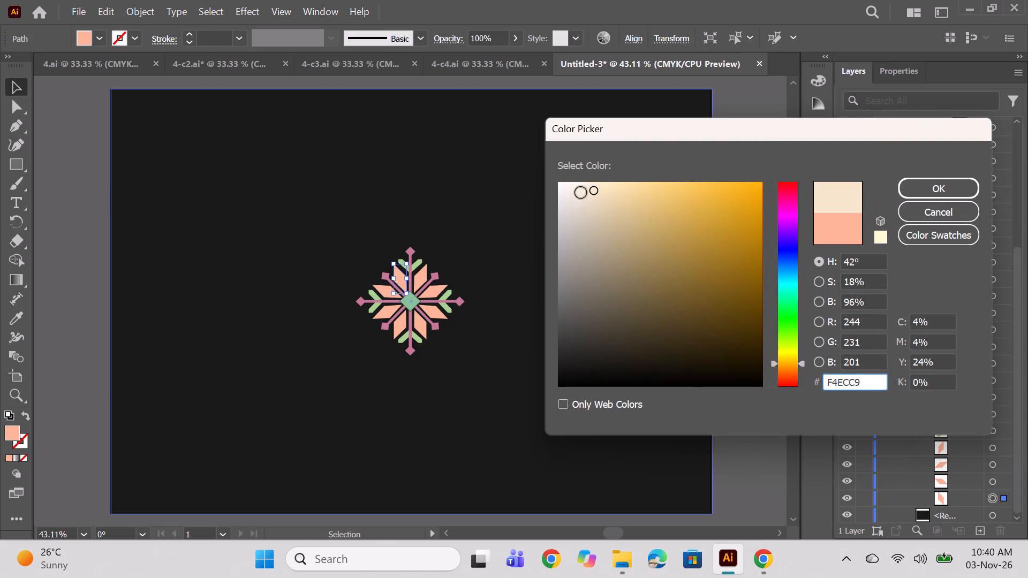
pyautogui.click(600, 186)
pyautogui.click(601, 184)
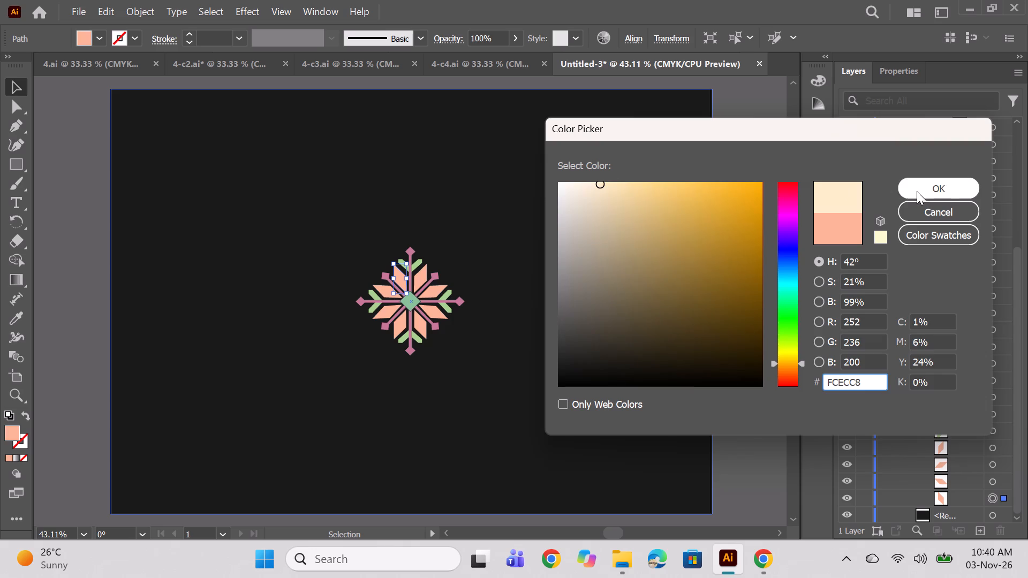
pyautogui.click(919, 191)
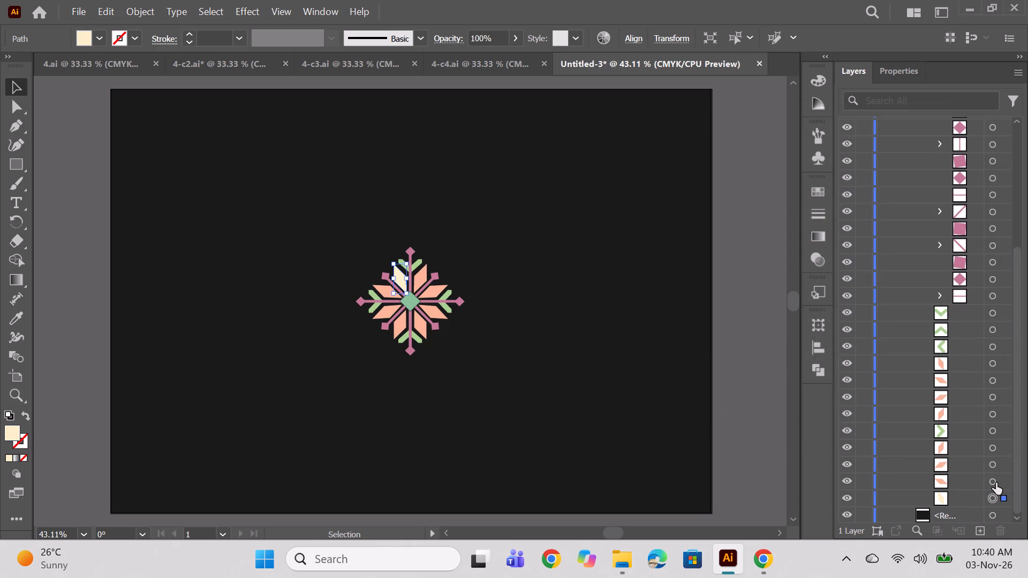
# Apply the cream petal's fill to the seven remaining peach petals of the flower with the Eyedropper tool.
pyautogui.keyDown('ctrl'); pyautogui.click(996, 483); pyautogui.keyUp('ctrl')
pyautogui.keyDown('ctrl'); pyautogui.click(995, 467); pyautogui.keyUp('ctrl')
pyautogui.keyDown('ctrl'); pyautogui.click(996, 445); pyautogui.keyUp('ctrl')
pyautogui.keyDown('ctrl'); pyautogui.click(992, 413); pyautogui.keyUp('ctrl')
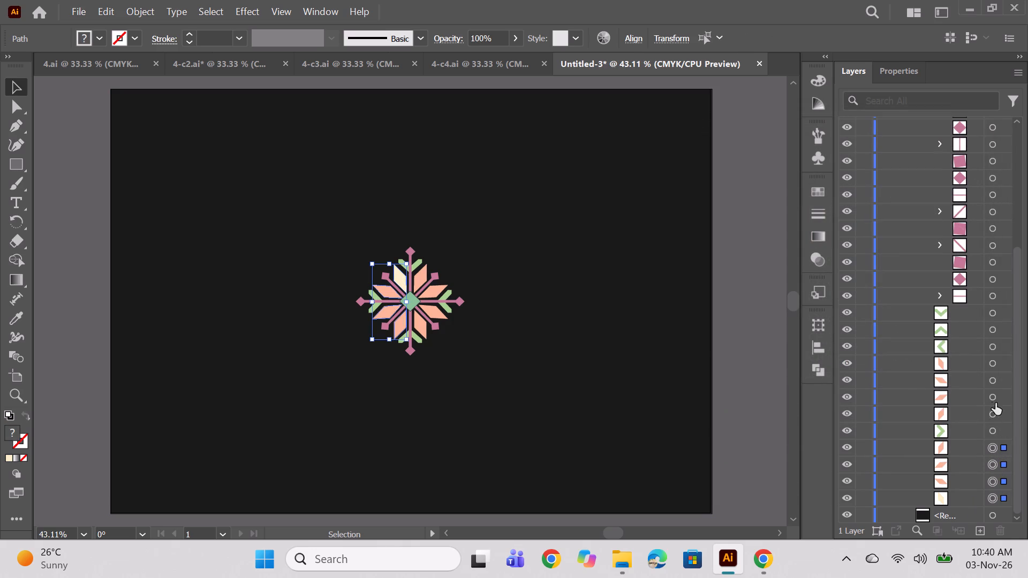
pyautogui.keyDown('ctrl'); pyautogui.click(995, 398); pyautogui.keyUp('ctrl')
pyautogui.keyDown('ctrl'); pyautogui.click(994, 379); pyautogui.keyUp('ctrl')
pyautogui.keyDown('ctrl'); pyautogui.click(991, 361); pyautogui.keyUp('ctrl')
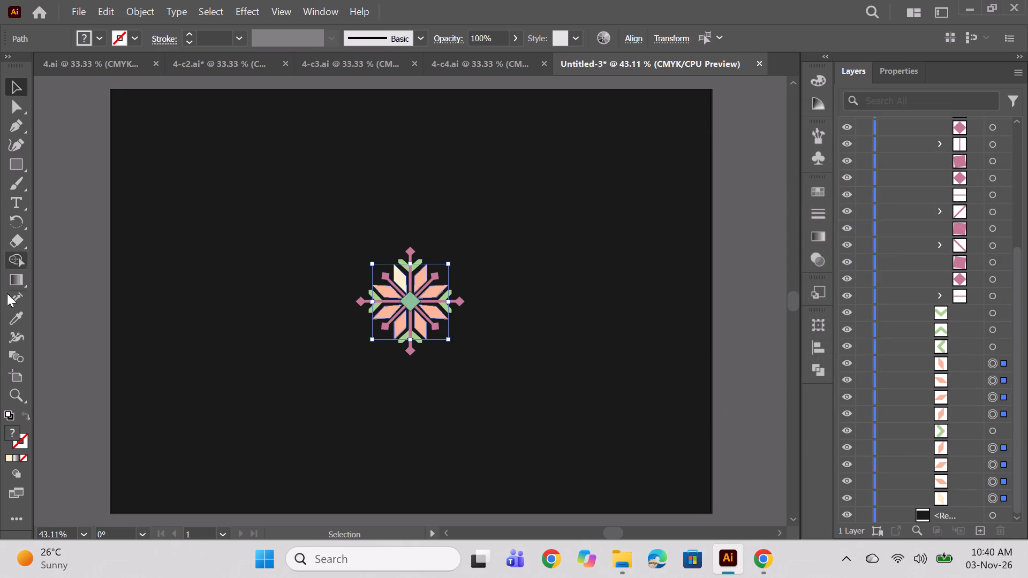
pyautogui.click(17, 314)
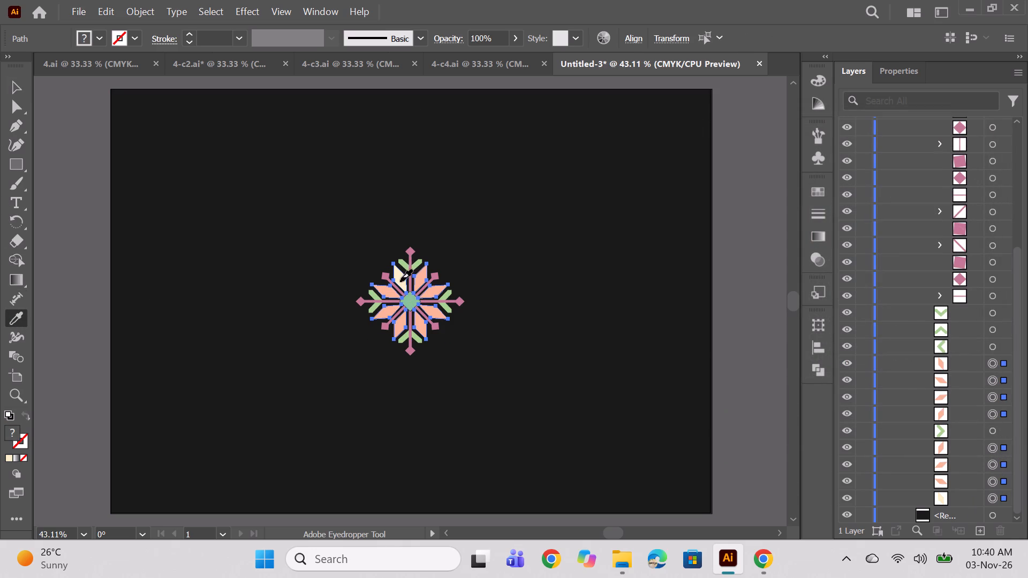
pyautogui.click(400, 282)
# Recolour the four green chevrons between the petals with a golden yellow fill, #EACA6E.
pyautogui.click(991, 431)
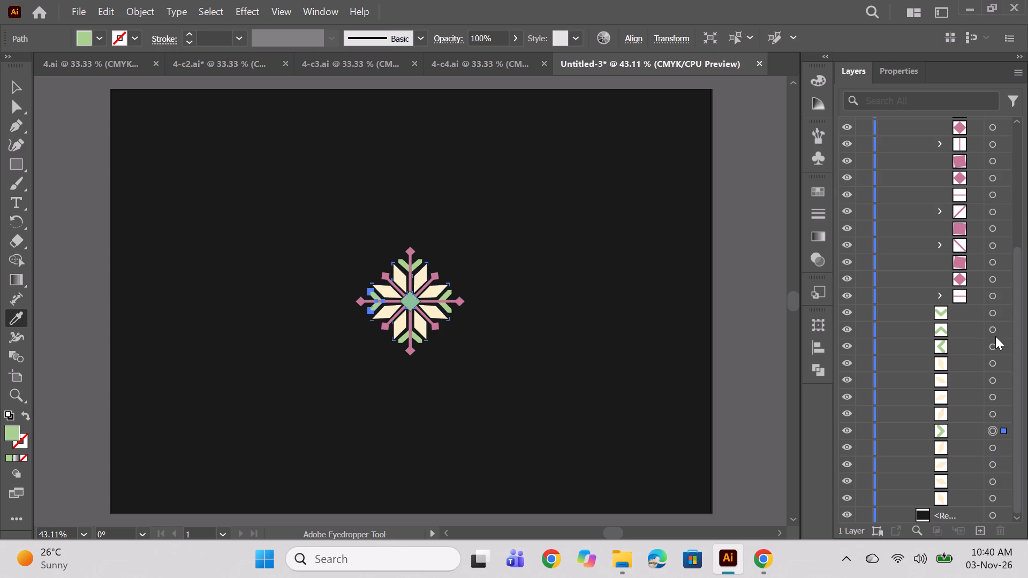
pyautogui.keyDown('ctrl'); pyautogui.click(993, 347); pyautogui.keyUp('ctrl')
pyautogui.keyDown('ctrl'); pyautogui.click(993, 333); pyautogui.keyUp('ctrl')
pyautogui.keyDown('ctrl'); pyautogui.click(993, 308); pyautogui.keyUp('ctrl')
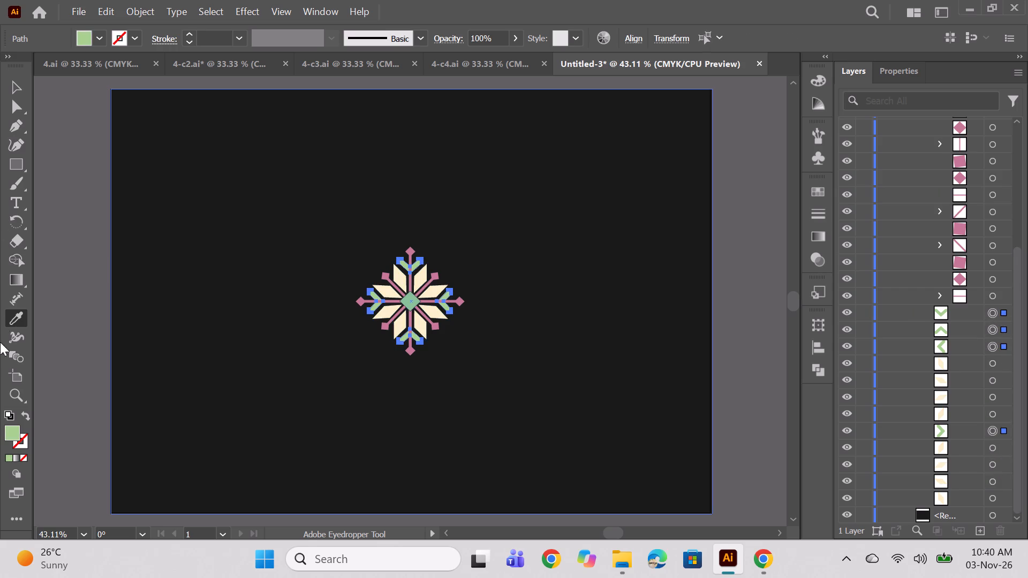
pyautogui.doubleClick(18, 436)
pyautogui.doubleClick(18, 432)
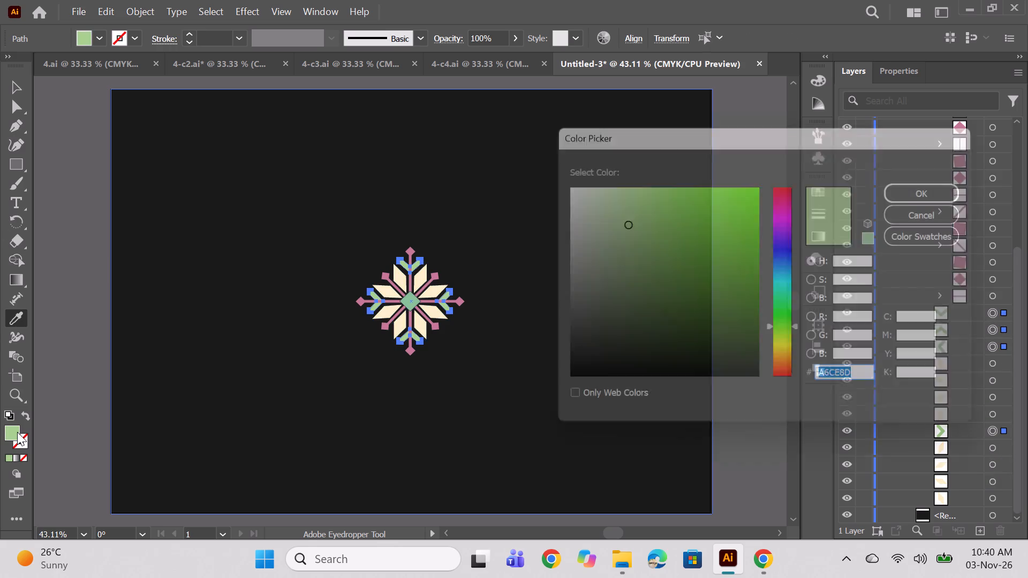
pyautogui.click(788, 372)
pyautogui.click(789, 375)
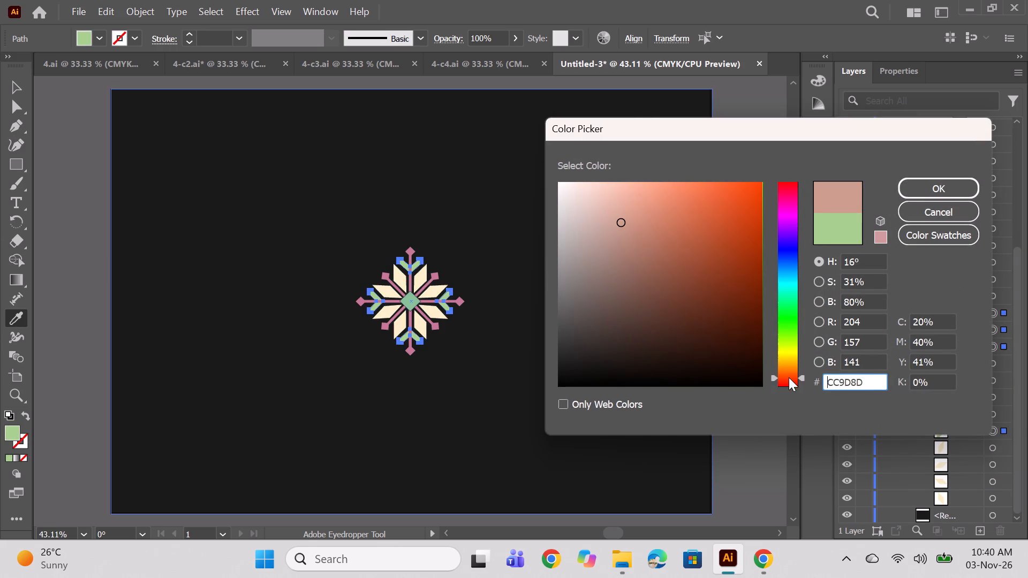
pyautogui.click(676, 192)
pyautogui.click(682, 214)
pyautogui.click(675, 222)
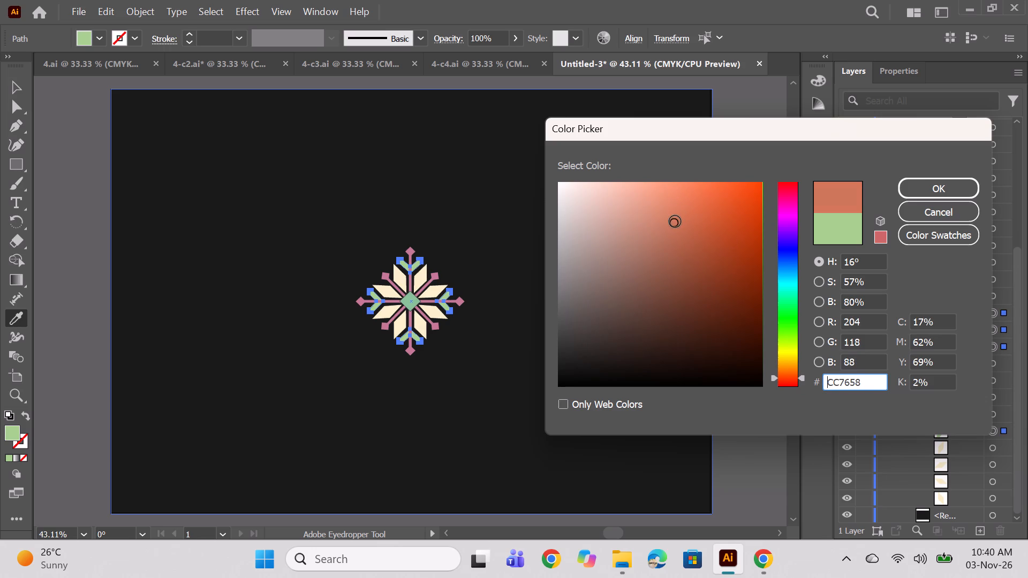
pyautogui.click(672, 220)
pyautogui.click(676, 195)
pyautogui.click(671, 187)
pyautogui.click(662, 188)
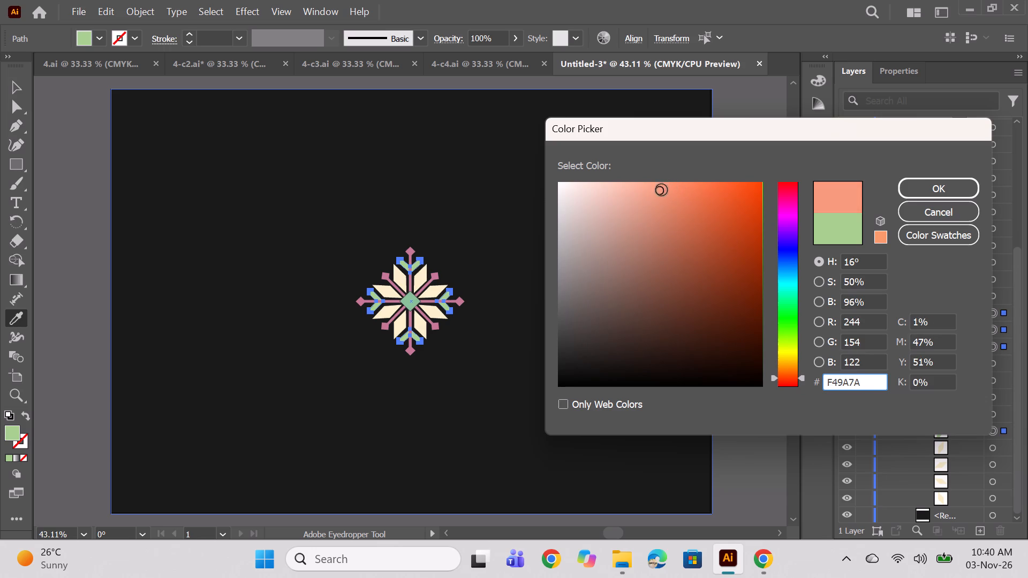
pyautogui.click(660, 200)
pyautogui.click(646, 191)
pyautogui.click(653, 189)
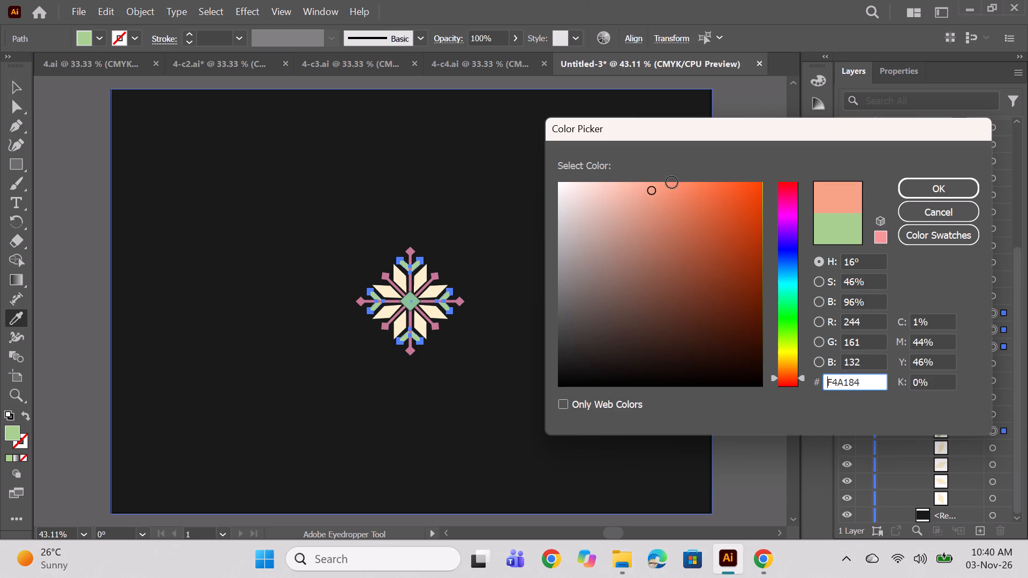
pyautogui.click(664, 255)
pyautogui.click(671, 250)
pyautogui.click(681, 249)
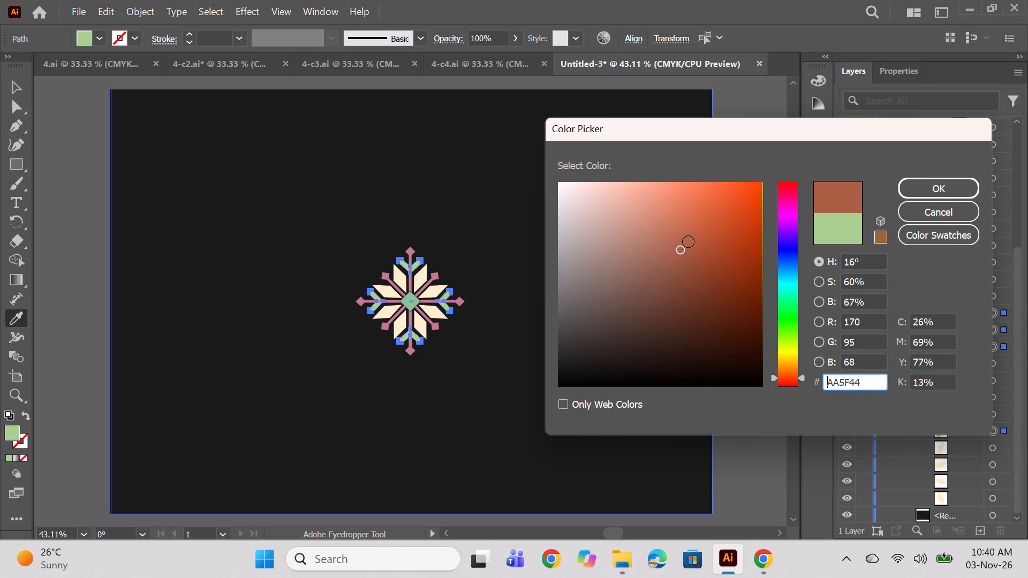
pyautogui.click(689, 242)
pyautogui.click(683, 235)
pyautogui.doubleClick(683, 228)
pyautogui.click(678, 213)
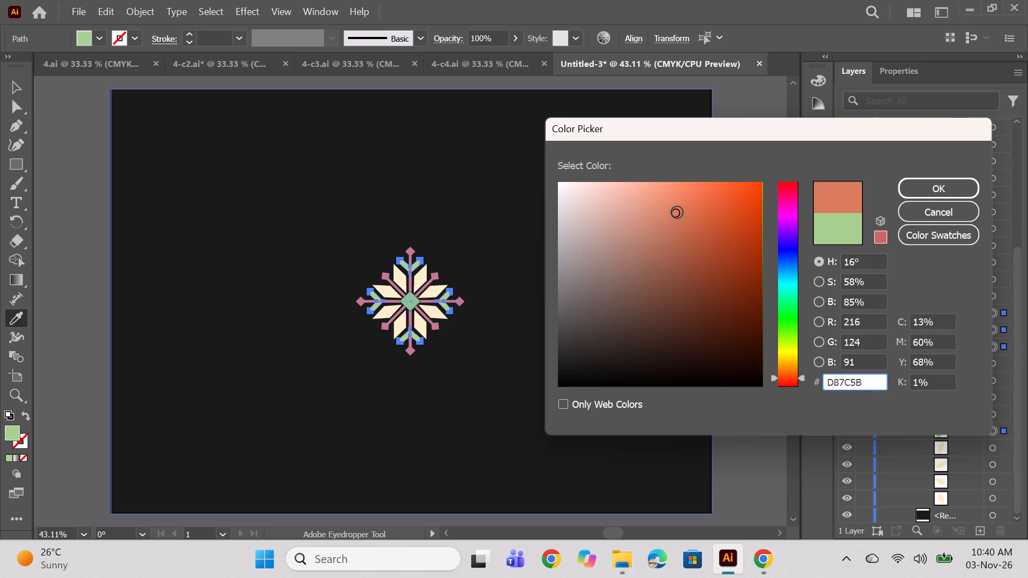
pyautogui.click(677, 216)
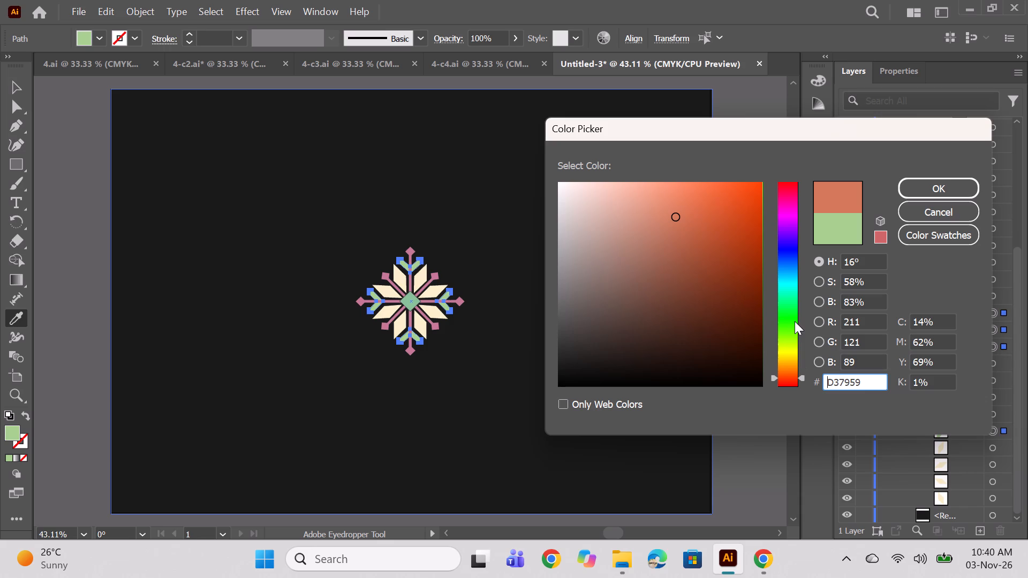
pyautogui.click(791, 361)
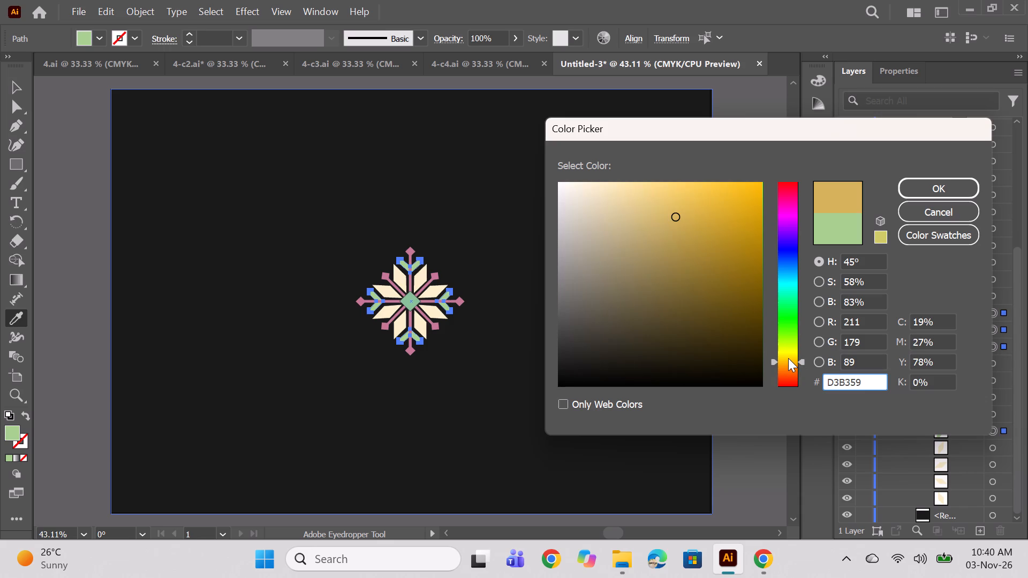
pyautogui.click(674, 208)
pyautogui.click(668, 203)
pyautogui.click(667, 198)
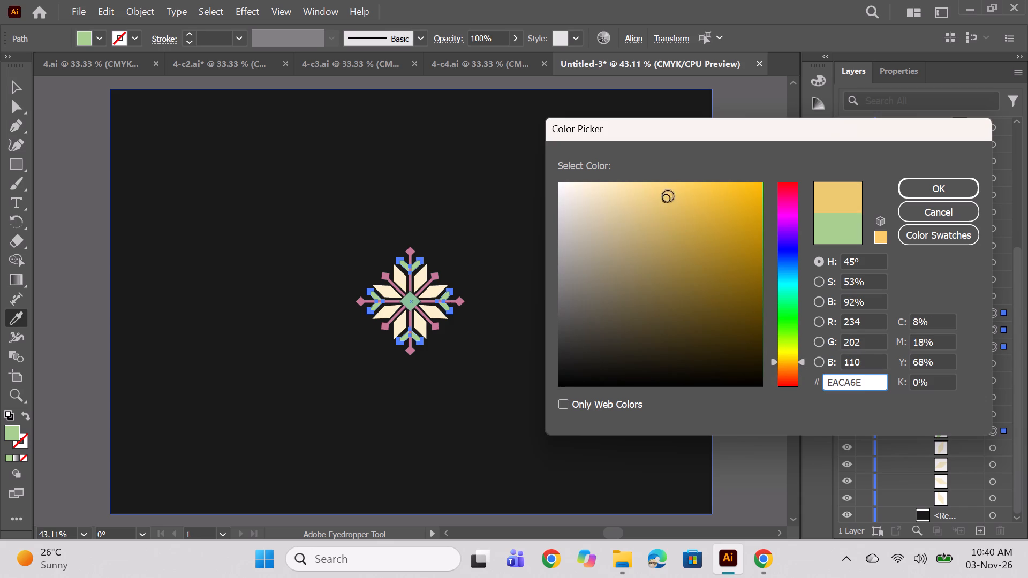
pyautogui.click(943, 188)
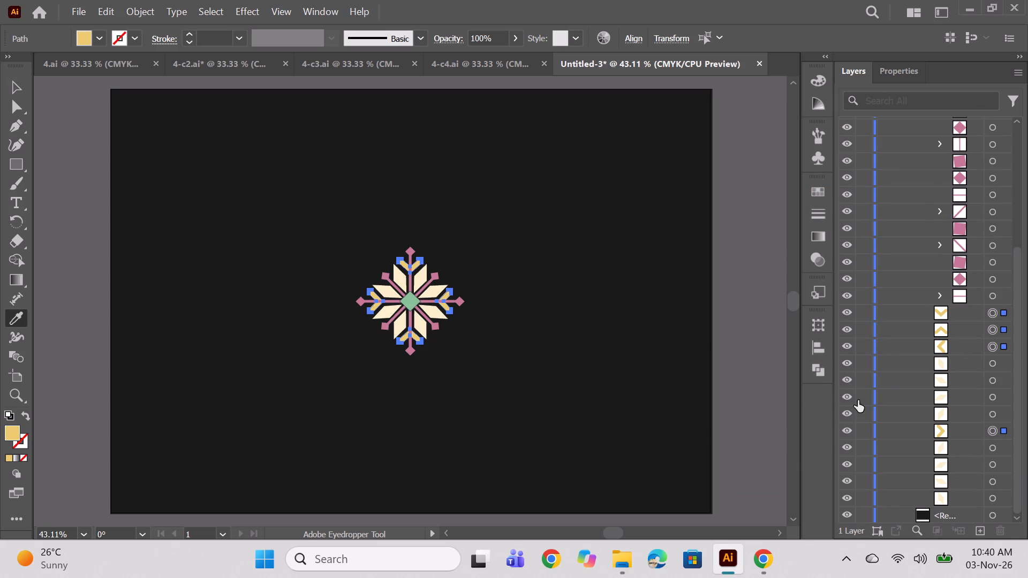
# Recolour the whole pink group of spokes and diamond tips with a red fill, #C9382D.
pyautogui.click(995, 298)
pyautogui.scroll(18, 992, 286)
pyautogui.keyDown('shift'); pyautogui.click(994, 195); pyautogui.keyUp('shift')
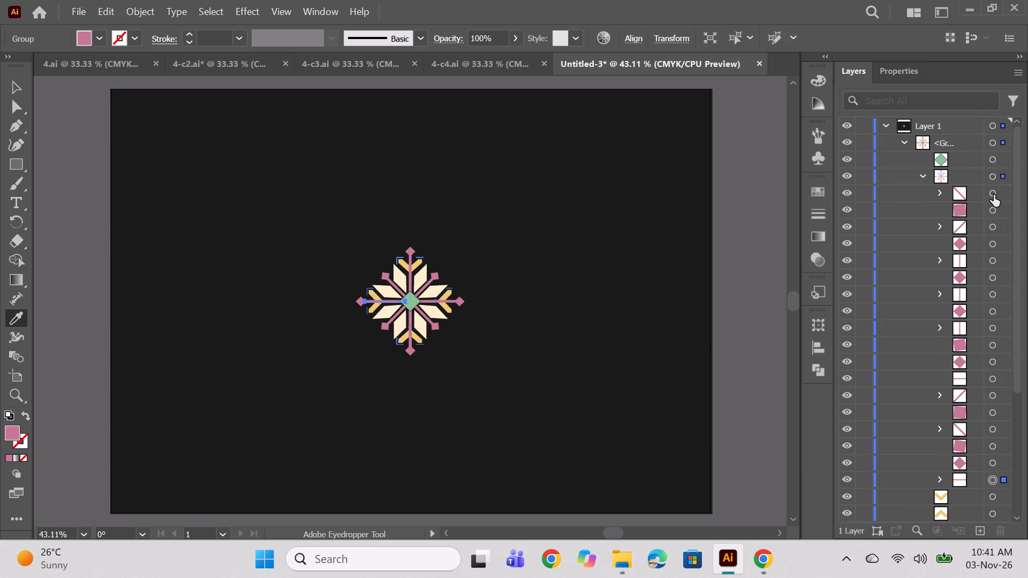
pyautogui.doubleClick(17, 435)
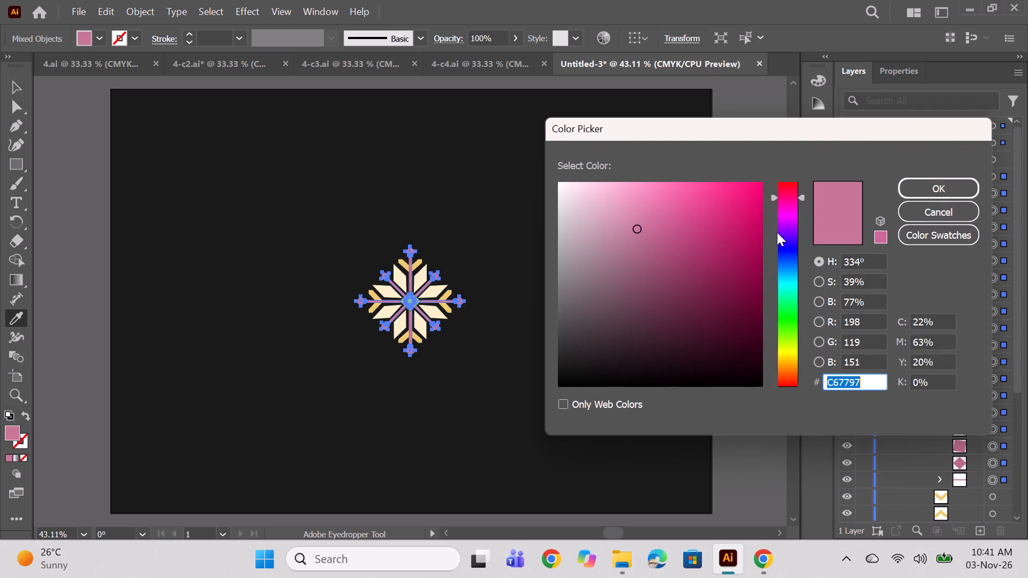
pyautogui.click(786, 191)
pyautogui.click(786, 180)
pyautogui.click(787, 183)
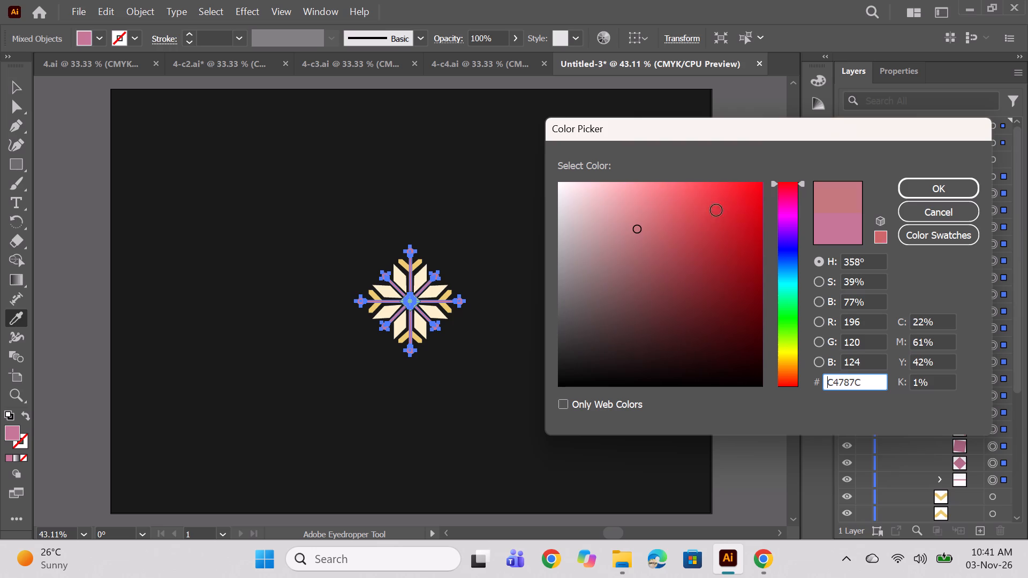
pyautogui.click(788, 383)
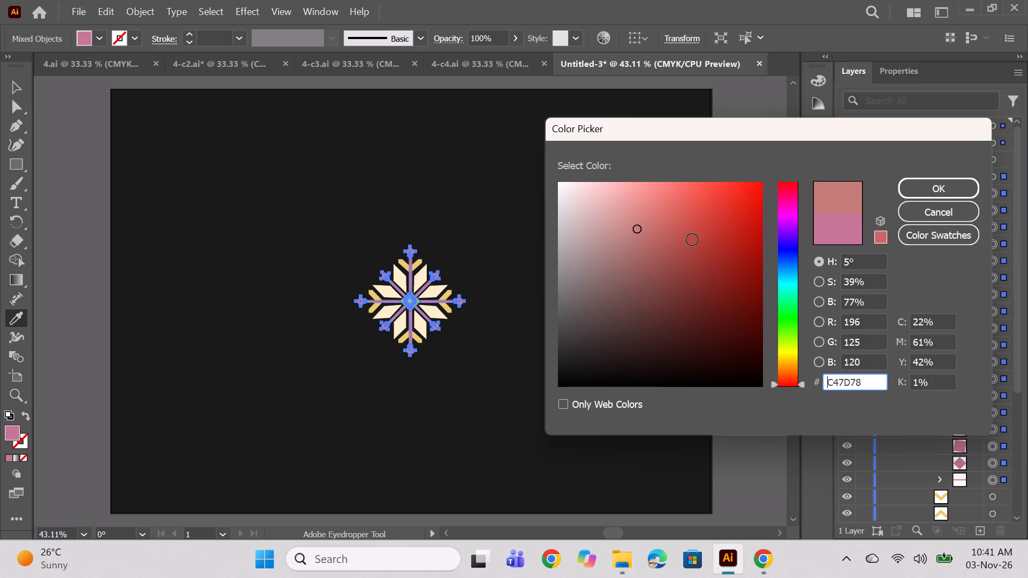
pyautogui.click(672, 216)
pyautogui.click(662, 207)
pyautogui.click(781, 379)
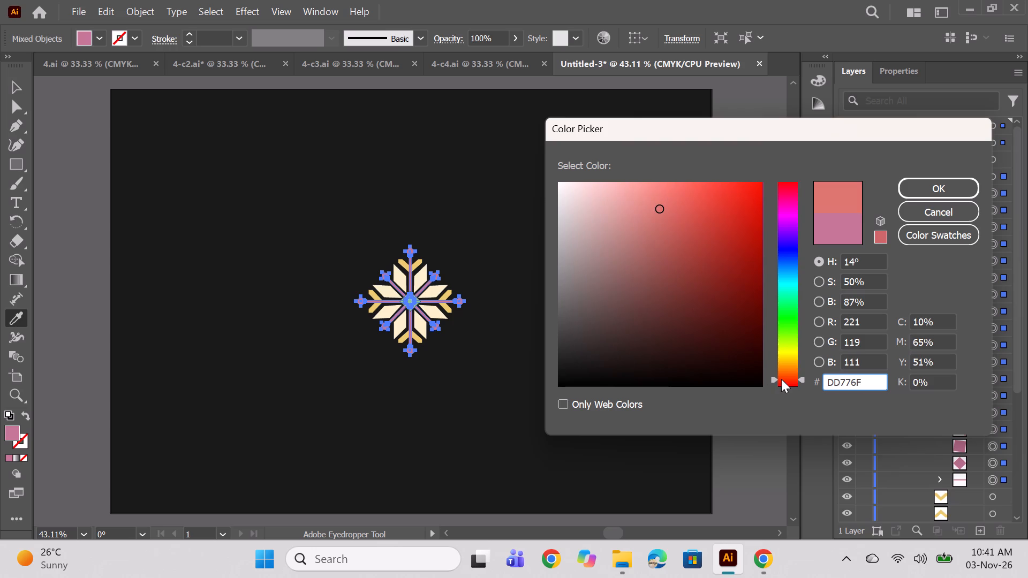
pyautogui.click(689, 217)
pyautogui.click(693, 202)
pyautogui.click(708, 186)
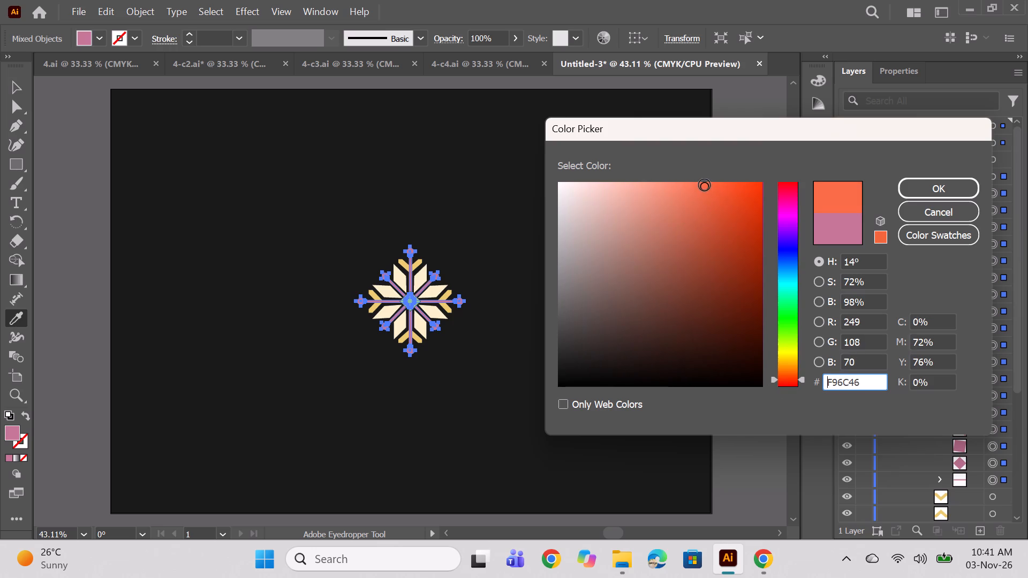
pyautogui.click(681, 208)
pyautogui.click(780, 383)
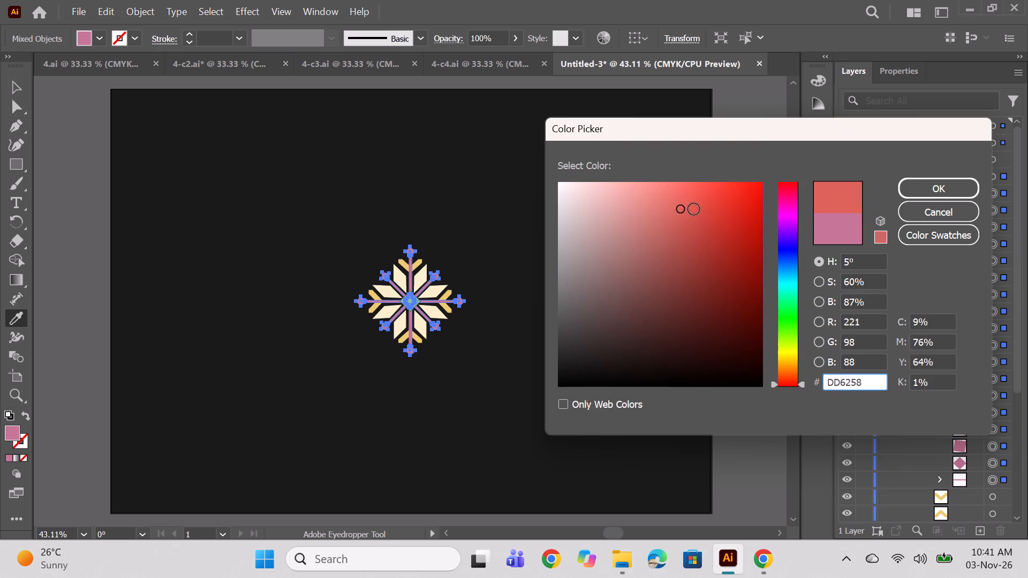
pyautogui.click(691, 197)
pyautogui.click(696, 188)
pyautogui.click(683, 187)
pyautogui.click(691, 188)
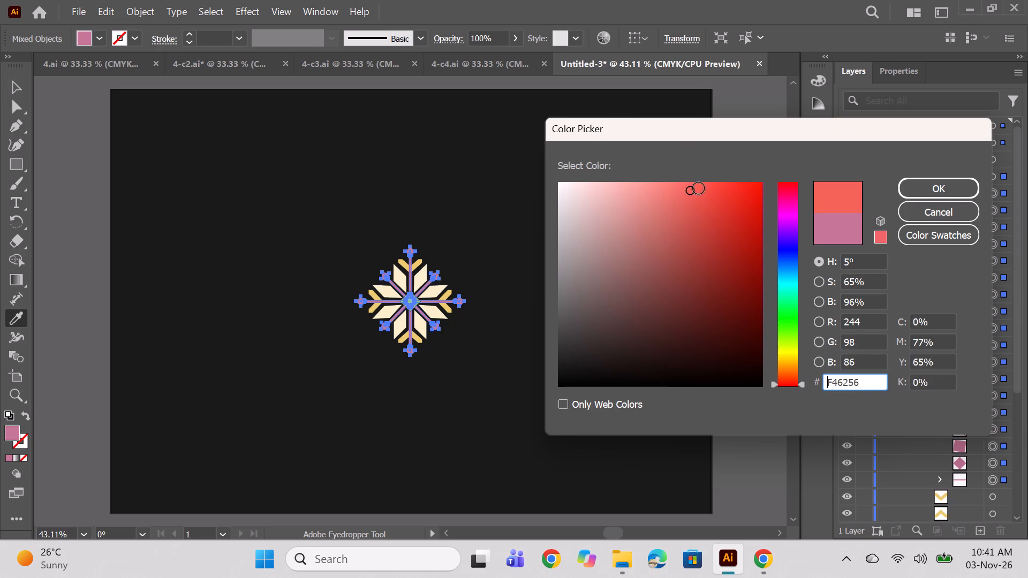
pyautogui.click(702, 188)
pyautogui.click(720, 227)
pyautogui.click(715, 226)
pyautogui.click(719, 225)
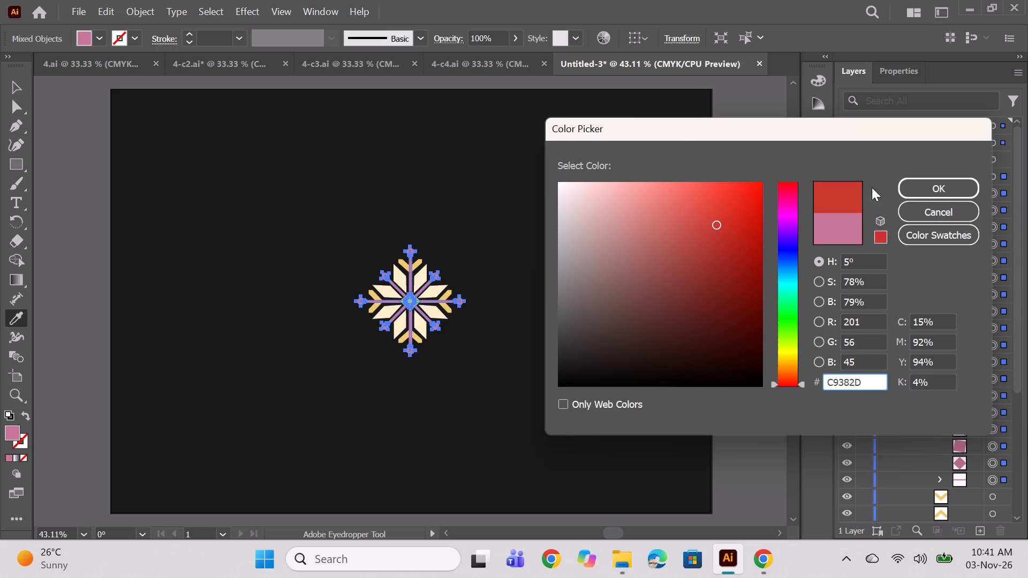
pyautogui.click(920, 188)
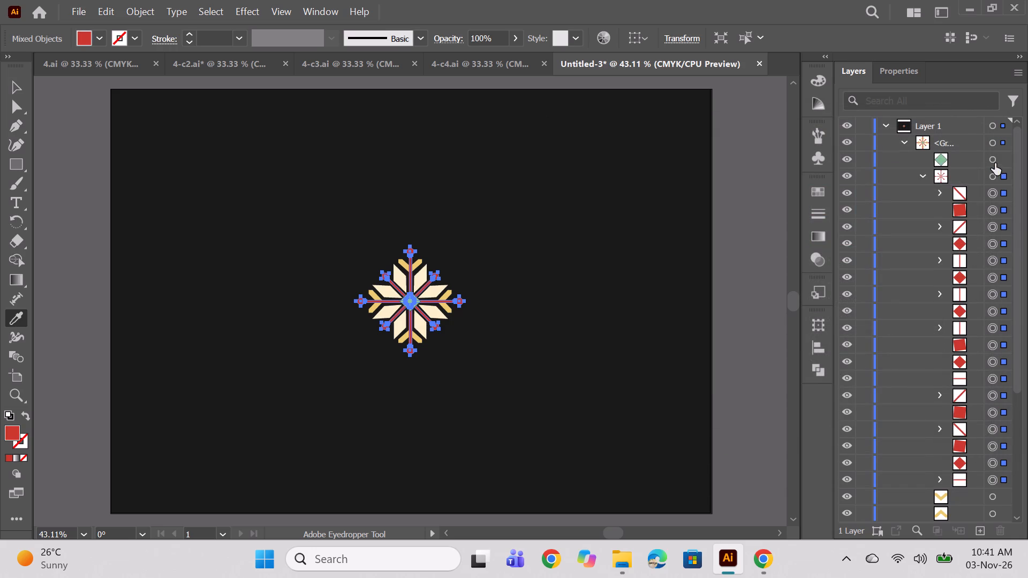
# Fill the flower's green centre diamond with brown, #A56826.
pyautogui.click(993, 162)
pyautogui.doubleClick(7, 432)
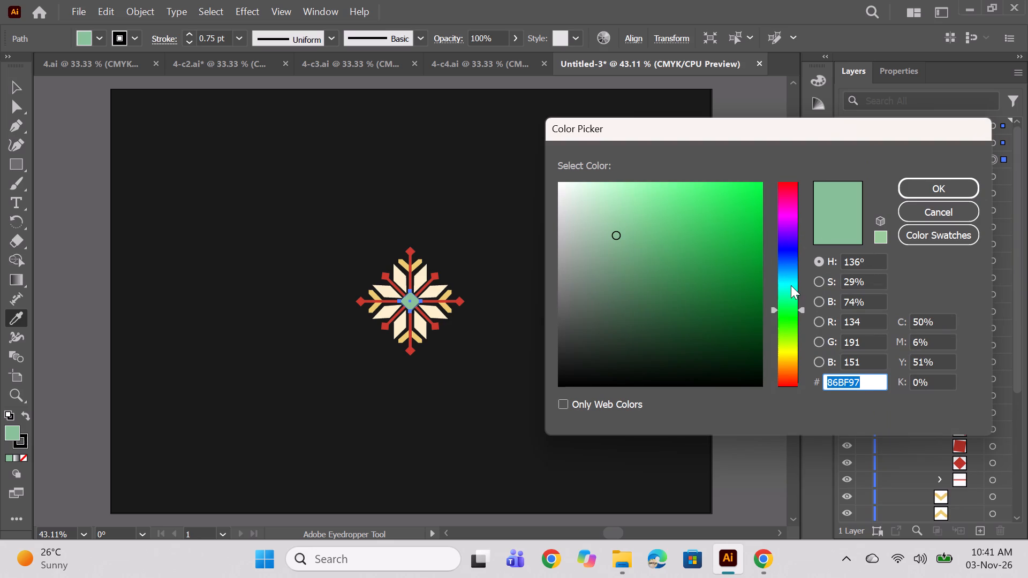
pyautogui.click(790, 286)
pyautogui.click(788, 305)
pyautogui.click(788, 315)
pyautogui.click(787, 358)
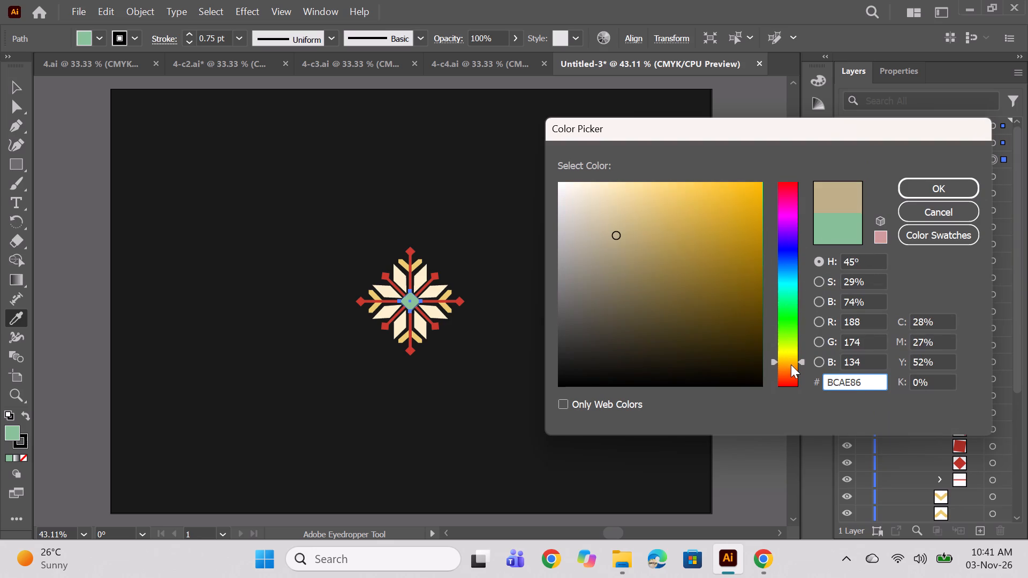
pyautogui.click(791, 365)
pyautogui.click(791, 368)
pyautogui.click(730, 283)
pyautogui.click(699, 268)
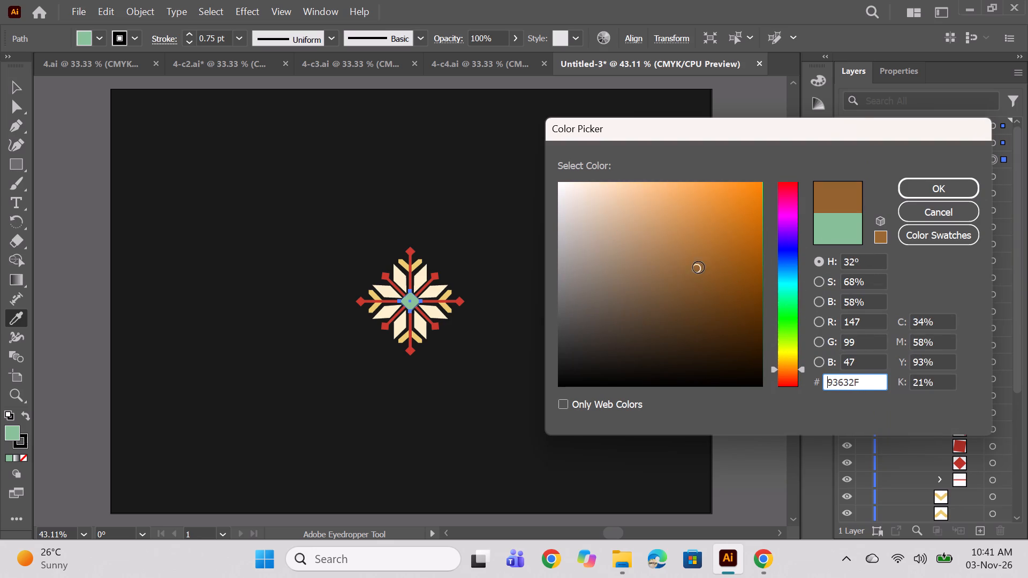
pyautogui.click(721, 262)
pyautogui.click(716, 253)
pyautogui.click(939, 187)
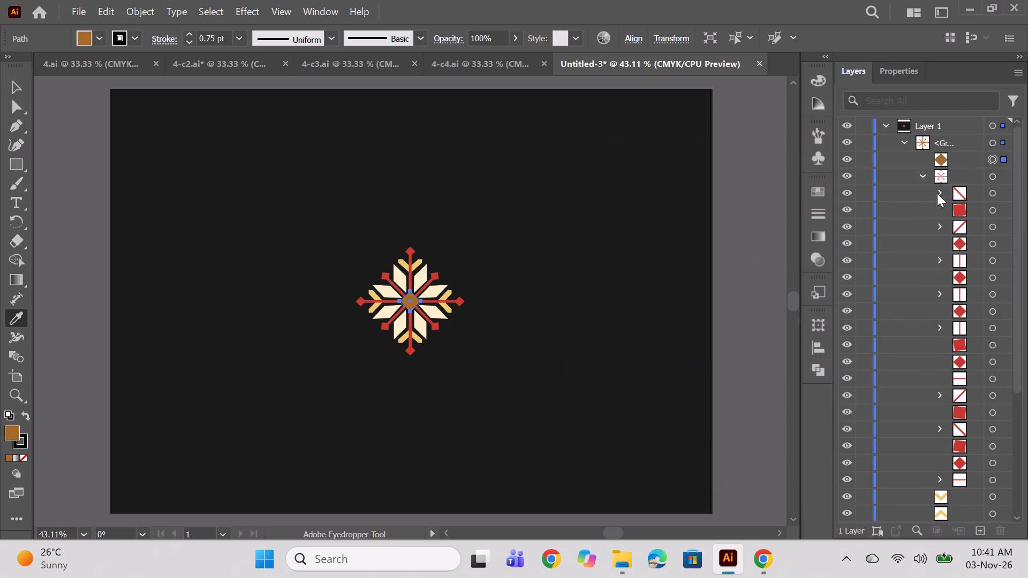
# Change the centre diamond's fill to a dark mustard gold, #AF8719.
pyautogui.doubleClick(17, 431)
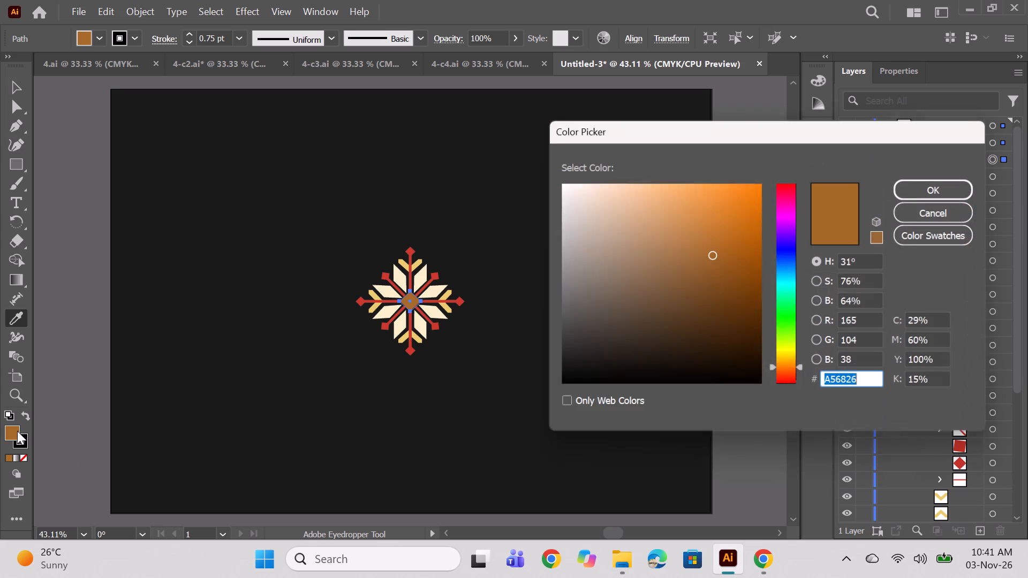
pyautogui.click(791, 359)
pyautogui.click(700, 263)
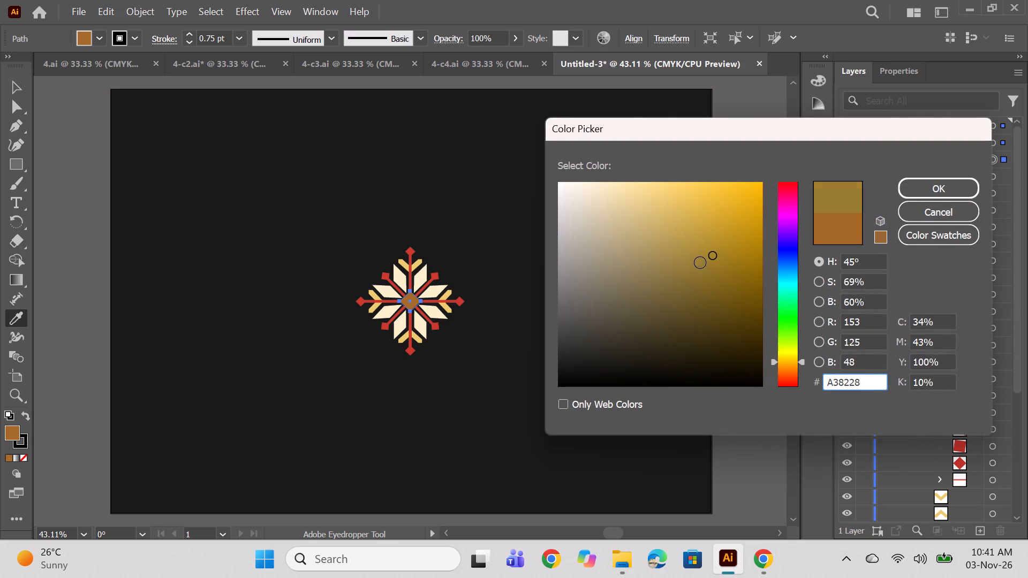
pyautogui.click(687, 275)
pyautogui.click(722, 270)
pyautogui.click(724, 263)
pyautogui.click(735, 261)
pyautogui.click(744, 254)
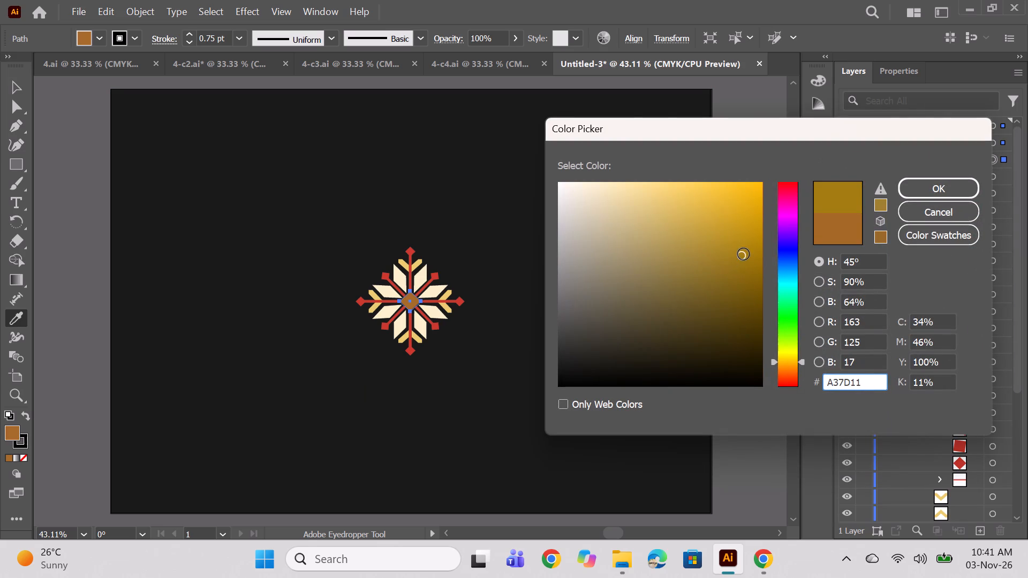
pyautogui.click(736, 244)
pyautogui.click(925, 193)
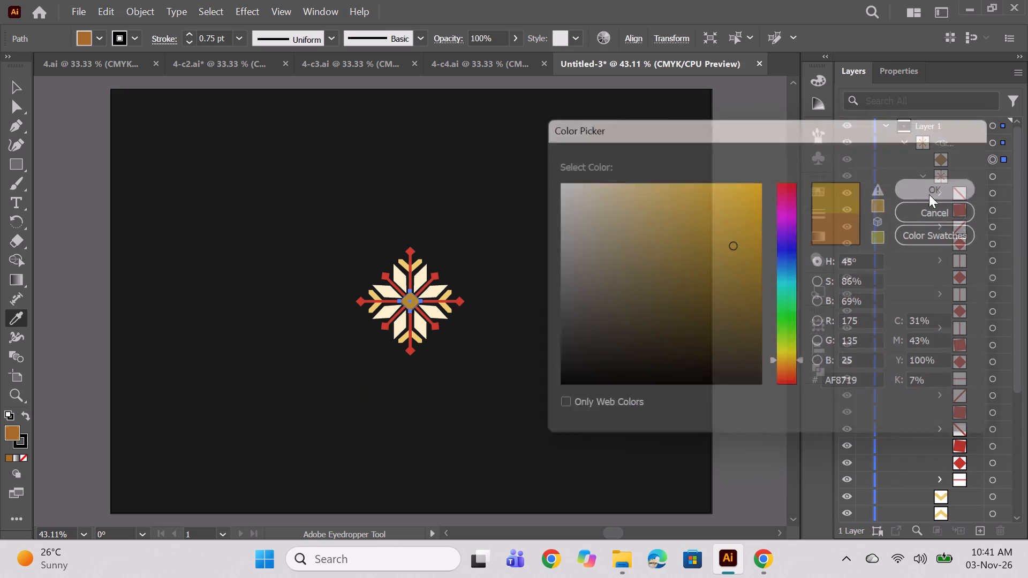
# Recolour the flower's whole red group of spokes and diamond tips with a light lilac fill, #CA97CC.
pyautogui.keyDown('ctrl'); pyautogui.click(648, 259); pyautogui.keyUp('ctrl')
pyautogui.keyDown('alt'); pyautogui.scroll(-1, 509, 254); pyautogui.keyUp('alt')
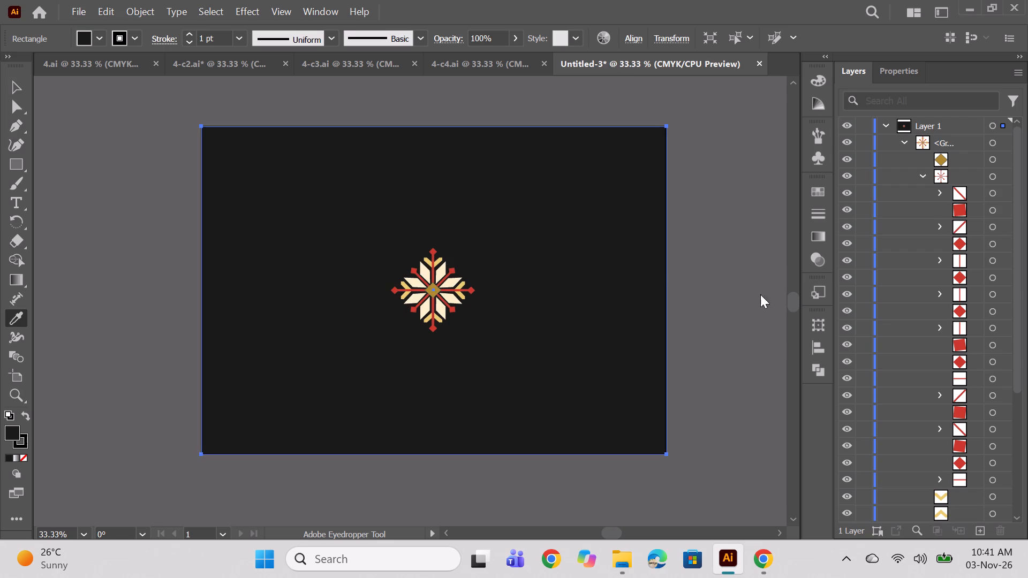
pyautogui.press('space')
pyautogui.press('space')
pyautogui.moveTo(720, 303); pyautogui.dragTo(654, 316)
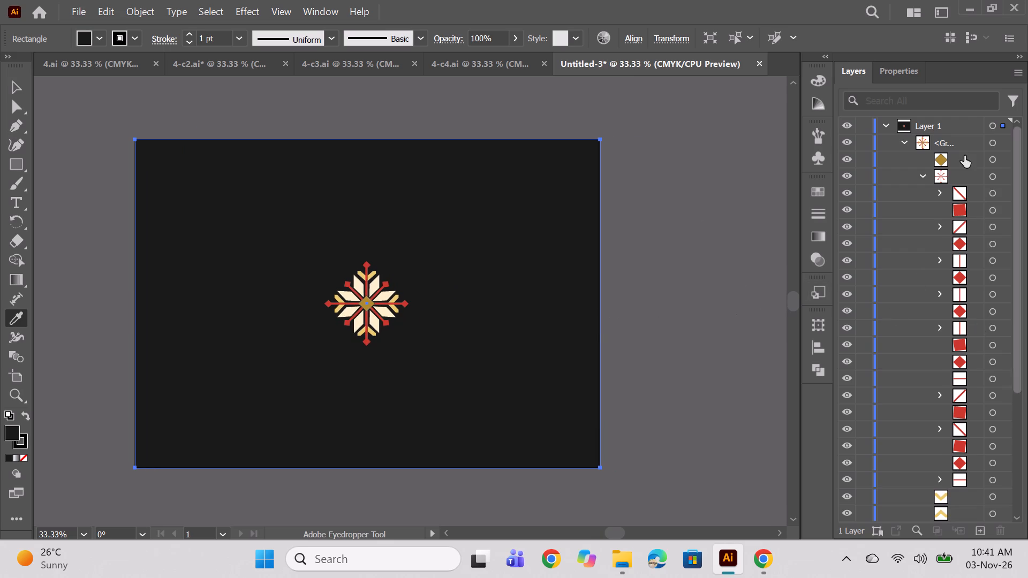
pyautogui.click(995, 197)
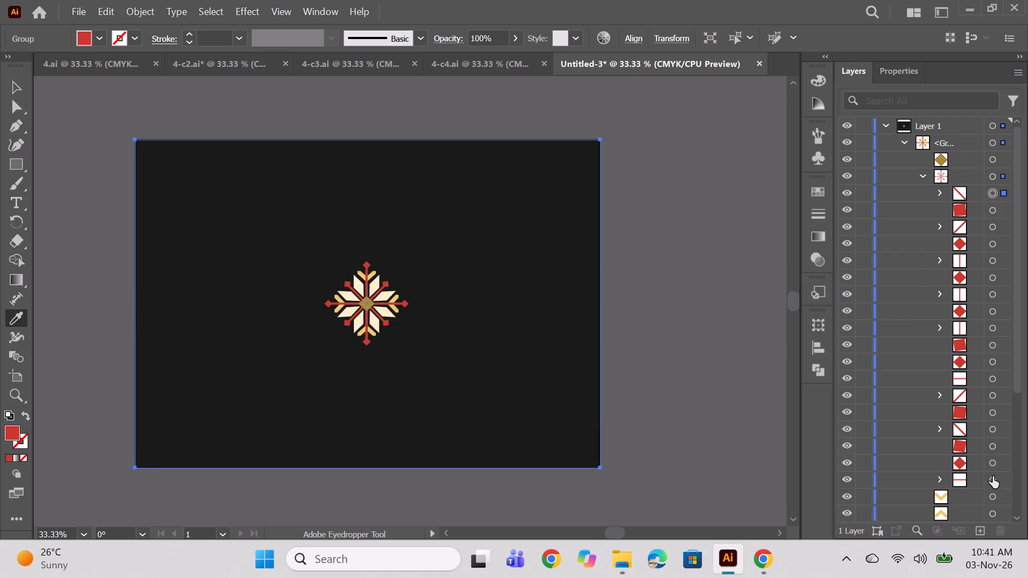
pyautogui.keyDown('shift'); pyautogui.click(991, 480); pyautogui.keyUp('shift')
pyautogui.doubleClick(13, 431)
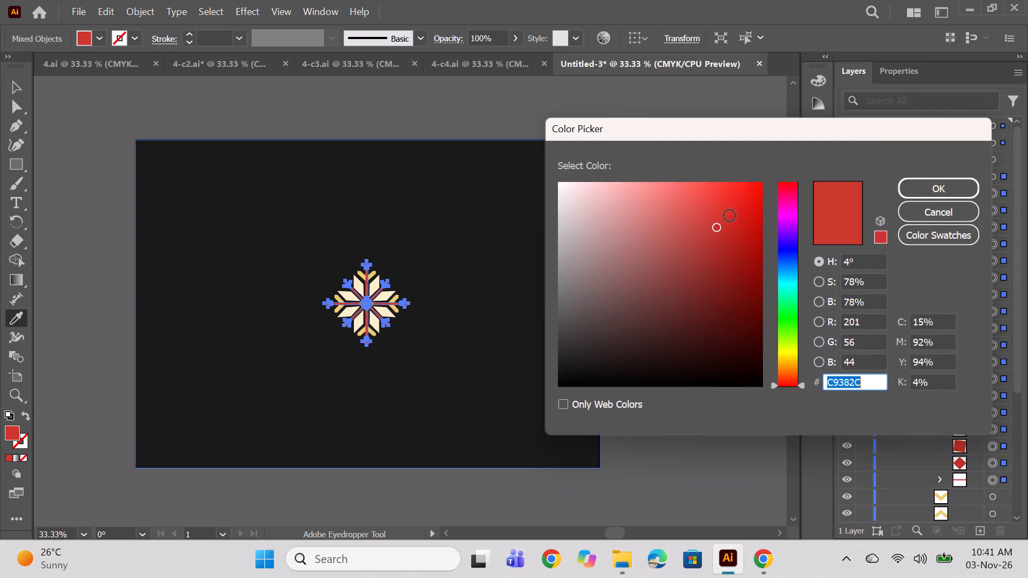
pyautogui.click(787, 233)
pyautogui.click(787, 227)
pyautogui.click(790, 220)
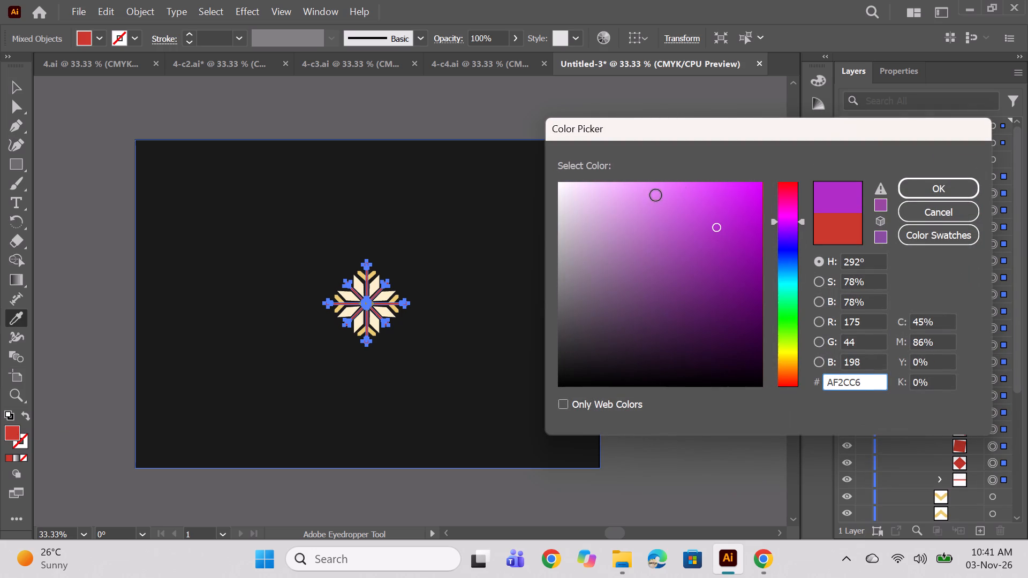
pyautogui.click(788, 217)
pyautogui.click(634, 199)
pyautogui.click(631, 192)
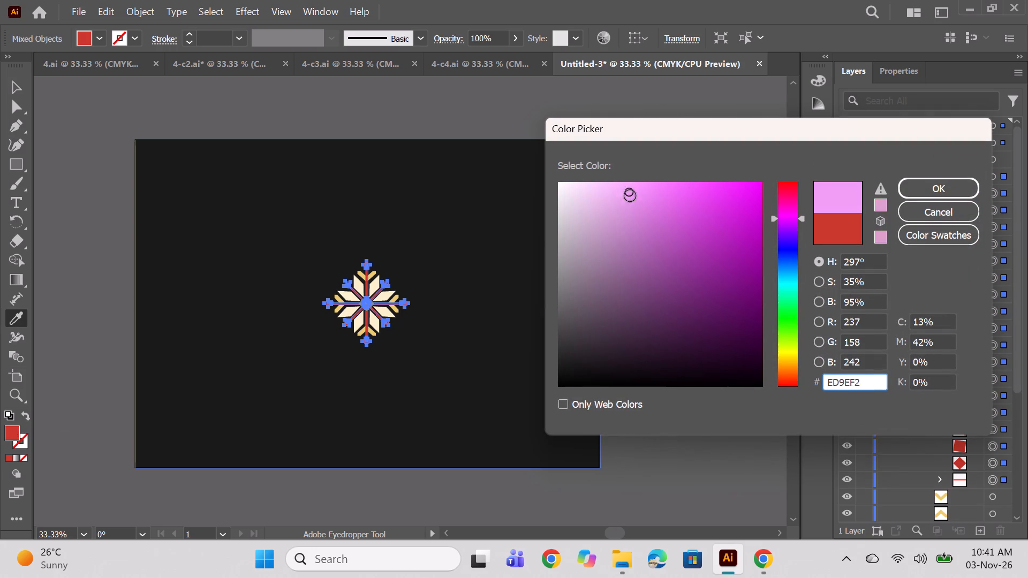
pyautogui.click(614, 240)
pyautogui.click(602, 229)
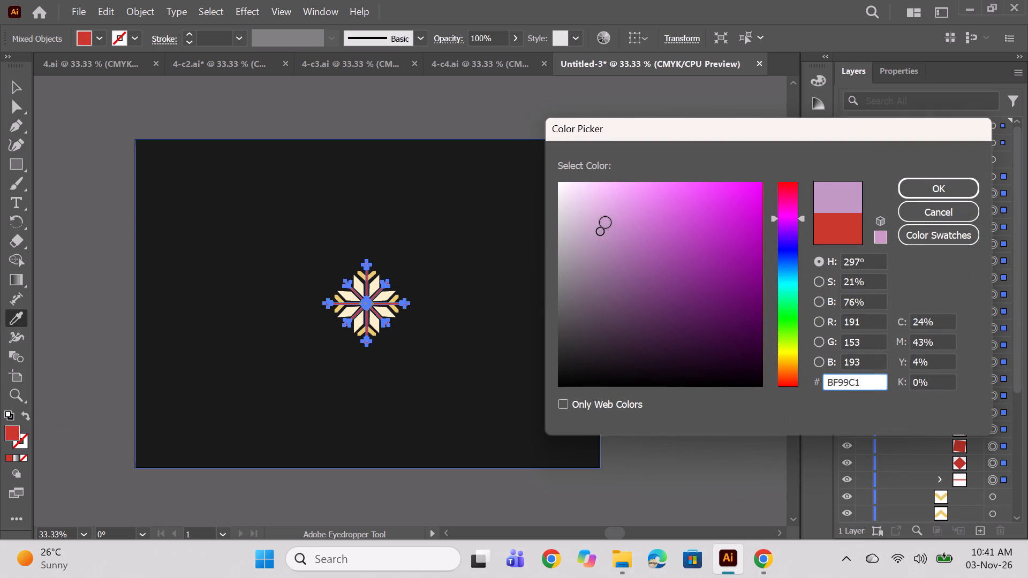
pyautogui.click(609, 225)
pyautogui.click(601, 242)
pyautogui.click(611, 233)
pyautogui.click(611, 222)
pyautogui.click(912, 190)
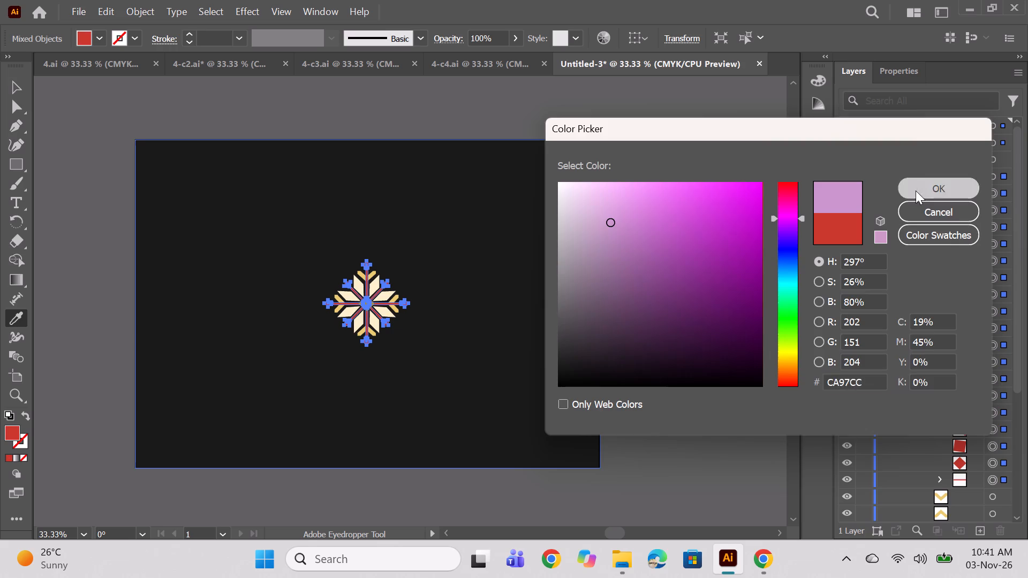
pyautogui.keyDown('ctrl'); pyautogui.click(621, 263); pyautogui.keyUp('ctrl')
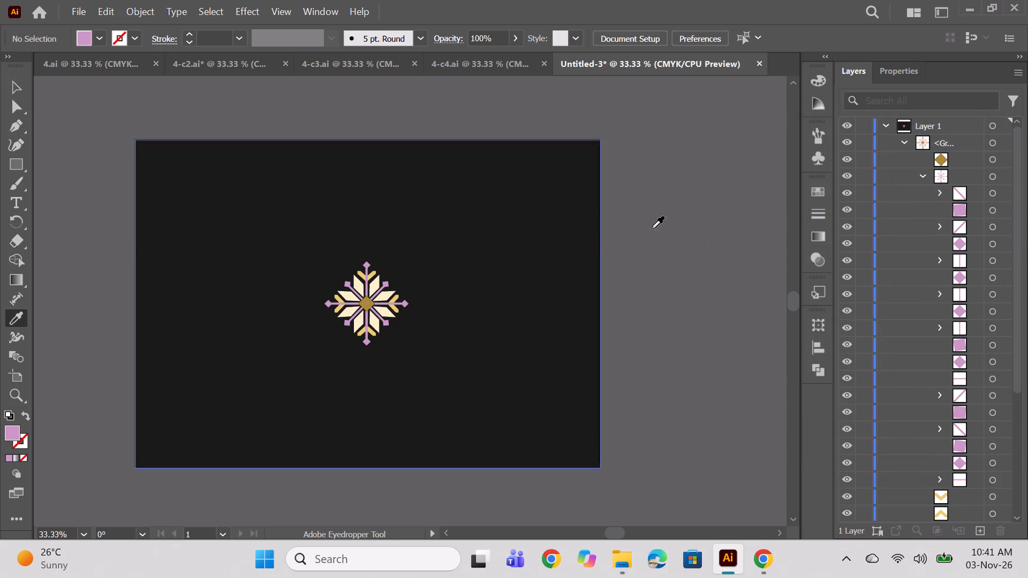
# Change the spokes and diamond tips group to a slightly stronger orchid purple fill, #C98DCE.
pyautogui.click(992, 193)
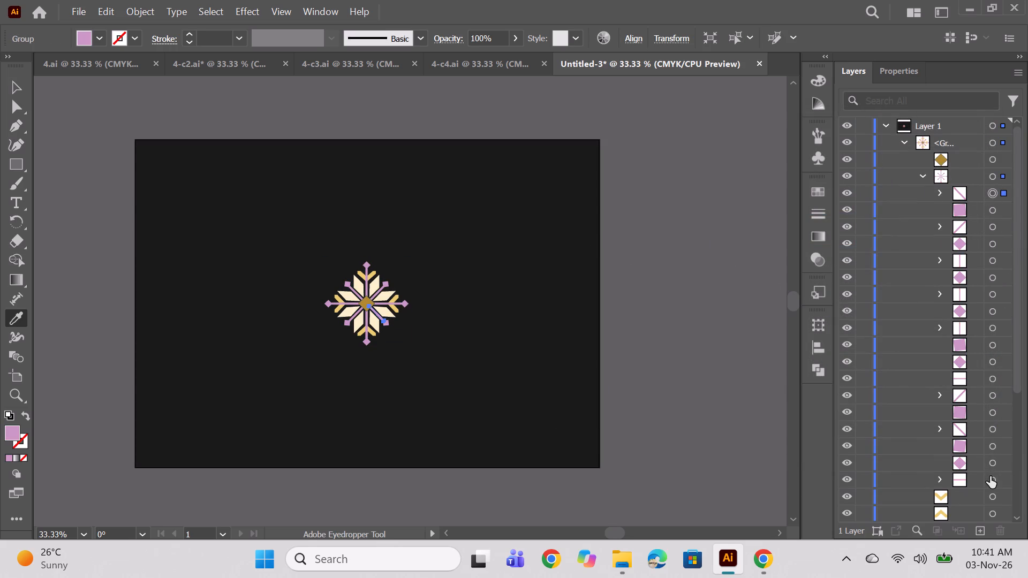
pyautogui.keyDown('shift'); pyautogui.click(989, 481); pyautogui.keyUp('shift')
pyautogui.doubleClick(10, 431)
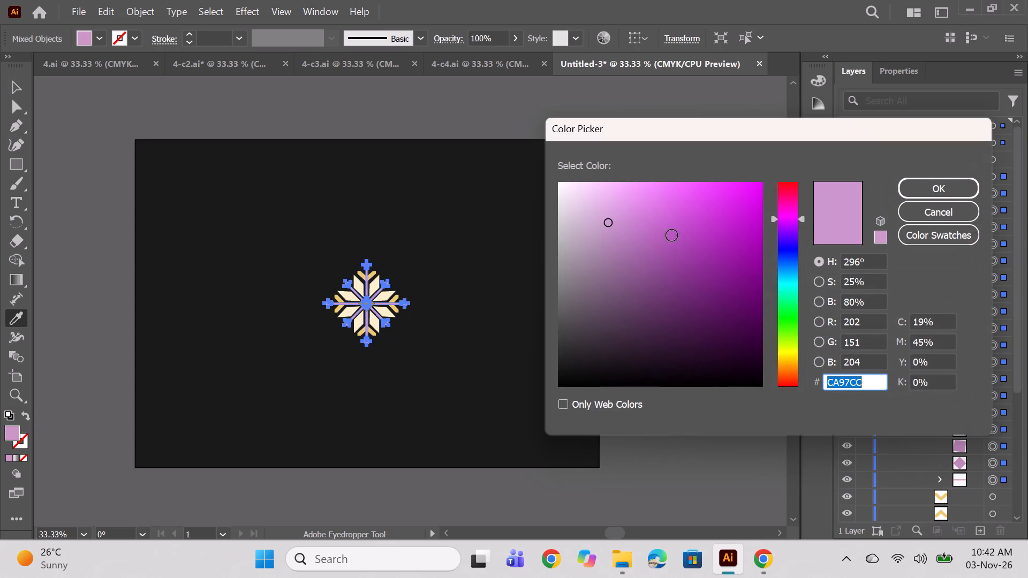
pyautogui.click(623, 234)
pyautogui.click(625, 220)
pyautogui.click(953, 188)
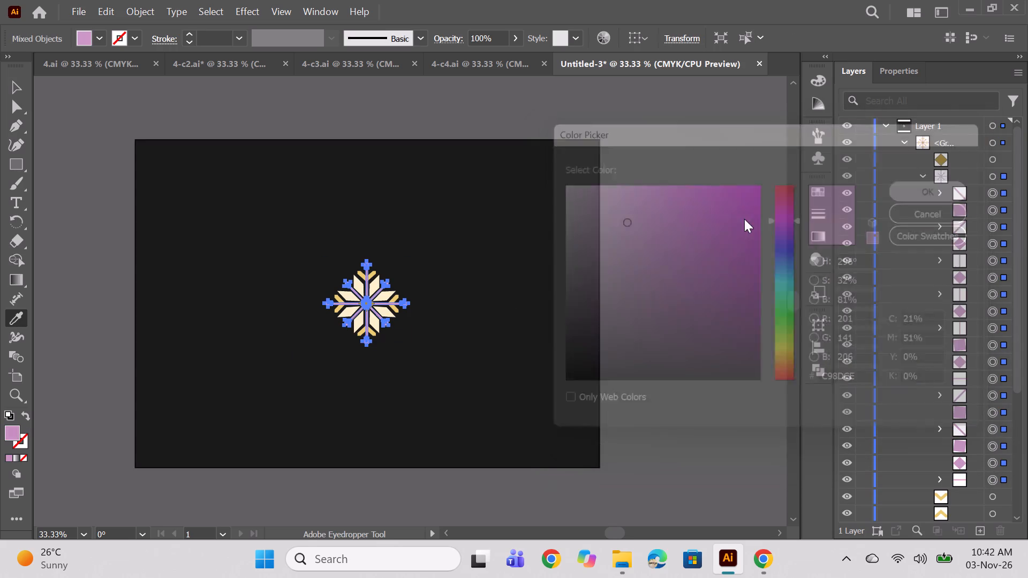
pyautogui.keyDown('ctrl'); pyautogui.click(690, 224); pyautogui.keyUp('ctrl')
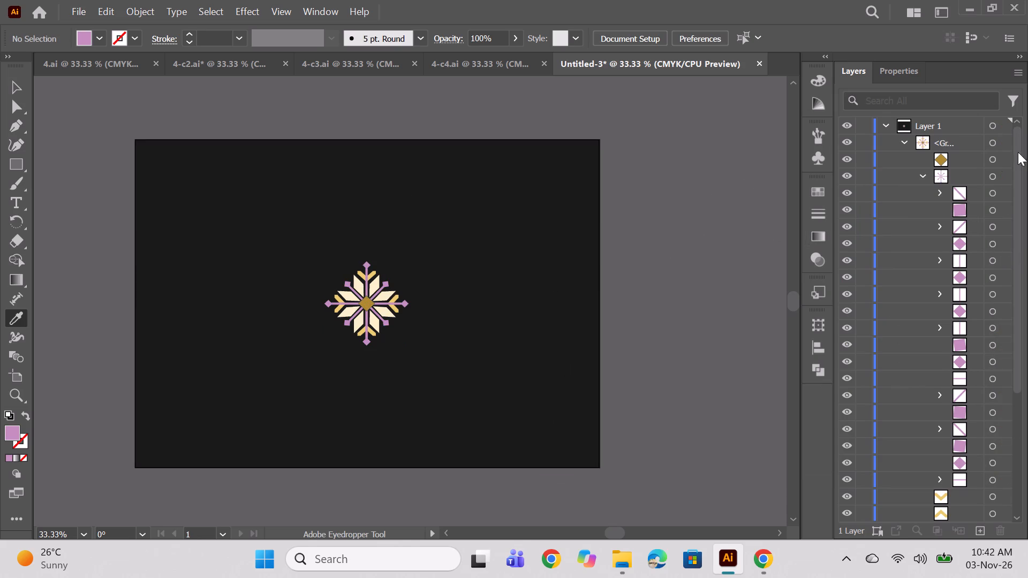
# Make a new pattern from the whole flower group, using the Hex by Row tile type.
pyautogui.click(996, 140)
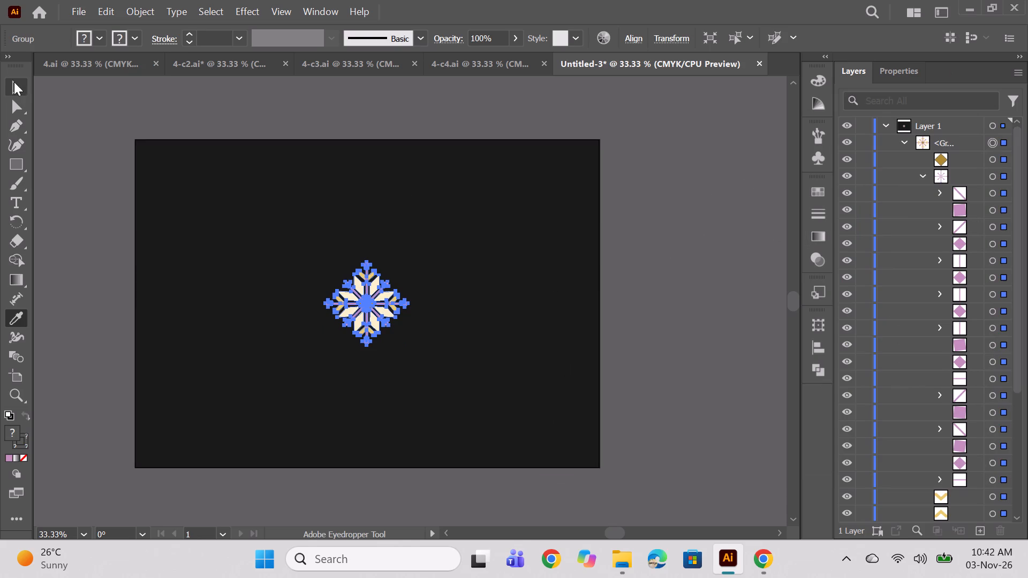
pyautogui.click(14, 82)
pyautogui.click(149, 20)
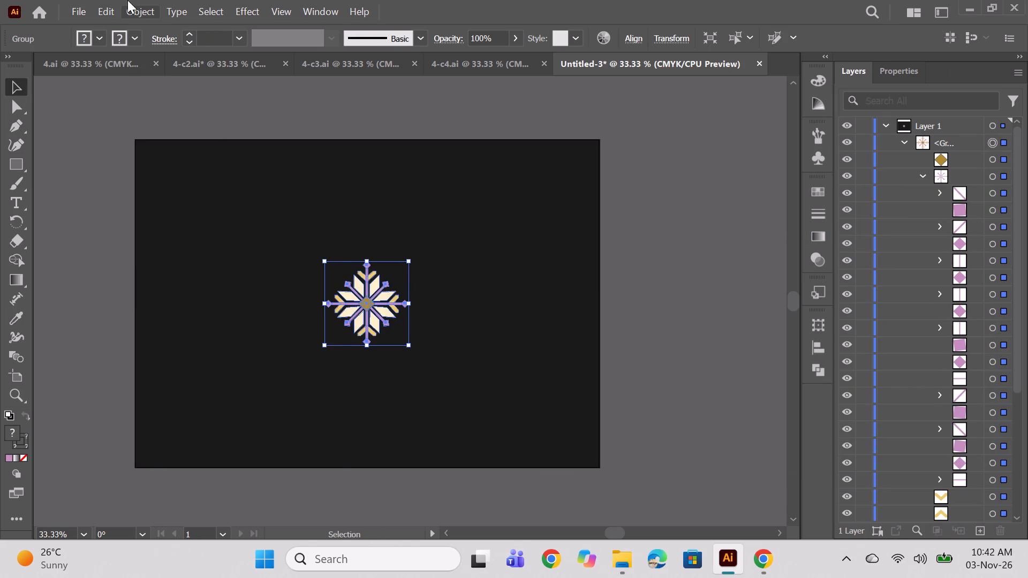
pyautogui.moveTo(127, 0); pyautogui.dragTo(132, 3)
pyautogui.click(191, 477)
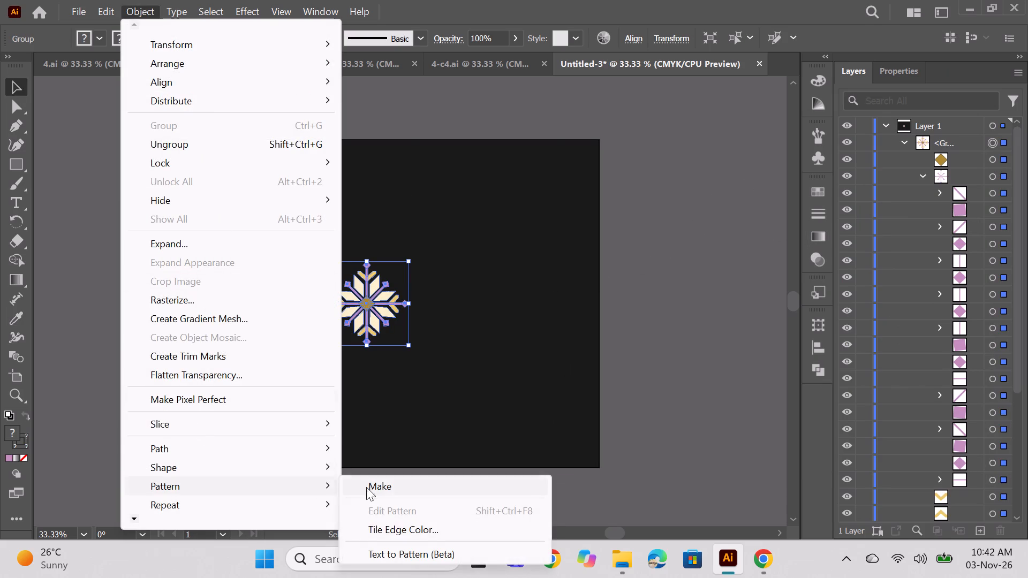
pyautogui.click(372, 491)
pyautogui.click(657, 308)
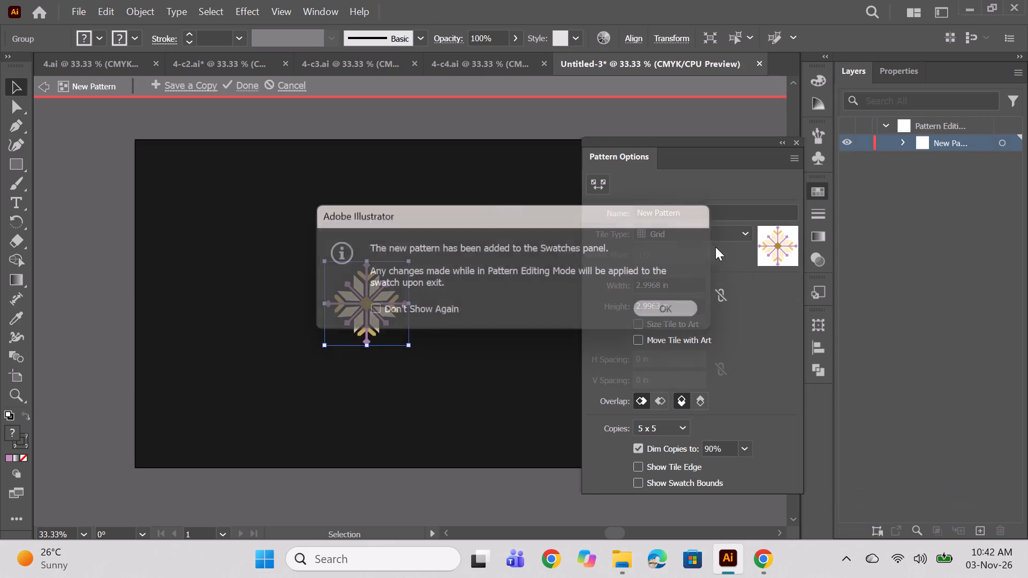
pyautogui.click(721, 234)
pyautogui.click(701, 316)
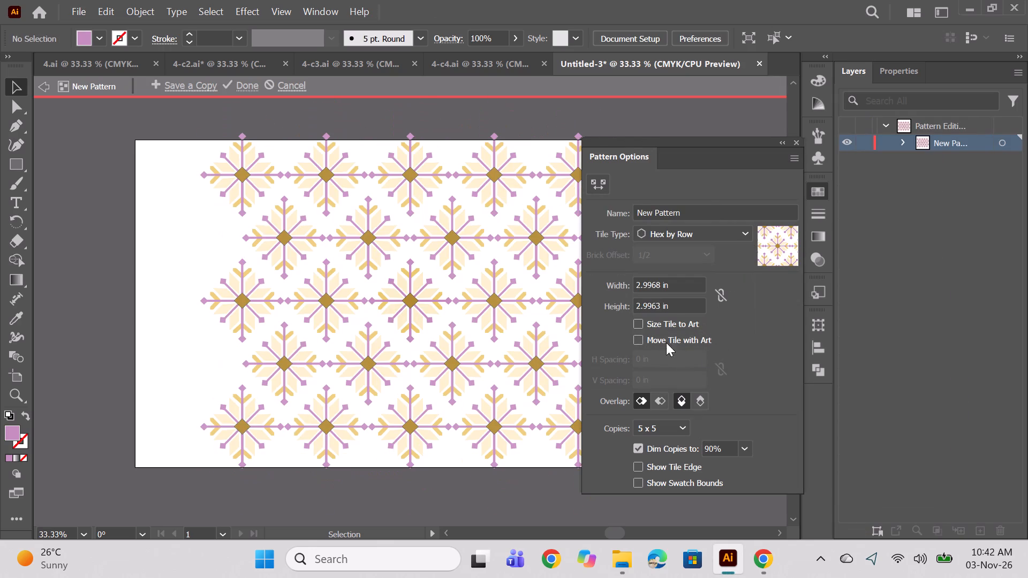
# Size the pattern tile to the art with 0.75 in horizontal and vertical spacing, and finish editing the pattern.
pyautogui.click(638, 325)
pyautogui.click(639, 360)
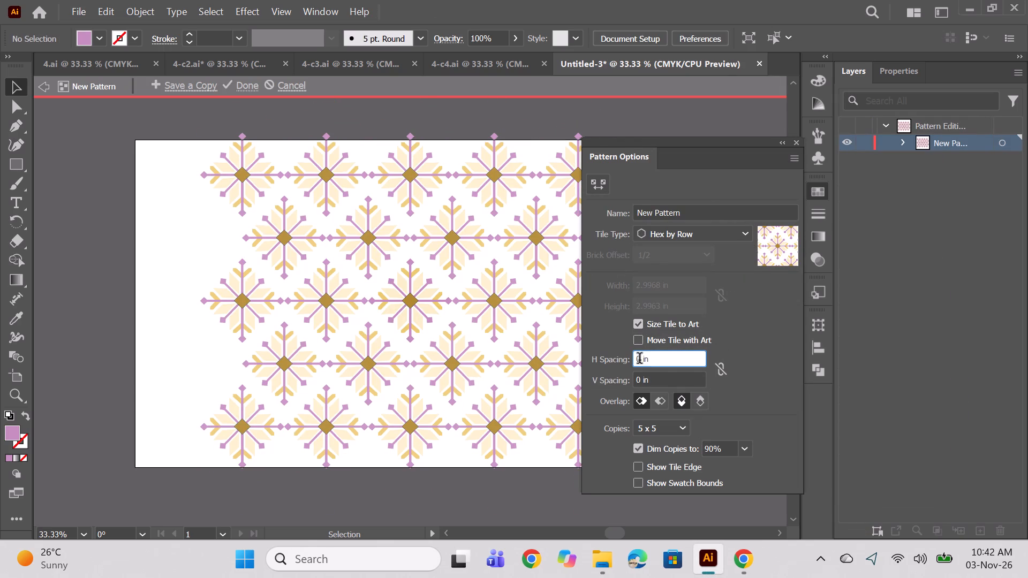
pyautogui.write('.75')
pyautogui.press('Return')
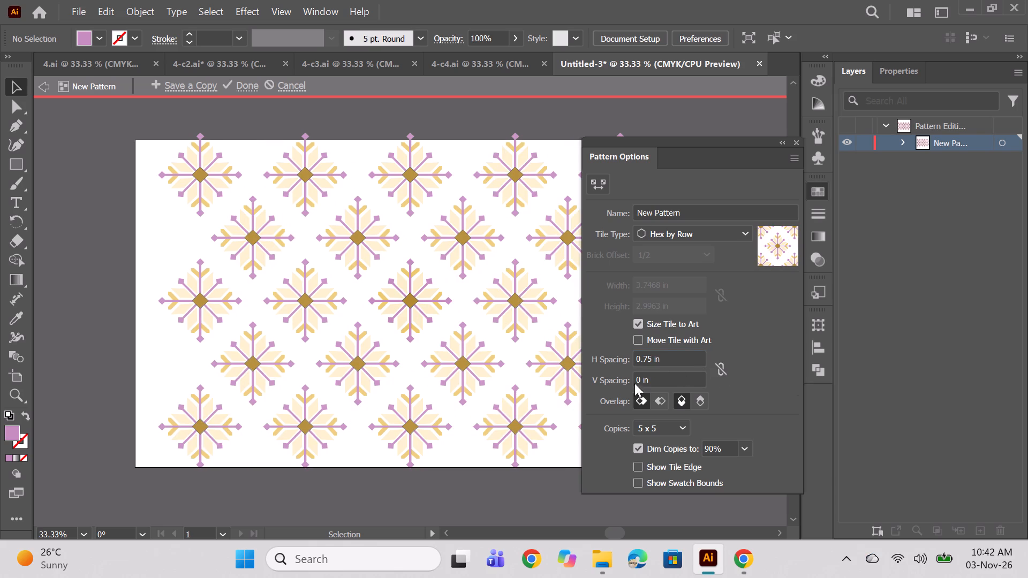
pyautogui.click(640, 378)
pyautogui.write('.75')
pyautogui.press('Return')
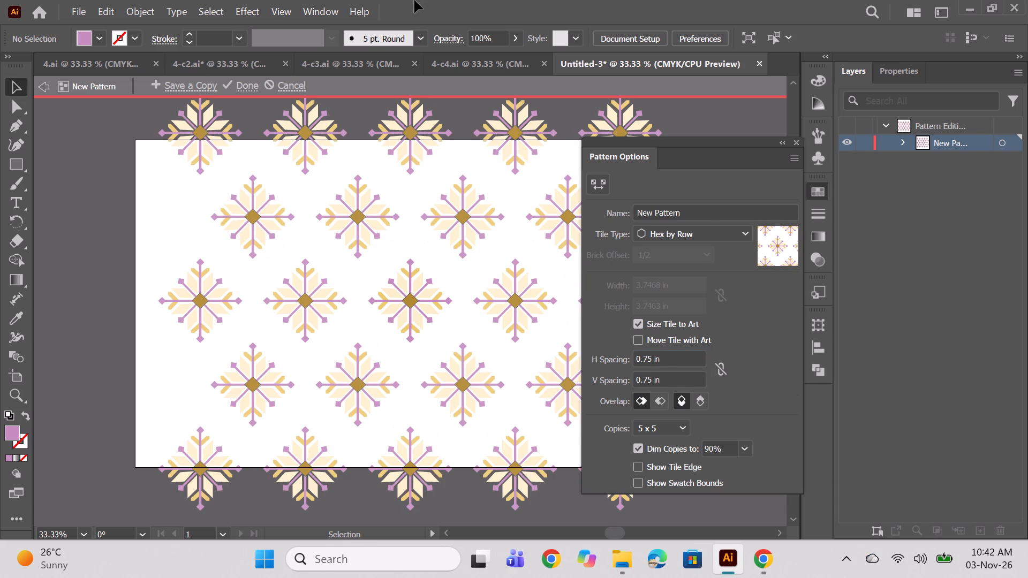
pyautogui.click(237, 82)
# Draw a rectangle covering the whole artboard, about 16.6 by 11.6 in, and fill it with the new flower pattern swatch.
pyautogui.moveTo(4, 163); pyautogui.dragTo(13, 169)
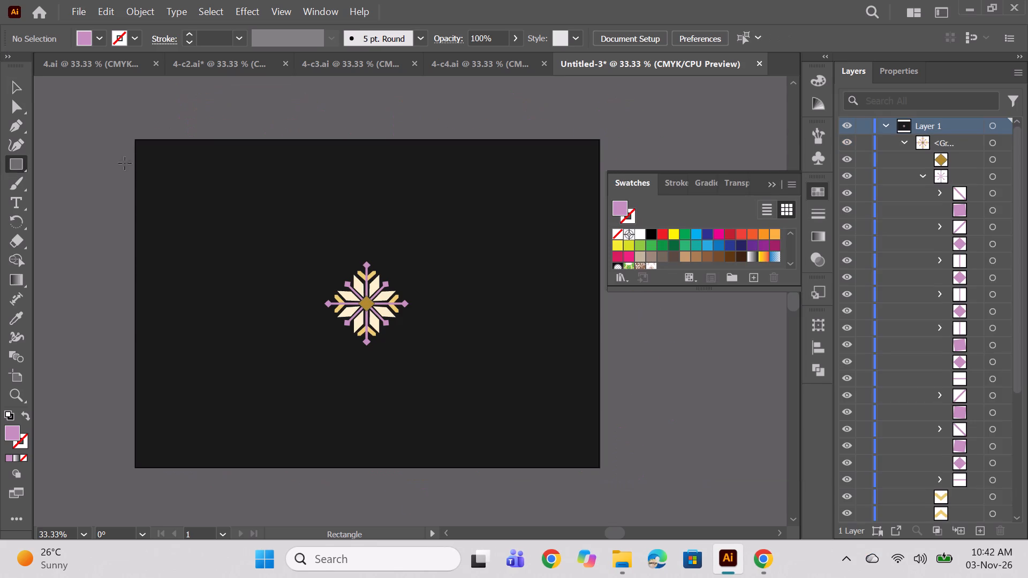
pyautogui.moveTo(137, 140); pyautogui.dragTo(518, 425)
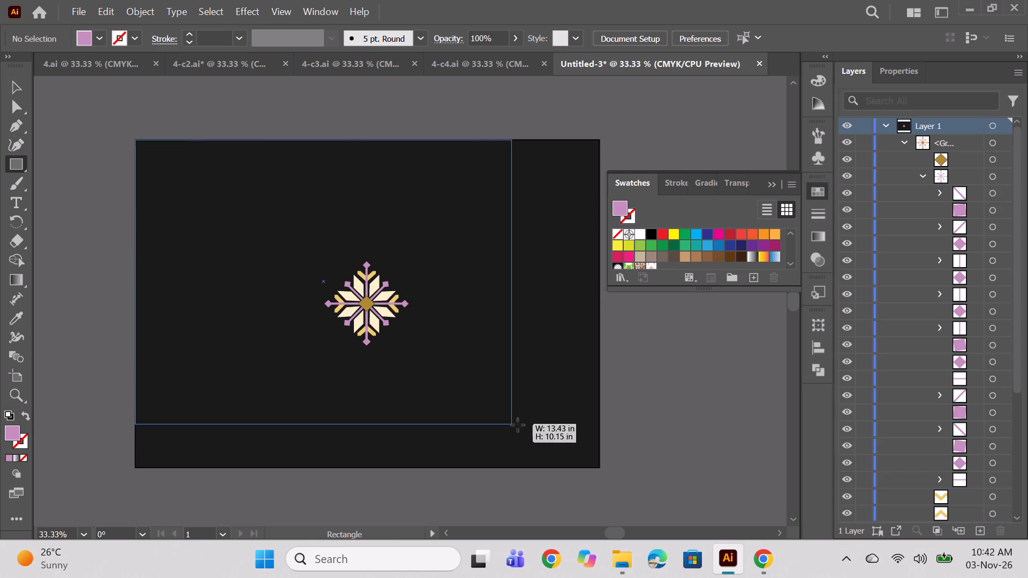
pyautogui.moveTo(518, 425); pyautogui.dragTo(600, 466)
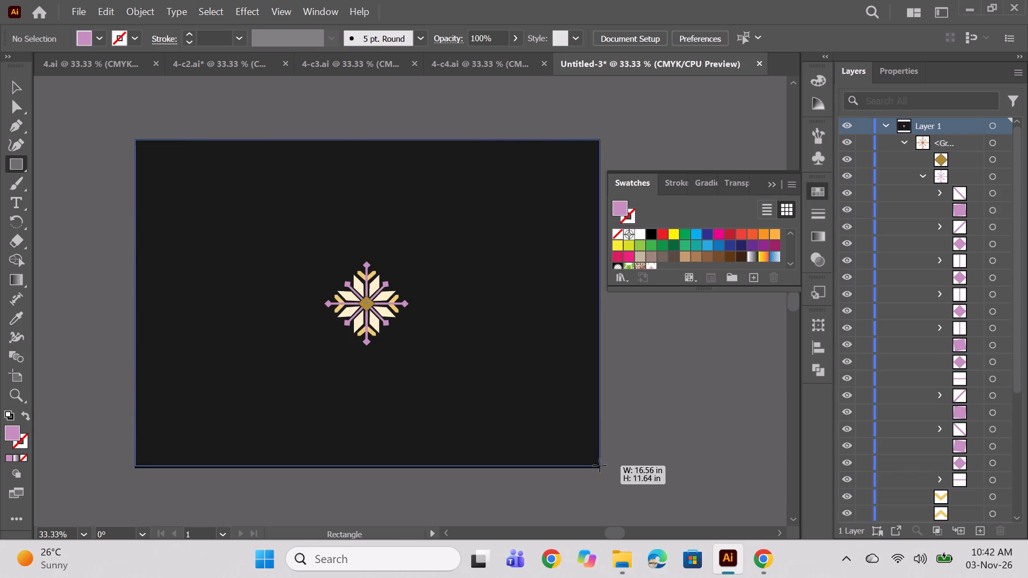
pyautogui.moveTo(600, 466); pyautogui.dragTo(600, 466)
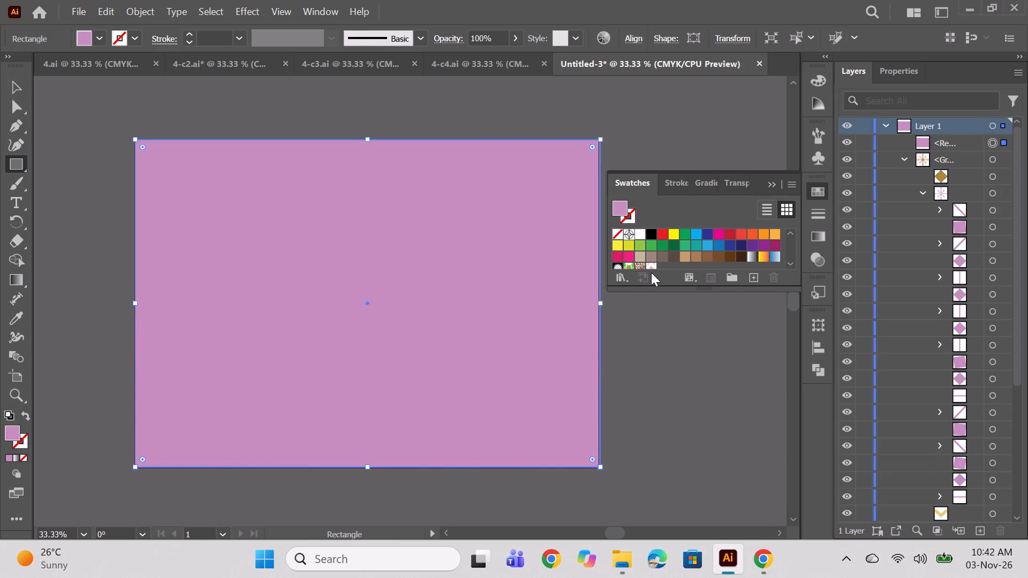
pyautogui.click(652, 267)
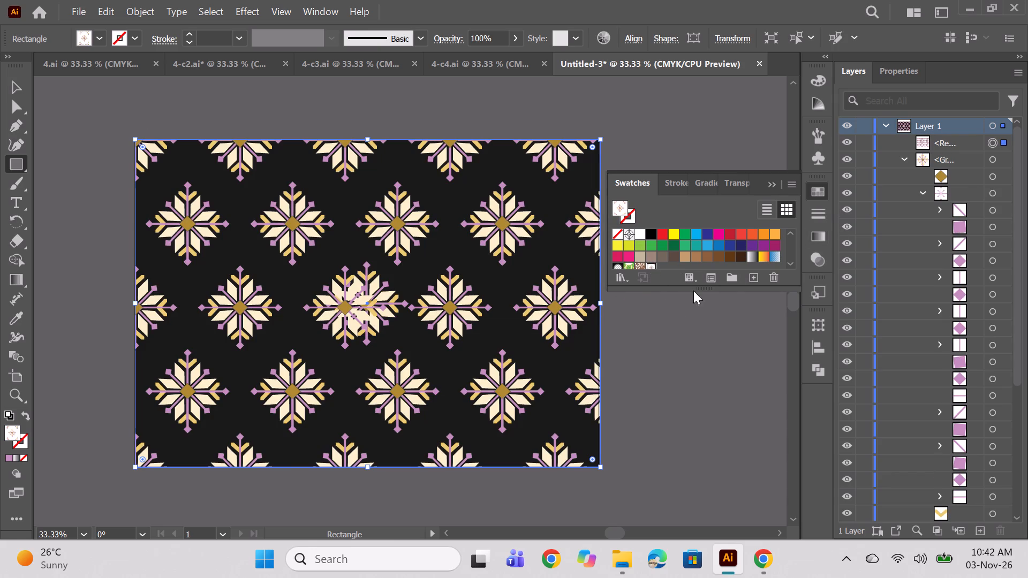
# Hide the original single flower group beneath the pattern rectangle and collapse its layer contents.
pyautogui.click(845, 160)
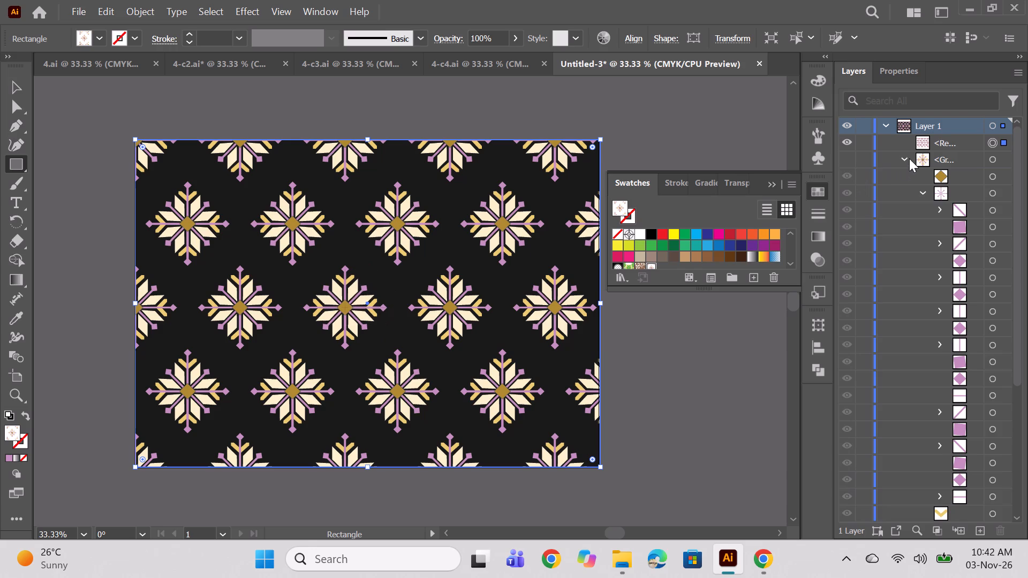
pyautogui.click(909, 158)
pyautogui.click(765, 183)
pyautogui.keyDown('ctrl'); pyautogui.click(697, 291); pyautogui.keyUp('ctrl')
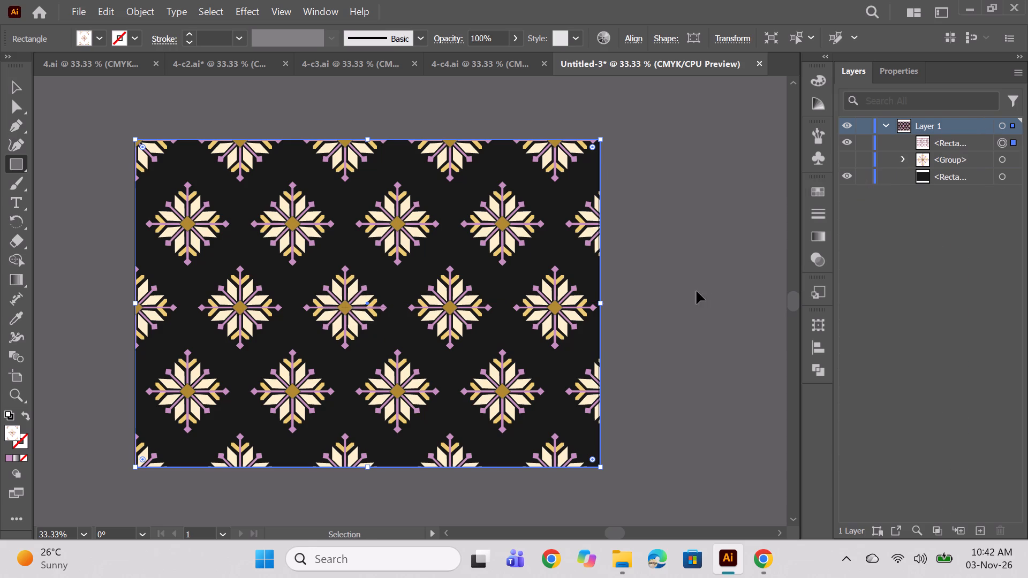
# Save the document as 4-c5 in Adobe Illustrator format with the Illustrator 2020 version.
pyautogui.hotkey('ctrl', 's')
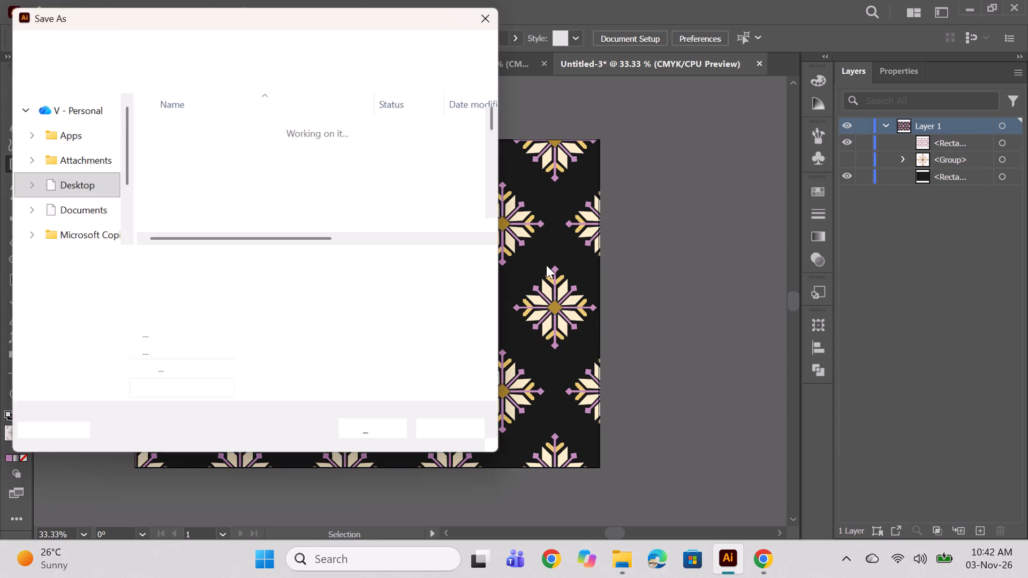
pyautogui.write('4-')
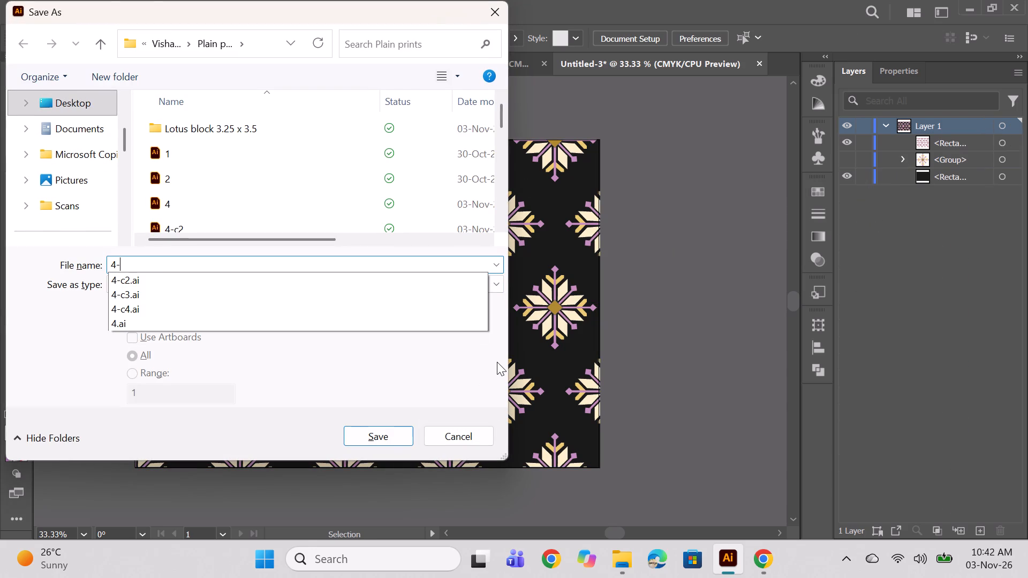
pyautogui.press('c')
pyautogui.press('5')
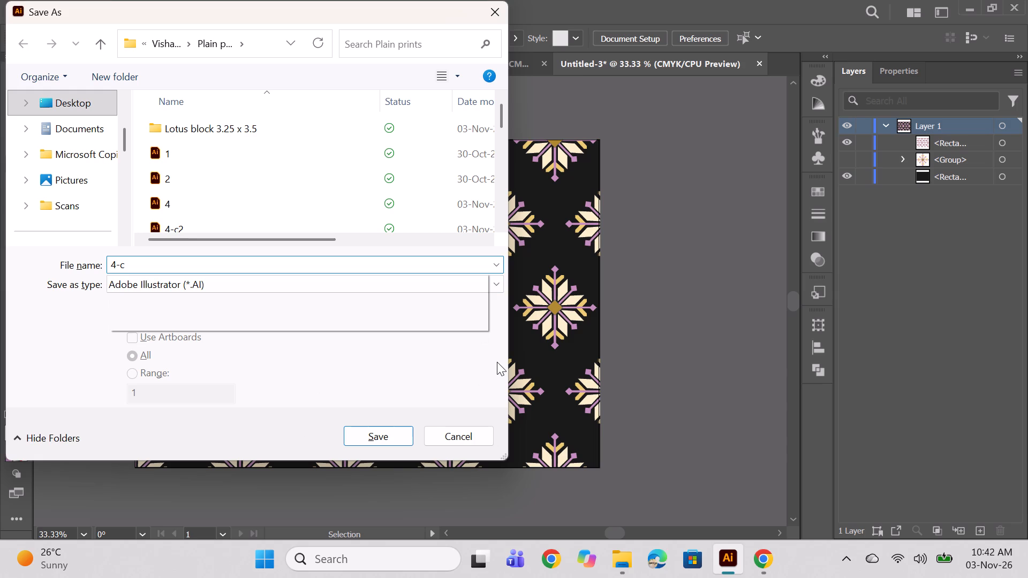
pyautogui.press('Return')
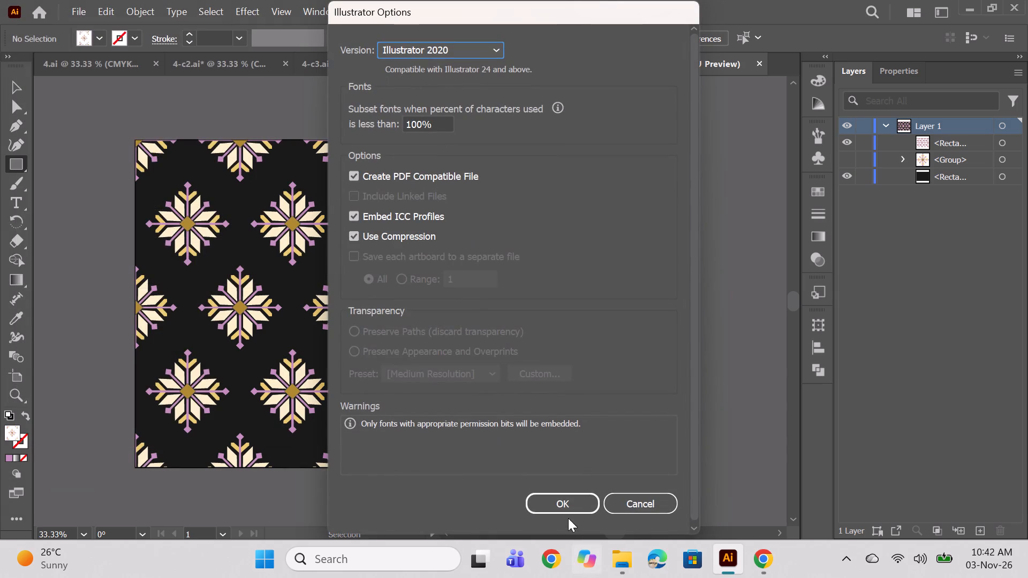
pyautogui.click(567, 506)
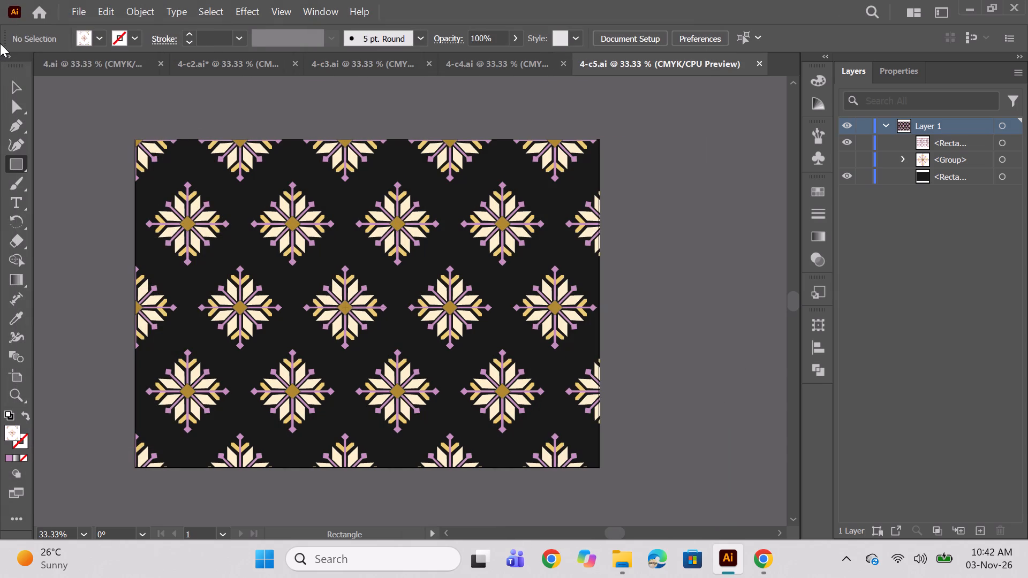
# Review the open colourway documents 4, 4-c2, 4-c3, 4-c4 and 4-c5 one after another.
pyautogui.click(74, 63)
pyautogui.click(250, 69)
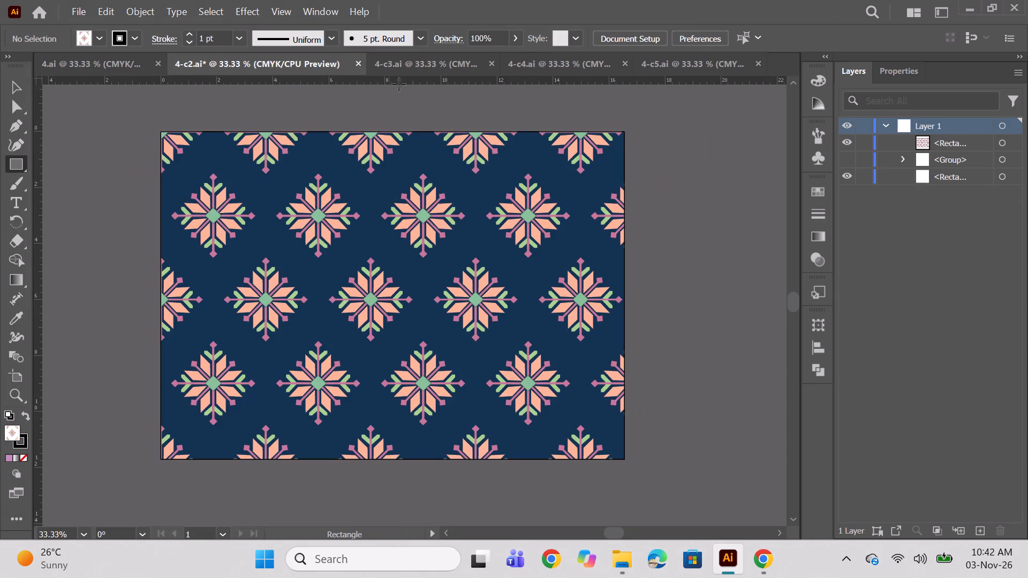
pyautogui.click(412, 63)
pyautogui.click(541, 63)
pyautogui.click(668, 60)
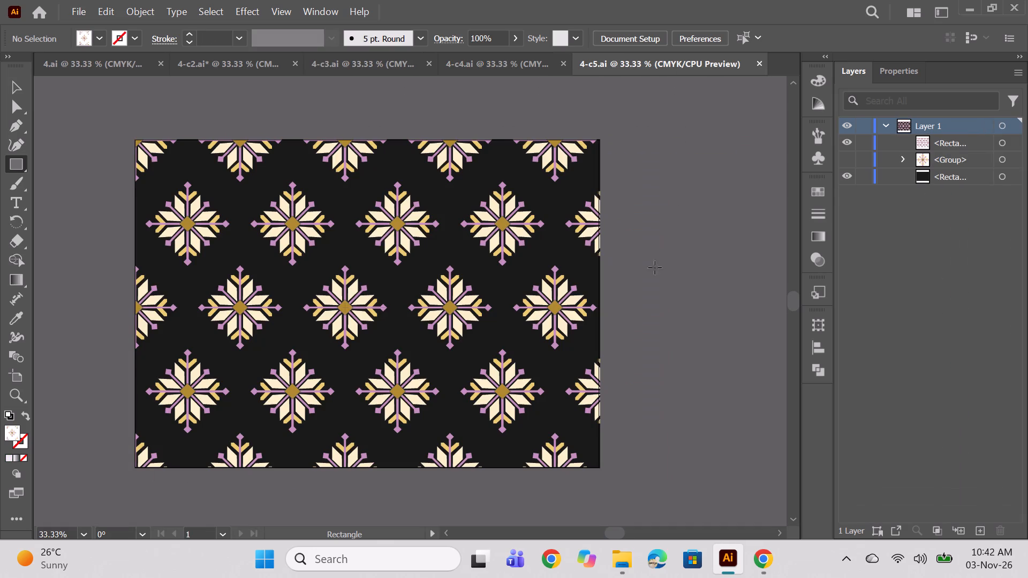
# Compare the open colourway documents 4, 4-c2, 4-c3, 4-c4 and 4-c5 by viewing them one after another.
pyautogui.click(495, 58)
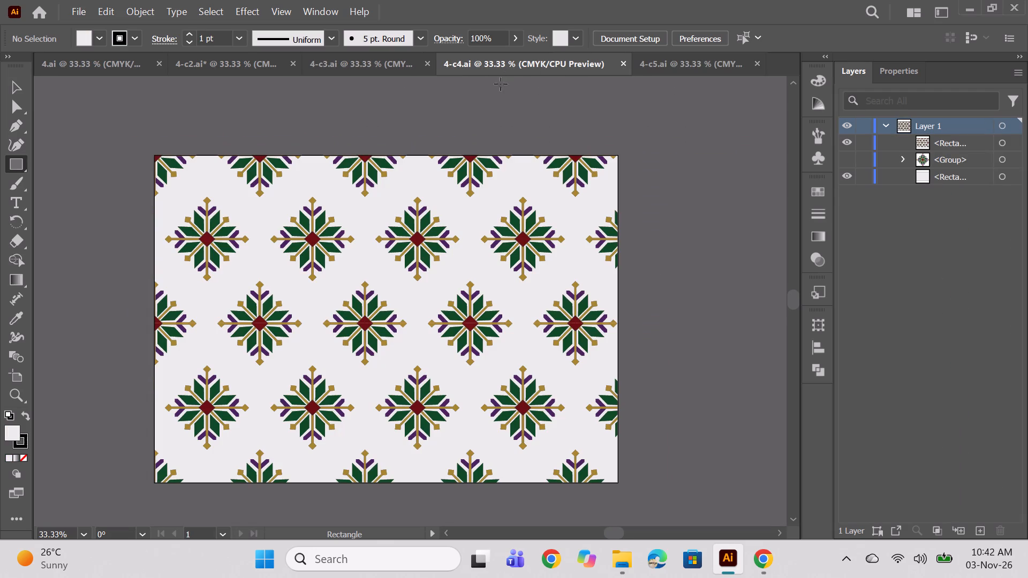
pyautogui.click(661, 58)
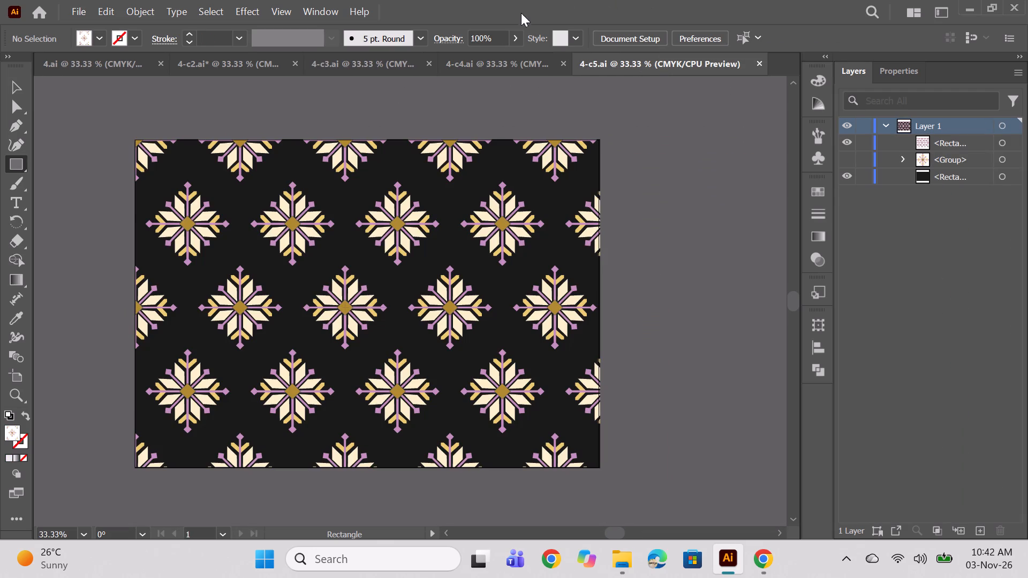
pyautogui.click(490, 66)
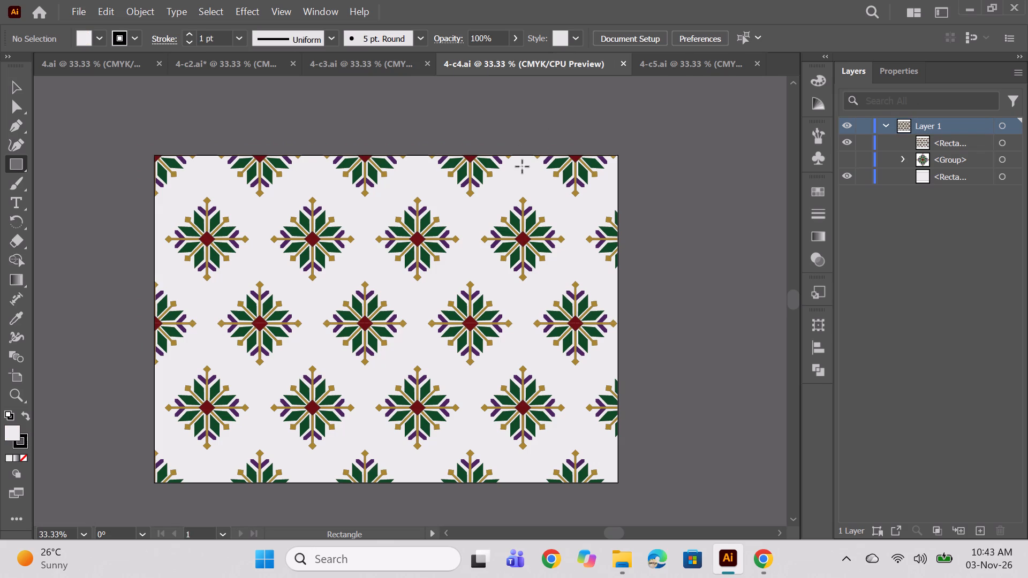
pyautogui.click(382, 66)
pyautogui.click(218, 69)
pyautogui.click(84, 68)
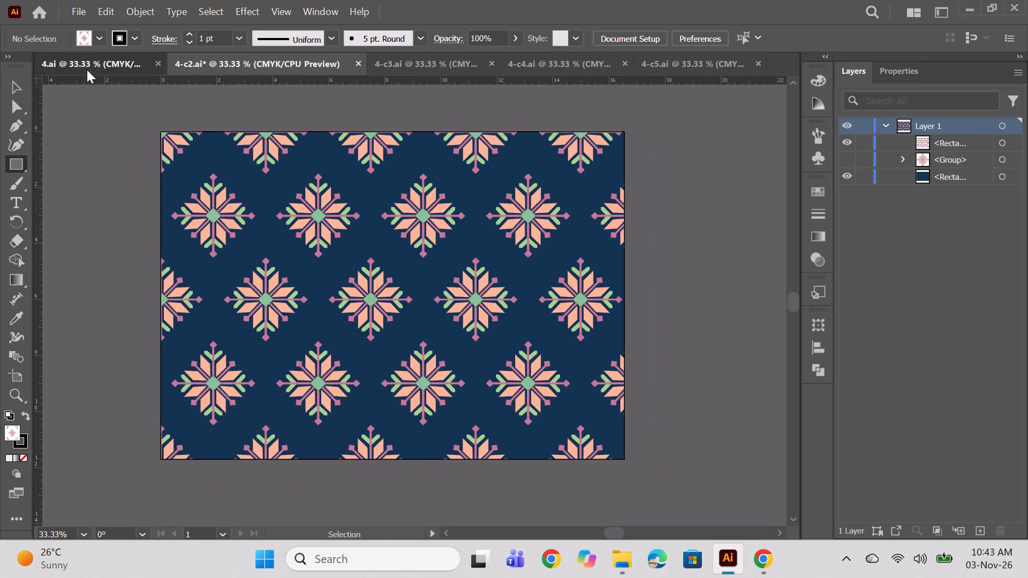
pyautogui.click(274, 60)
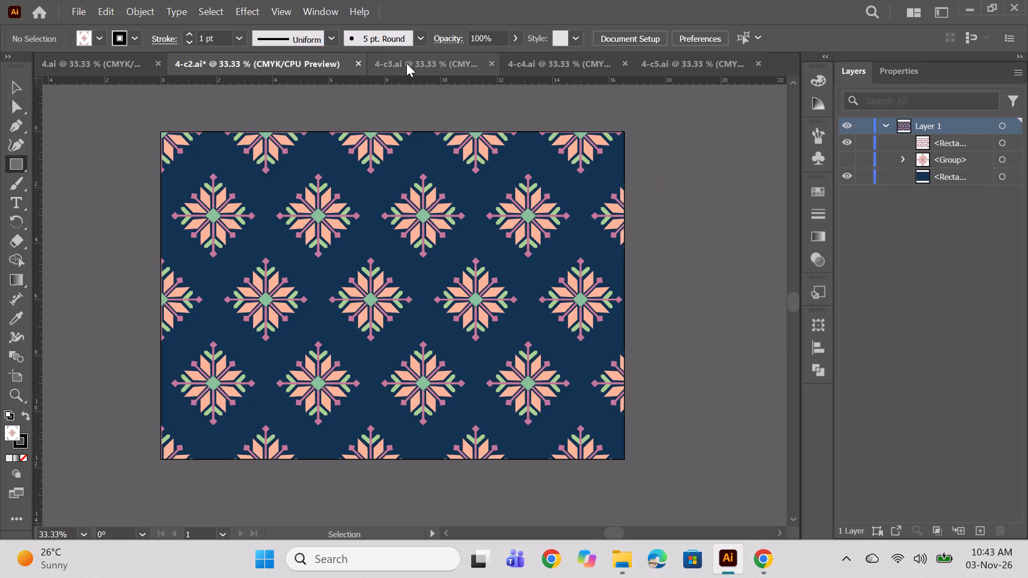
pyautogui.click(406, 63)
pyautogui.click(538, 57)
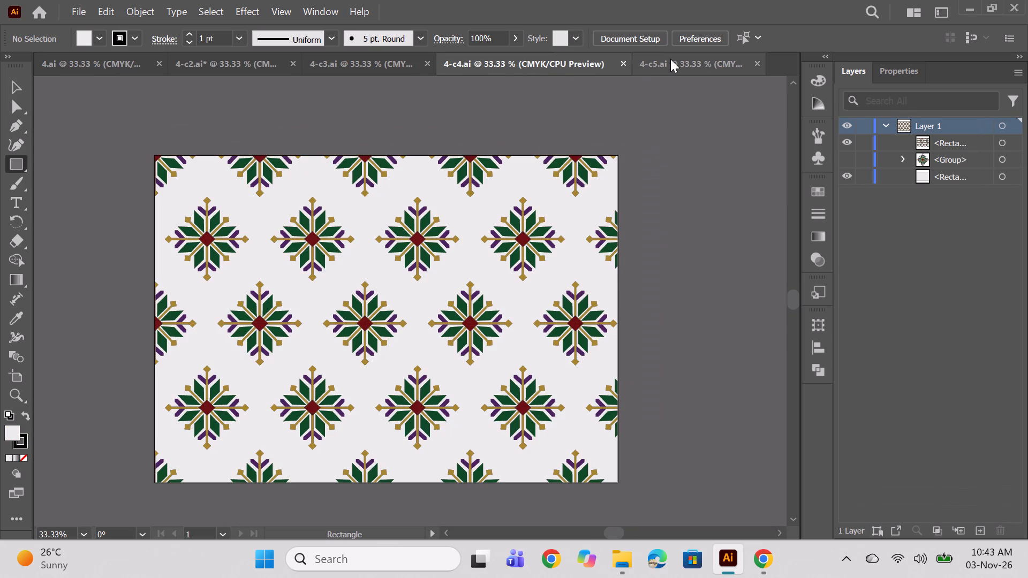
# Return to the near-black colourway document 4-c5 and save it under its existing name.
pyautogui.click(671, 59)
pyautogui.hotkey('ctrl', 's')
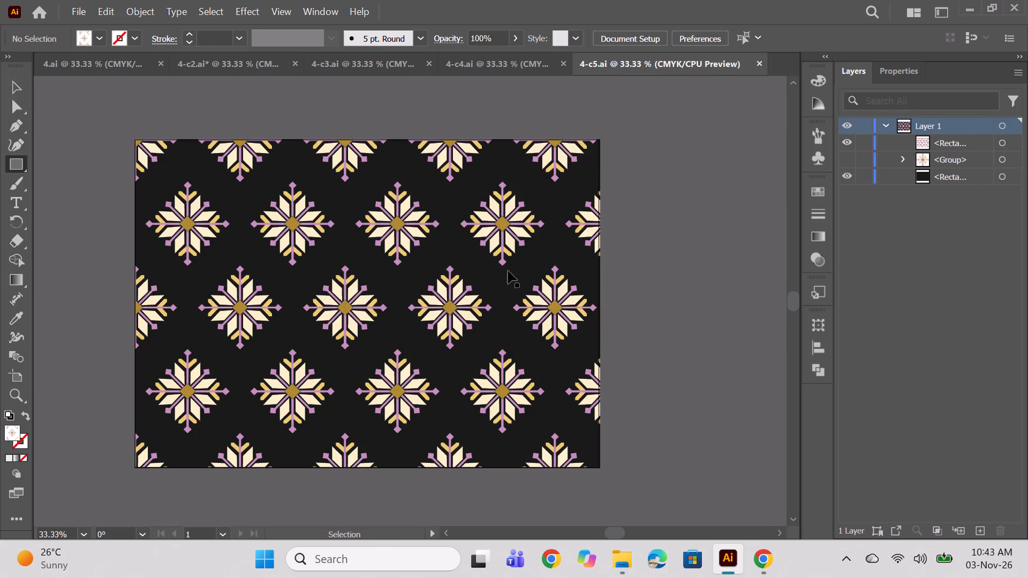
pyautogui.hotkey('ctrl', 's')
pyautogui.hotkey('ctrl', 's')
pyautogui.hotkey('ctrl', 's')
pyautogui.hotkey('ctrl', 's')
pyautogui.hotkey('ctrl', 's')
pyautogui.hotkey('ctrl', 's')
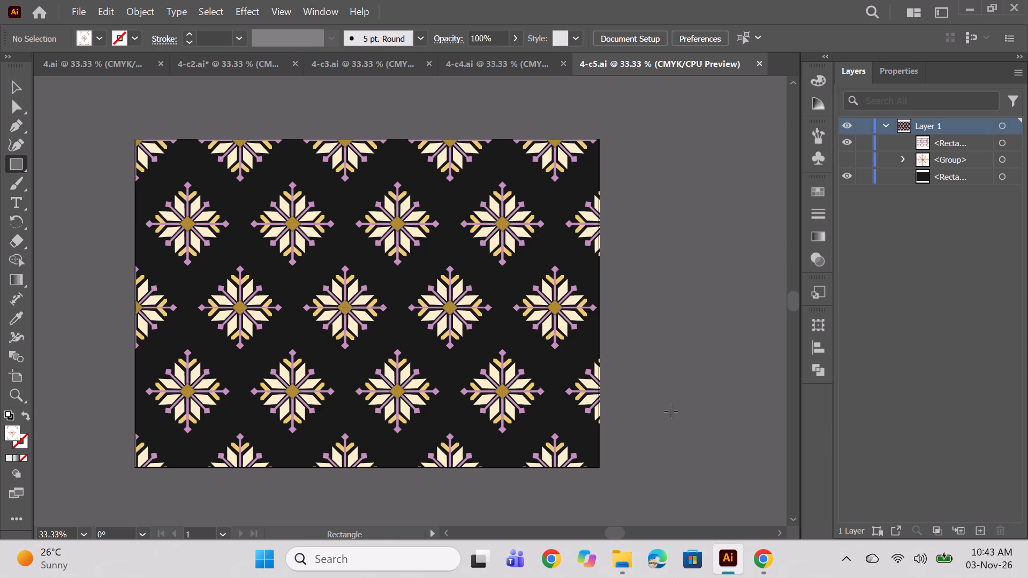
# Open the Illustrator file 3 from the Lotus block 3.25 x 3.5 folder inside Plain prints.
pyautogui.click(637, 565)
pyautogui.scroll(4, 309, 263)
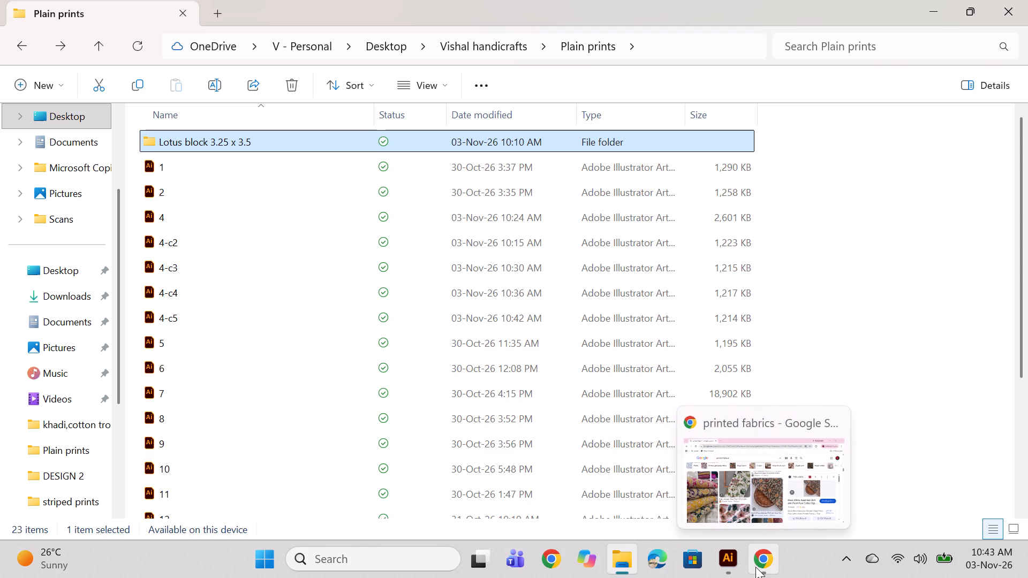
pyautogui.click(740, 565)
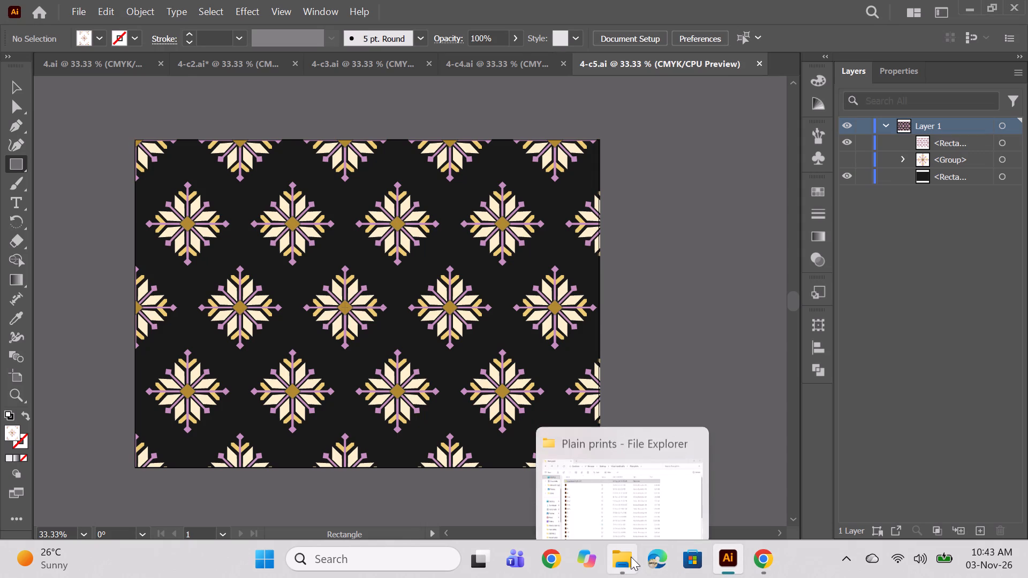
pyautogui.click(631, 557)
pyautogui.doubleClick(241, 133)
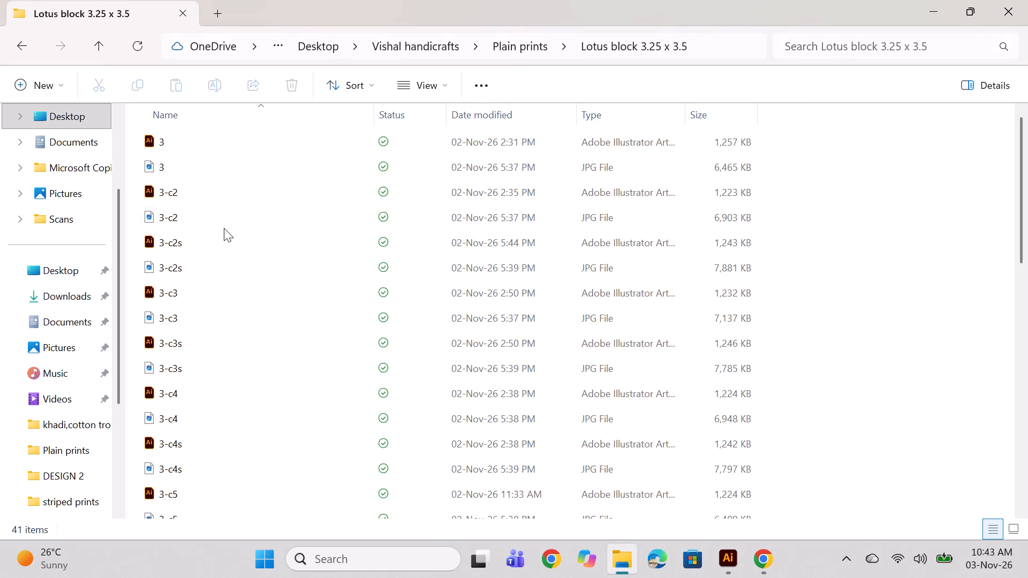
pyautogui.doubleClick(217, 148)
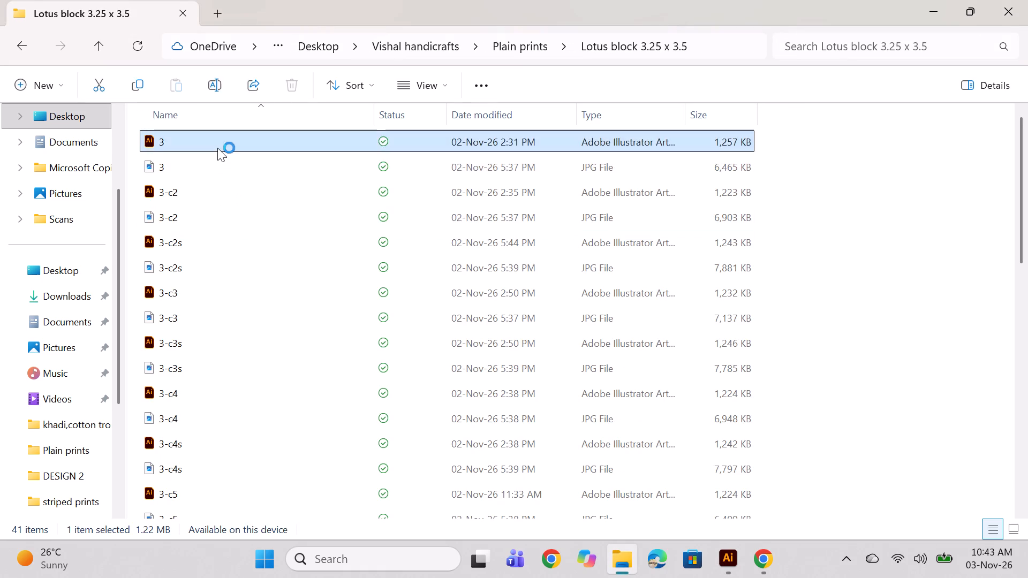
# Show the rulers around the artboard of the lotus print document 3.
pyautogui.keyDown('alt'); pyautogui.scroll(2, 303, 242); pyautogui.keyUp('alt')
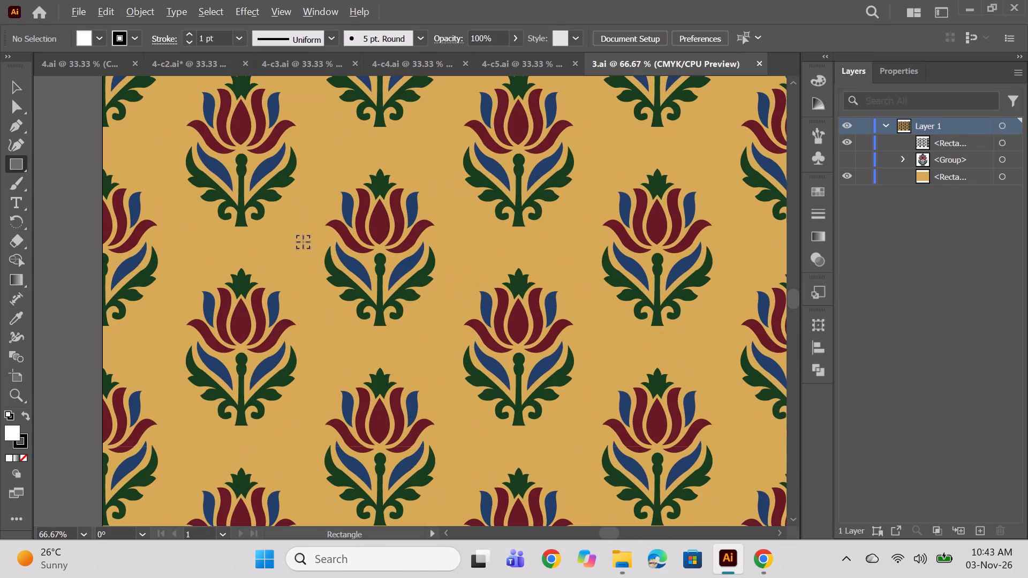
pyautogui.keyDown('alt'); pyautogui.scroll(3, 159, 111); pyautogui.keyUp('alt')
pyautogui.press('space')
pyautogui.press('space')
pyautogui.press('space')
pyautogui.press('space')
pyautogui.press('space')
pyautogui.press('space')
pyautogui.press('space')
pyautogui.press('space')
pyautogui.press('space')
pyautogui.press('space')
pyautogui.press('space')
pyautogui.press('space')
pyautogui.press('space')
pyautogui.press('space')
pyautogui.press('space')
pyautogui.press('space')
pyautogui.press('space')
pyautogui.press('space')
pyautogui.press('space')
pyautogui.press('space')
pyautogui.moveTo(127, 227); pyautogui.dragTo(185, 199)
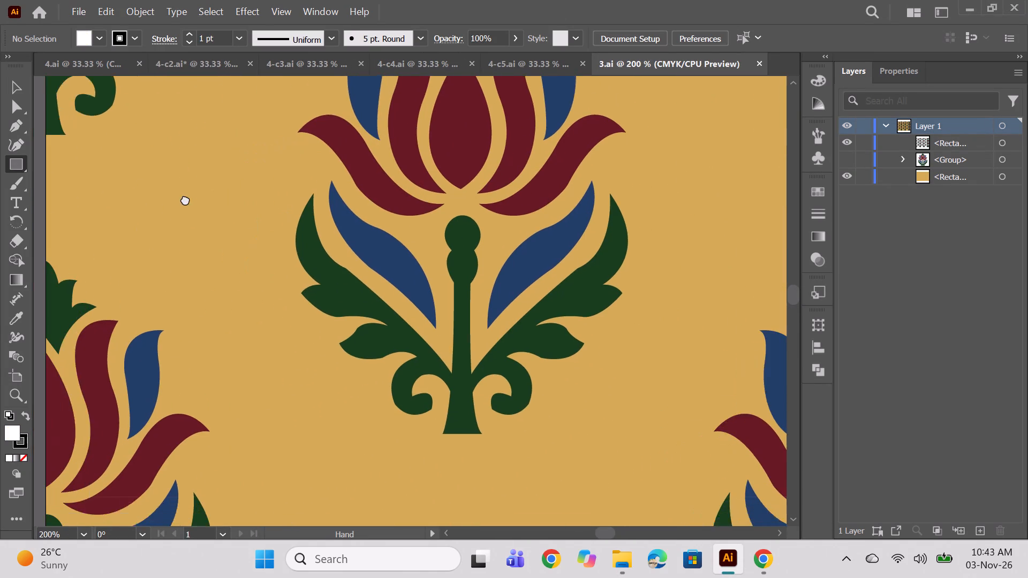
pyautogui.moveTo(185, 199); pyautogui.dragTo(169, 147)
pyautogui.hotkey('ctrl', 'r')
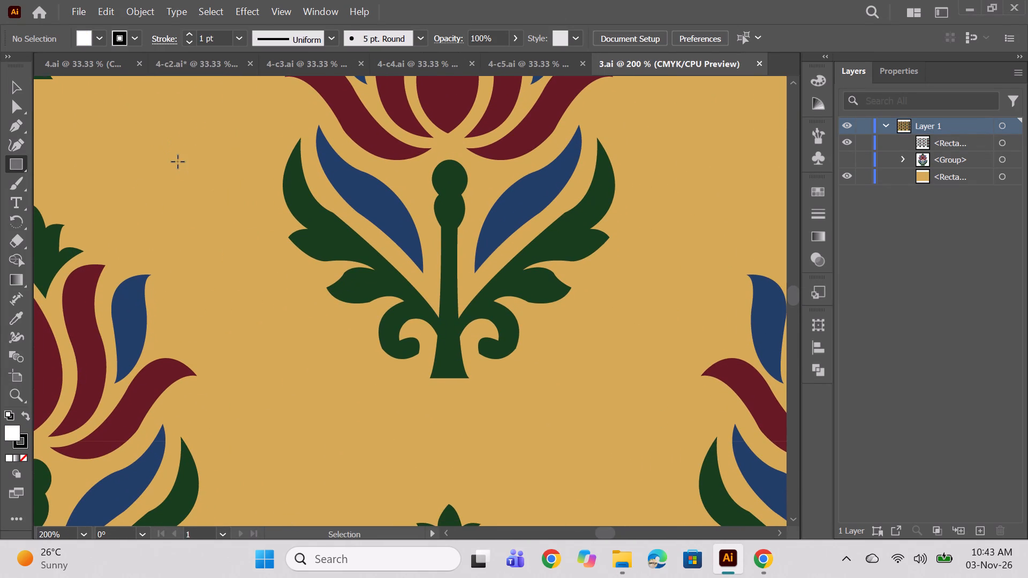
# Set the ruler units of the lotus print document to inches.
pyautogui.press('space')
pyautogui.press('space')
pyautogui.press('space')
pyautogui.press('space')
pyautogui.press('space')
pyautogui.press('space')
pyautogui.press('space')
pyautogui.press('space')
pyautogui.press('space')
pyautogui.press('space')
pyautogui.press('space')
pyautogui.press('space')
pyautogui.press('space')
pyautogui.press('space')
pyautogui.press('space')
pyautogui.press('space')
pyautogui.press('space')
pyautogui.press('space')
pyautogui.press('space')
pyautogui.press('space')
pyautogui.moveTo(139, 181); pyautogui.dragTo(157, 184)
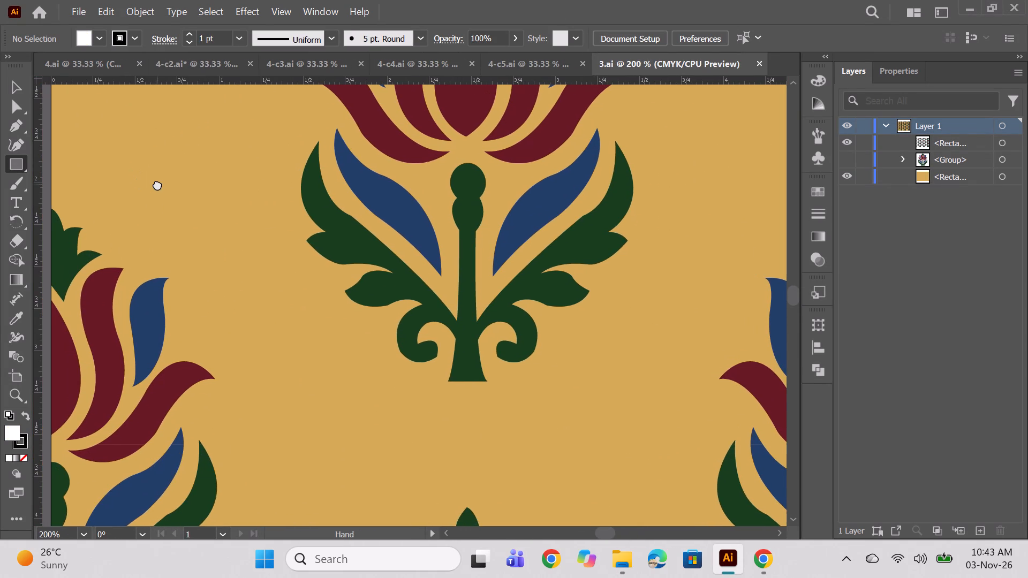
pyautogui.moveTo(157, 184); pyautogui.dragTo(149, 186)
pyautogui.press('space')
pyautogui.press('space')
pyautogui.press('space')
pyautogui.press('space')
pyautogui.press('space')
pyautogui.press('space')
pyautogui.press('space')
pyautogui.press('space')
pyautogui.press('space')
pyautogui.press('space')
pyautogui.press('space')
pyautogui.press('space')
pyautogui.press('space')
pyautogui.press('space')
pyautogui.press('space')
pyautogui.press('space')
pyautogui.press('space')
pyautogui.press('space')
pyautogui.press('space')
pyautogui.press('space')
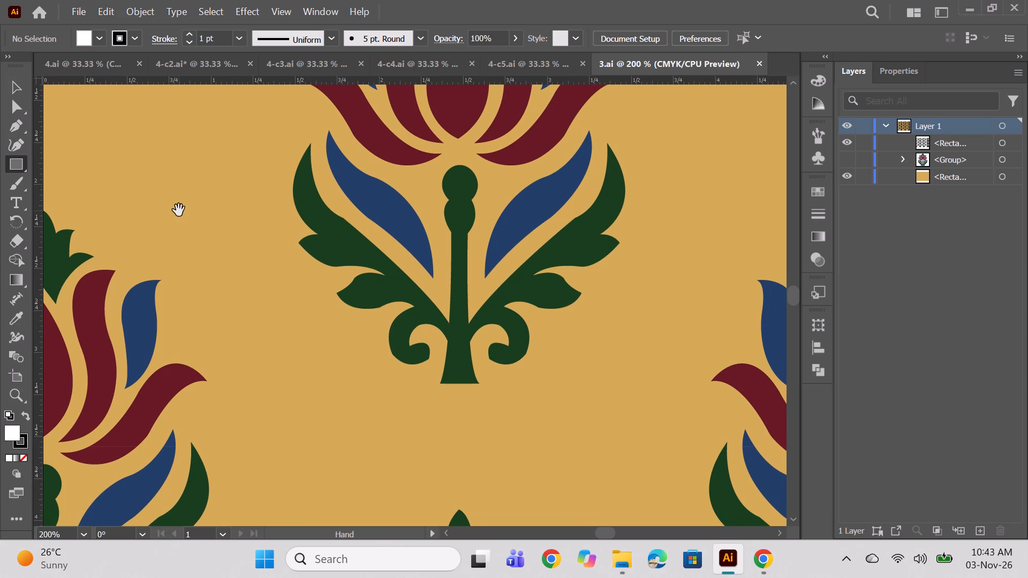
pyautogui.click(165, 203)
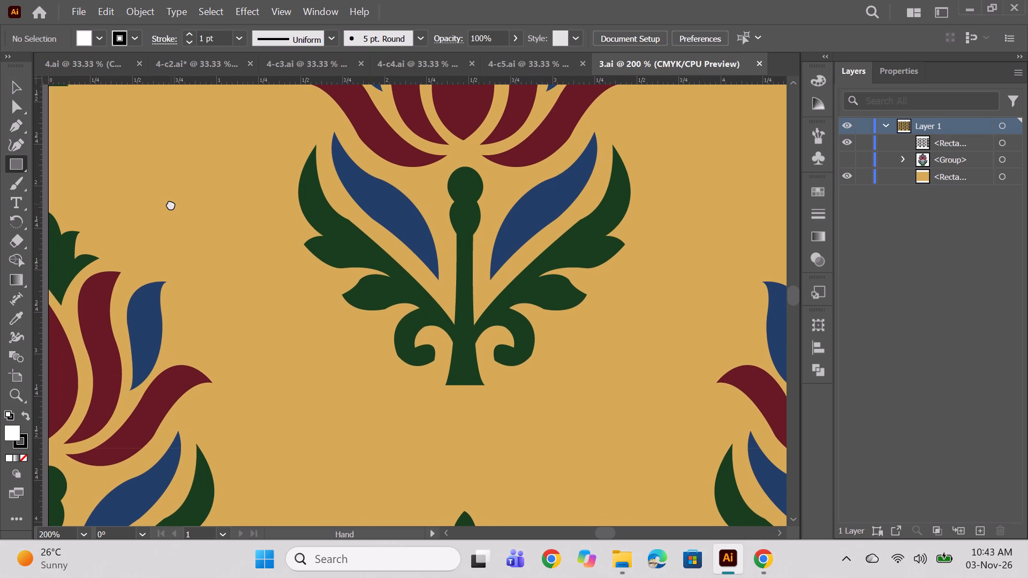
pyautogui.rightClick(195, 84)
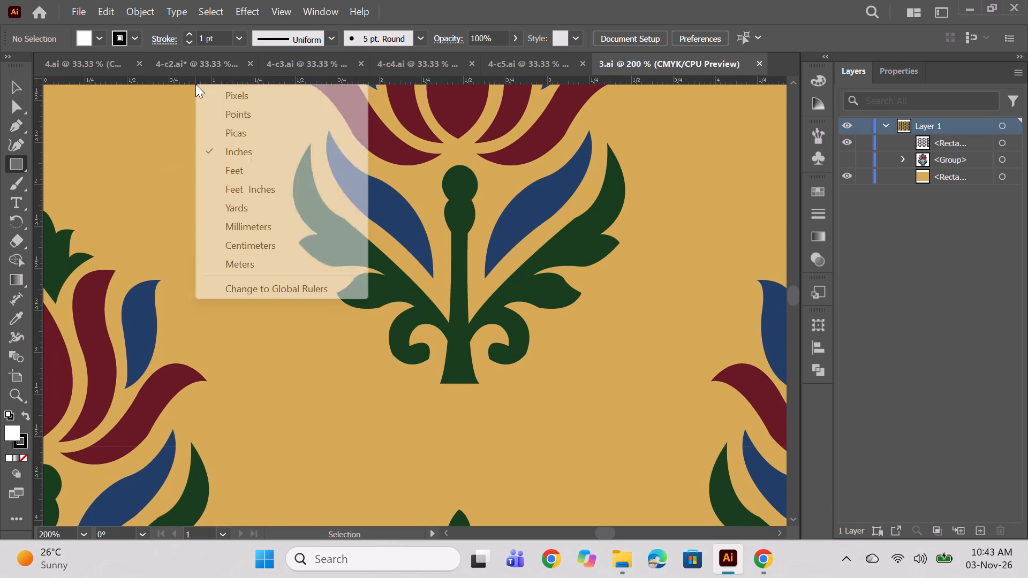
pyautogui.click(240, 150)
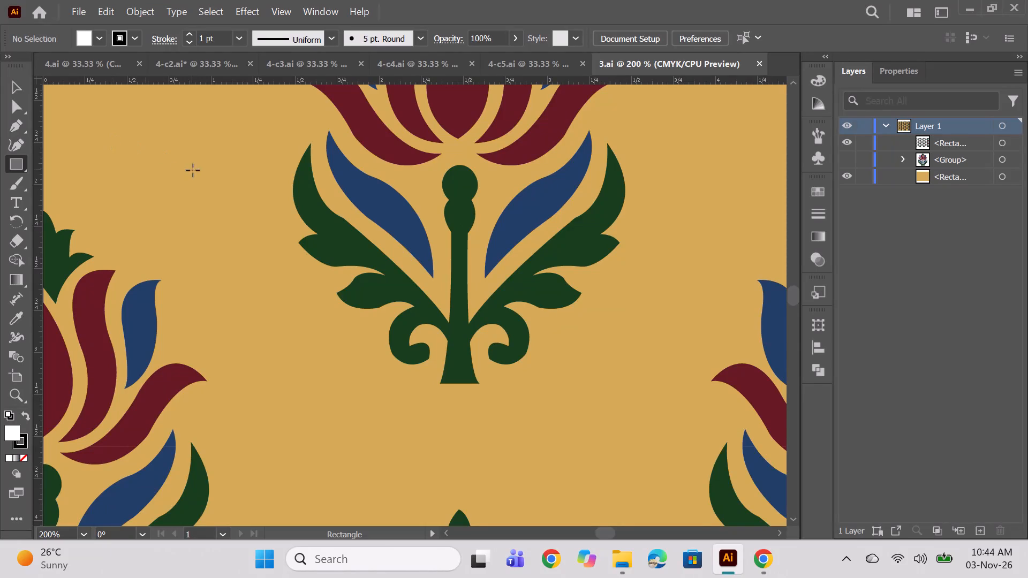
# Place a horizontal guide at the stem base of the cropped upper-left lotus, about 1.4 in below the artboard's top edge.
pyautogui.scroll(3, 209, 172)
pyautogui.press('space')
pyautogui.press('space')
pyautogui.press('space')
pyautogui.press('space')
pyautogui.press('space')
pyautogui.press('space')
pyautogui.press('space')
pyautogui.press('space')
pyautogui.press('space')
pyautogui.press('space')
pyautogui.press('space')
pyautogui.press('space')
pyautogui.press('space')
pyautogui.press('space')
pyautogui.press('space')
pyautogui.press('space')
pyautogui.press('space')
pyautogui.press('space')
pyautogui.press('space')
pyautogui.press('space')
pyautogui.moveTo(209, 172); pyautogui.dragTo(275, 227)
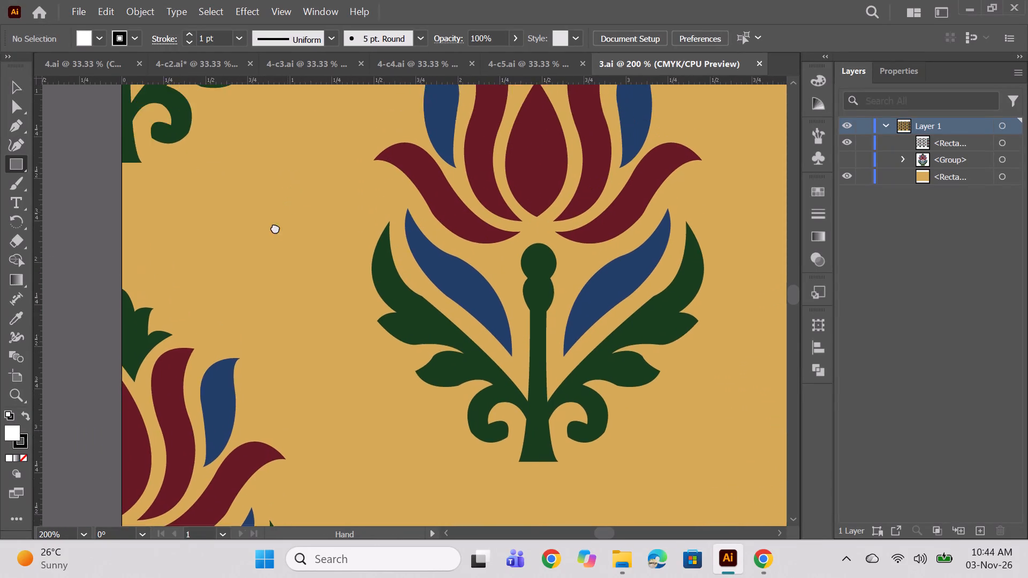
pyautogui.moveTo(275, 227); pyautogui.dragTo(217, 375)
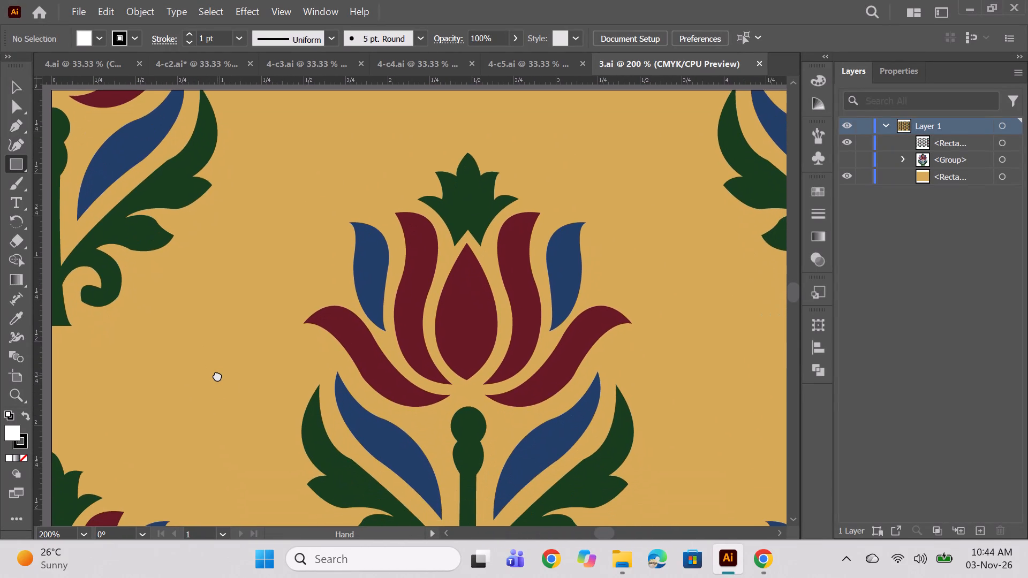
pyautogui.moveTo(217, 375); pyautogui.dragTo(215, 382)
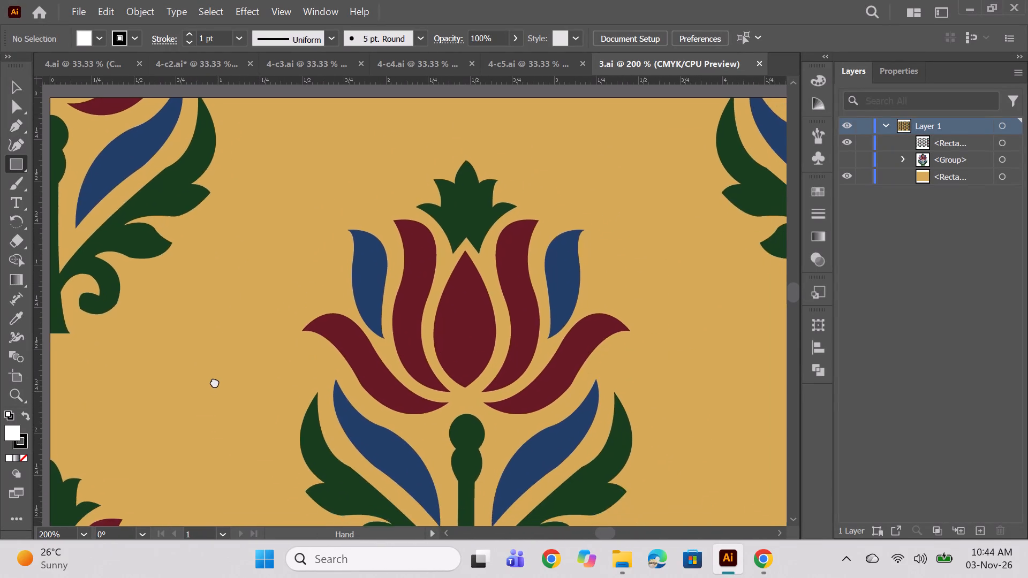
pyautogui.moveTo(215, 382); pyautogui.dragTo(212, 370)
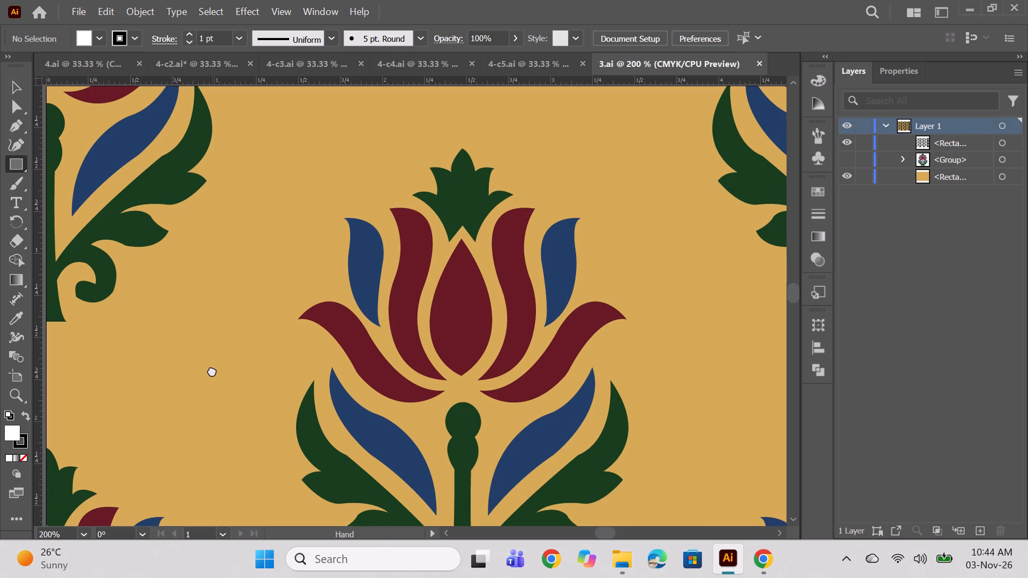
pyautogui.moveTo(212, 370); pyautogui.dragTo(208, 370)
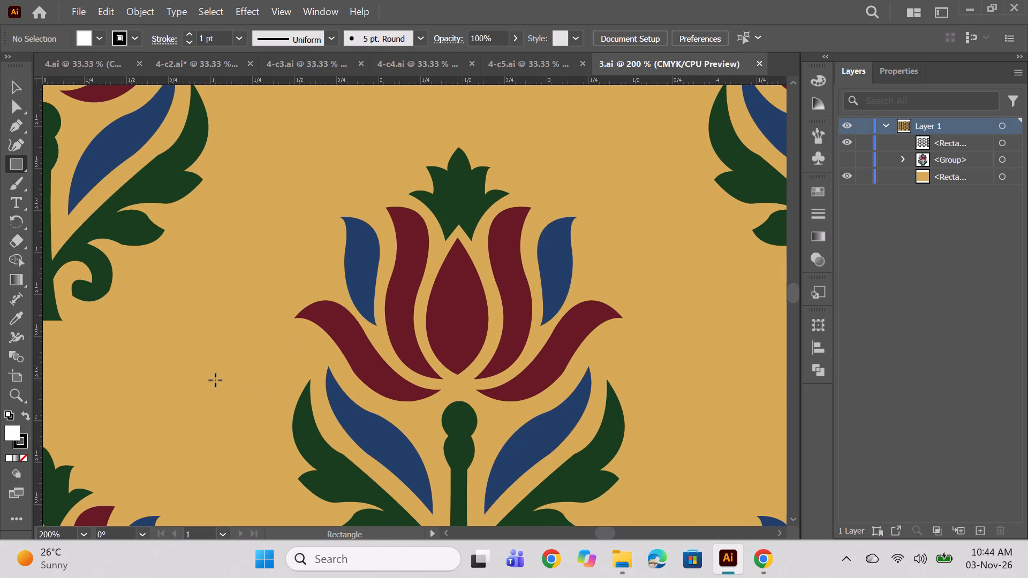
pyautogui.press('space')
pyautogui.press('space')
pyautogui.press('space')
pyautogui.press('space')
pyautogui.press('space')
pyautogui.press('space')
pyautogui.press('space')
pyautogui.press('space')
pyautogui.press('space')
pyautogui.press('space')
pyautogui.press('space')
pyautogui.press('space')
pyautogui.press('space')
pyautogui.press('space')
pyautogui.press('space')
pyautogui.press('space')
pyautogui.press('space')
pyautogui.press('space')
pyautogui.press('space')
pyautogui.press('space')
pyautogui.click(279, 363)
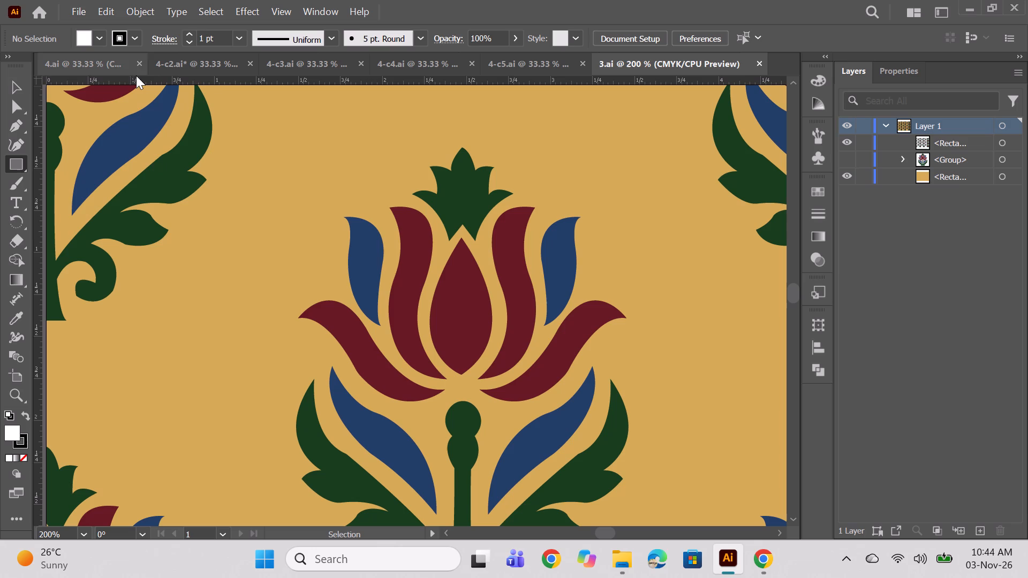
pyautogui.moveTo(138, 80); pyautogui.dragTo(120, 320)
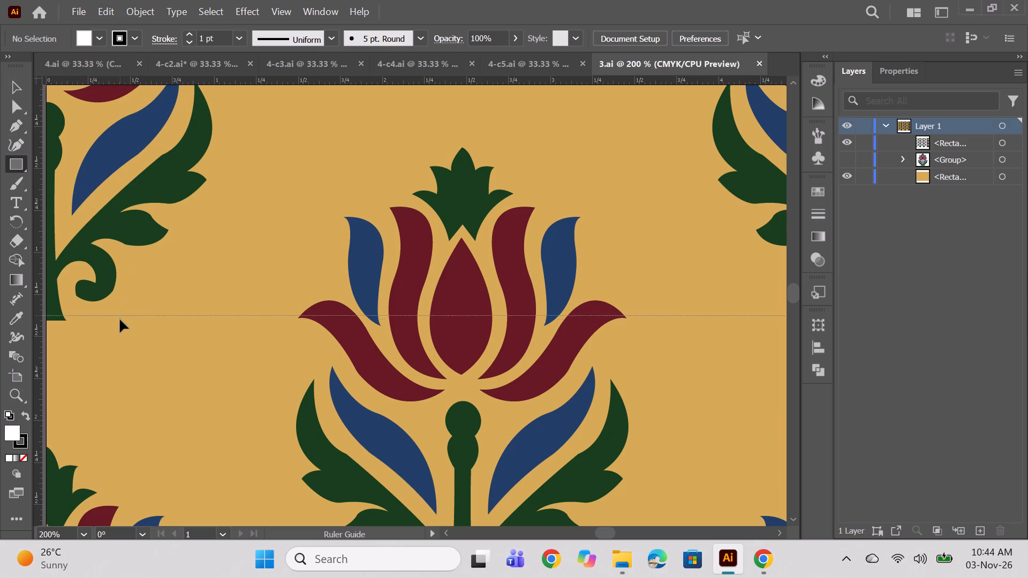
pyautogui.moveTo(120, 320); pyautogui.dragTo(120, 321)
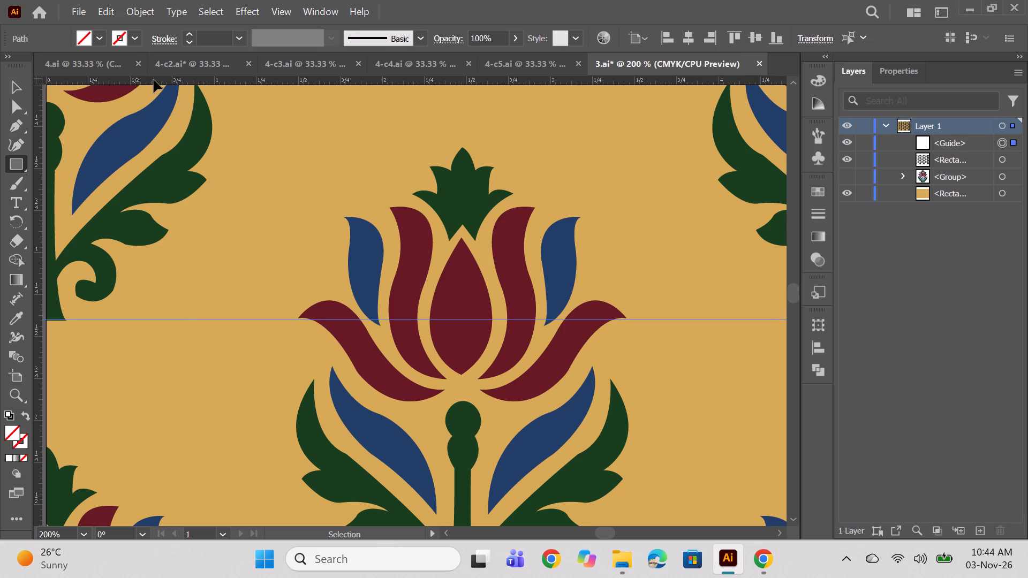
# Place a second horizontal guide at the top tip of the next lotus below, about 2.2 in below the artboard's top edge.
pyautogui.moveTo(154, 80); pyautogui.dragTo(99, 445)
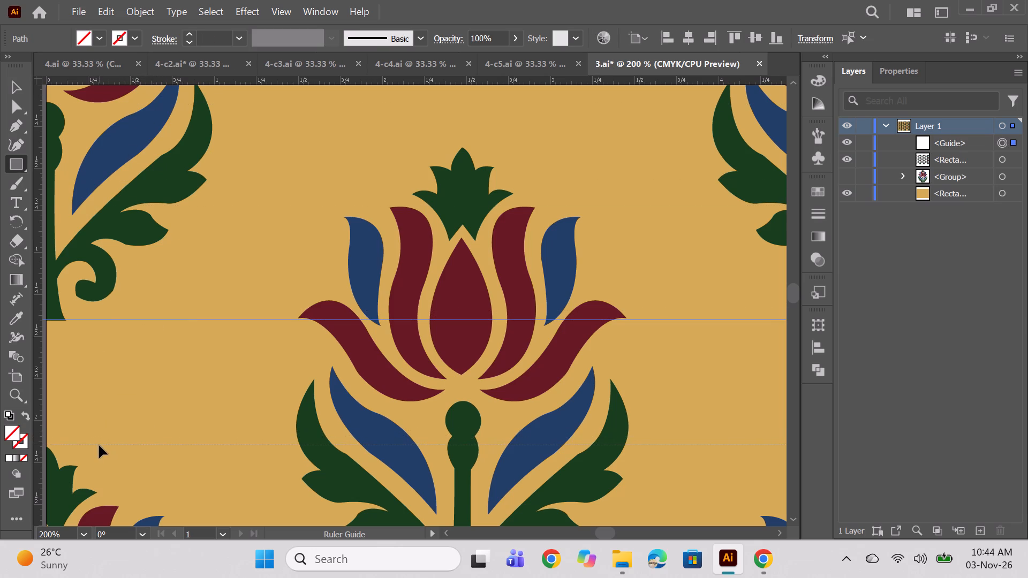
pyautogui.moveTo(99, 445); pyautogui.dragTo(100, 447)
pyautogui.scroll(-1, 269, 284)
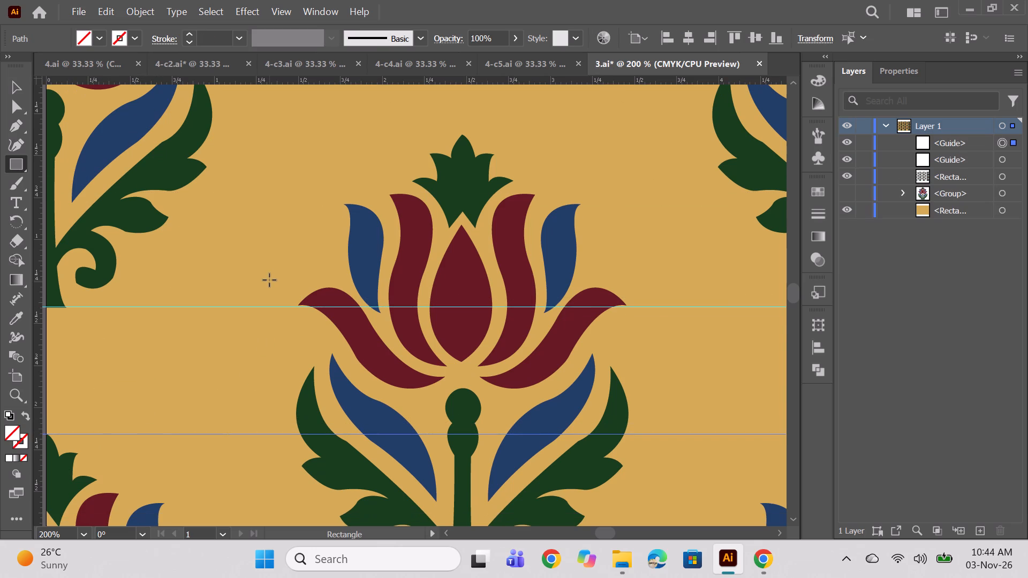
pyautogui.scroll(-1, 156, 295)
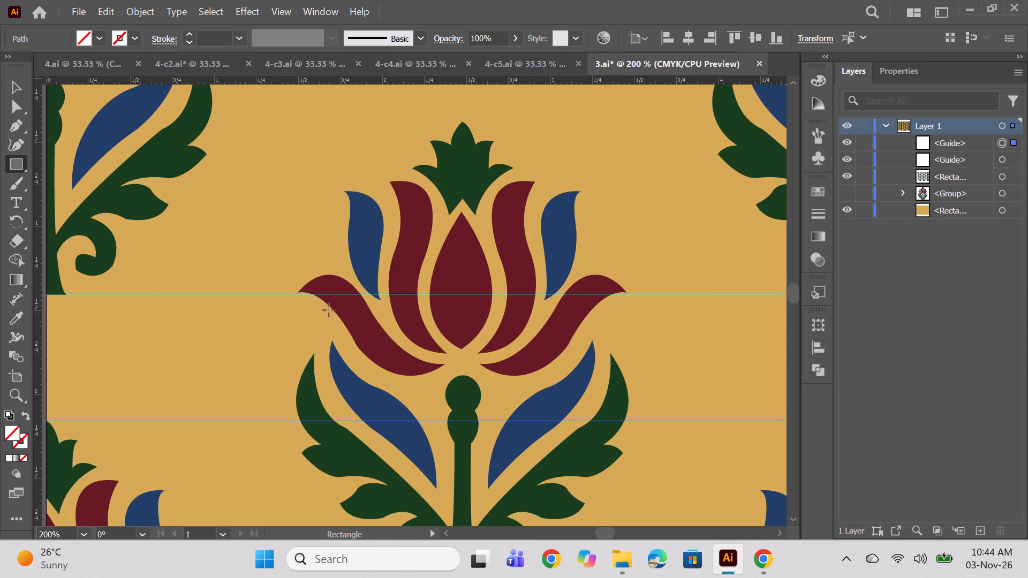
pyautogui.scroll(2, 328, 308)
pyautogui.keyDown('alt'); pyautogui.scroll(-1, 364, 287); pyautogui.keyUp('alt')
pyautogui.keyDown('alt'); pyautogui.scroll(-1, 542, 278); pyautogui.keyUp('alt')
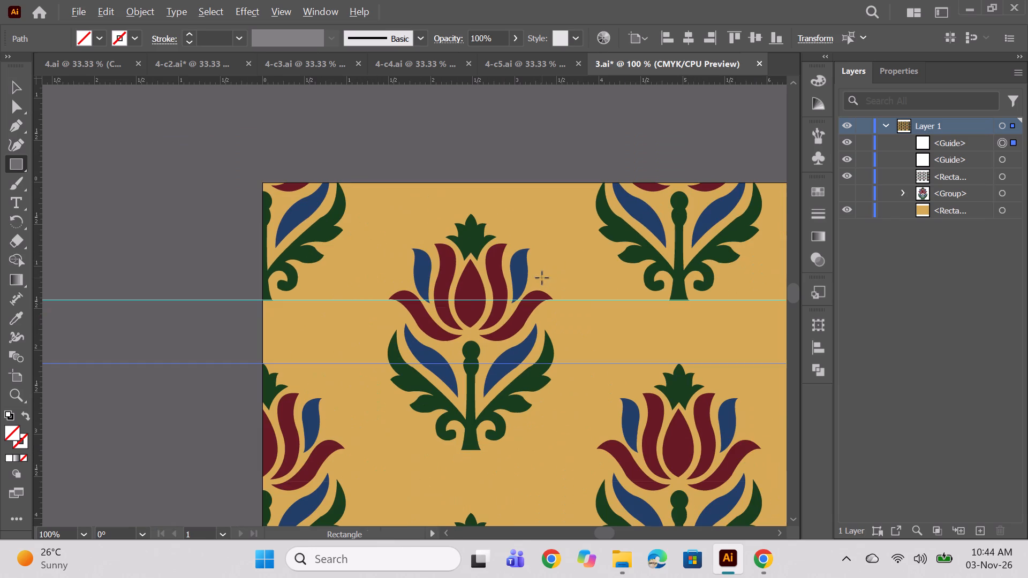
# Move both horizontal guides up together, keeping their spacing, until the upper one lies on the artboard's top edge.
pyautogui.press('space')
pyautogui.press('space')
pyautogui.press('space')
pyautogui.press('space')
pyautogui.press('space')
pyautogui.press('space')
pyautogui.press('space')
pyautogui.press('space')
pyautogui.press('space')
pyautogui.press('space')
pyautogui.press('space')
pyautogui.press('space')
pyautogui.press('space')
pyautogui.press('space')
pyautogui.press('space')
pyautogui.moveTo(607, 339); pyautogui.dragTo(458, 369)
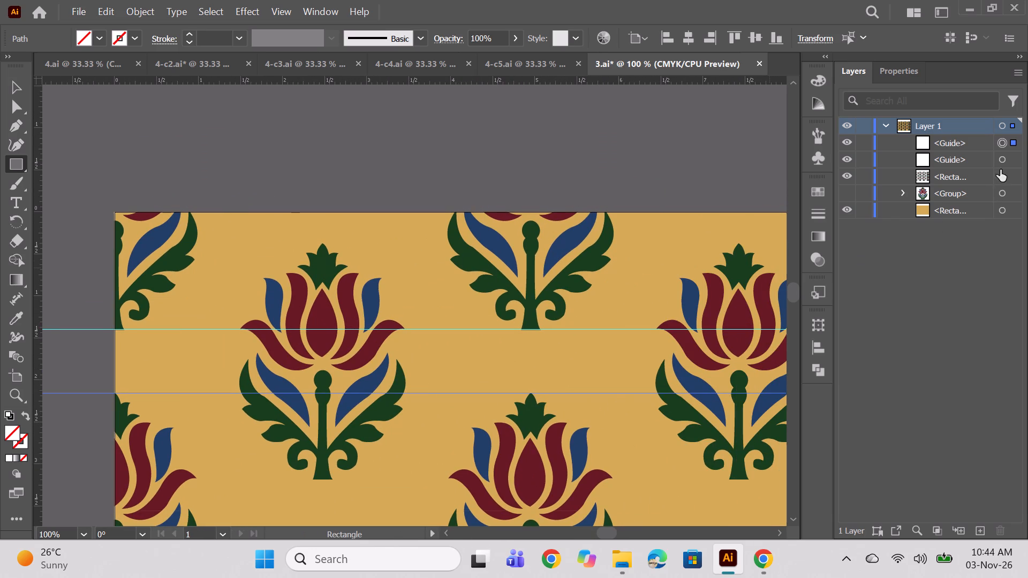
pyautogui.click(1000, 164)
pyautogui.keyDown('ctrl'); pyautogui.click(1004, 145); pyautogui.keyUp('ctrl')
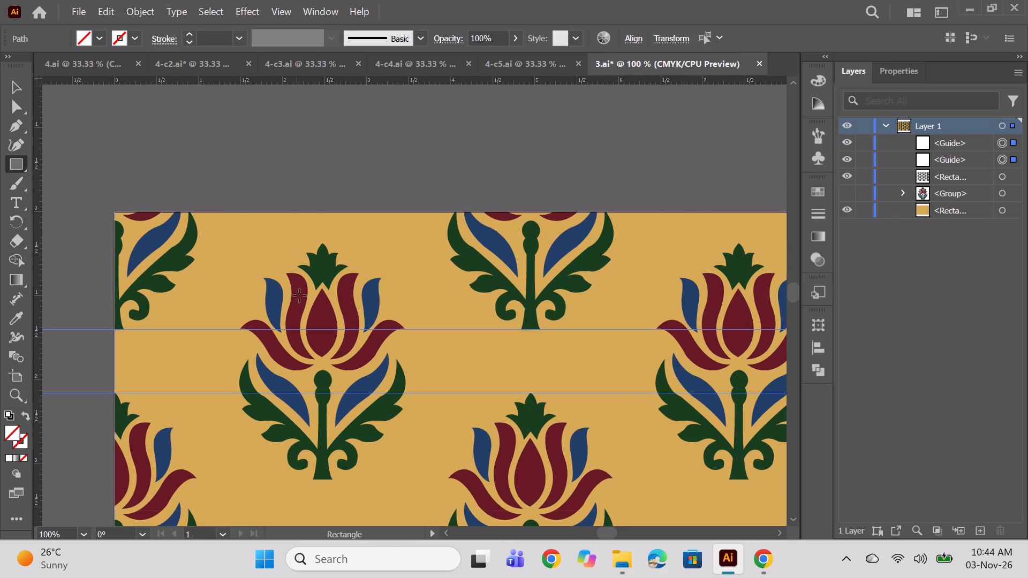
pyautogui.hotkey('shift', 'Up')
pyautogui.hotkey('shift', 'Up')
pyautogui.hotkey('shift', 'Up')
pyautogui.hotkey('shift', 'Up')
pyautogui.hotkey('shift', 'Up')
pyautogui.hotkey('shift', 'Up')
pyautogui.hotkey('shift', 'Up')
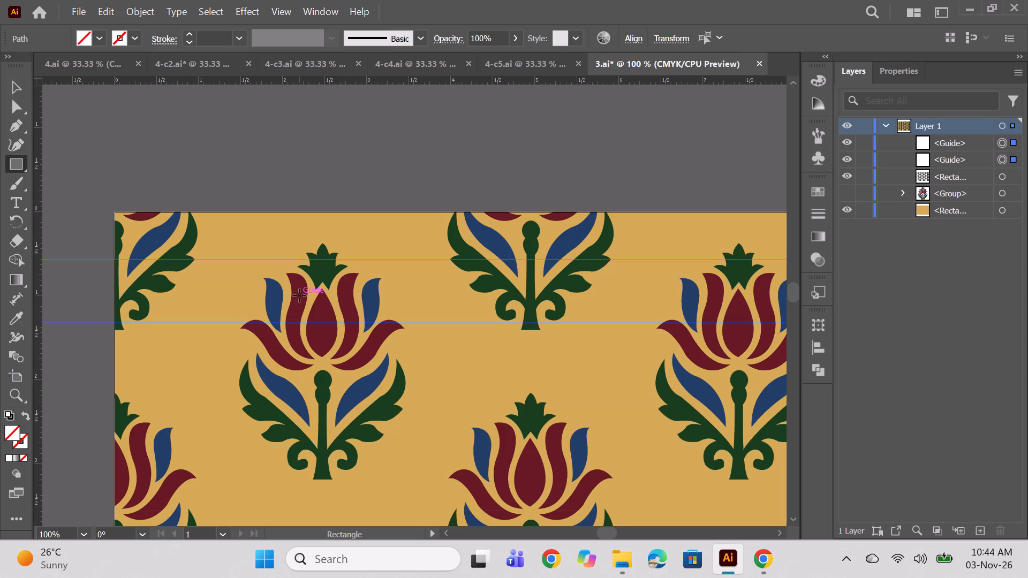
pyautogui.hotkey('shift', 'Up')
pyautogui.hotkey('shift', 'Up')
pyautogui.hotkey('shift', 'Up')
pyautogui.hotkey('shift', 'Up')
pyautogui.hotkey('shift', 'Down')
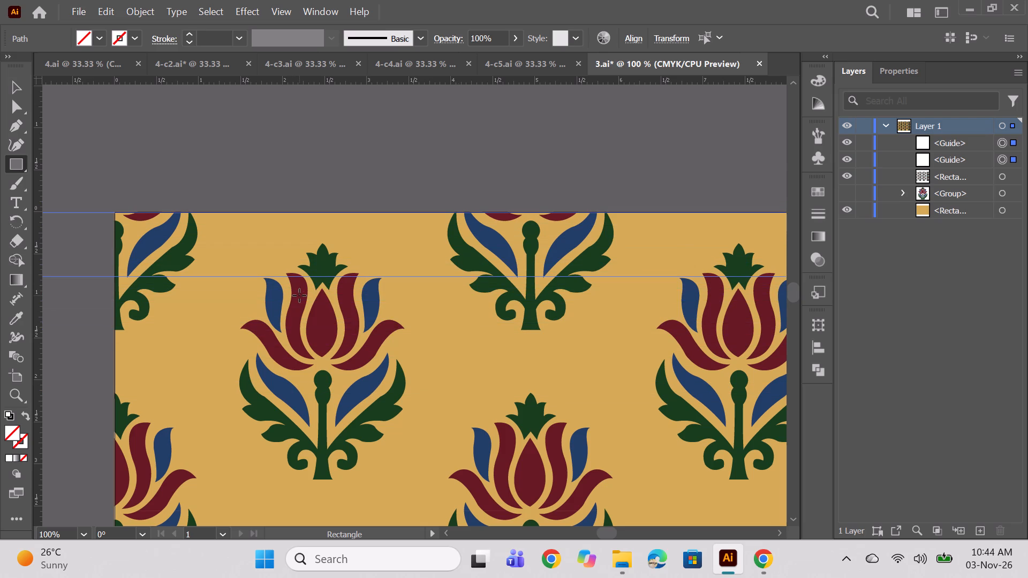
# Examine the vertical gap between the two horizontal guides against the inch ruler from the artboard's top edge.
pyautogui.keyDown('alt'); pyautogui.scroll(3, 180, 220); pyautogui.keyUp('alt')
pyautogui.press('space')
pyautogui.press('space')
pyautogui.press('space')
pyautogui.press('space')
pyautogui.press('space')
pyautogui.press('space')
pyautogui.press('space')
pyautogui.press('space')
pyautogui.press('space')
pyautogui.press('space')
pyautogui.press('space')
pyautogui.press('space')
pyautogui.press('space')
pyautogui.press('space')
pyautogui.press('space')
pyautogui.press('space')
pyautogui.press('space')
pyautogui.press('space')
pyautogui.press('space')
pyautogui.press('space')
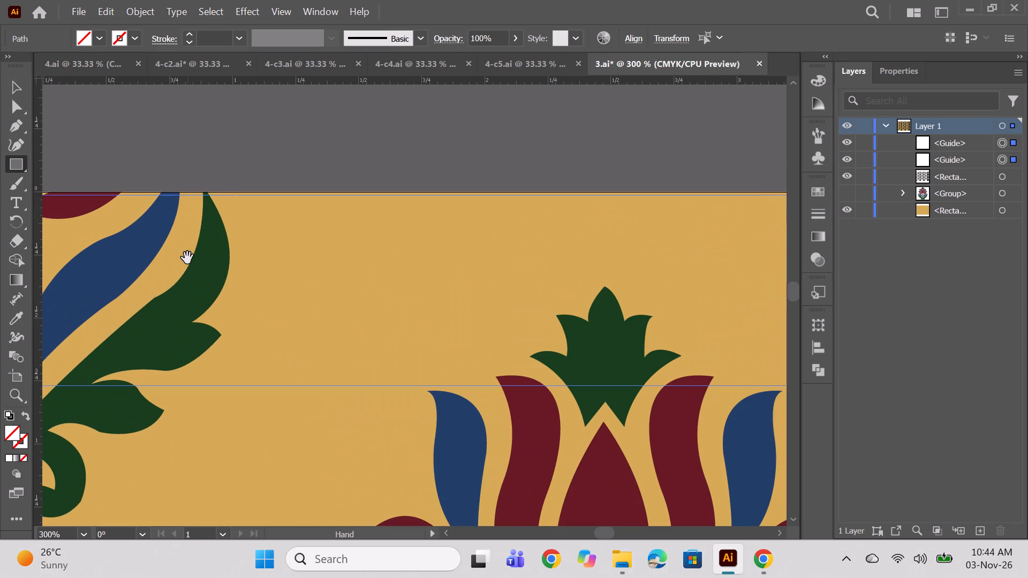
pyautogui.moveTo(187, 258); pyautogui.dragTo(259, 151)
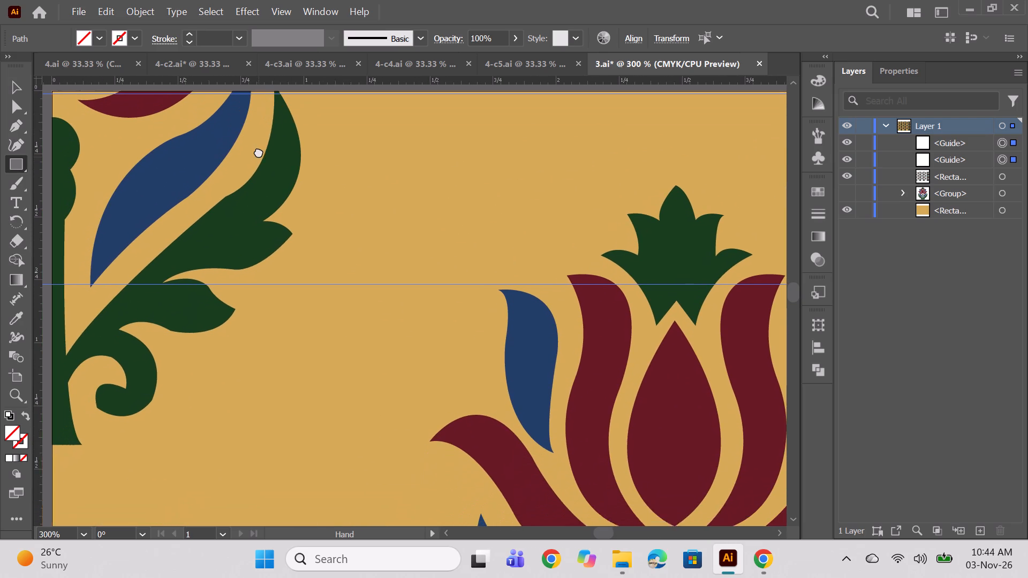
pyautogui.moveTo(259, 151); pyautogui.dragTo(250, 151)
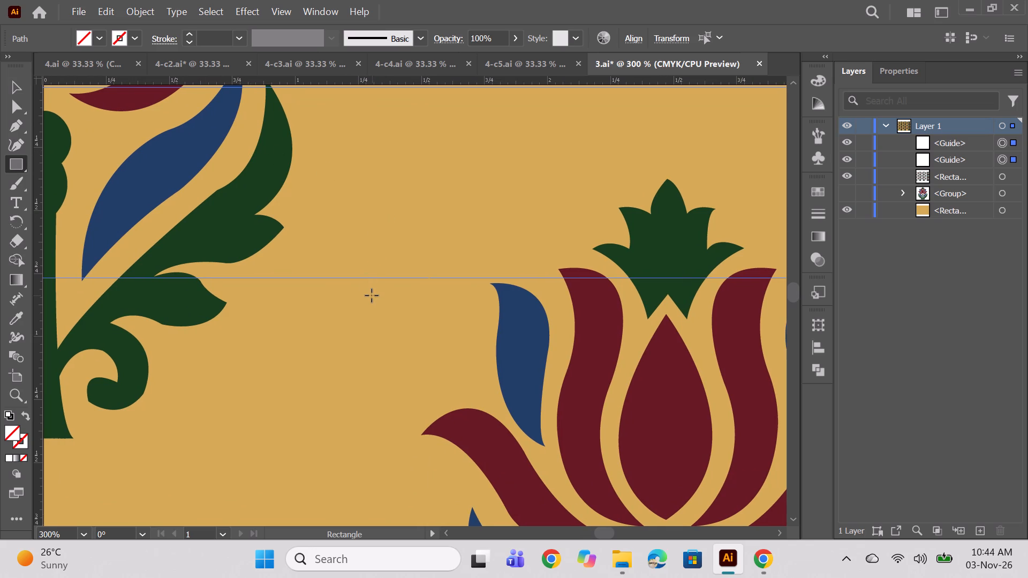
# Place a vertical guide at the right leaf edge of the first full lotus, about 3.45 in from the artboard's left edge.
pyautogui.scroll(-1, 345, 274)
pyautogui.keyDown('alt'); pyautogui.scroll(-1, 345, 274); pyautogui.keyUp('alt')
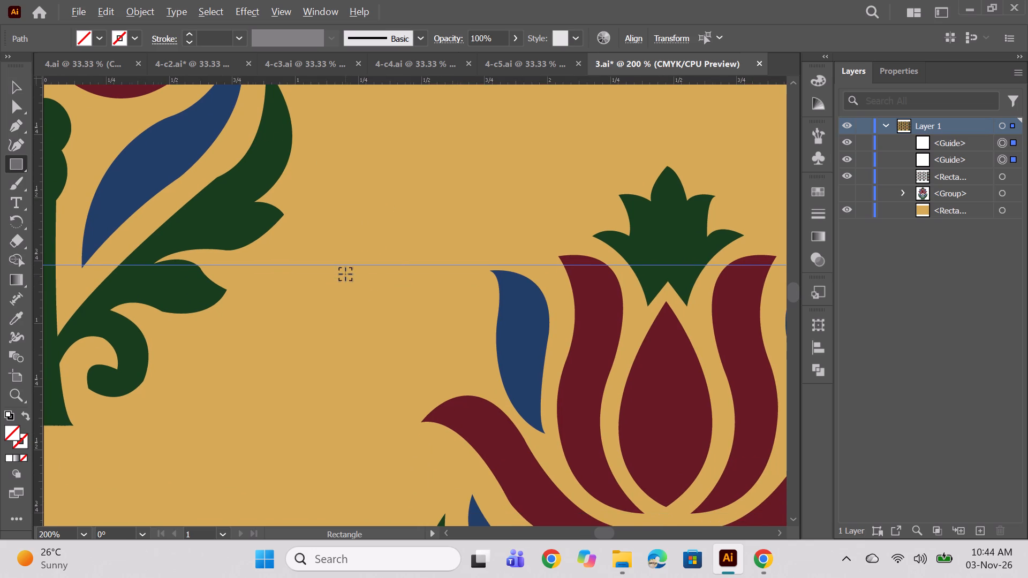
pyautogui.keyDown('alt'); pyautogui.scroll(-2, 345, 274); pyautogui.keyUp('alt')
pyautogui.press('space')
pyautogui.press('space')
pyautogui.press('space')
pyautogui.press('space')
pyautogui.press('space')
pyautogui.press('space')
pyautogui.press('space')
pyautogui.press('space')
pyautogui.press('space')
pyautogui.press('space')
pyautogui.press('space')
pyautogui.press('space')
pyautogui.press('space')
pyautogui.press('space')
pyautogui.press('space')
pyautogui.press('space')
pyautogui.press('space')
pyautogui.press('space')
pyautogui.press('space')
pyautogui.press('space')
pyautogui.moveTo(405, 425); pyautogui.dragTo(262, 317)
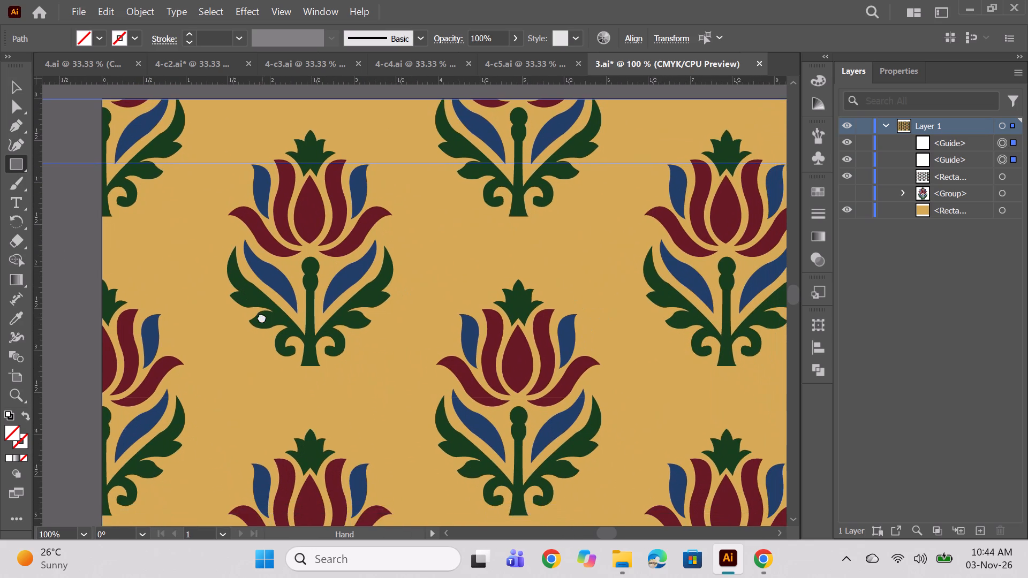
pyautogui.moveTo(262, 317); pyautogui.dragTo(106, 340)
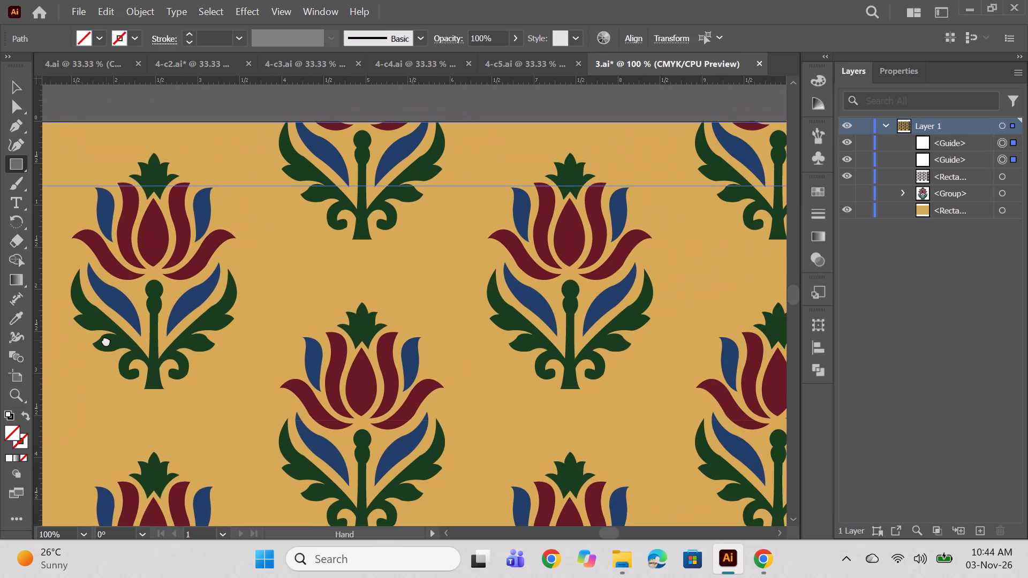
pyautogui.moveTo(106, 340); pyautogui.dragTo(105, 340)
pyautogui.keyDown('alt'); pyautogui.scroll(-2, 354, 294); pyautogui.keyUp('alt')
pyautogui.keyDown('alt'); pyautogui.scroll(1, 370, 272); pyautogui.keyUp('alt')
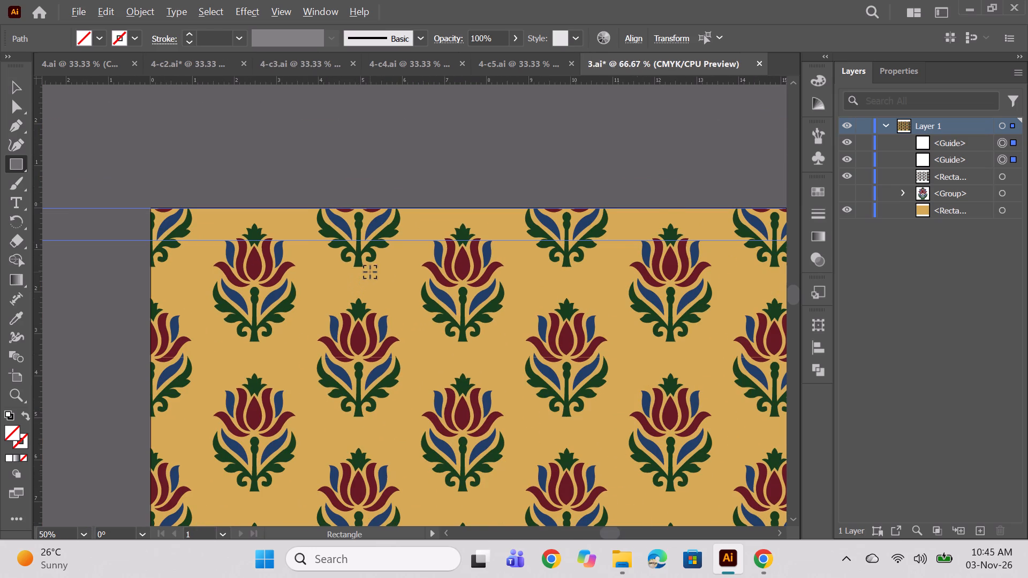
pyautogui.keyDown('alt'); pyautogui.scroll(3, 370, 272); pyautogui.keyUp('alt')
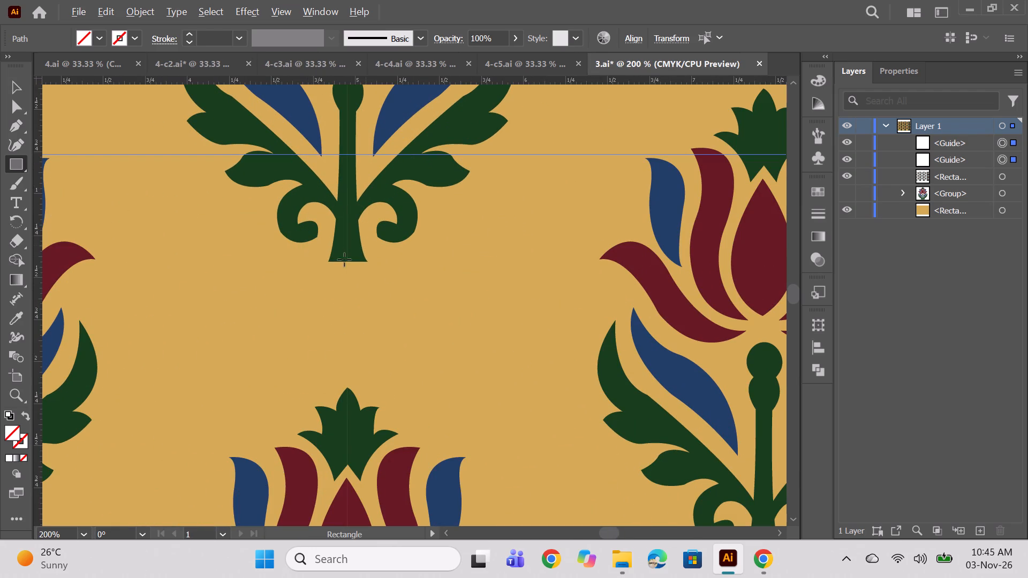
pyautogui.moveTo(36, 232); pyautogui.dragTo(96, 244)
# Place a second vertical guide at the left leaf edge of the neighbouring cropped lotus, about 3.95 in from the artboard's left edge.
pyautogui.moveTo(37, 293); pyautogui.dragTo(123, 284)
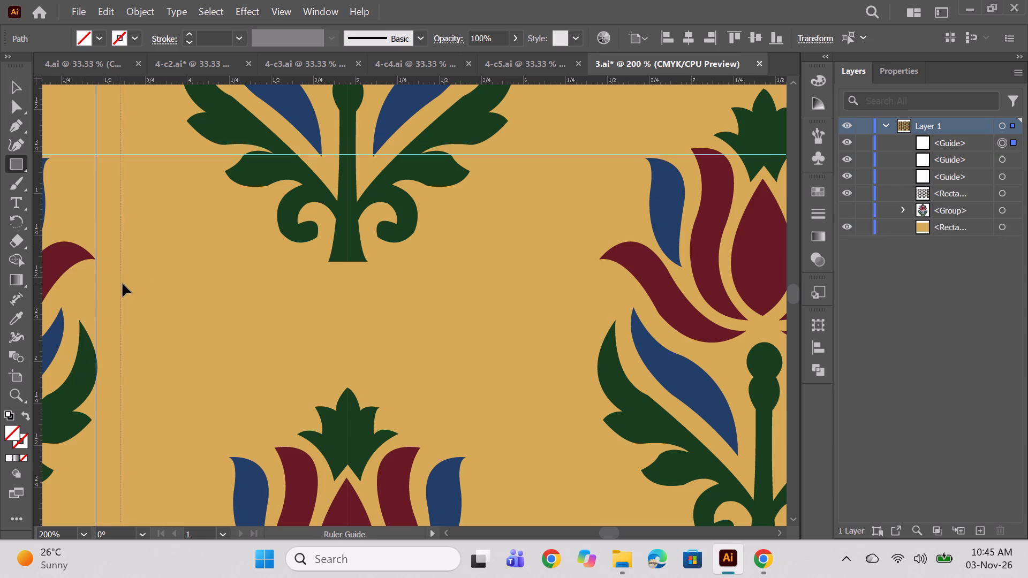
pyautogui.moveTo(123, 284); pyautogui.dragTo(186, 278)
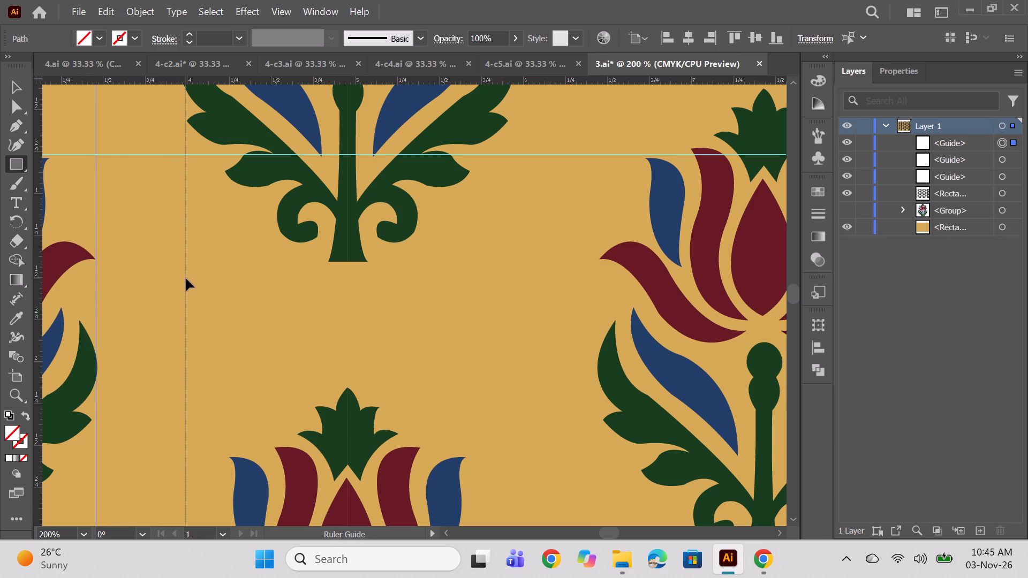
pyautogui.moveTo(186, 278); pyautogui.dragTo(188, 278)
pyautogui.scroll(11, 198, 277)
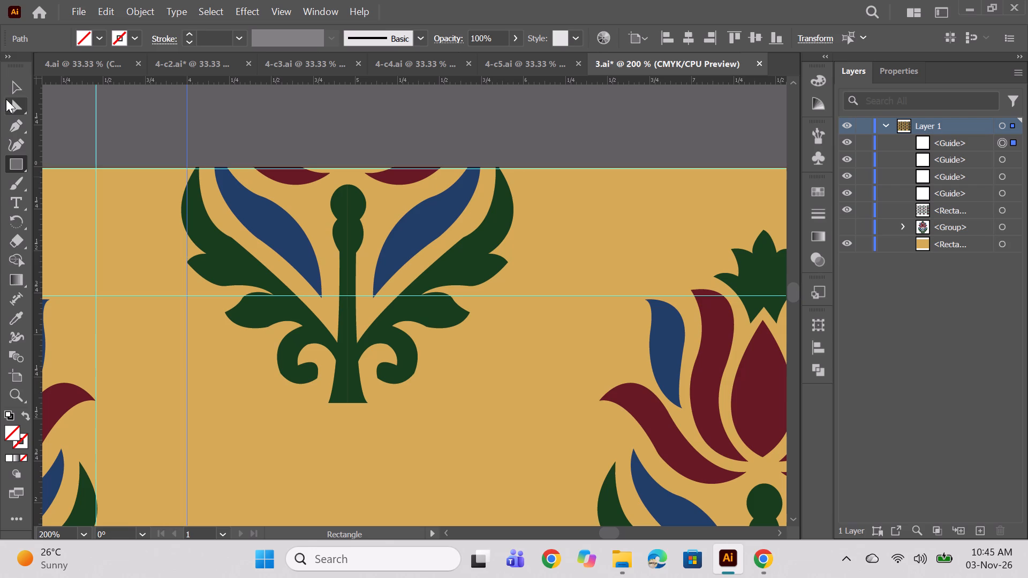
pyautogui.click(14, 87)
pyautogui.moveTo(187, 241); pyautogui.dragTo(180, 239)
pyautogui.press('Right')
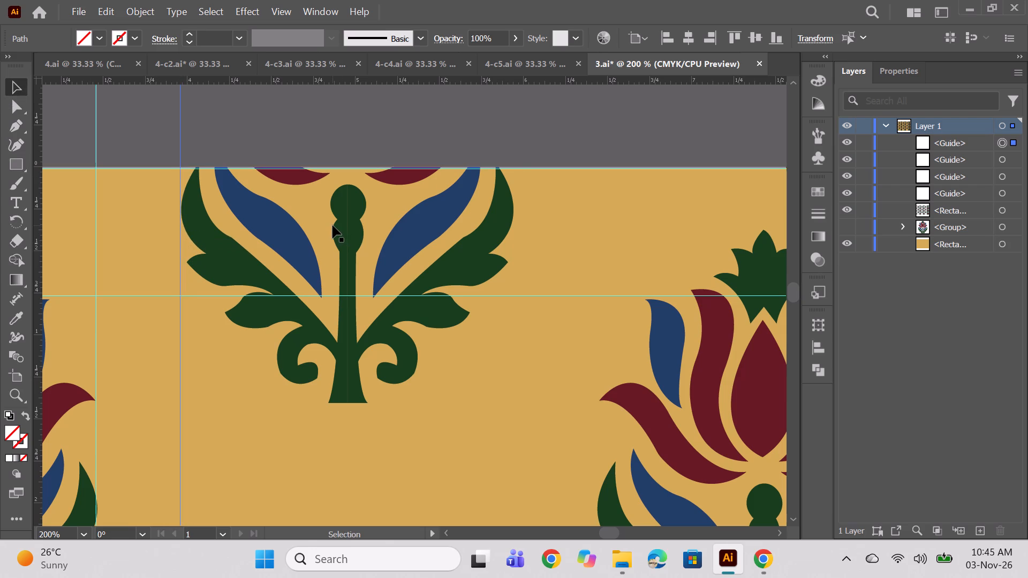
pyautogui.press('Left')
# Move both vertical guides left together, keeping their spacing, until the first one lies on the artboard's left edge.
pyautogui.keyDown('ctrl'); pyautogui.click(1006, 162); pyautogui.keyUp('ctrl')
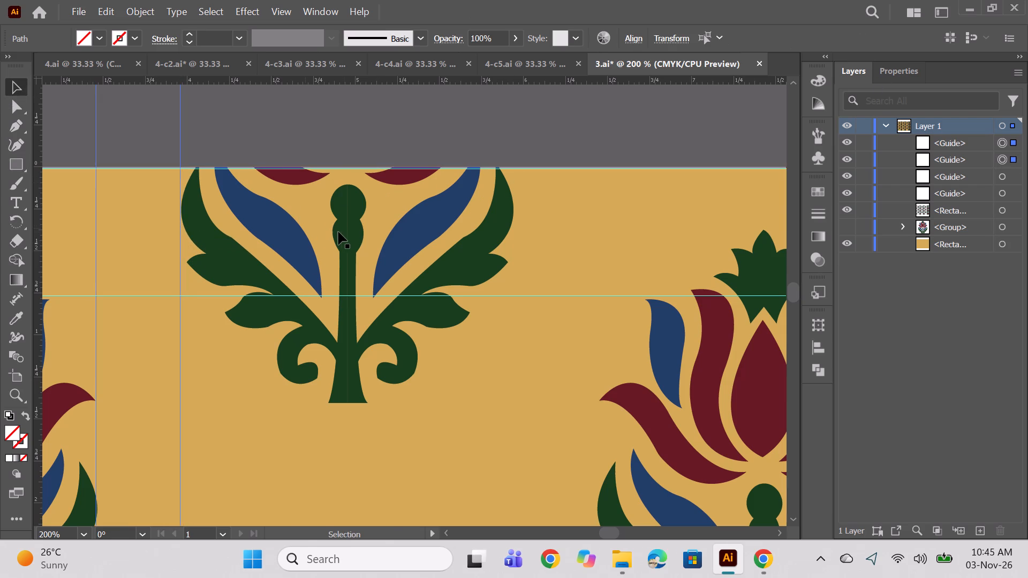
pyautogui.keyDown('alt'); pyautogui.scroll(-3, 344, 232); pyautogui.keyUp('alt')
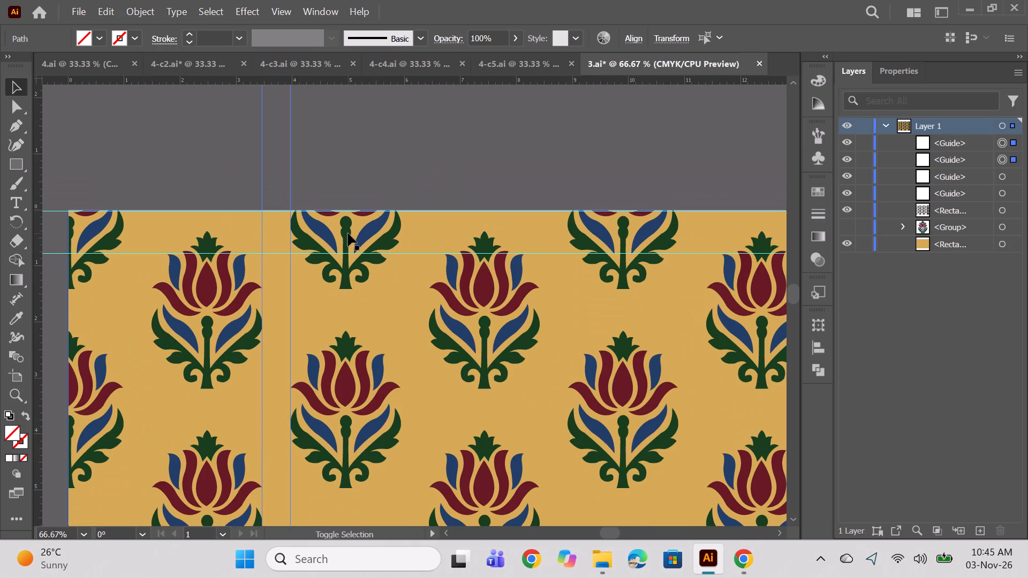
pyautogui.hotkey('shift', 'Left')
pyautogui.hotkey('shift', 'Left')
pyautogui.hotkey('shift', 'Left')
pyautogui.hotkey('shift', 'Left')
pyautogui.hotkey('shift', 'Left')
pyautogui.hotkey('shift', 'Left')
pyautogui.hotkey('shift', 'Left')
pyautogui.hotkey('shift', 'Left')
pyautogui.hotkey('shift', 'Left')
pyautogui.hotkey('shift', 'Left')
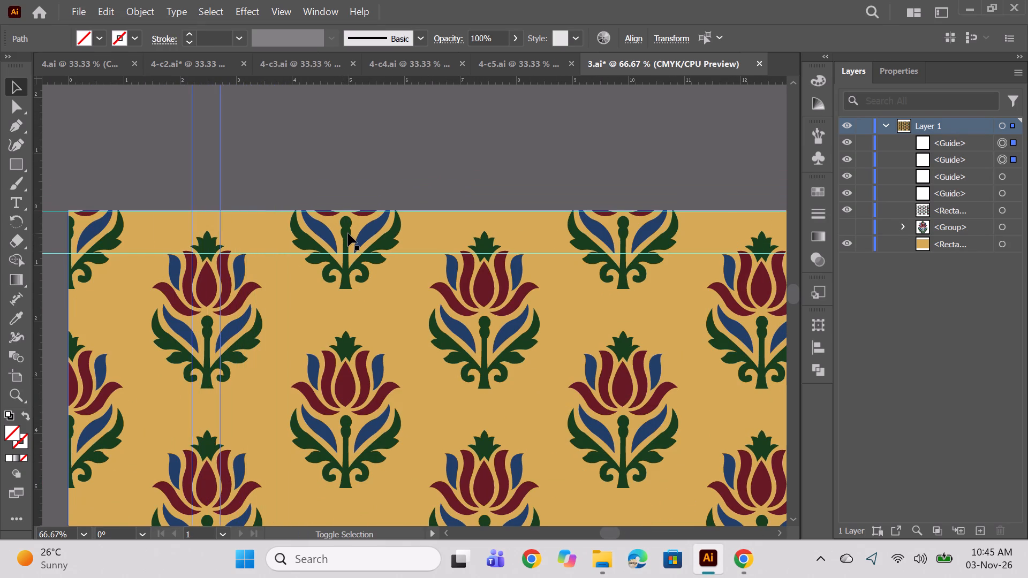
pyautogui.hotkey('shift', 'Left')
pyautogui.hotkey('shift', 'Left')
pyautogui.hotkey('shift', 'Left')
pyautogui.hotkey('shift', 'Left')
pyautogui.hotkey('shift', 'Left')
pyautogui.hotkey('shift', 'Left')
pyautogui.hotkey('shift', 'Left')
pyautogui.hotkey('shift', 'Left')
pyautogui.hotkey('shift', 'Left')
pyautogui.hotkey('shift', 'Left')
pyautogui.hotkey('shift', 'Left')
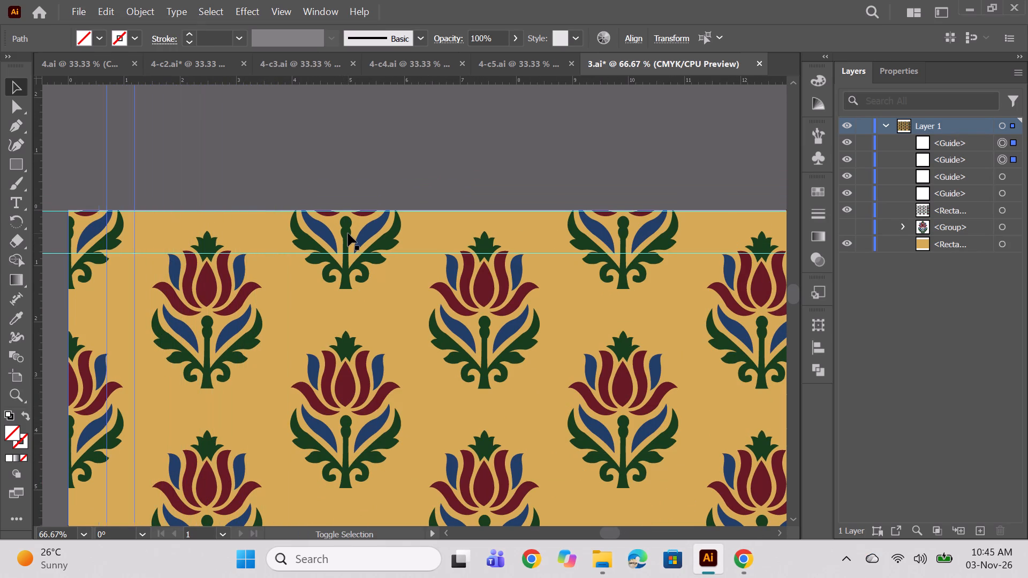
pyautogui.hotkey('shift', 'Left')
pyautogui.hotkey('shift', 'Left')
pyautogui.hotkey('shift', 'Left')
pyautogui.hotkey('shift', 'Left')
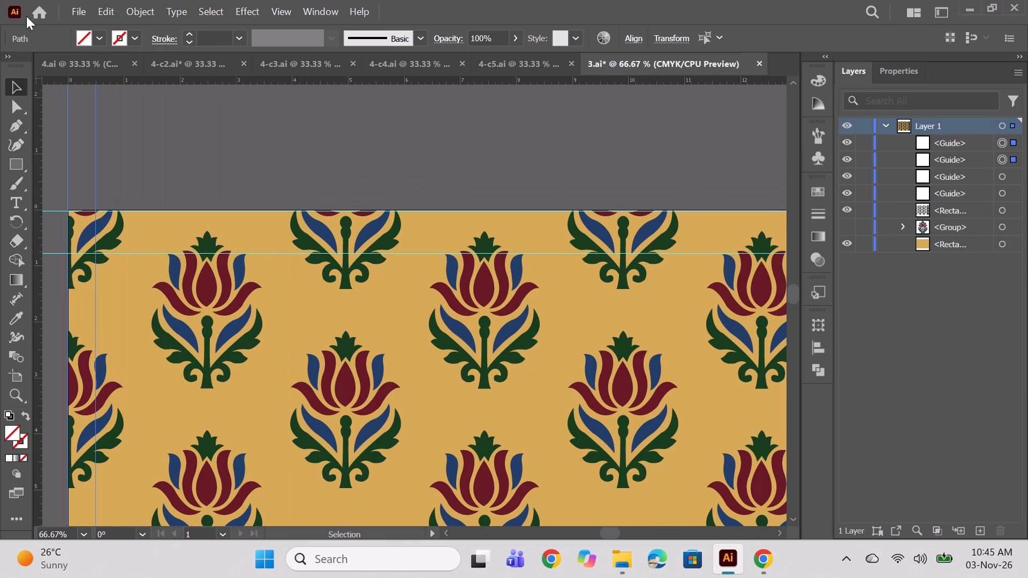
pyautogui.keyDown('alt'); pyautogui.scroll(3, 64, 273); pyautogui.keyUp('alt')
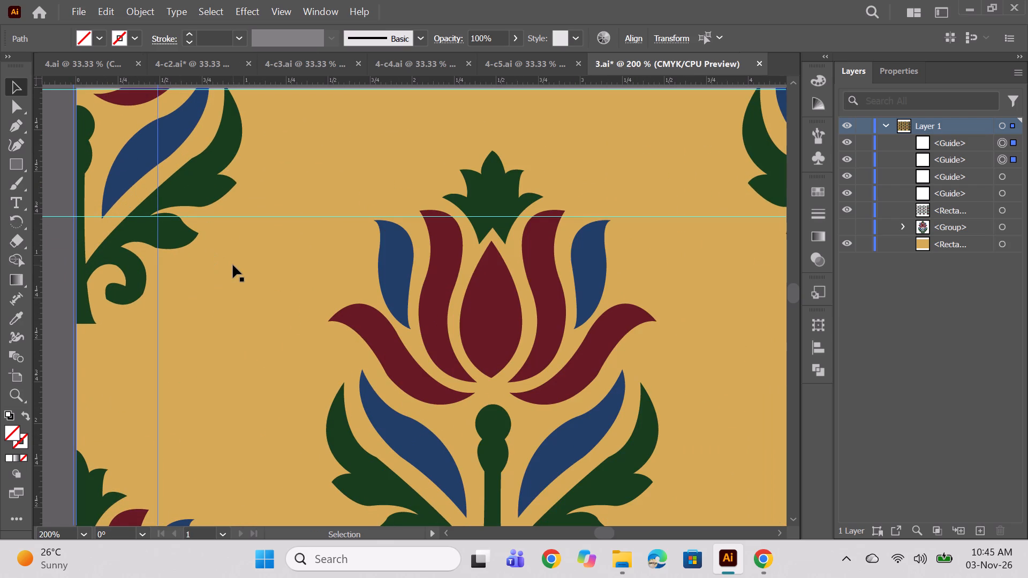
pyautogui.press('Right')
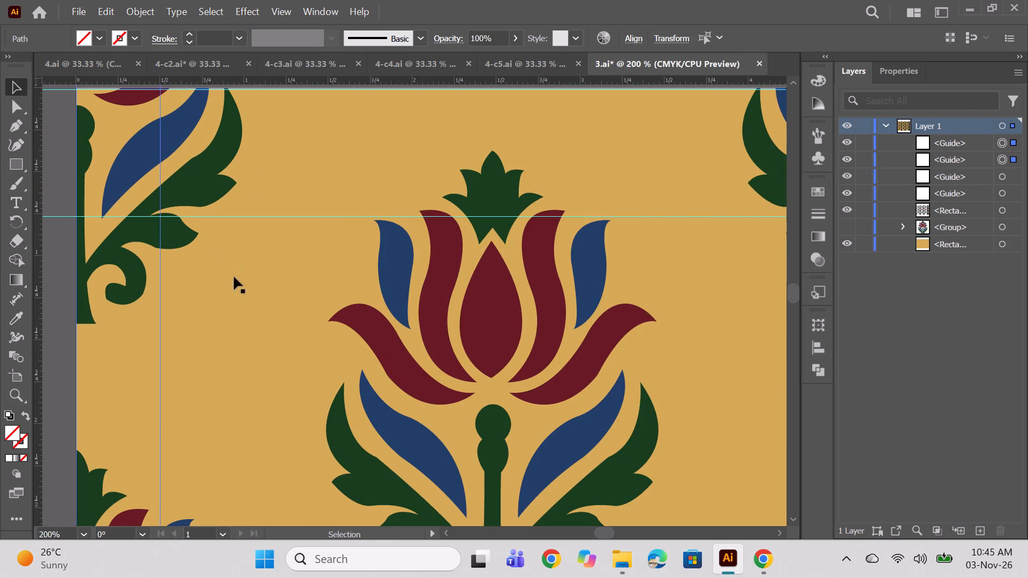
# Examine the horizontal gap between the two vertical guides against the inch ruler from the artboard's left edge.
pyautogui.press('space')
pyautogui.press('space')
pyautogui.press('space')
pyautogui.press('space')
pyautogui.press('space')
pyautogui.press('space')
pyautogui.press('space')
pyautogui.press('space')
pyautogui.press('space')
pyautogui.press('space')
pyautogui.press('space')
pyautogui.press('space')
pyautogui.press('space')
pyautogui.press('space')
pyautogui.press('space')
pyautogui.press('space')
pyautogui.press('space')
pyautogui.press('space')
pyautogui.press('space')
pyautogui.press('space')
pyautogui.moveTo(232, 326); pyautogui.dragTo(206, 358)
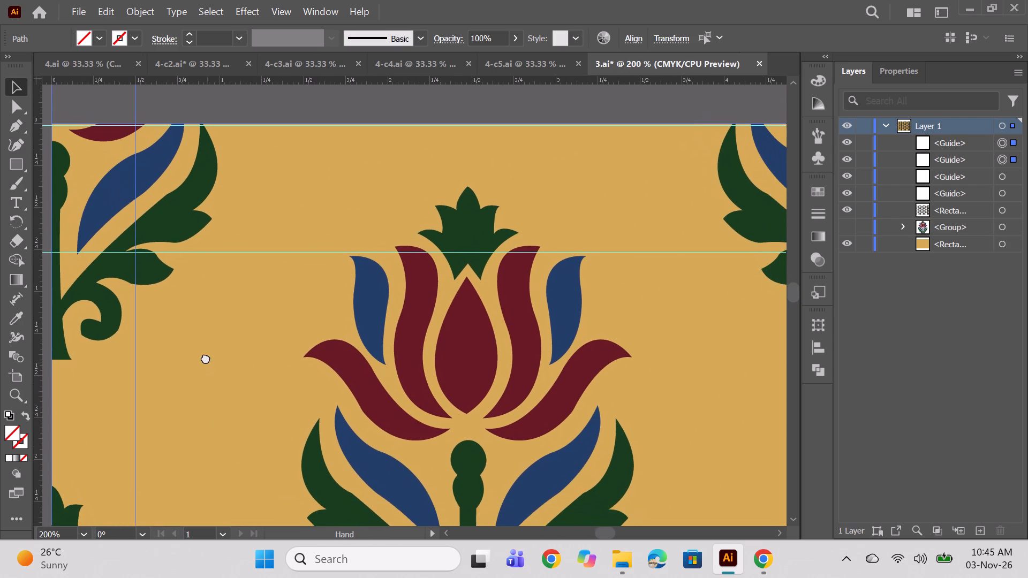
pyautogui.moveTo(206, 358); pyautogui.dragTo(198, 323)
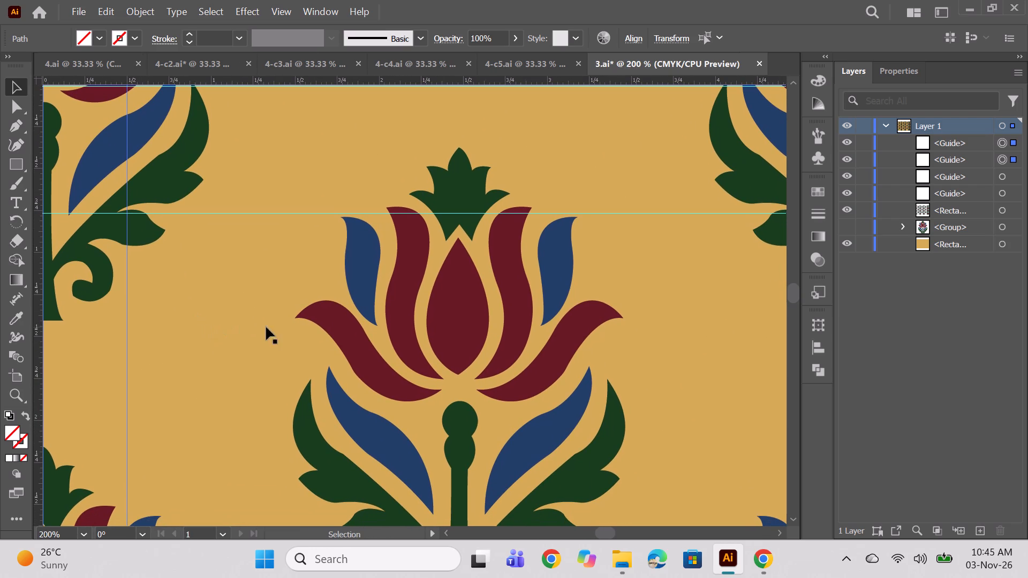
# Delete all four guides from the lotus print document.
pyautogui.keyDown('alt'); pyautogui.scroll(-3, 294, 301); pyautogui.keyUp('alt')
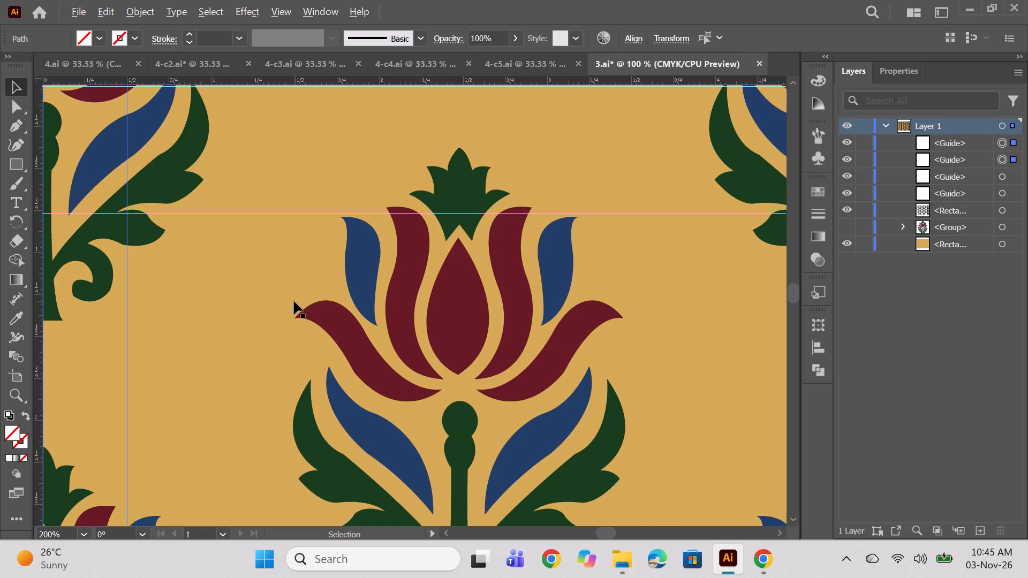
pyautogui.keyDown('alt'); pyautogui.scroll(-2, 294, 301); pyautogui.keyUp('alt')
pyautogui.press('space')
pyautogui.press('space')
pyautogui.moveTo(416, 370); pyautogui.dragTo(354, 298)
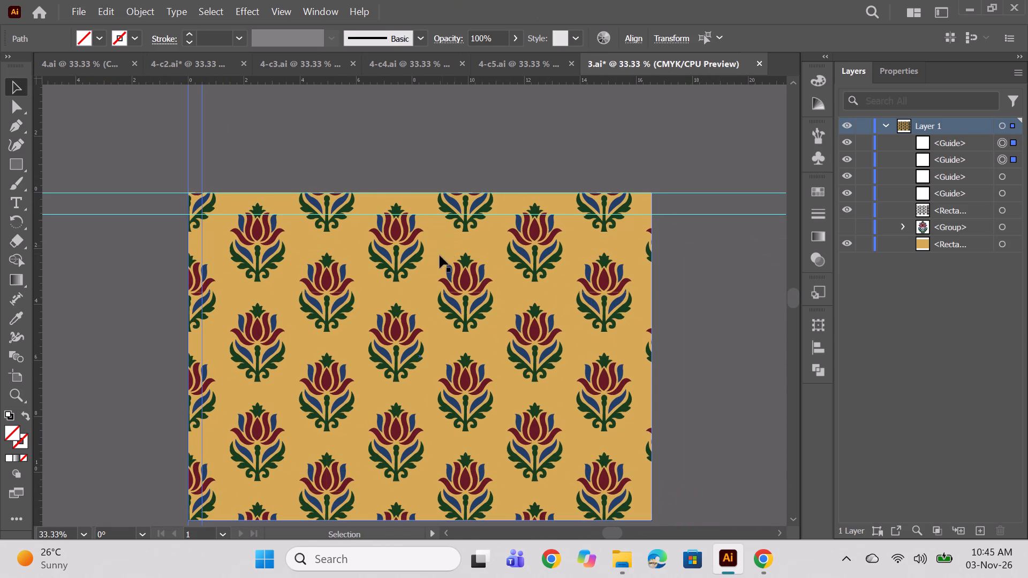
pyautogui.keyDown('shift'); pyautogui.click(1002, 192); pyautogui.keyUp('shift')
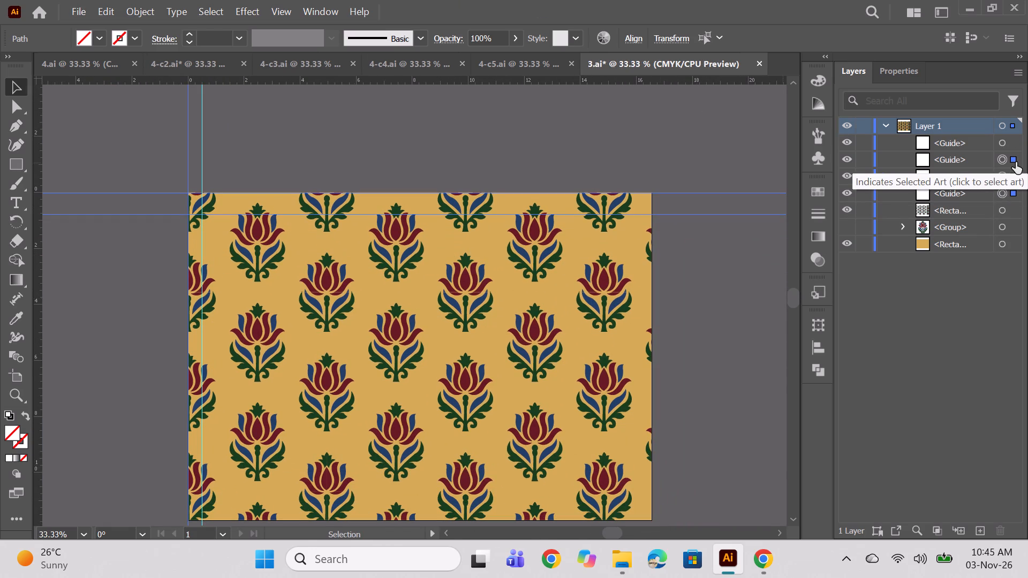
pyautogui.click(1002, 144)
pyautogui.keyDown('shift'); pyautogui.click(1001, 189); pyautogui.keyUp('shift')
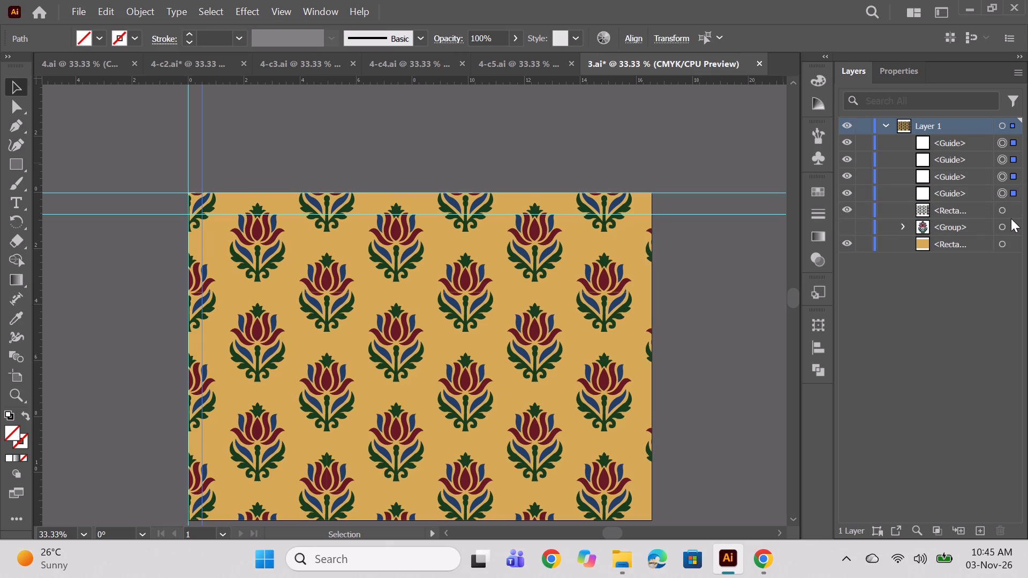
pyautogui.press('BackSpace')
# Switch to File Explorer and look through the files in the Lotus block 3.25 x 3.5 folder.
pyautogui.click(619, 571)
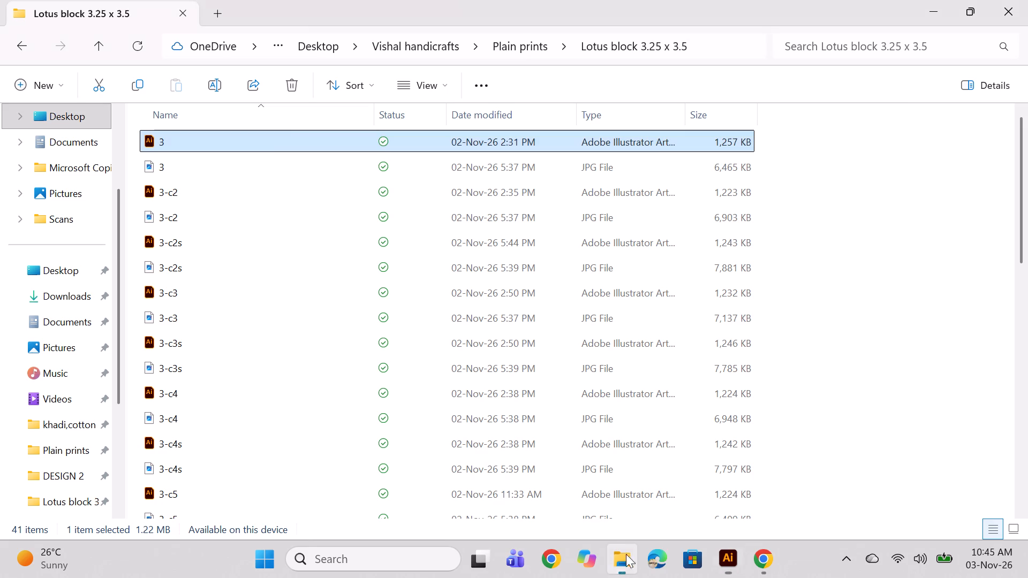
pyautogui.scroll(-1, 252, 224)
pyautogui.scroll(4, 245, 223)
pyautogui.scroll(-3, 229, 187)
pyautogui.scroll(9, 230, 180)
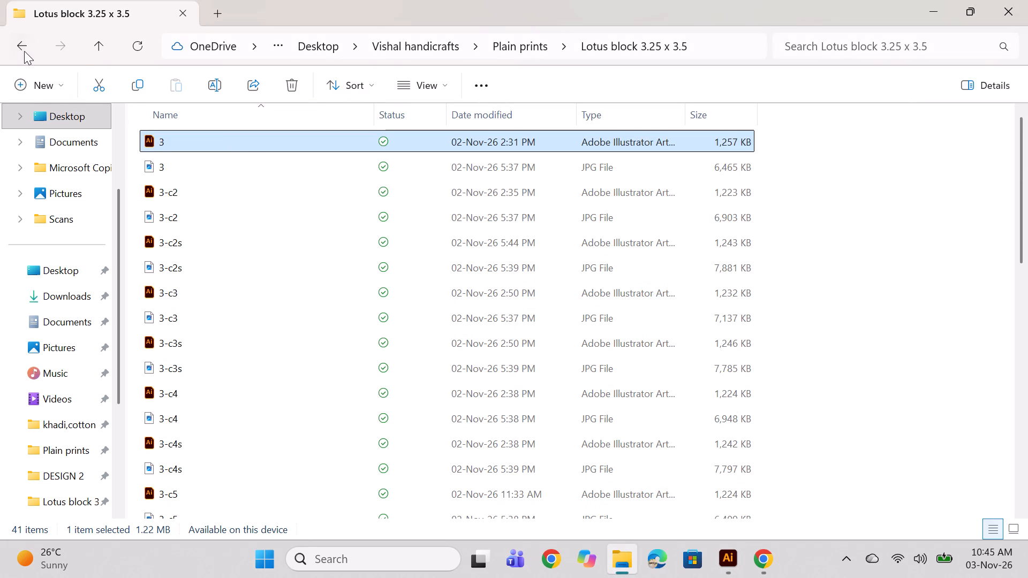
pyautogui.scroll(-4, 318, 337)
pyautogui.scroll(3, 300, 319)
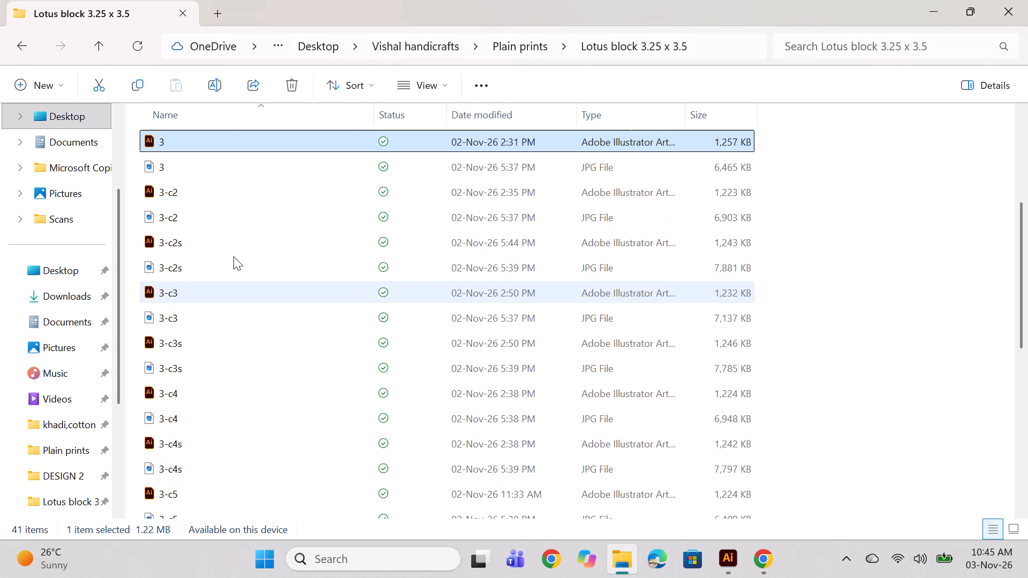
# Go back to the Plain prints folder.
pyautogui.scroll(6, 233, 256)
pyautogui.click(17, 43)
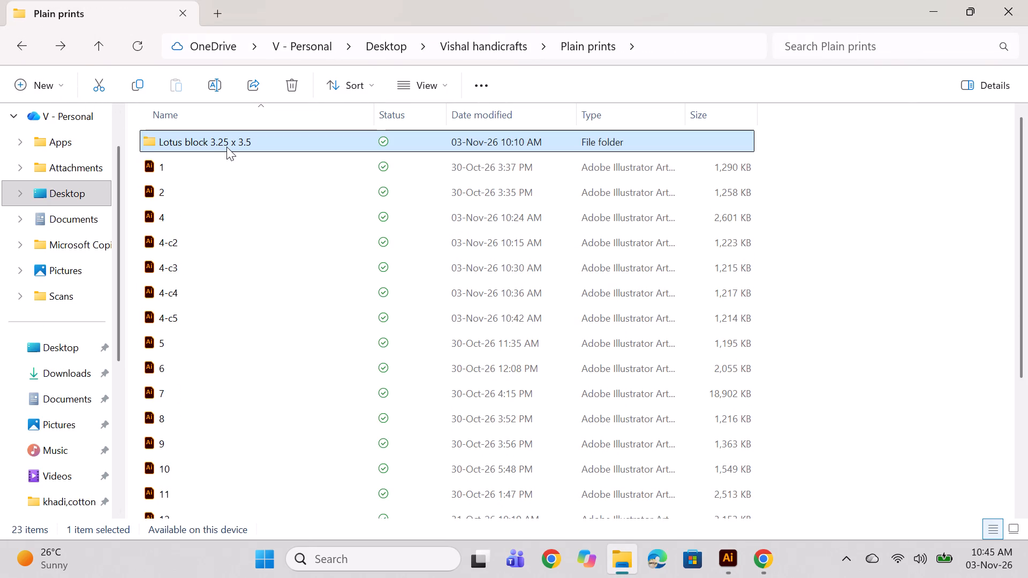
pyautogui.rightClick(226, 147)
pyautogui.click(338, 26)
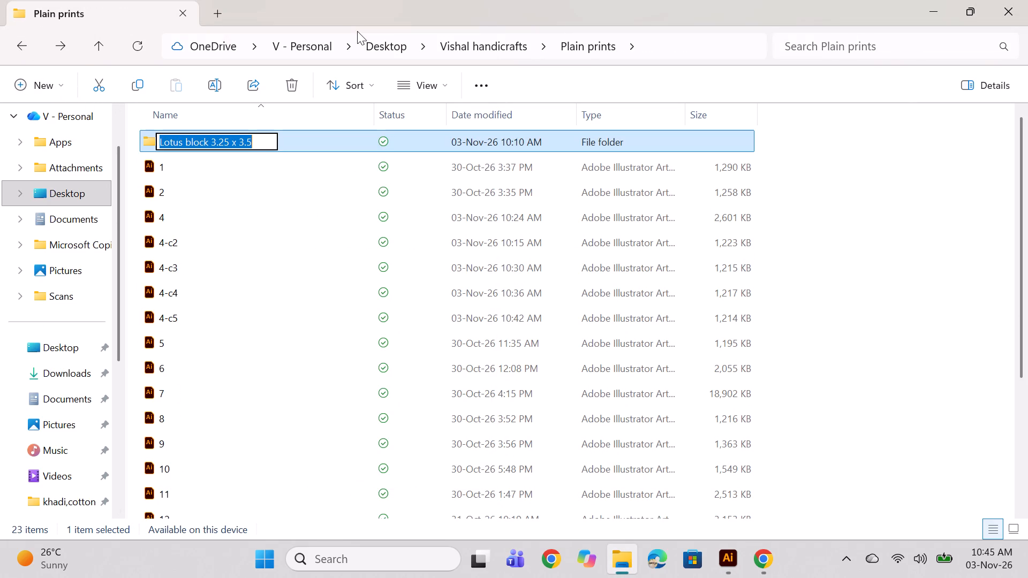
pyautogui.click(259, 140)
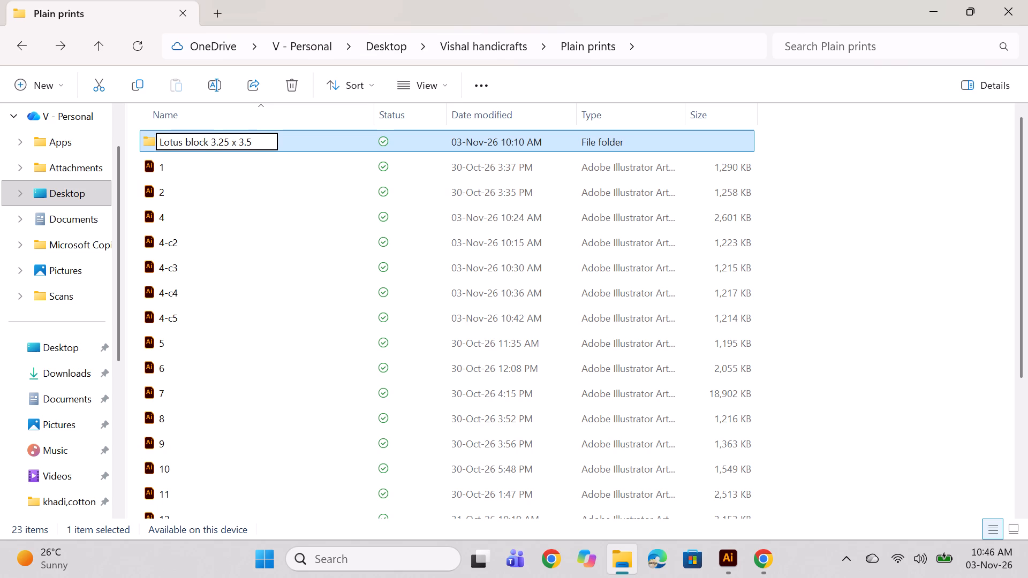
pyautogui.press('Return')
# Rename the lotus block folder as "Lotus block 3.25 x 3.5 v-spacing 0.75 h-spacing 0.5".
pyautogui.rightClick(259, 140)
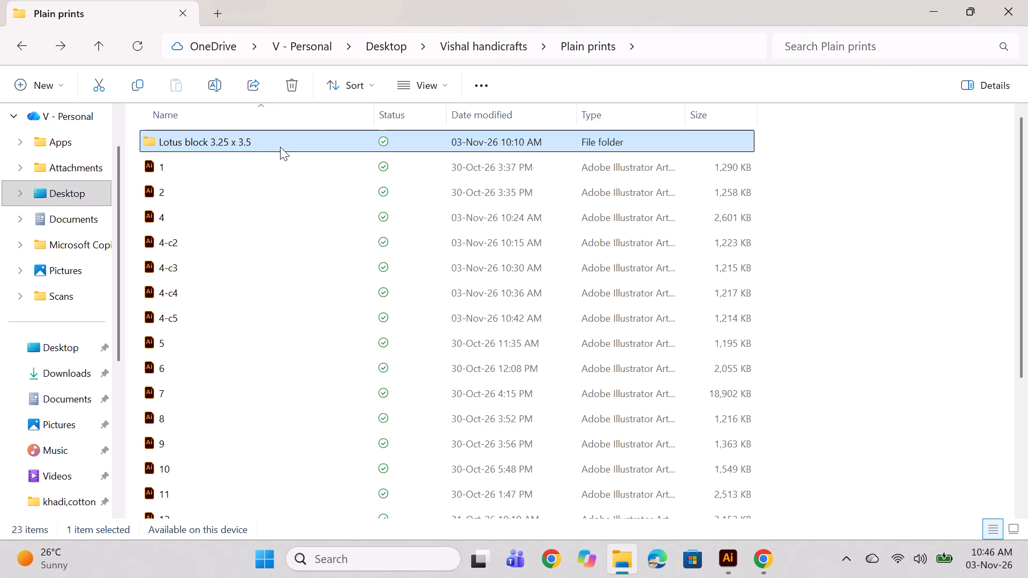
pyautogui.click(376, 31)
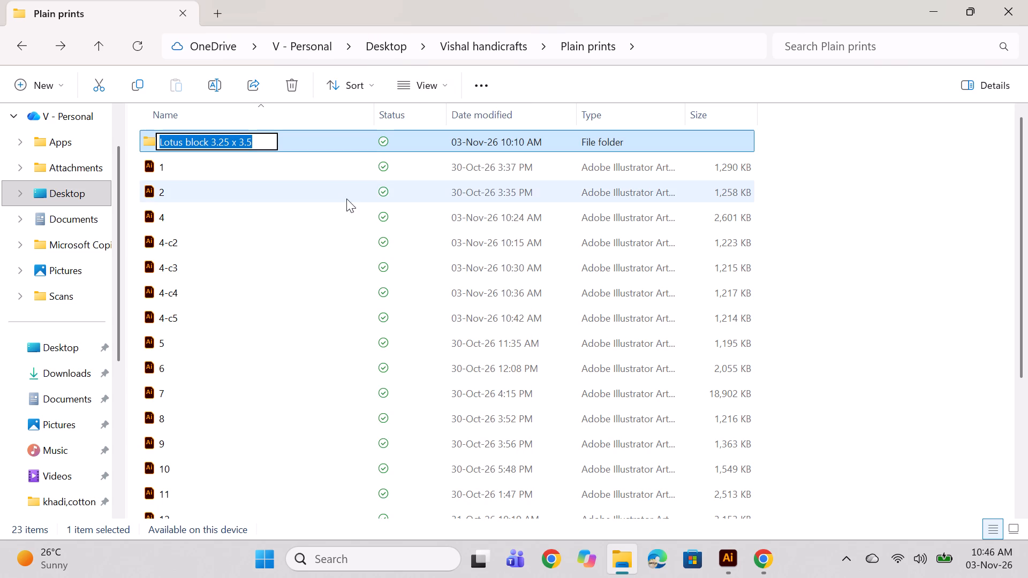
pyautogui.click(268, 141)
pyautogui.press('space')
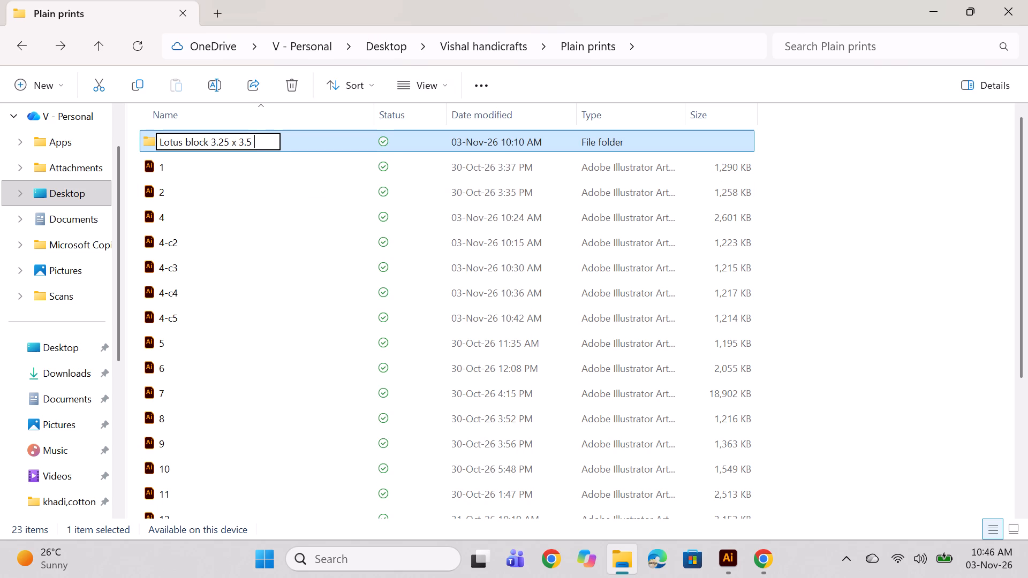
pyautogui.press('space')
pyautogui.press('v')
pyautogui.write('-spacing')
pyautogui.press('space')
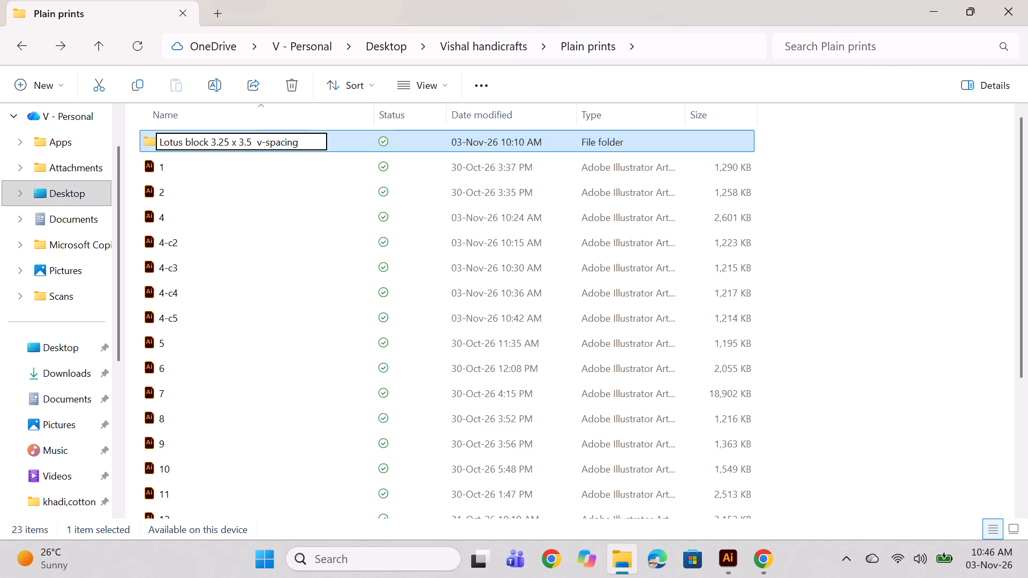
pyautogui.press('0')
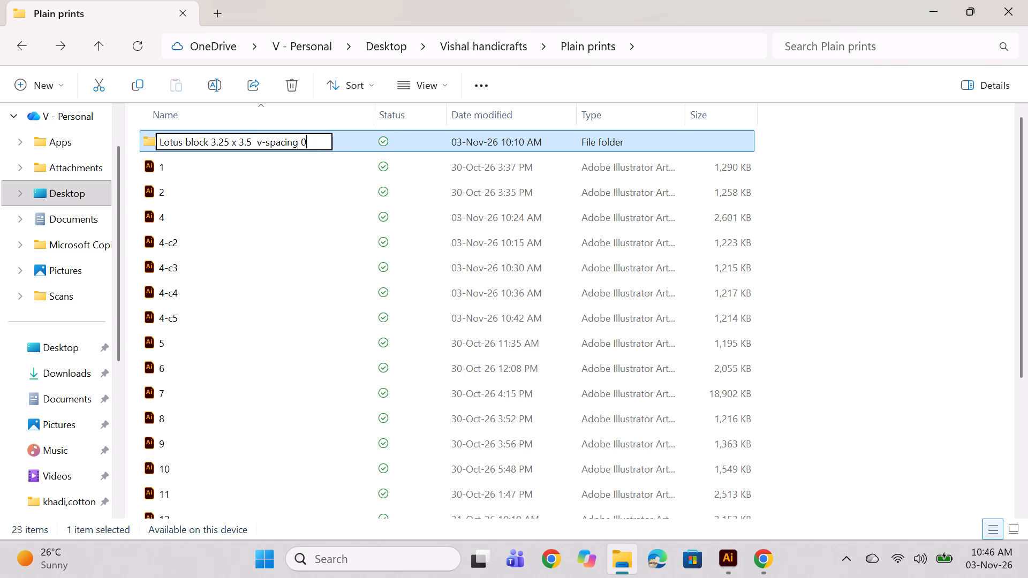
pyautogui.write('.75')
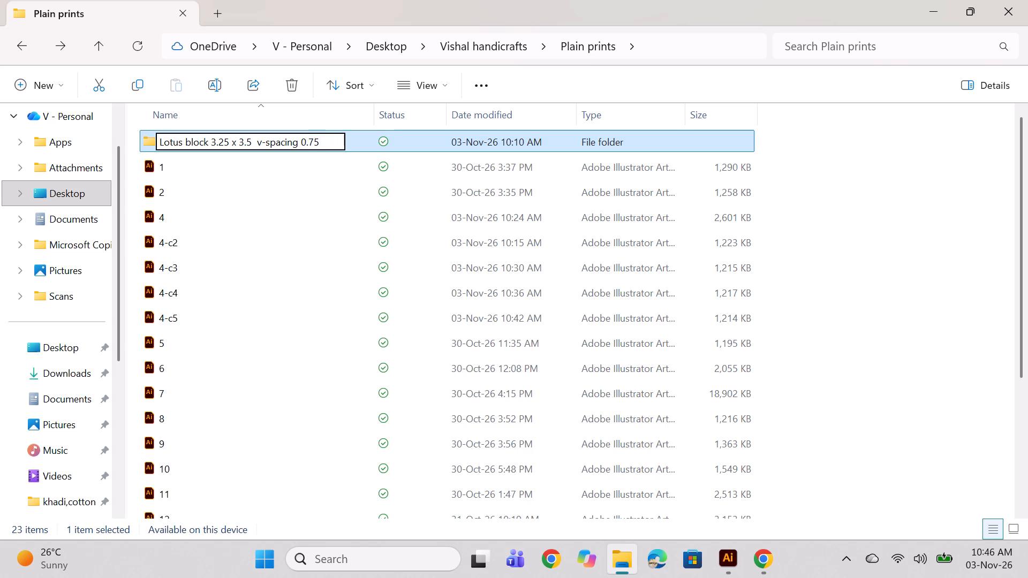
pyautogui.press('space')
pyautogui.press('space')
pyautogui.write('h')
pyautogui.write('-spacing')
pyautogui.press('space')
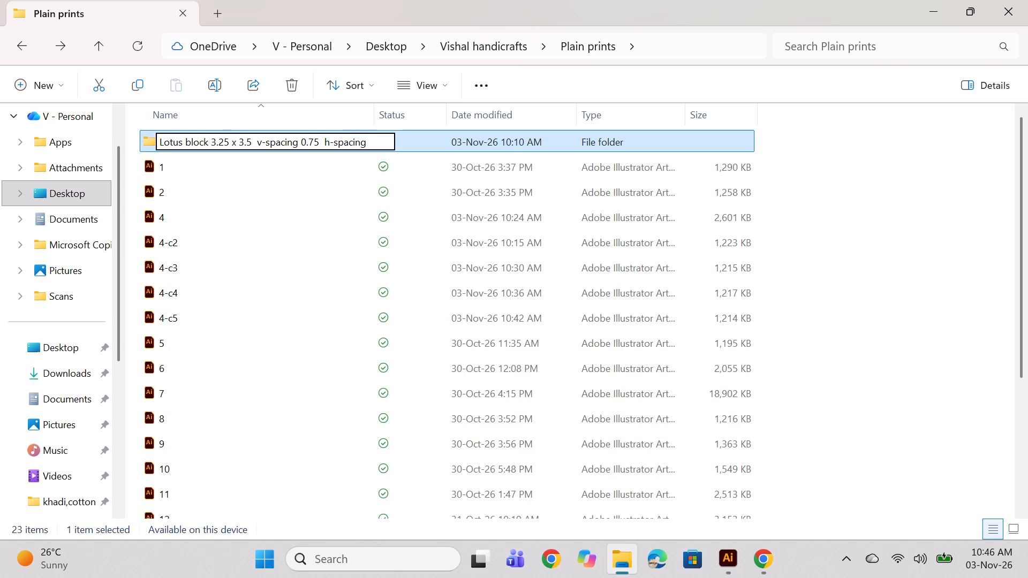
pyautogui.press('0')
pyautogui.press('.')
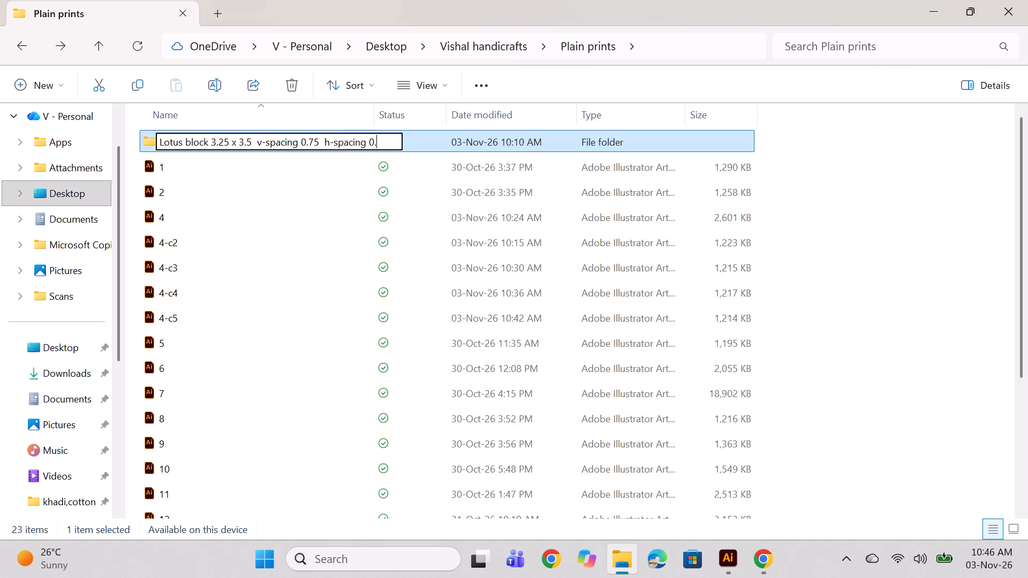
pyautogui.press('5')
pyautogui.press('Return')
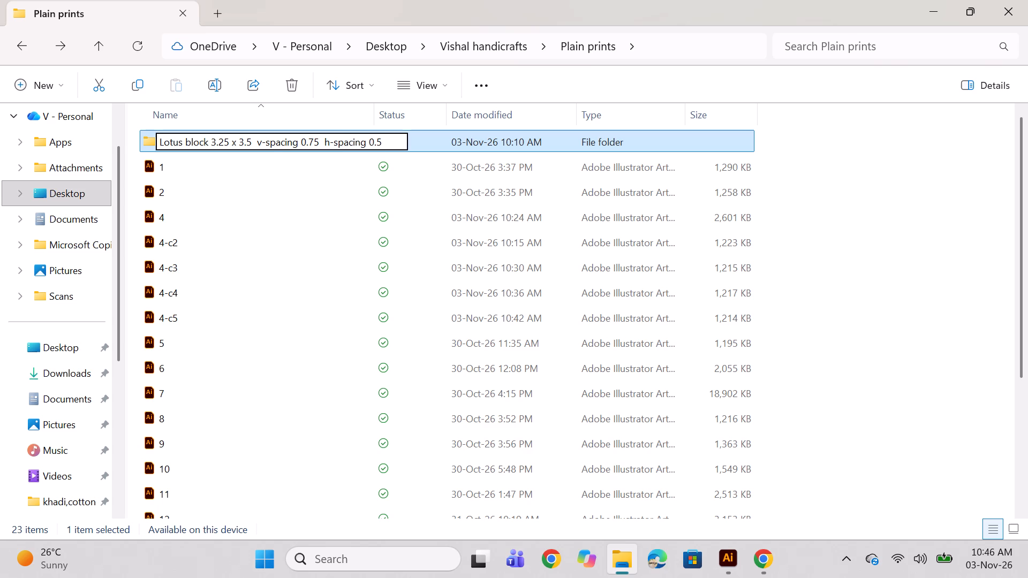
# Look through the files inside the renamed lotus block folder, then return to Plain prints and review its files.
pyautogui.scroll(-1, 347, 161)
pyautogui.scroll(2, 329, 214)
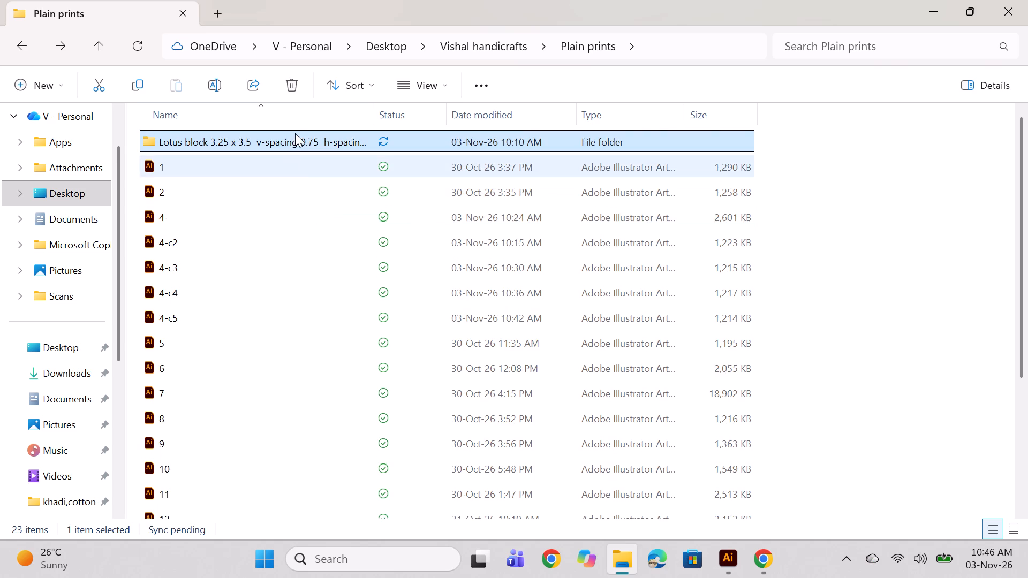
pyautogui.doubleClick(295, 133)
pyautogui.scroll(-4, 194, 227)
pyautogui.scroll(4, 208, 259)
pyautogui.scroll(-1, 208, 243)
pyautogui.scroll(1, 208, 238)
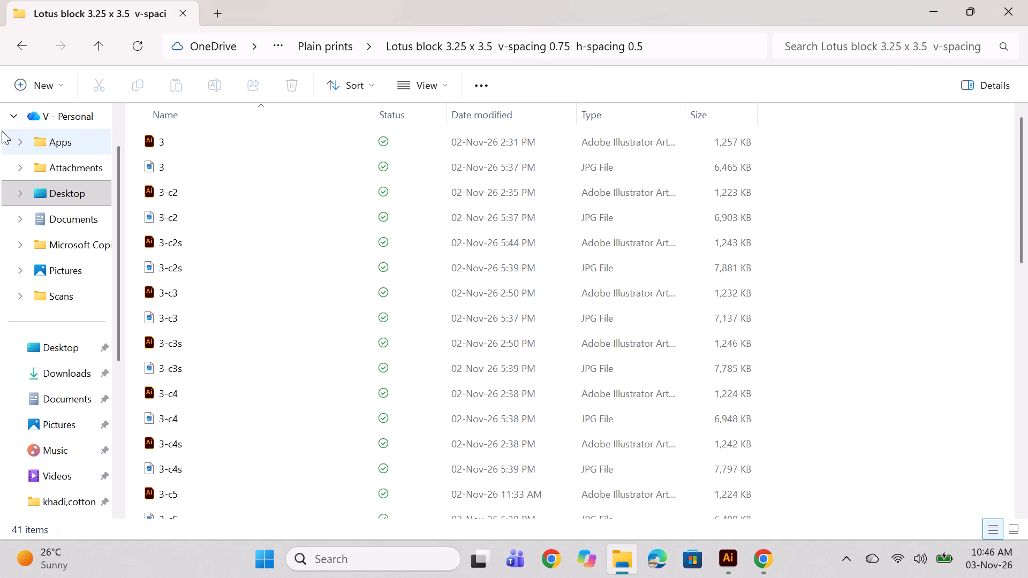
pyautogui.click(16, 47)
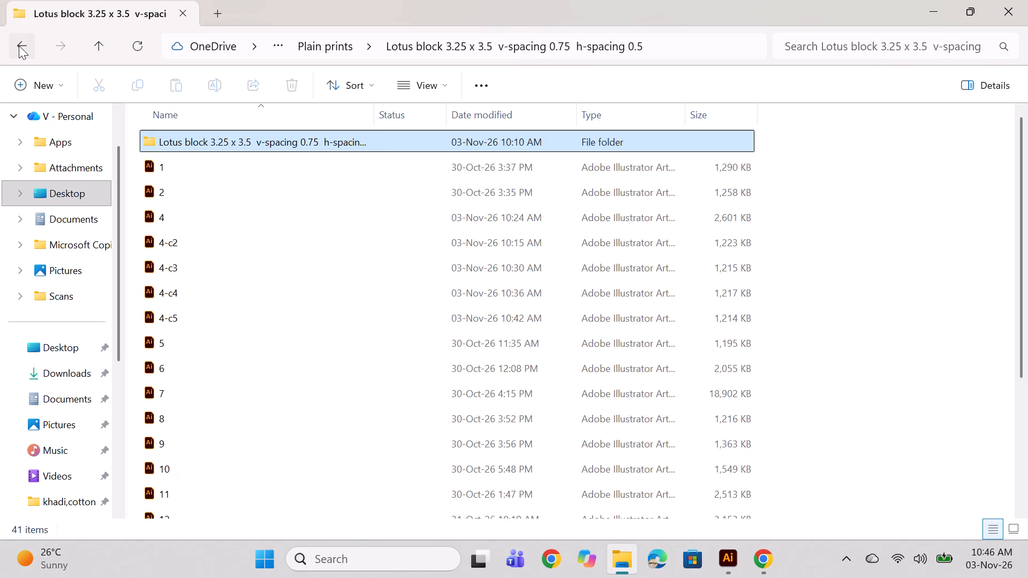
pyautogui.scroll(-1, 292, 203)
pyautogui.scroll(7, 293, 203)
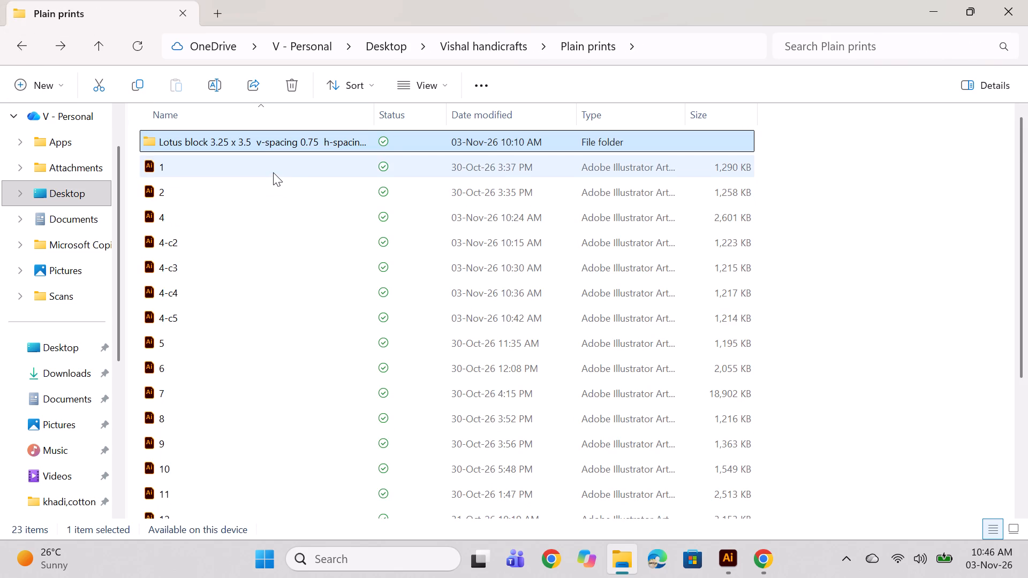
pyautogui.scroll(-2, 273, 172)
pyautogui.scroll(7, 273, 172)
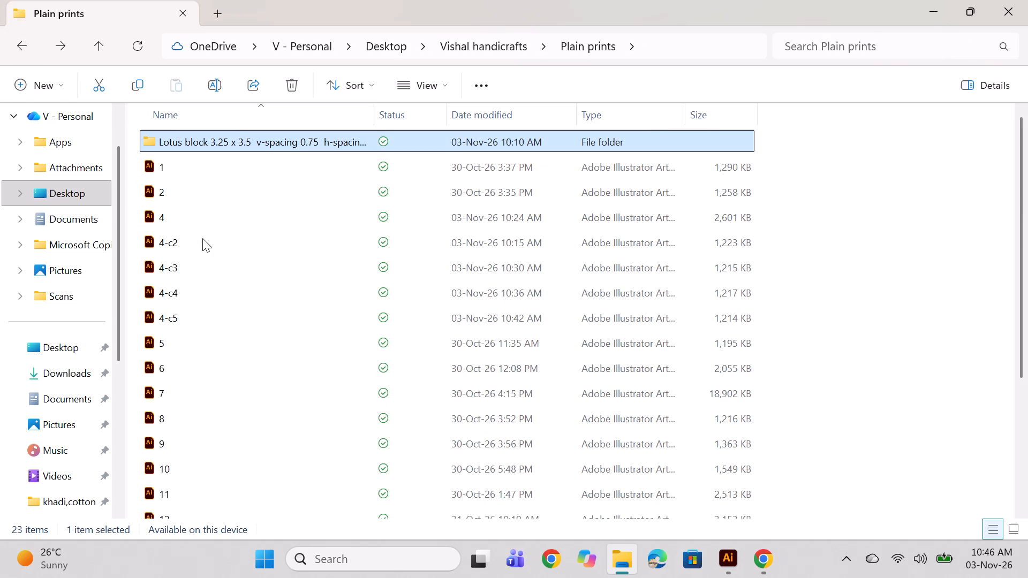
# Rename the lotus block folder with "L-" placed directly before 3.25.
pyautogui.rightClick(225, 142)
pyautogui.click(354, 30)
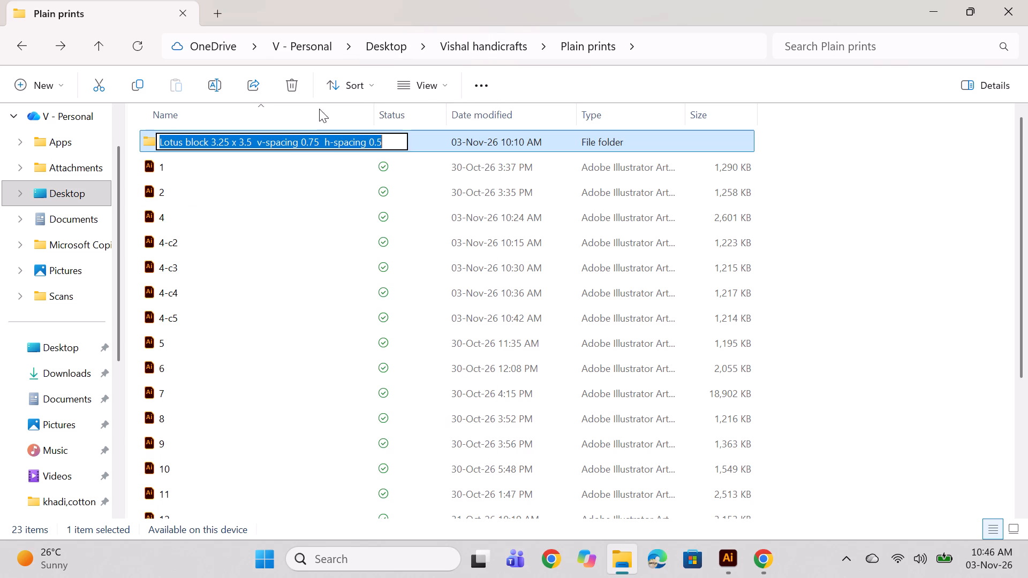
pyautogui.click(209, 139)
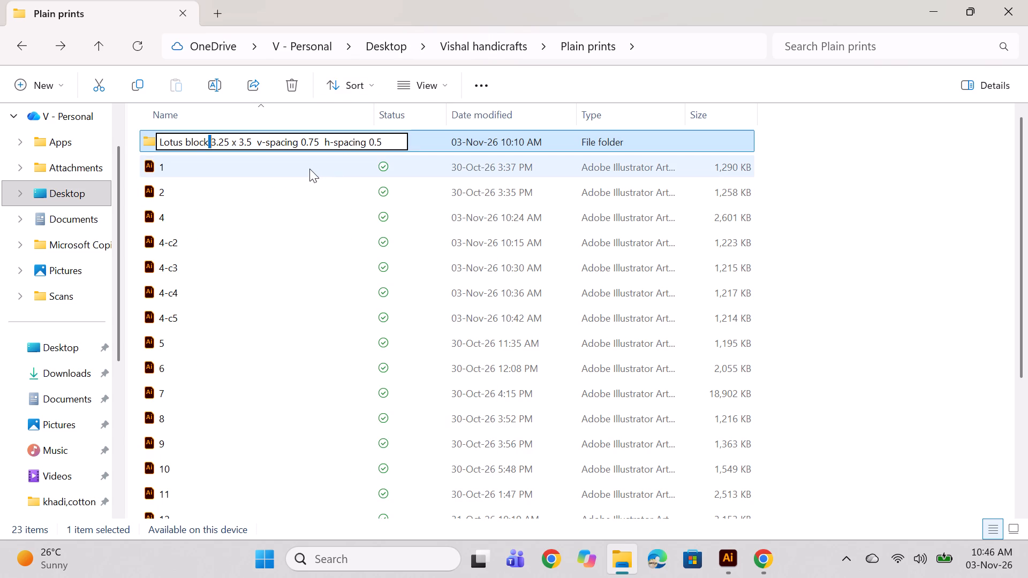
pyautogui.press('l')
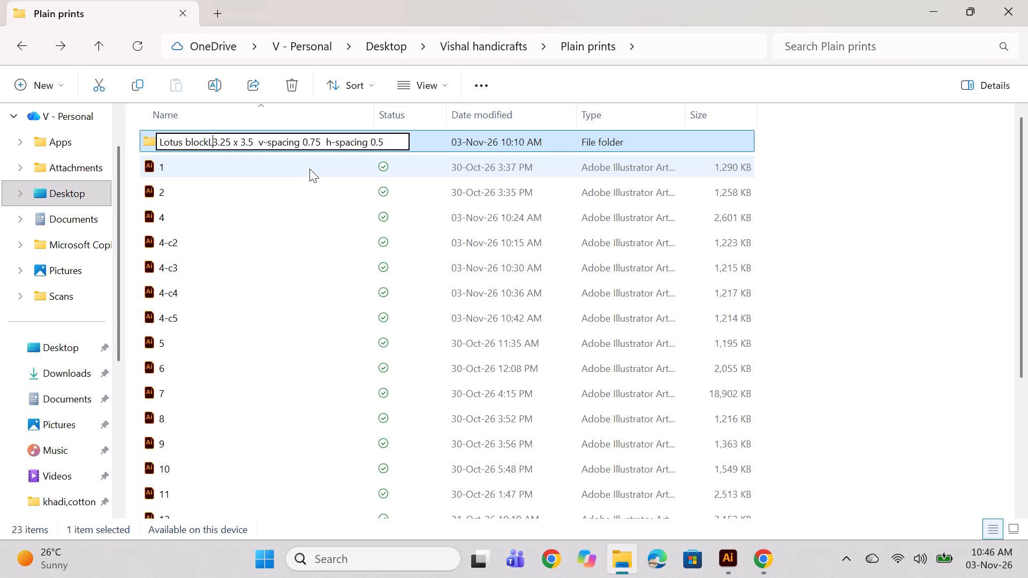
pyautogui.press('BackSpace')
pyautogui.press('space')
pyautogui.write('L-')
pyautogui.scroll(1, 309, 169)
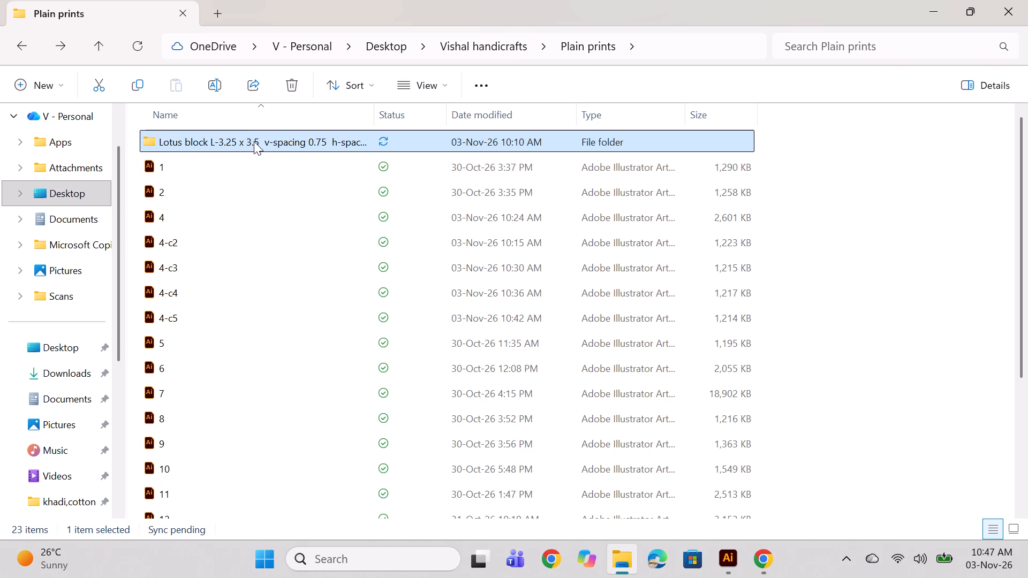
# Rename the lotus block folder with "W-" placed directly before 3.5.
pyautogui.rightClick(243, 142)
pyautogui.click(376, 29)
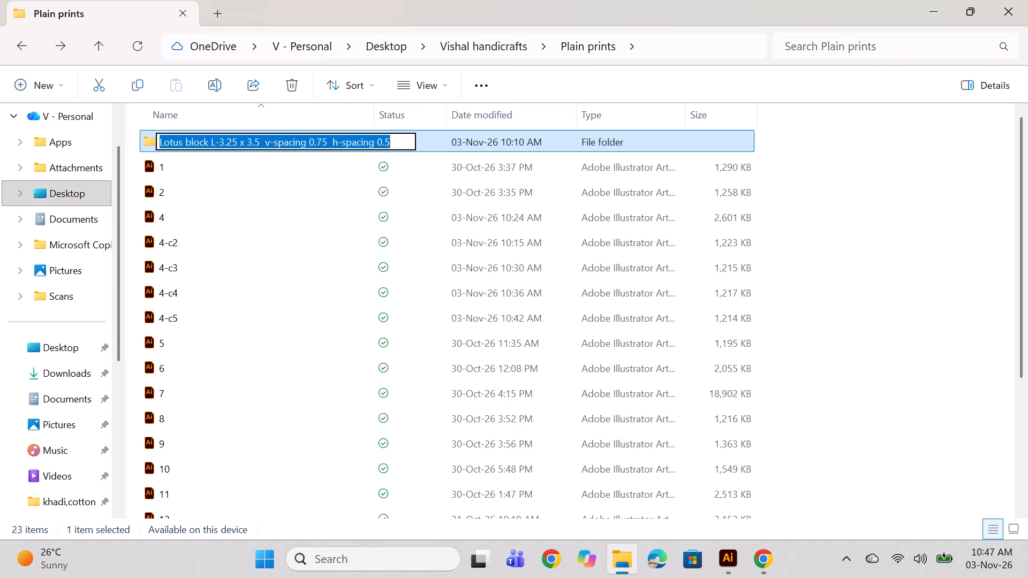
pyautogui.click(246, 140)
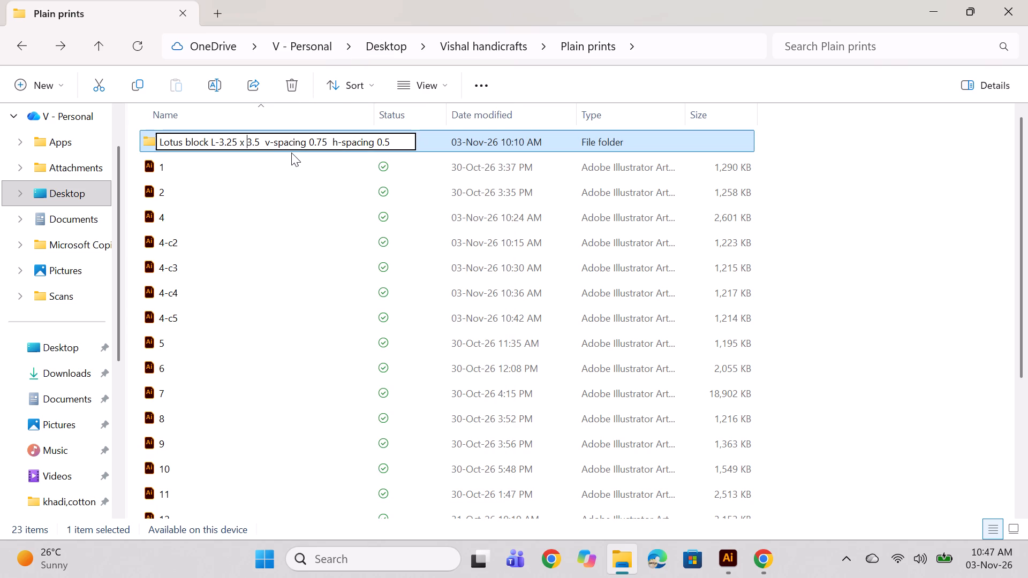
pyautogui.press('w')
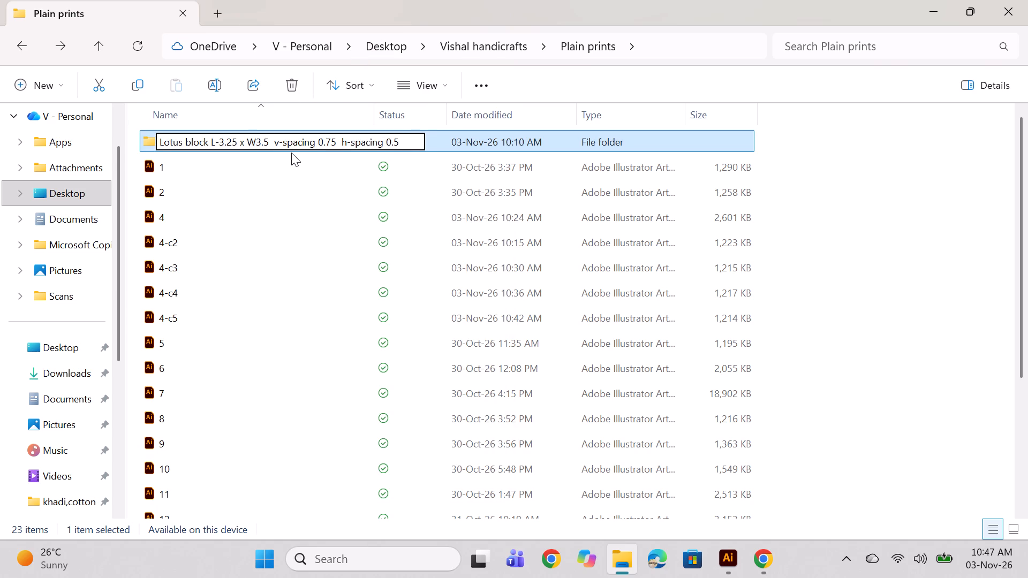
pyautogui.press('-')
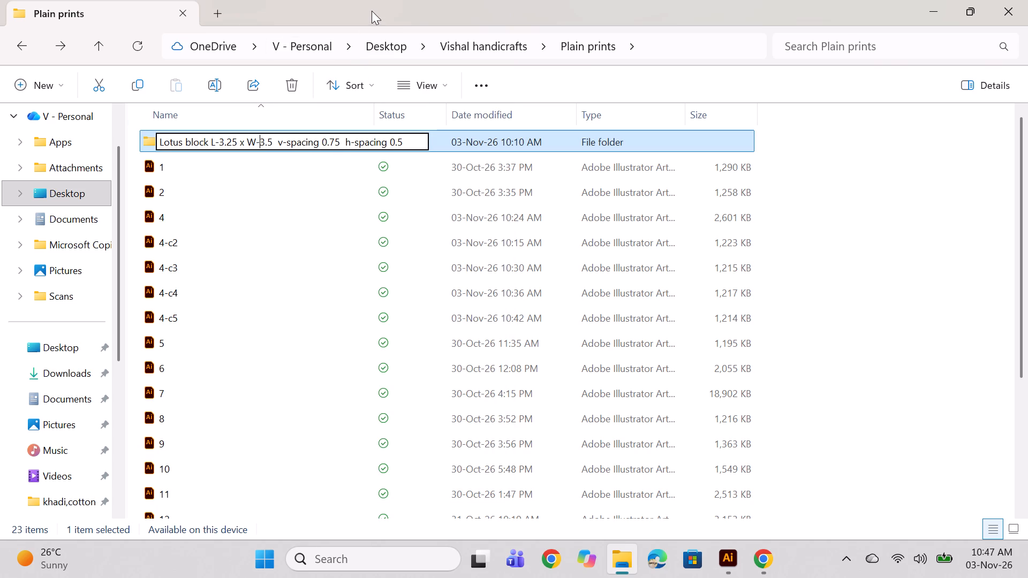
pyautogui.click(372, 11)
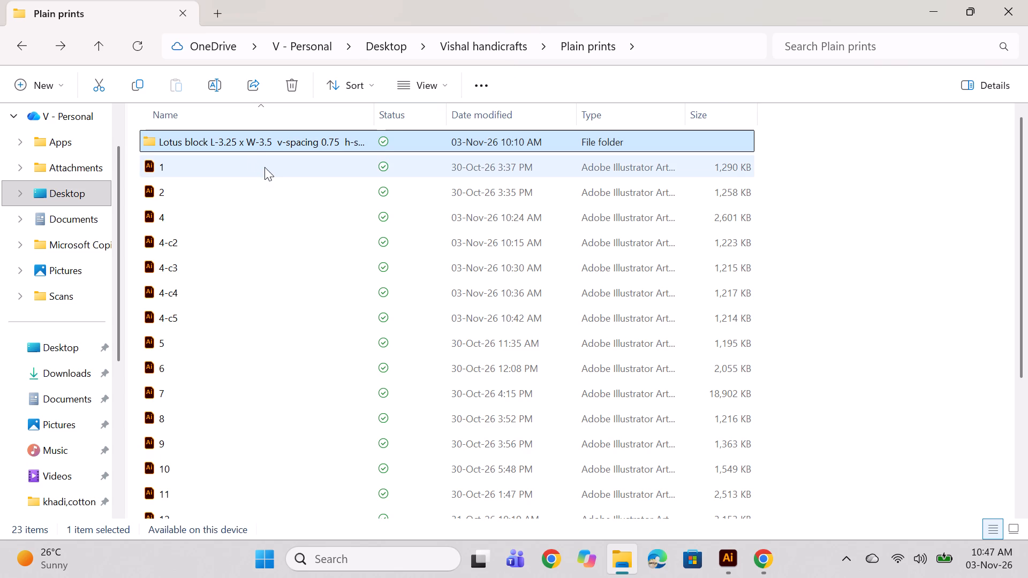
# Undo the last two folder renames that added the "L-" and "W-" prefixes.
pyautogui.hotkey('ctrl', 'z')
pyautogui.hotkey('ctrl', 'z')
# Rename the lotus block folder as "Lotus block 3.25(L) x 3.5(W) v-spacing 0.75 h-spacing 0.5".
pyautogui.rightClick(260, 144)
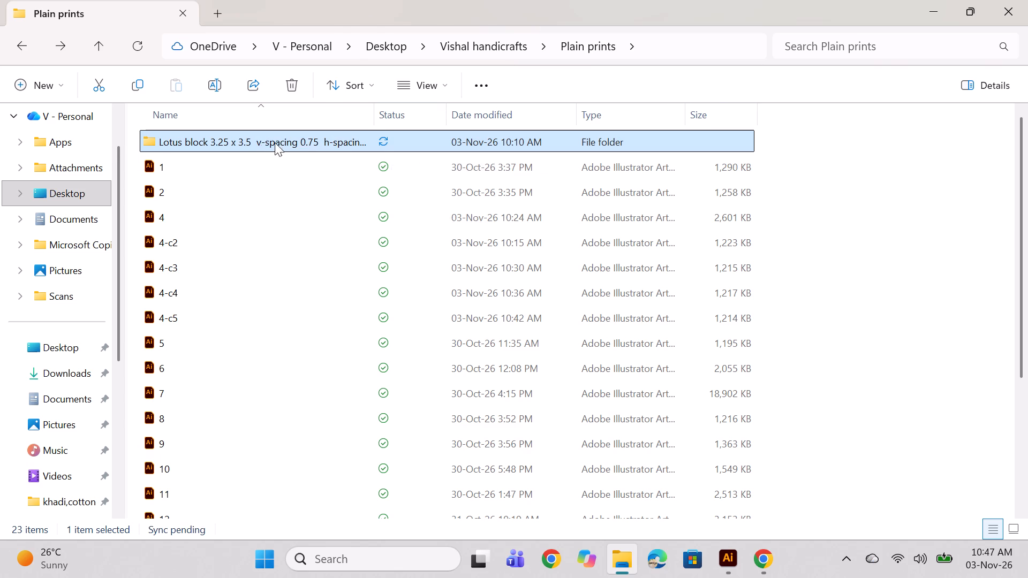
pyautogui.click(393, 32)
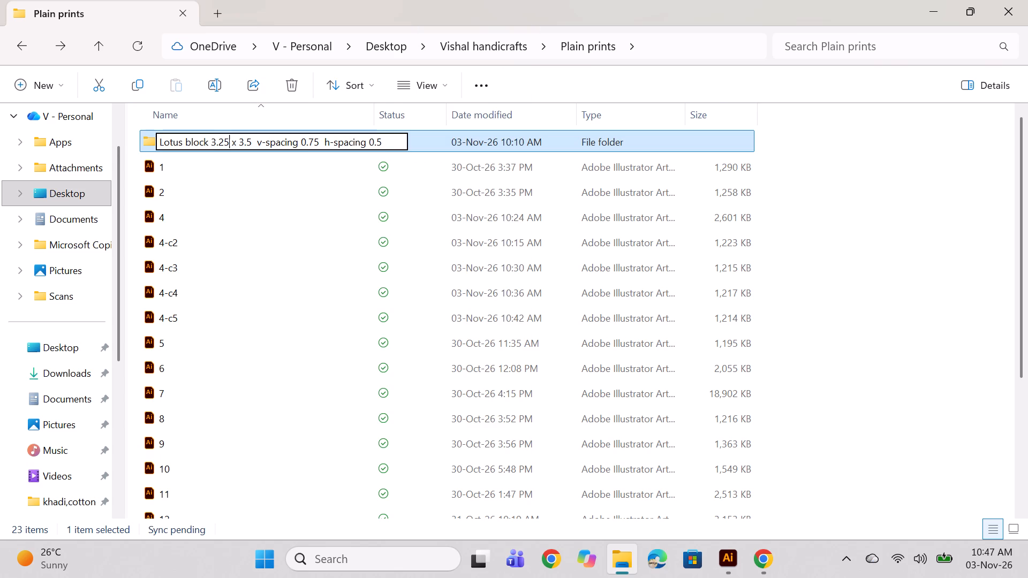
pyautogui.click(228, 140)
pyautogui.press('9')
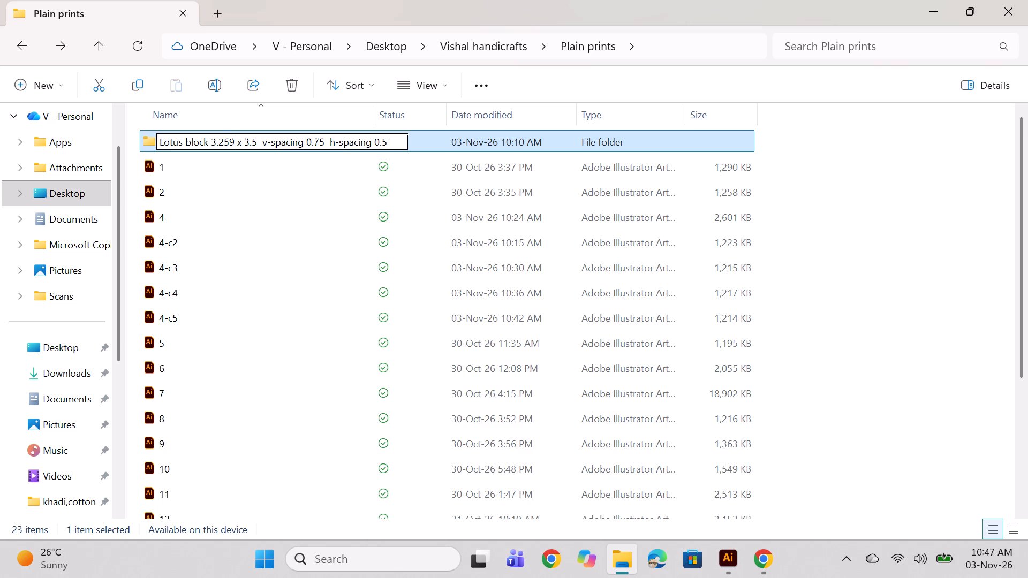
pyautogui.press('BackSpace')
pyautogui.hotkey('shift', '(')
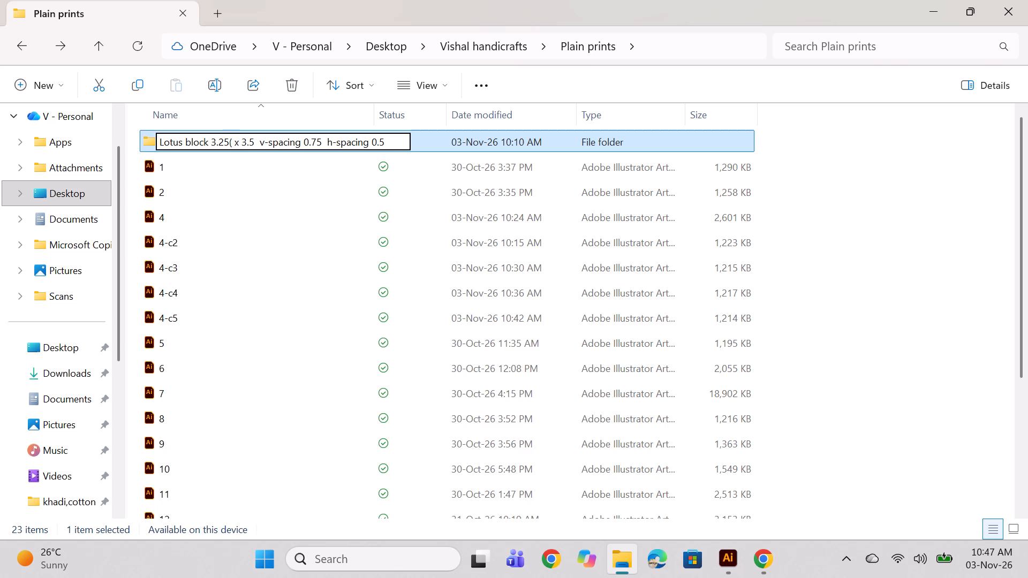
pyautogui.write('L)')
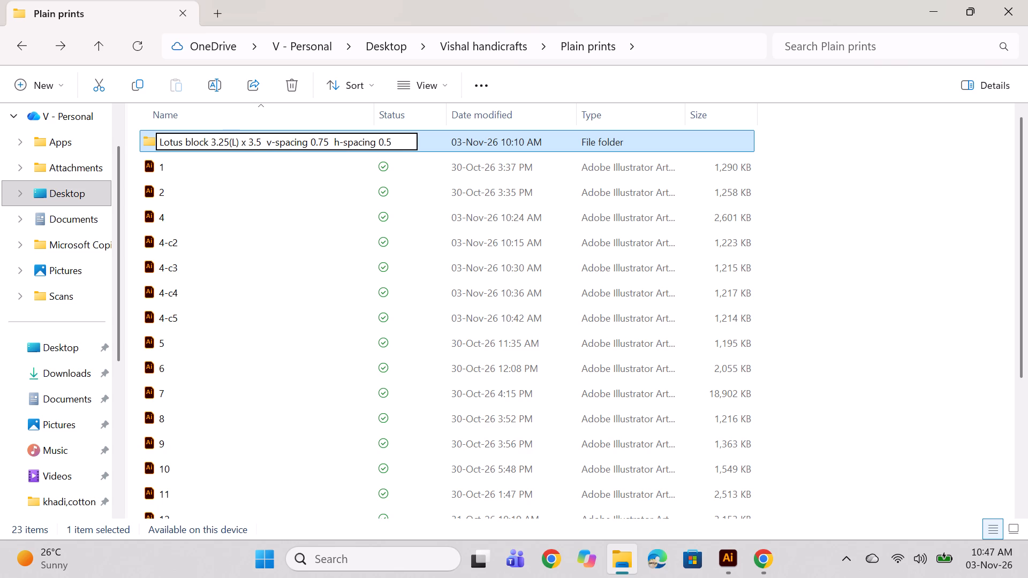
pyautogui.click(261, 139)
pyautogui.write('(W')
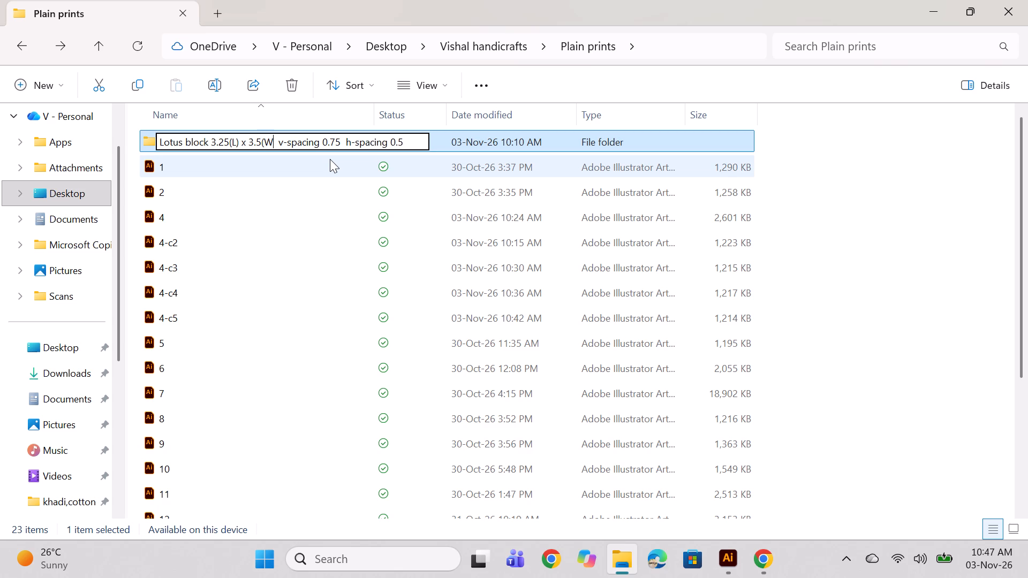
pyautogui.hotkey('shift', ')')
pyautogui.press('Return')
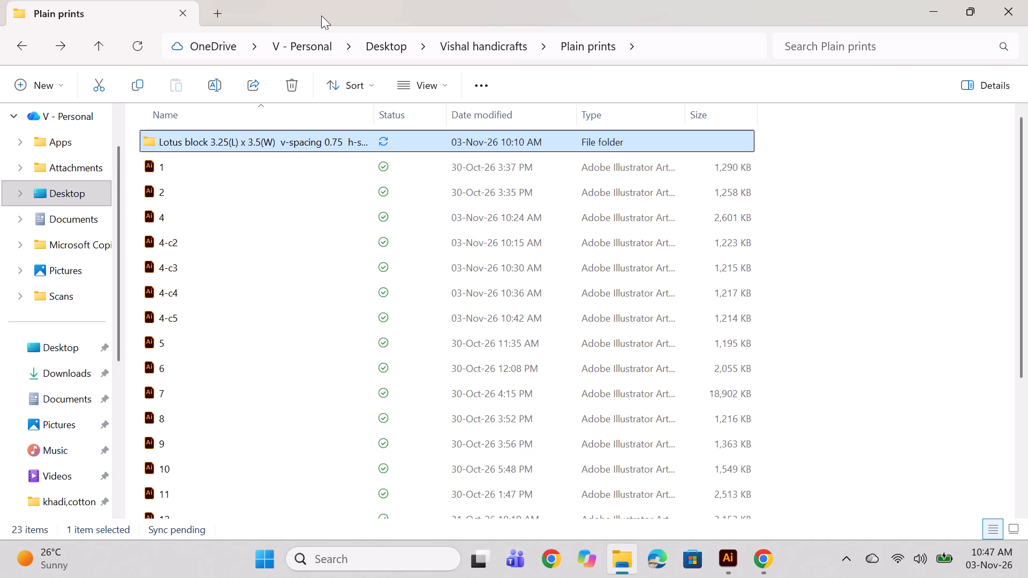
# Check the contents of the renamed lotus block folder and return to Plain prints.
pyautogui.click(304, 144)
pyautogui.click(304, 144)
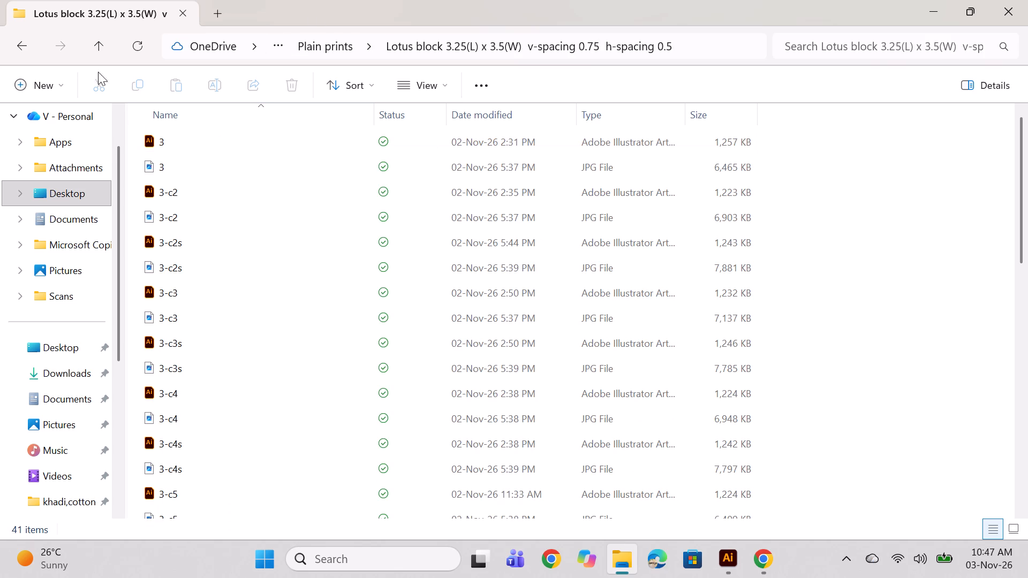
pyautogui.click(31, 49)
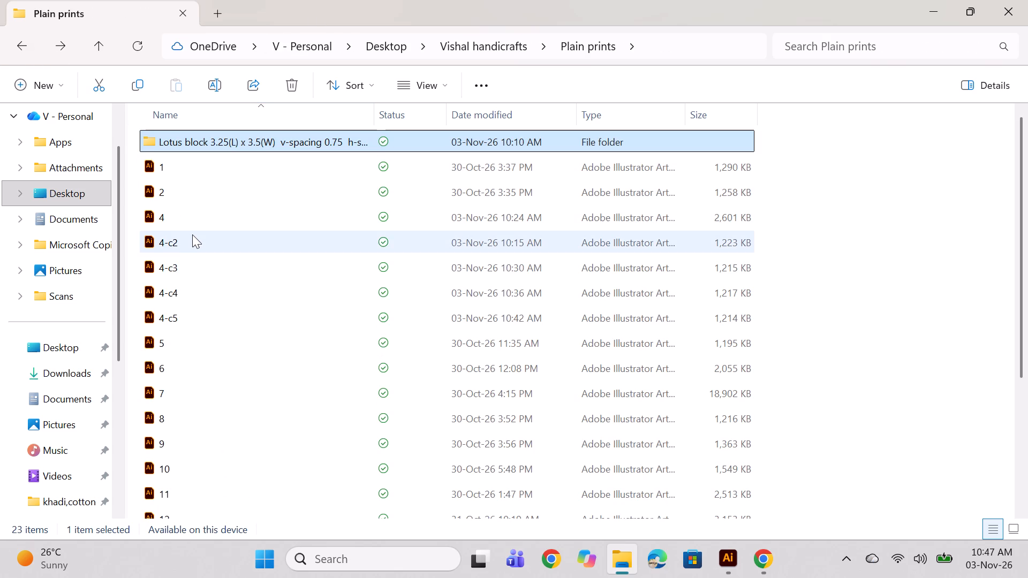
# Switch to Illustrator and close lotus print 3, saving it in Plain prints as 3 in Illustrator 2020 AI format.
pyautogui.doubleClick(186, 313)
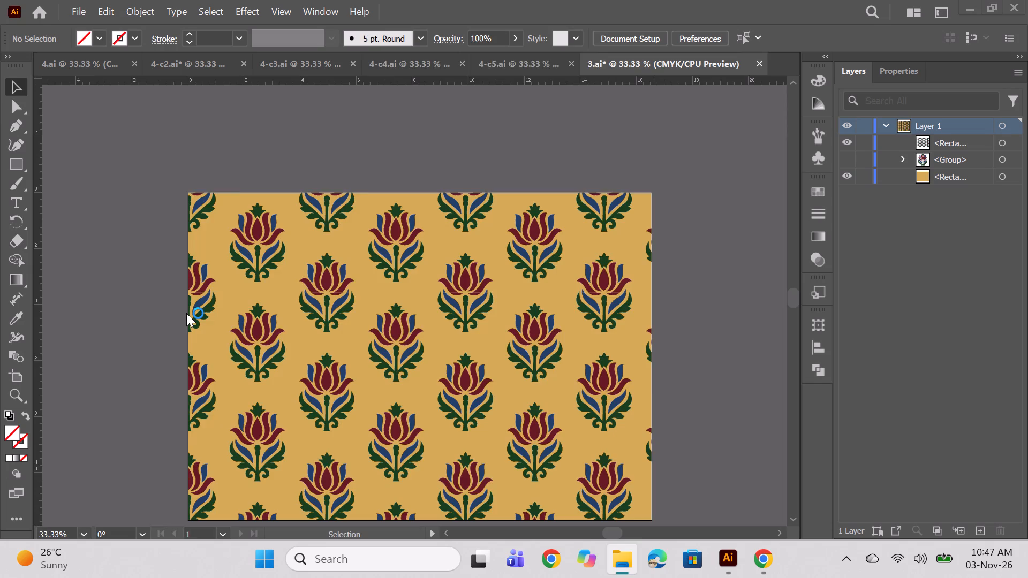
pyautogui.scroll(-1, 420, 220)
pyautogui.scroll(1, 417, 220)
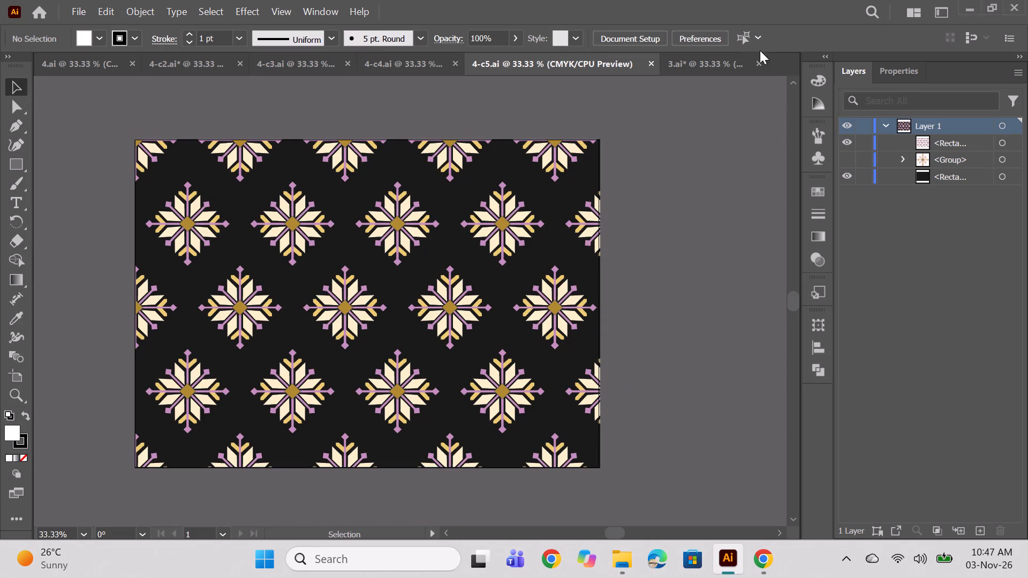
pyautogui.click(760, 63)
pyautogui.click(505, 297)
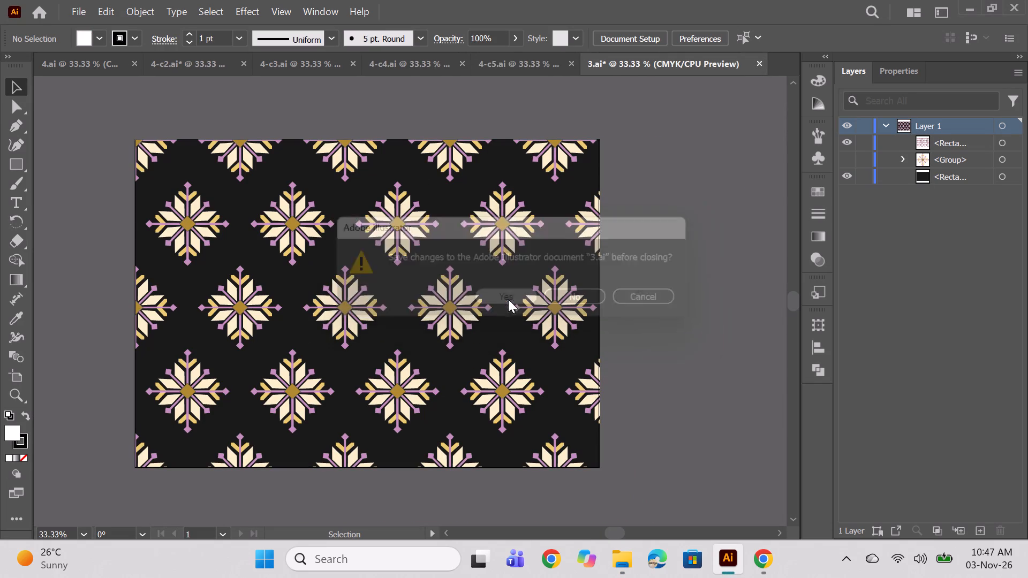
pyautogui.click(498, 18)
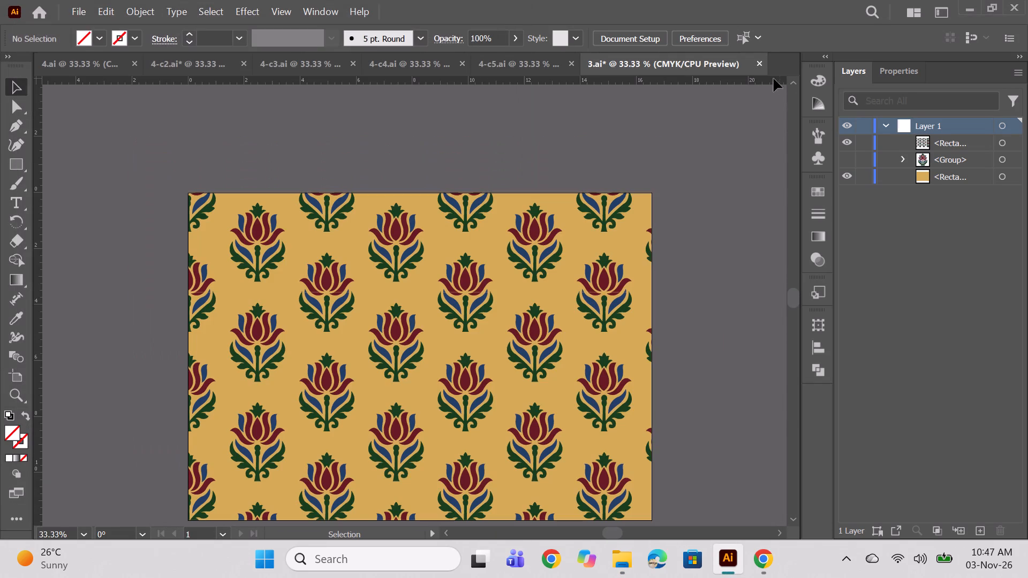
pyautogui.scroll(-3, 571, 200)
pyautogui.click(543, 54)
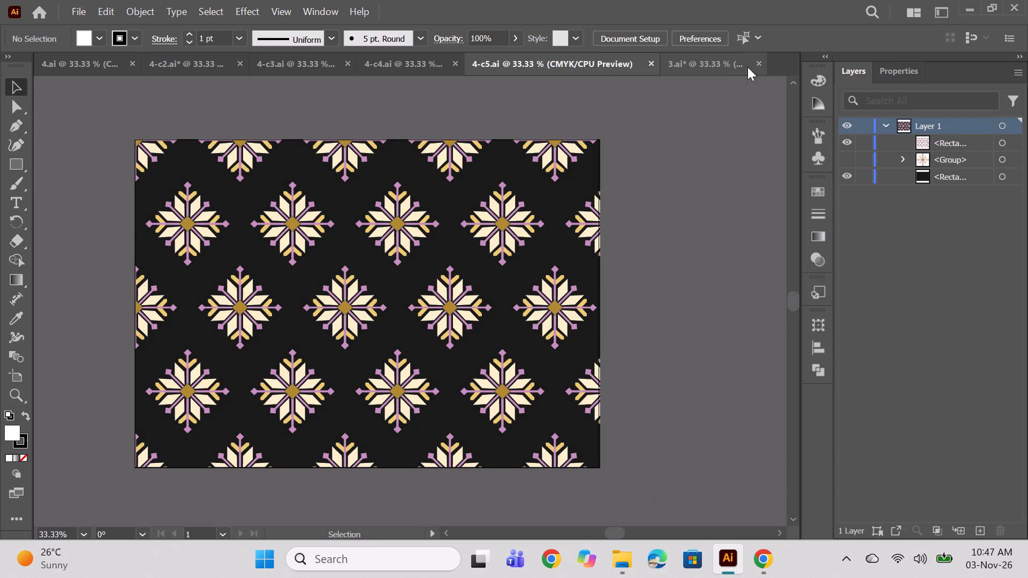
pyautogui.click(760, 63)
pyautogui.click(500, 297)
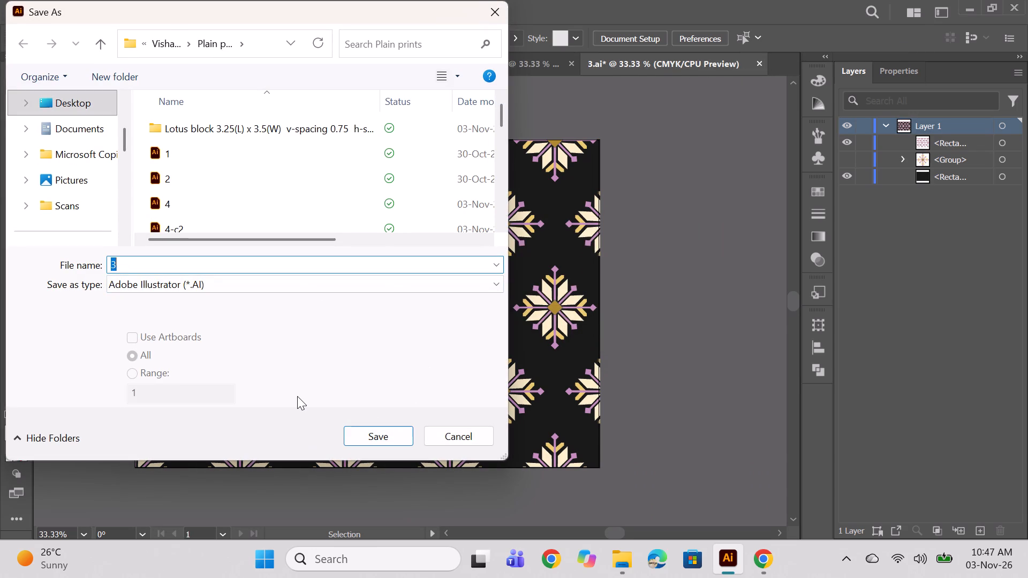
pyautogui.press('Return')
pyautogui.click(553, 503)
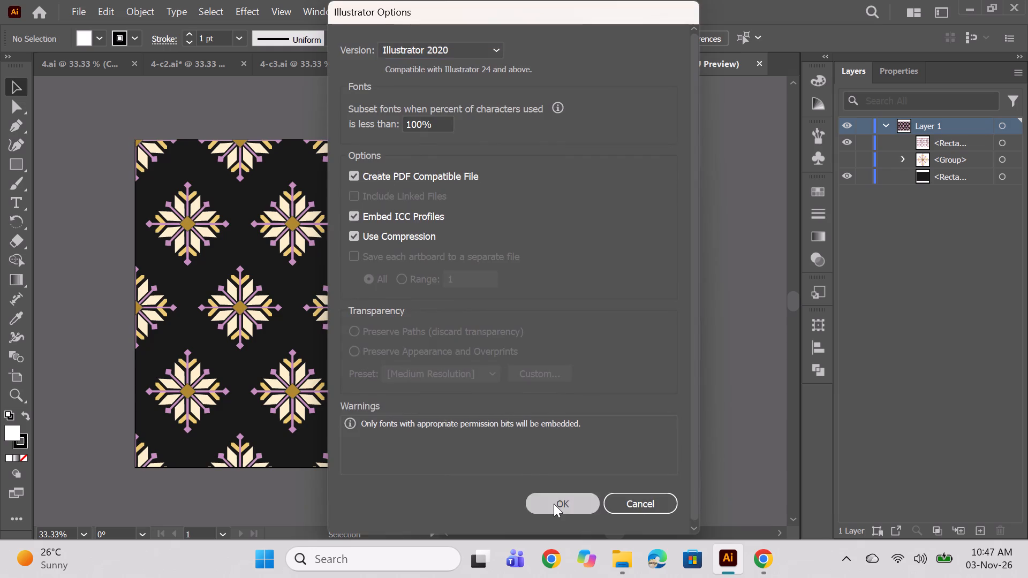
# Move the newly saved AI file 3 from Plain prints into the lotus block folder, replacing the existing file.
pyautogui.click(618, 557)
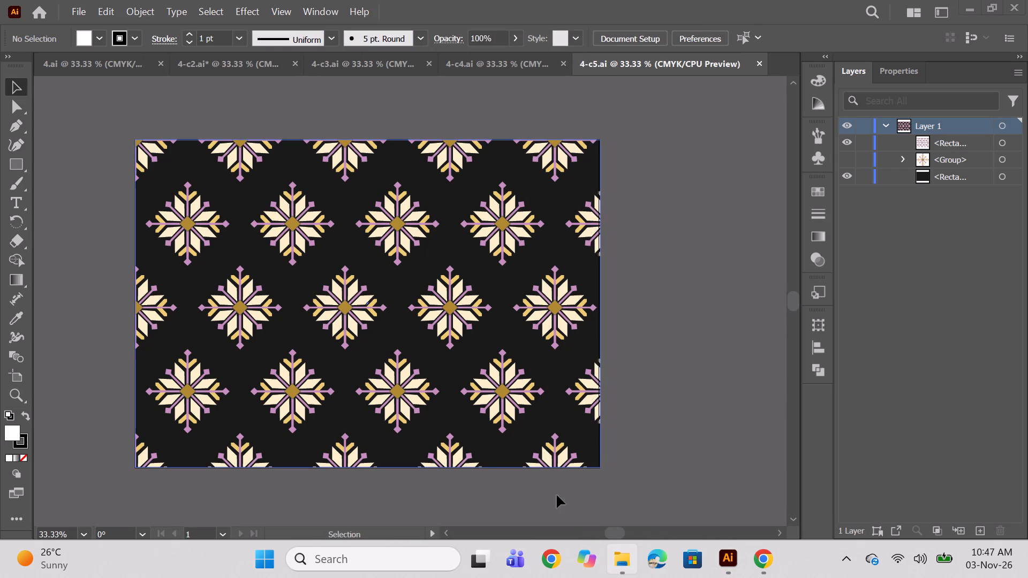
pyautogui.doubleClick(629, 568)
pyautogui.click(625, 568)
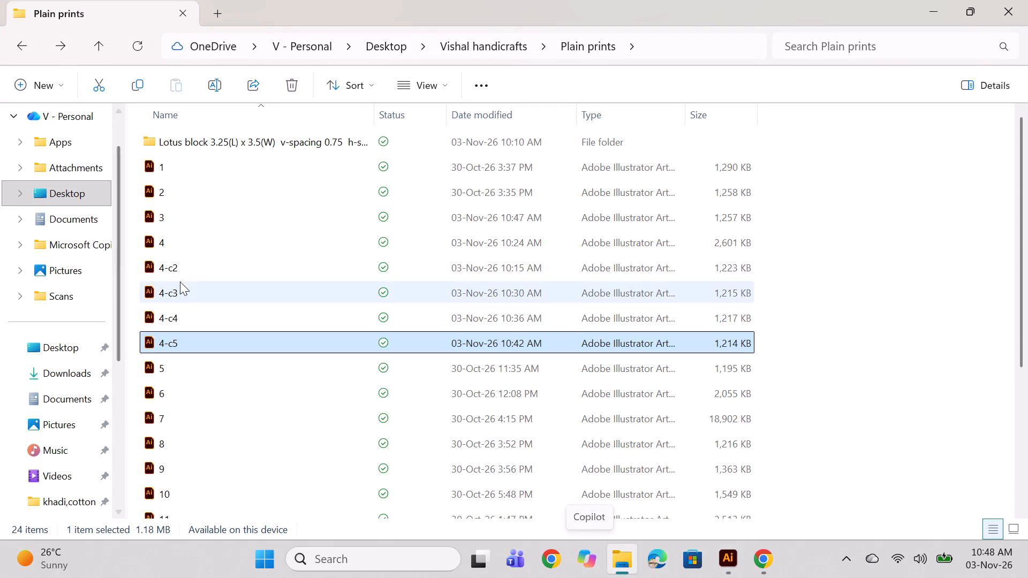
pyautogui.doubleClick(219, 147)
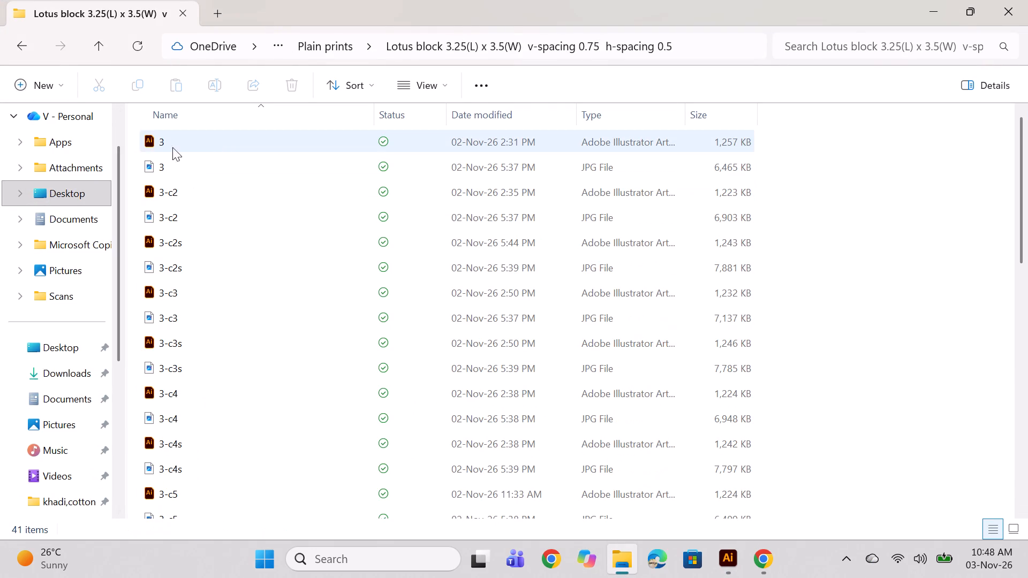
pyautogui.click(22, 53)
pyautogui.moveTo(161, 214); pyautogui.dragTo(180, 159)
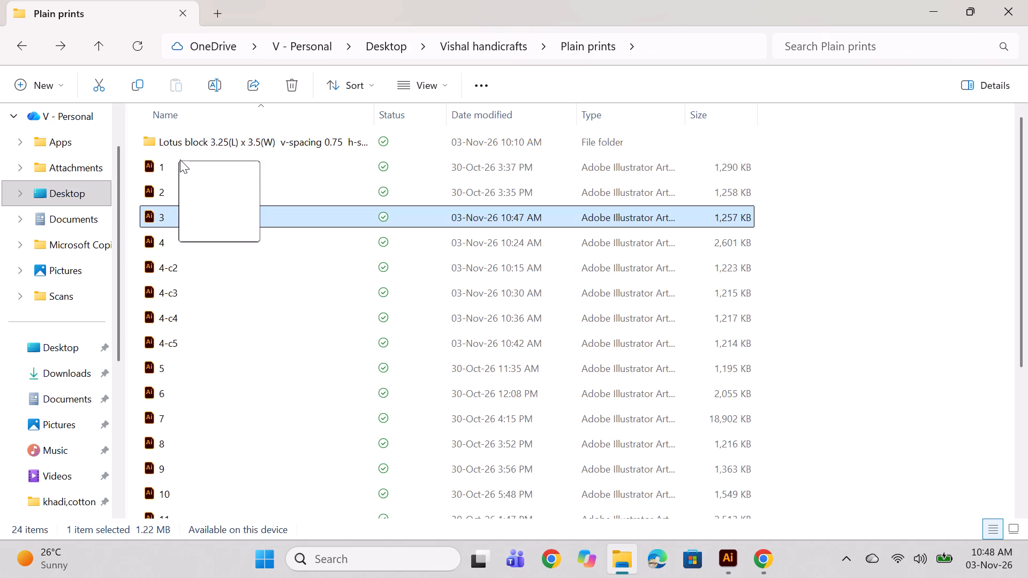
pyautogui.moveTo(180, 159); pyautogui.dragTo(180, 136)
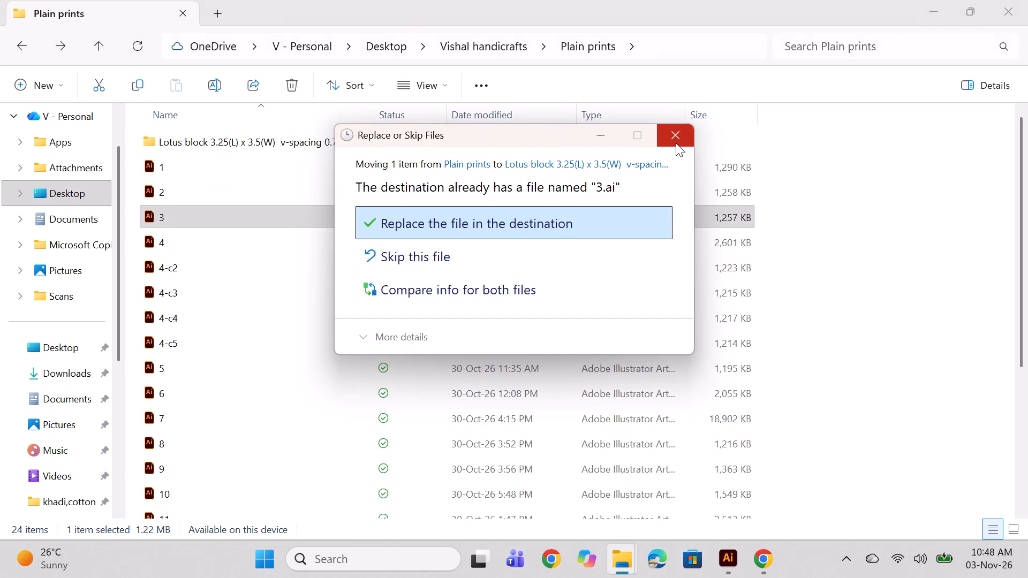
pyautogui.click(560, 230)
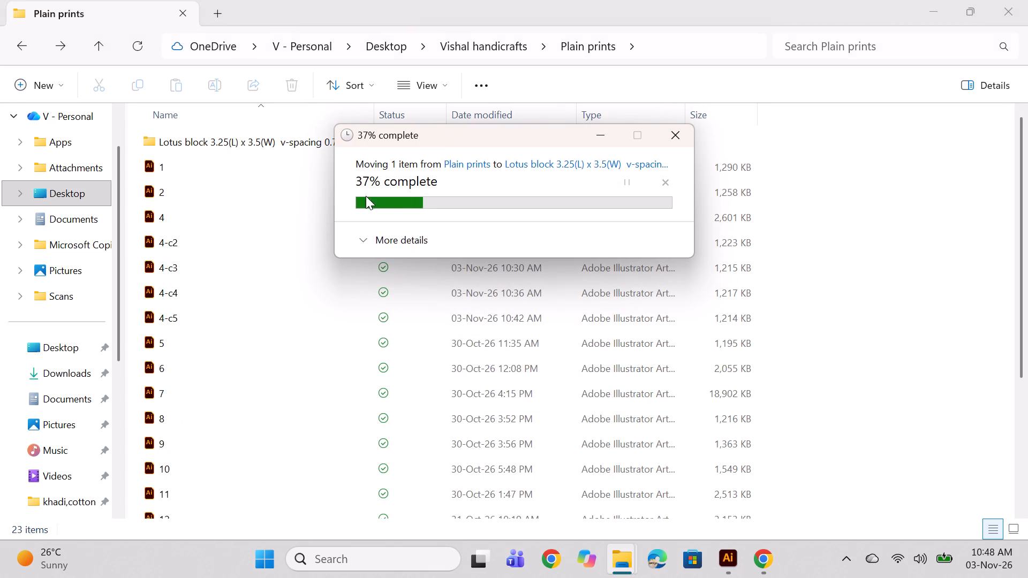
# Open AI file 3 from the lotus block folder to check it, then close it.
pyautogui.doubleClick(257, 147)
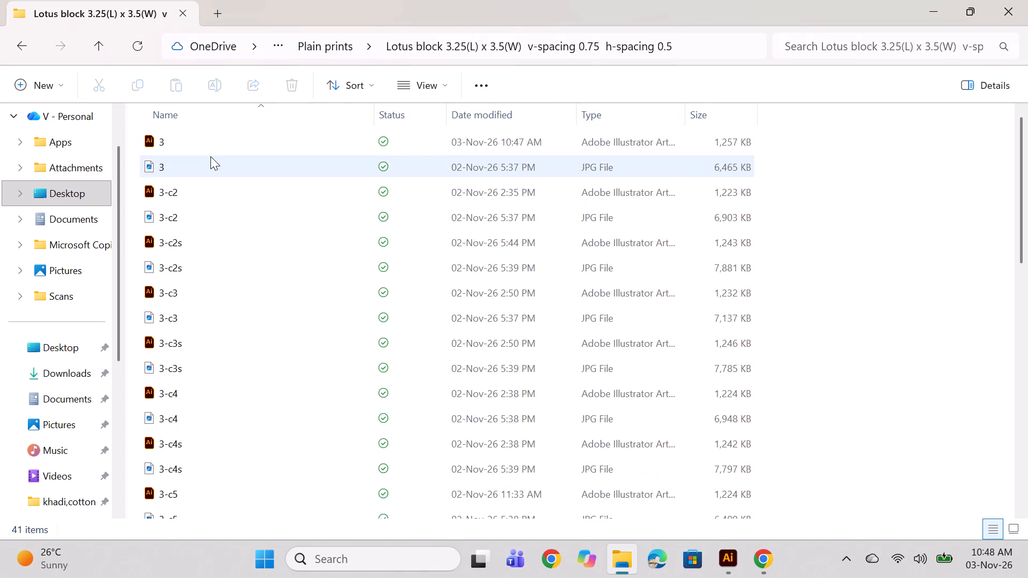
pyautogui.doubleClick(207, 142)
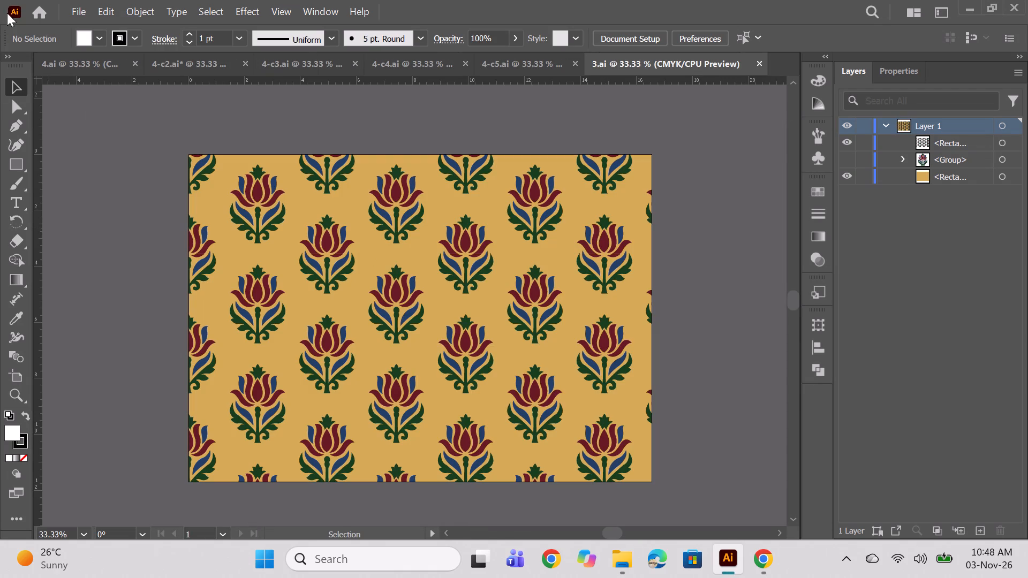
pyautogui.click(758, 59)
# Look through the files in the lotus block folder, then return to Plain prints and review its files.
pyautogui.click(613, 564)
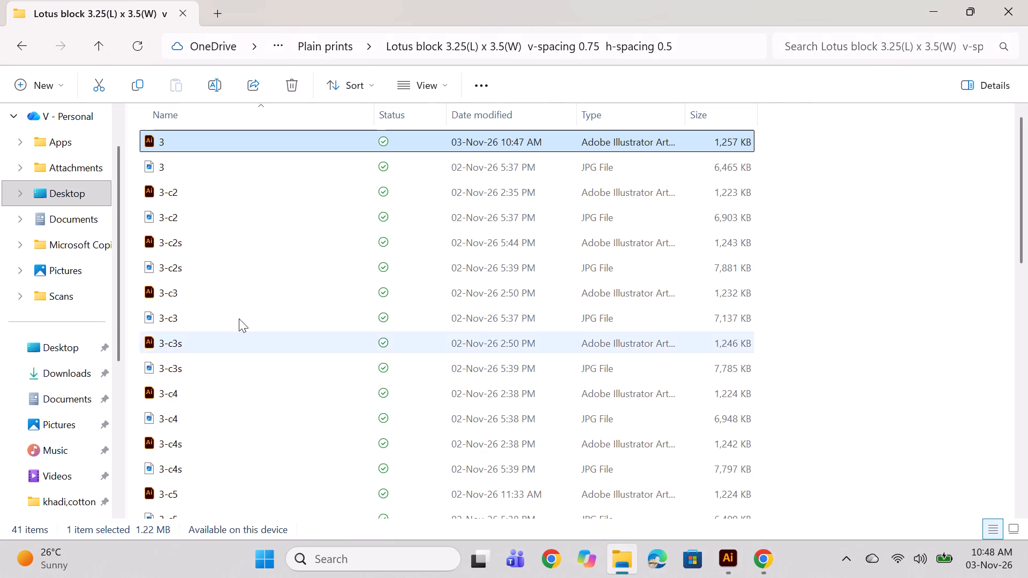
pyautogui.scroll(-6, 195, 161)
pyautogui.scroll(6, 206, 207)
pyautogui.scroll(-12, 202, 195)
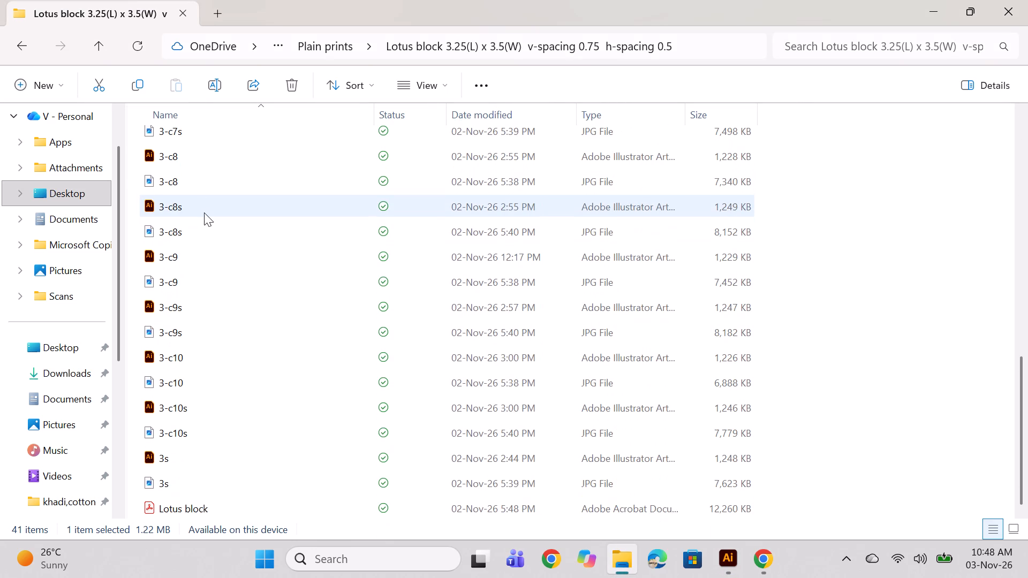
pyautogui.scroll(-3, 204, 212)
pyautogui.scroll(13, 217, 401)
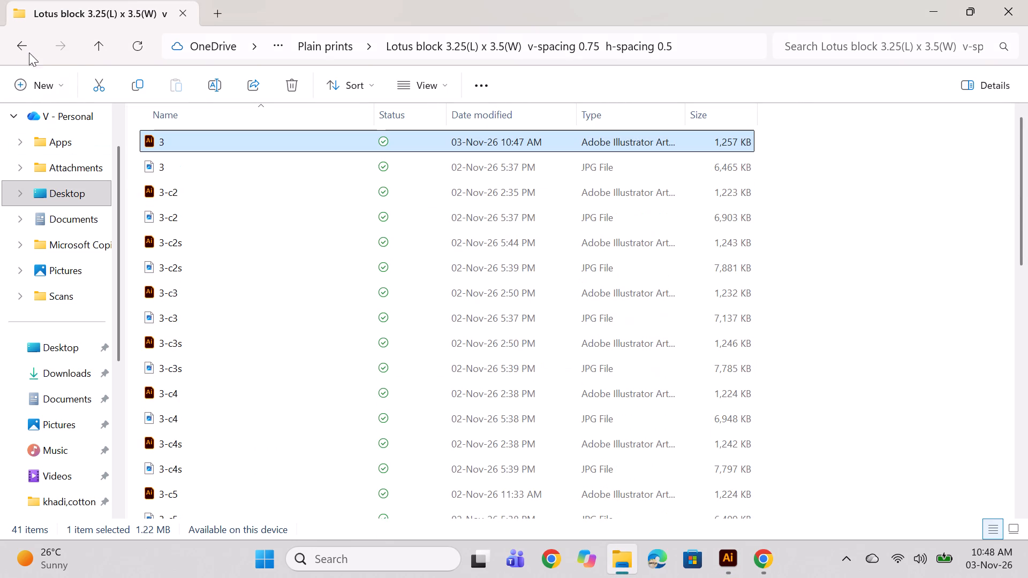
pyautogui.click(22, 50)
pyautogui.scroll(-6, 371, 207)
pyautogui.scroll(3, 358, 290)
pyautogui.scroll(-1, 358, 290)
pyautogui.scroll(4, 358, 290)
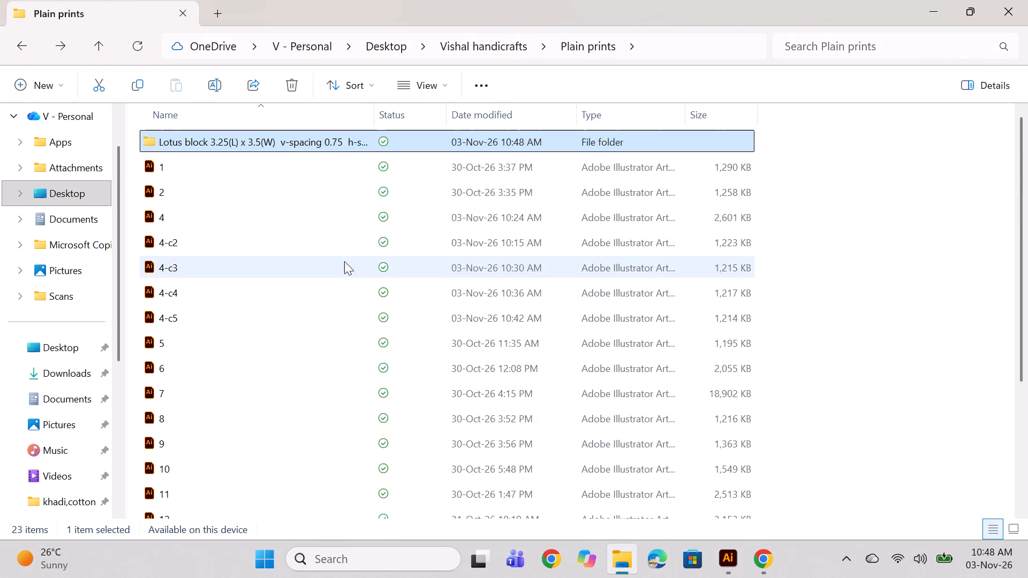
pyautogui.scroll(2, 344, 261)
# Open flower print 4-c5 from Plain prints and examine its full artboard.
pyautogui.doubleClick(228, 317)
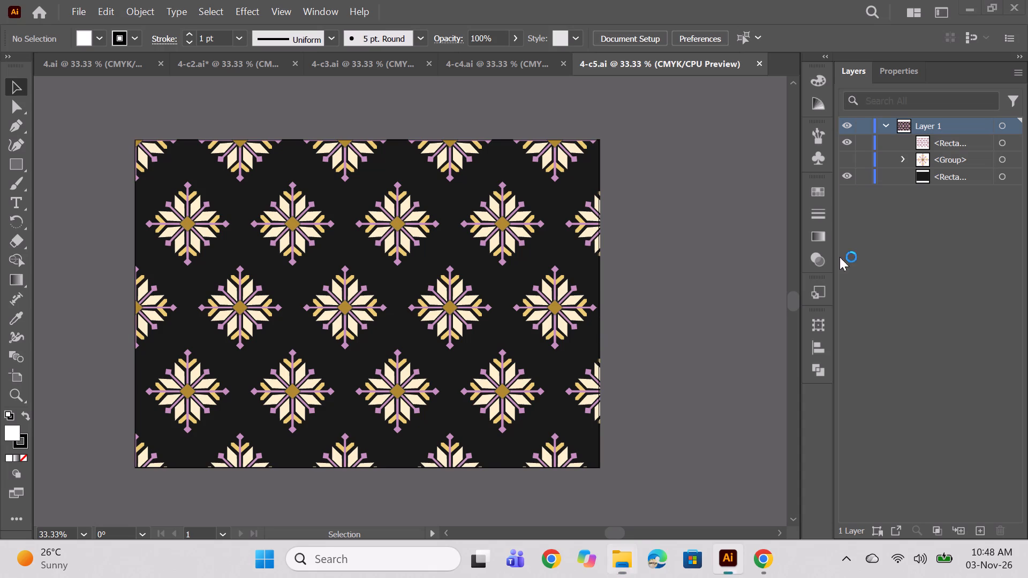
pyautogui.press('space')
pyautogui.press('space')
pyautogui.press('space')
pyautogui.press('space')
pyautogui.press('space')
pyautogui.press('space')
pyautogui.press('space')
pyautogui.press('space')
pyautogui.press('space')
pyautogui.press('space')
pyautogui.press('space')
pyautogui.press('space')
pyautogui.press('space')
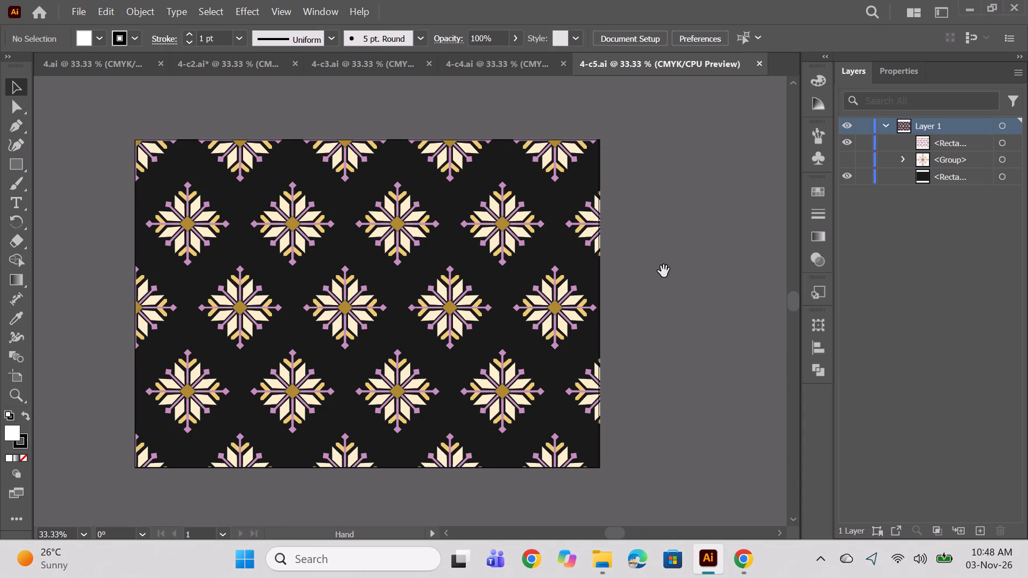
pyautogui.moveTo(664, 271); pyautogui.dragTo(716, 269)
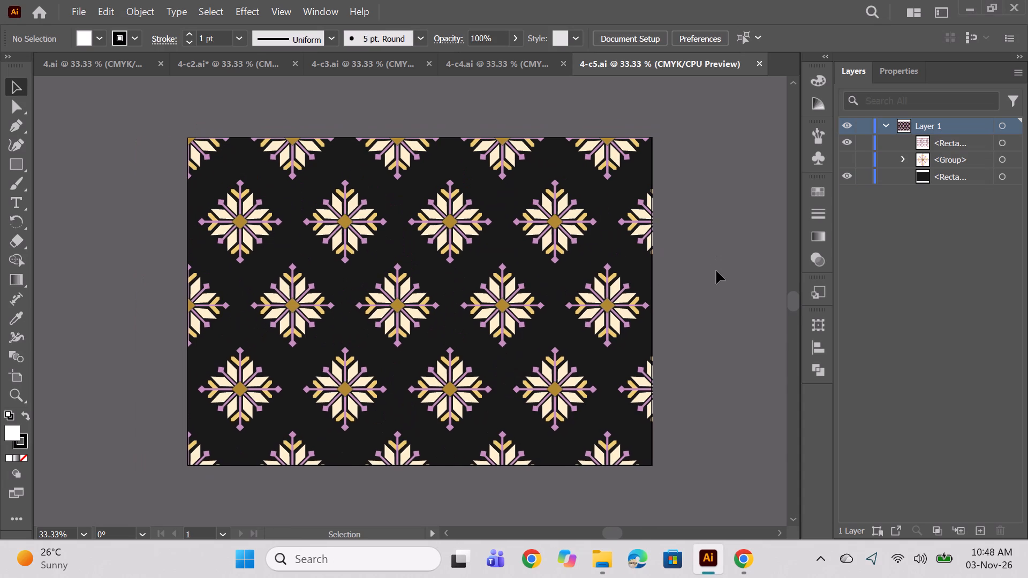
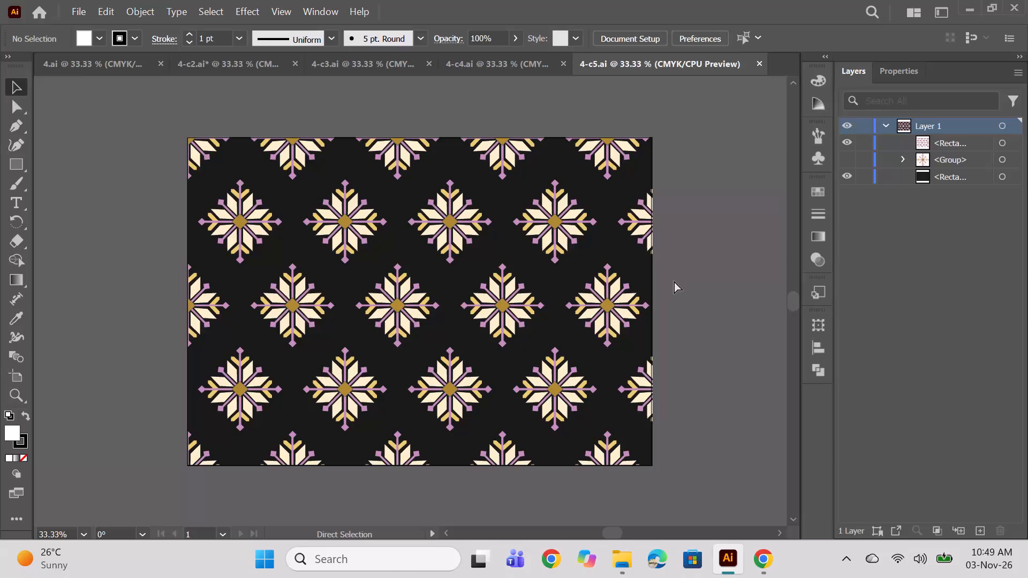
# Create a new document with the default settings and paste the copied snowflake-flower motif into it.
pyautogui.hotkey('ctrl', 'n')
pyautogui.press('Return')
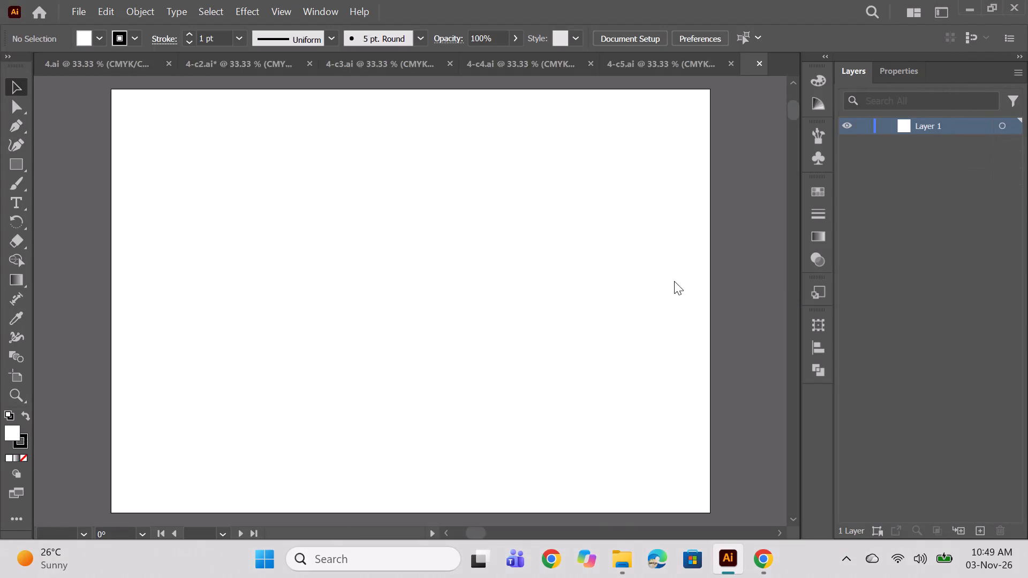
pyautogui.hotkey('ctrl', 'v')
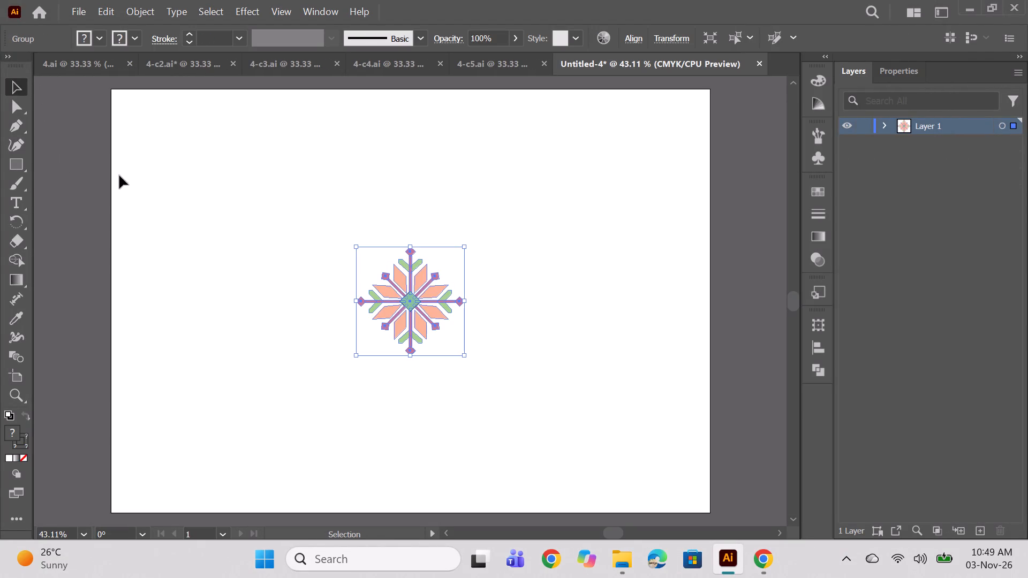
# Switch to Chrome, browse the printed fabrics image results for a colour reference, and open the light-blue leaf-print fabric image.
pyautogui.moveTo(759, 558); pyautogui.dragTo(760, 563)
pyautogui.click(758, 568)
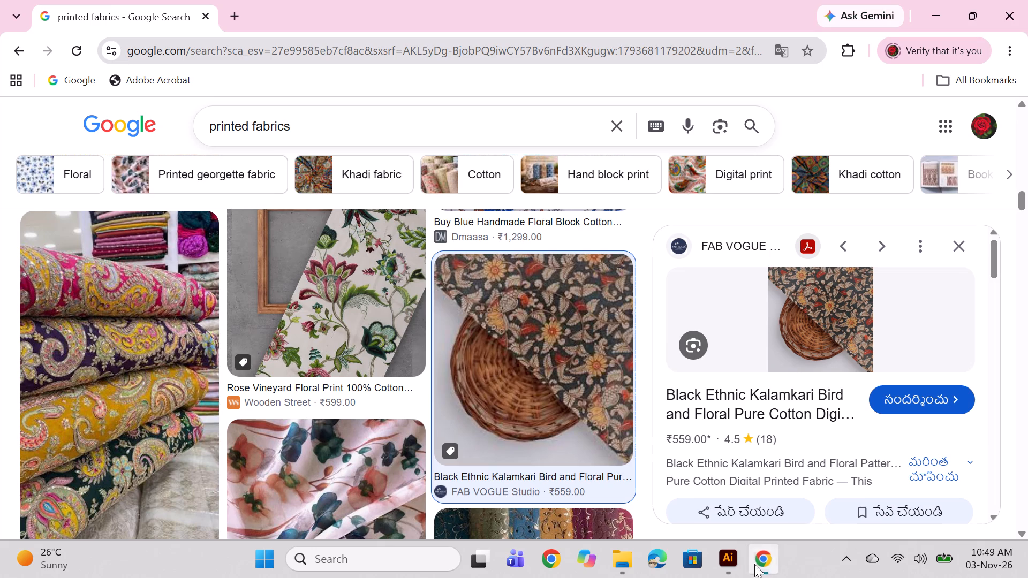
pyautogui.scroll(-4, 522, 415)
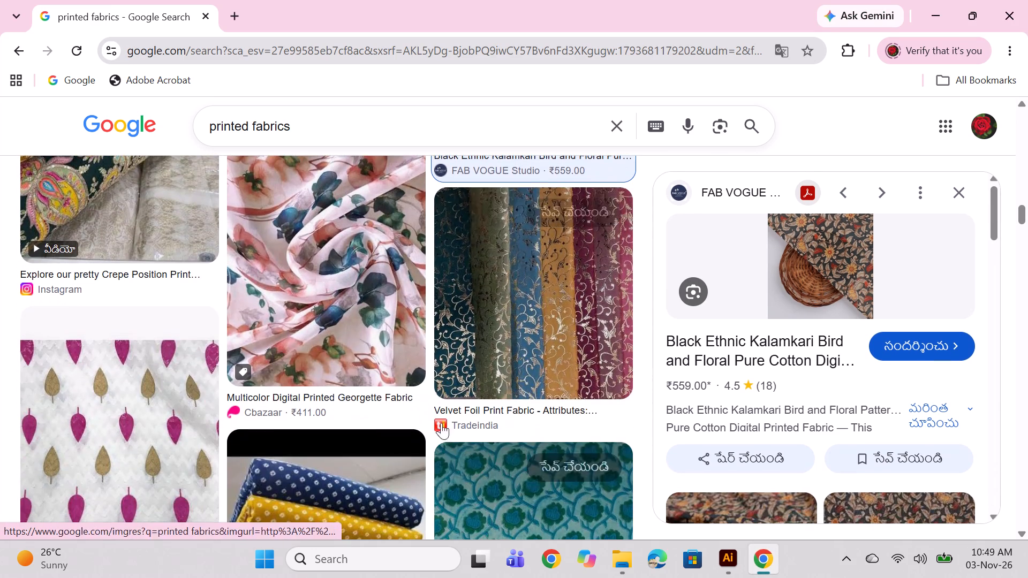
pyautogui.scroll(-3, 485, 368)
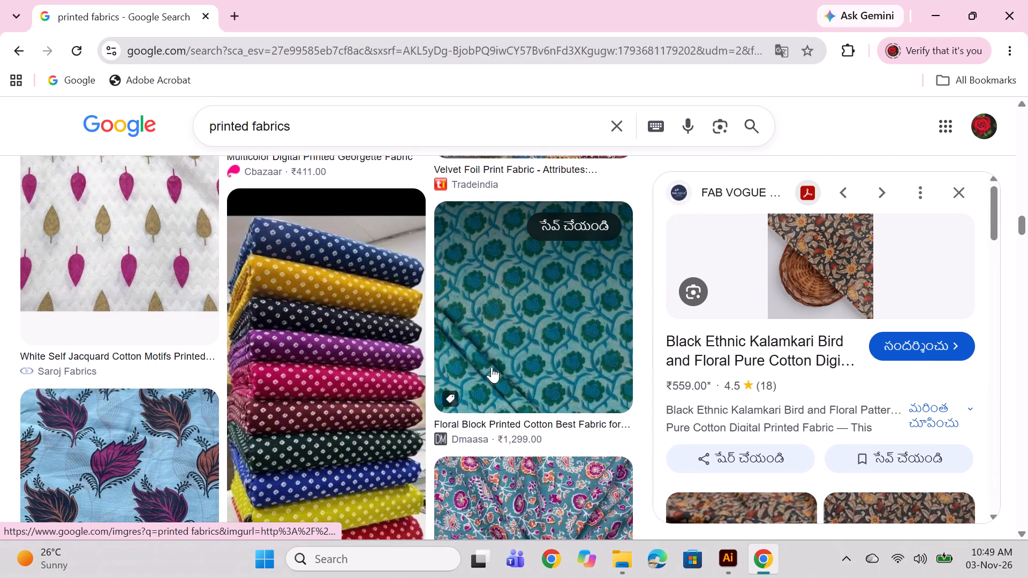
pyautogui.scroll(-1, 492, 367)
pyautogui.scroll(-1, 220, 266)
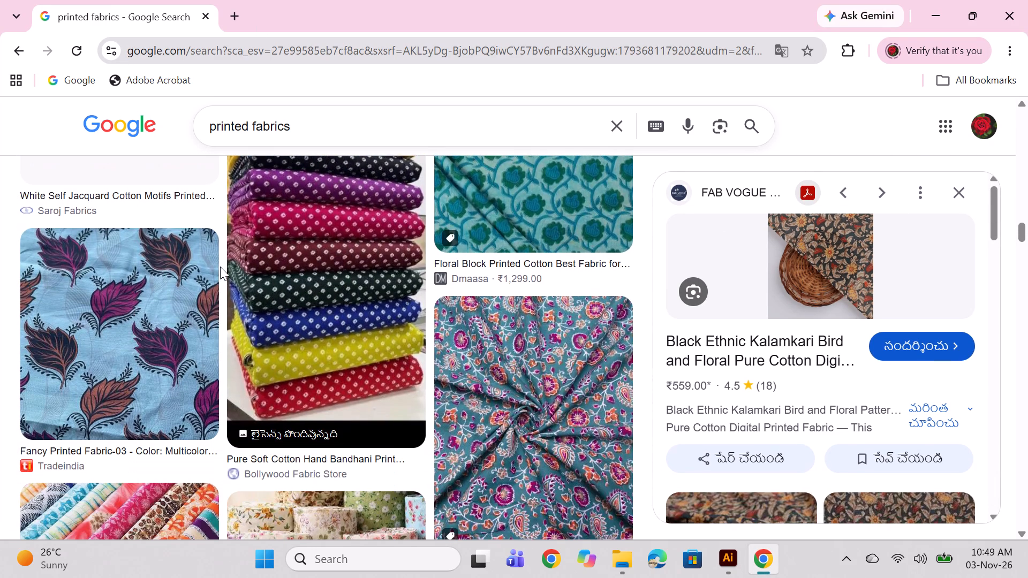
pyautogui.click(132, 347)
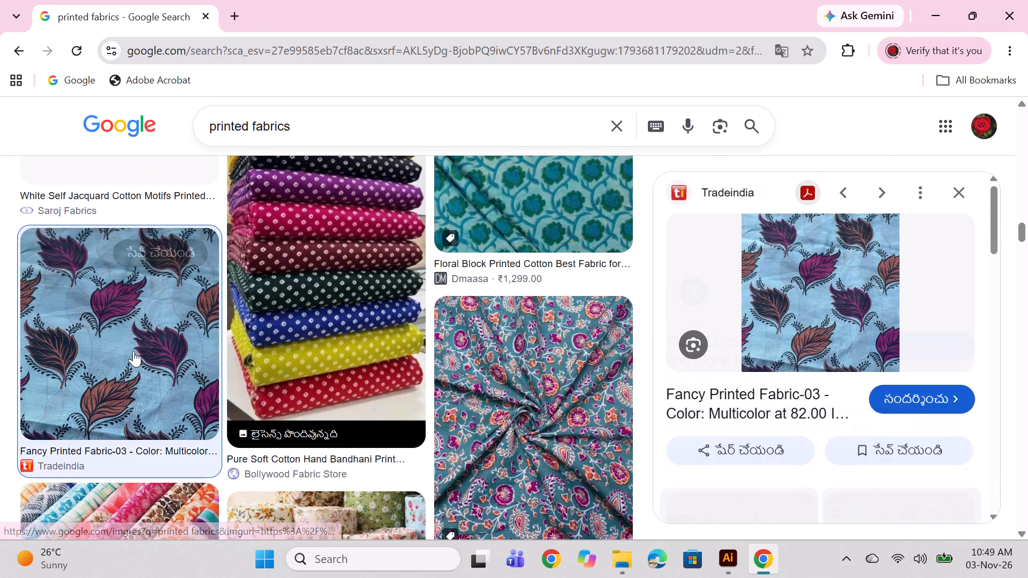
# Switch back to Illustrator and draw a rectangle covering the whole artboard, about 16.6 by 11.7 in.
pyautogui.click(727, 567)
pyautogui.click(19, 161)
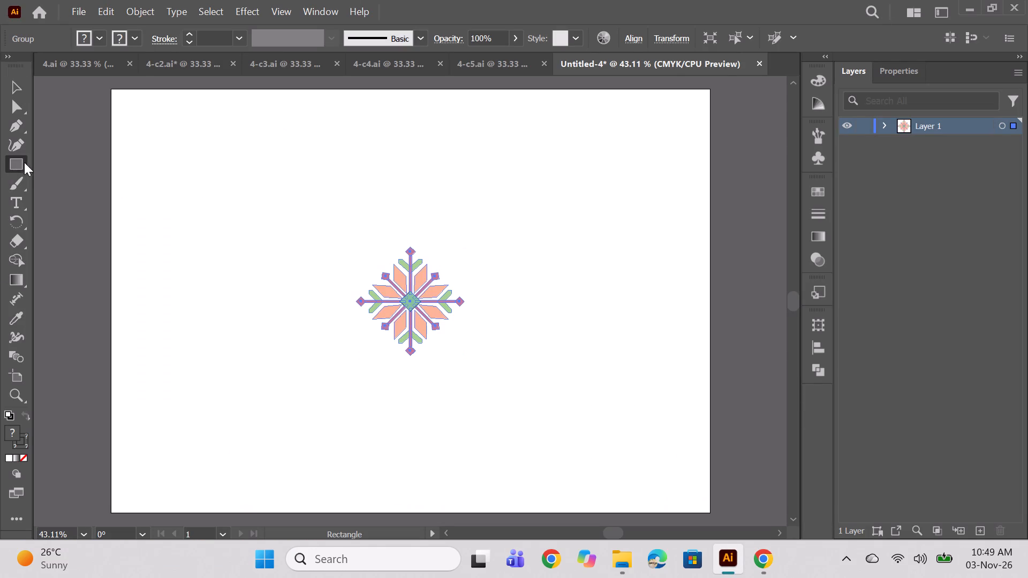
pyautogui.moveTo(110, 89); pyautogui.dragTo(696, 561)
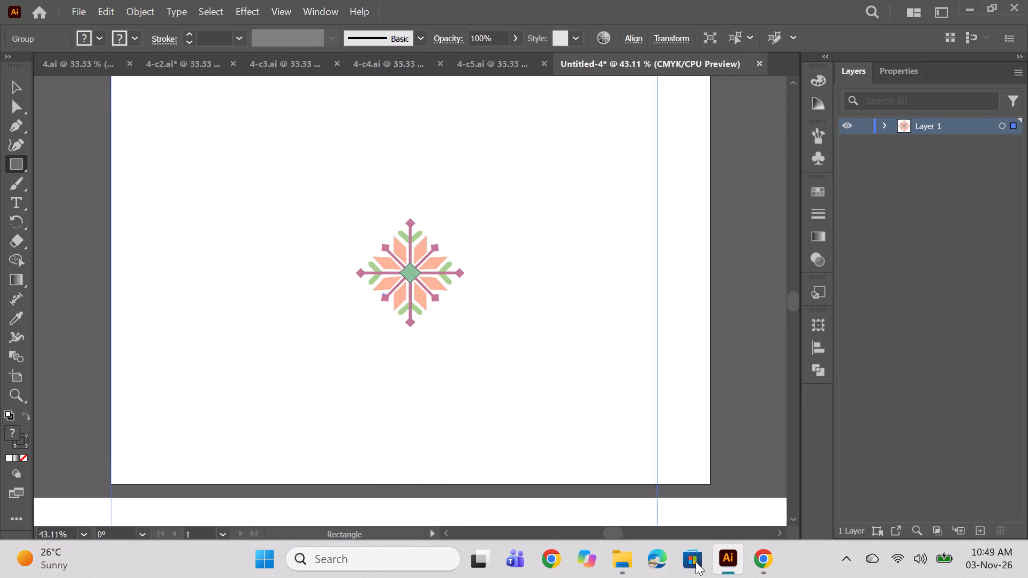
pyautogui.moveTo(696, 561); pyautogui.dragTo(712, 450)
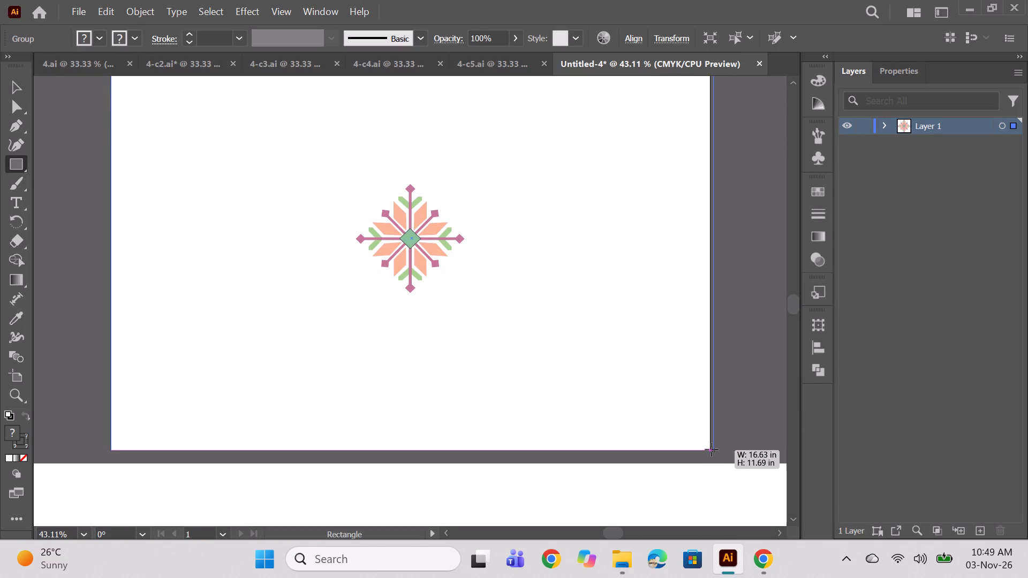
pyautogui.moveTo(712, 450); pyautogui.dragTo(709, 450)
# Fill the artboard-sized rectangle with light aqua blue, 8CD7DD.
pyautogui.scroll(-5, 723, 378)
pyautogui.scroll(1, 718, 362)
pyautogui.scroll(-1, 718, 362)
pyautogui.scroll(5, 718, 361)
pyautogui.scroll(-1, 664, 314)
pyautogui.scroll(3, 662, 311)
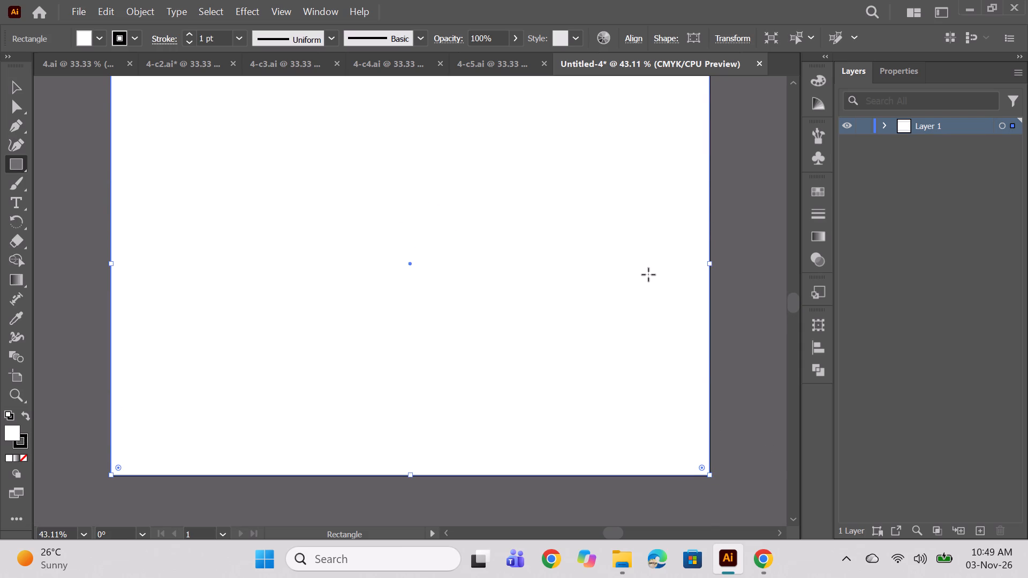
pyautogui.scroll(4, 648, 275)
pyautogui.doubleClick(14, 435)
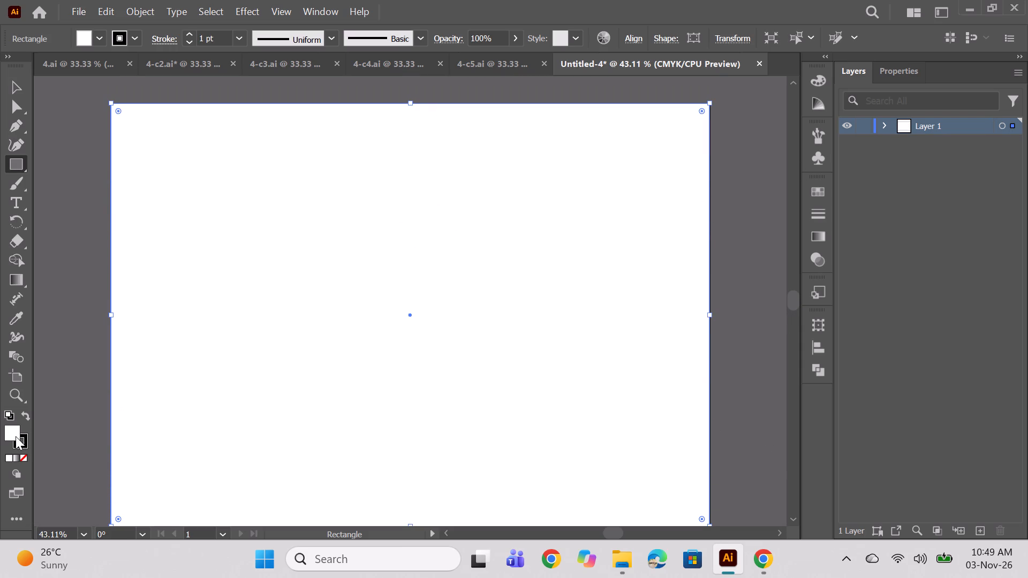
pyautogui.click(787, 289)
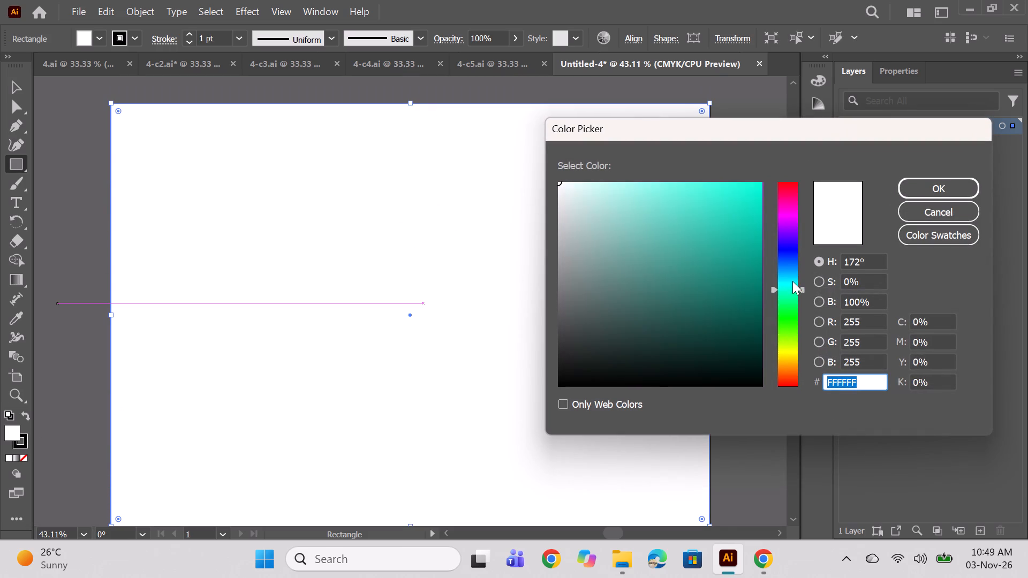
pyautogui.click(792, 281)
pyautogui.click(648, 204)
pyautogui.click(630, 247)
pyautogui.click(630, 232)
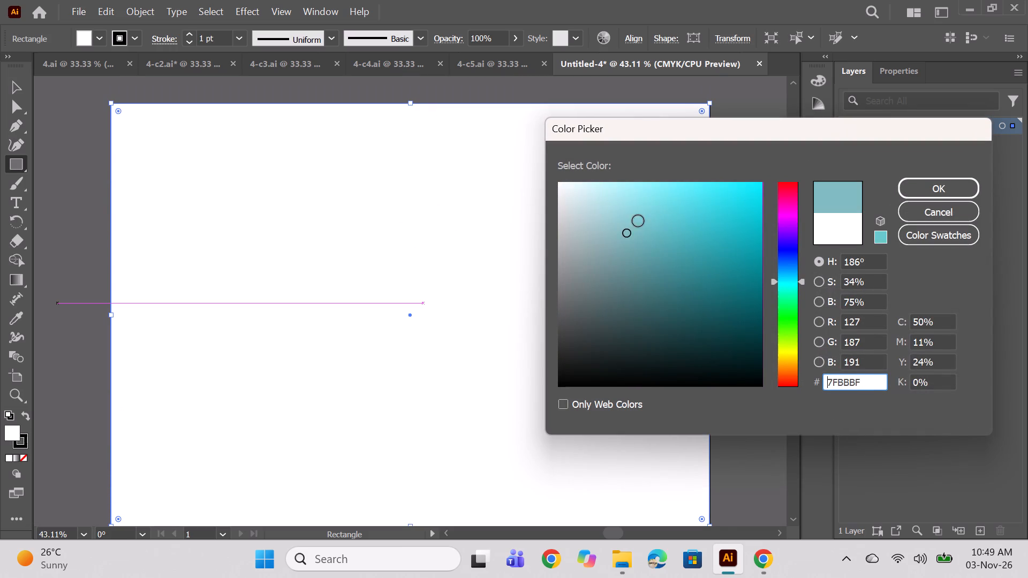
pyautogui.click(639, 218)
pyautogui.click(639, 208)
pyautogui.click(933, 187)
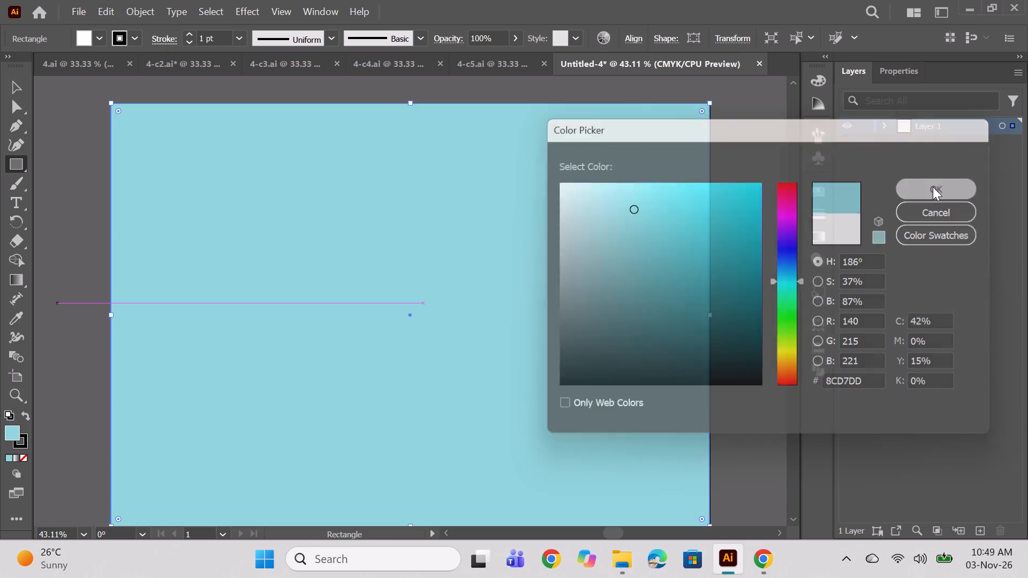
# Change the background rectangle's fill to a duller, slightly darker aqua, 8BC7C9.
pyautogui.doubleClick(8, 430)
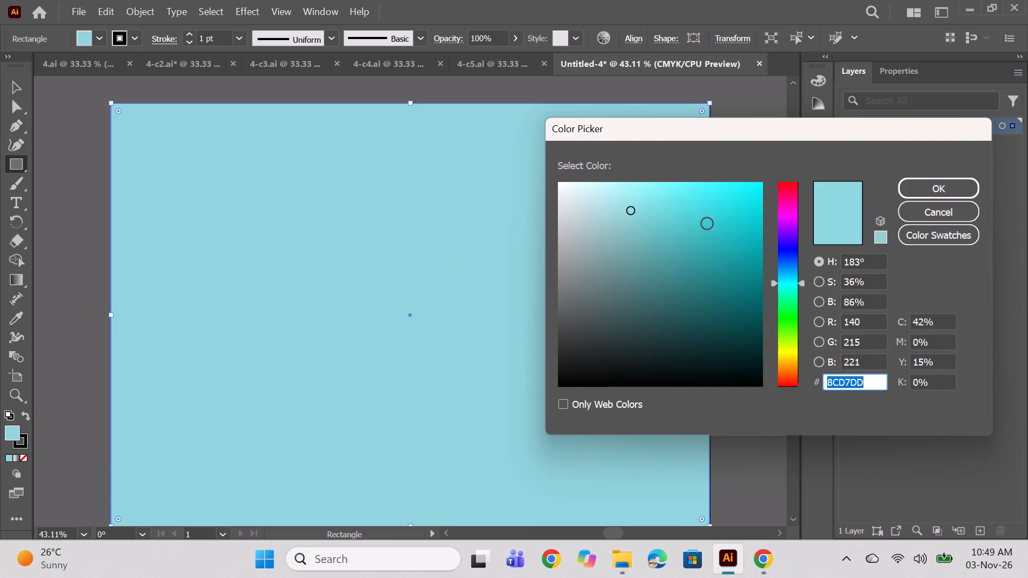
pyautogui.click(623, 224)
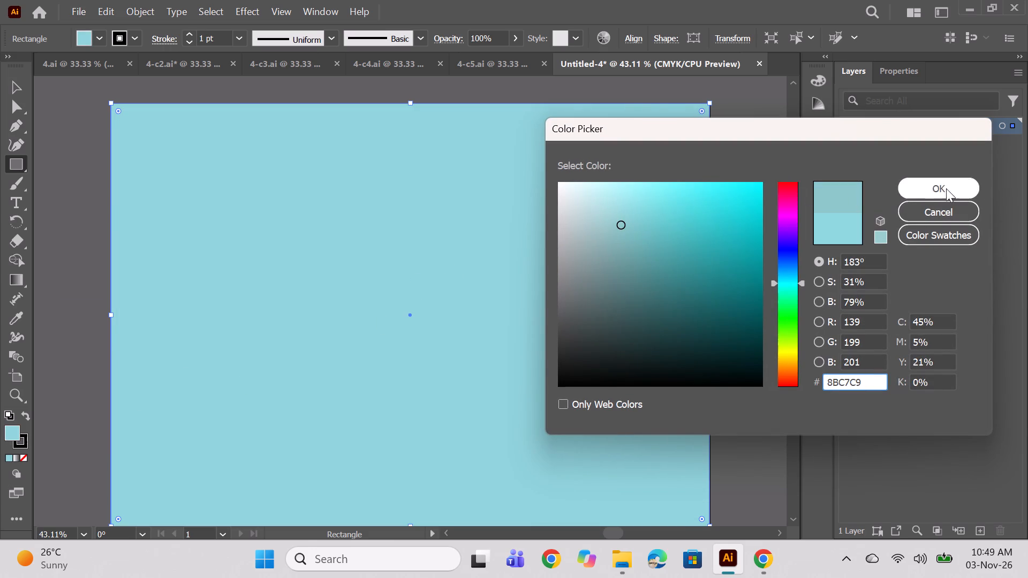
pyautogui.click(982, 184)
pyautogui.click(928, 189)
# Shift the background rectangle's fill hue towards blue, setting the colour to 8BBFC6.
pyautogui.scroll(-1, 556, 163)
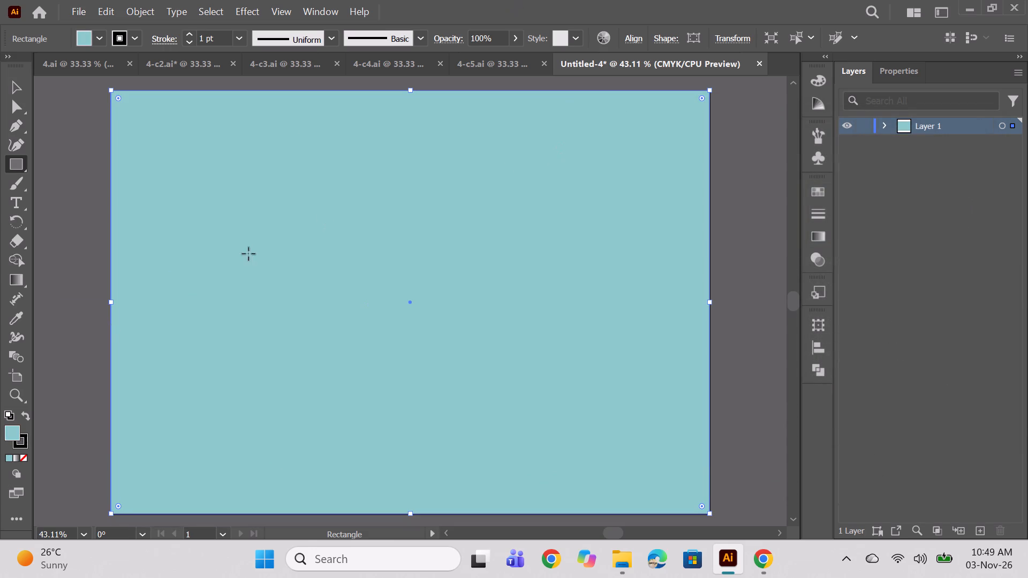
pyautogui.doubleClick(9, 428)
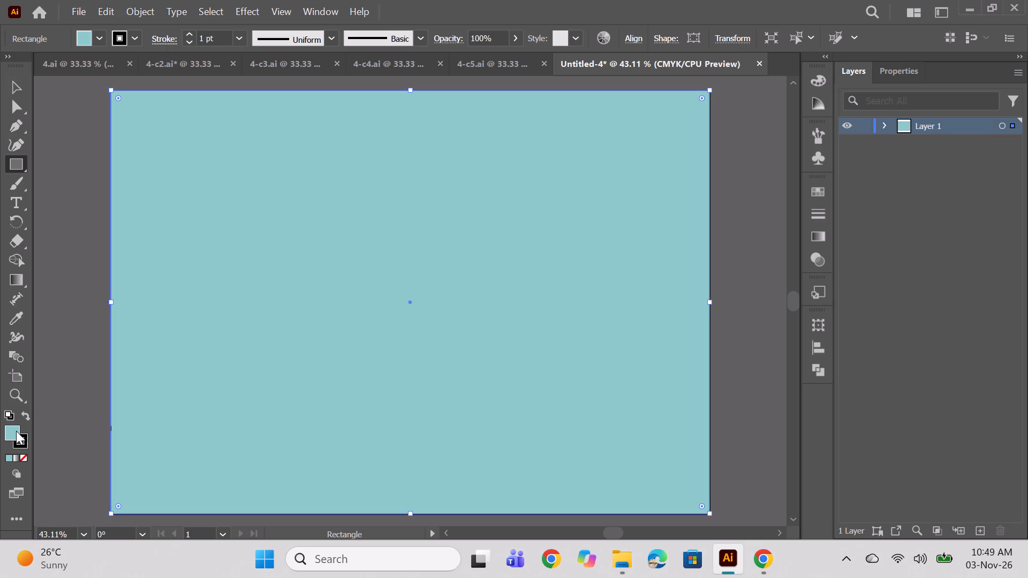
pyautogui.doubleClick(16, 429)
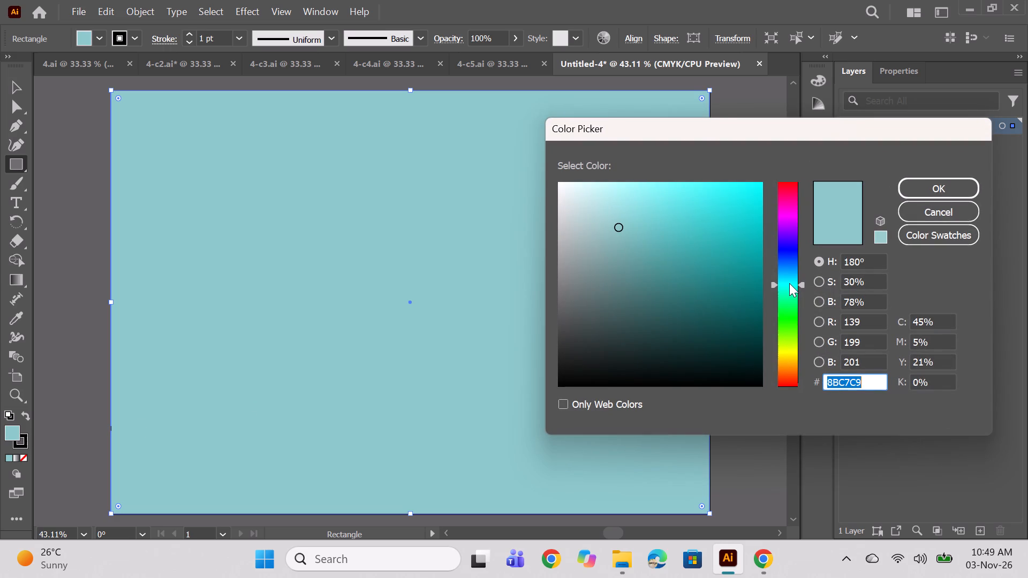
pyautogui.click(789, 283)
pyautogui.click(788, 279)
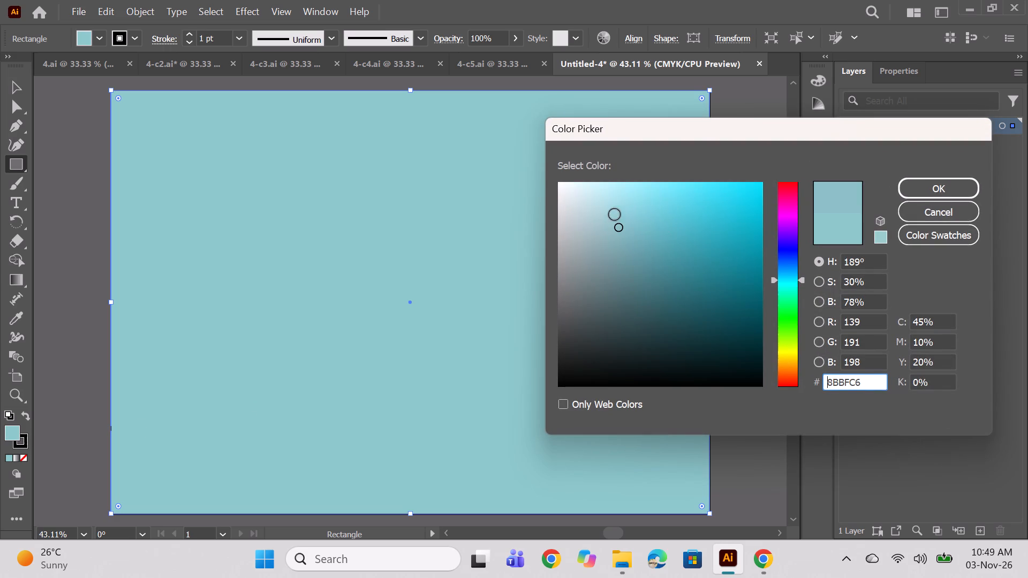
pyautogui.click(912, 180)
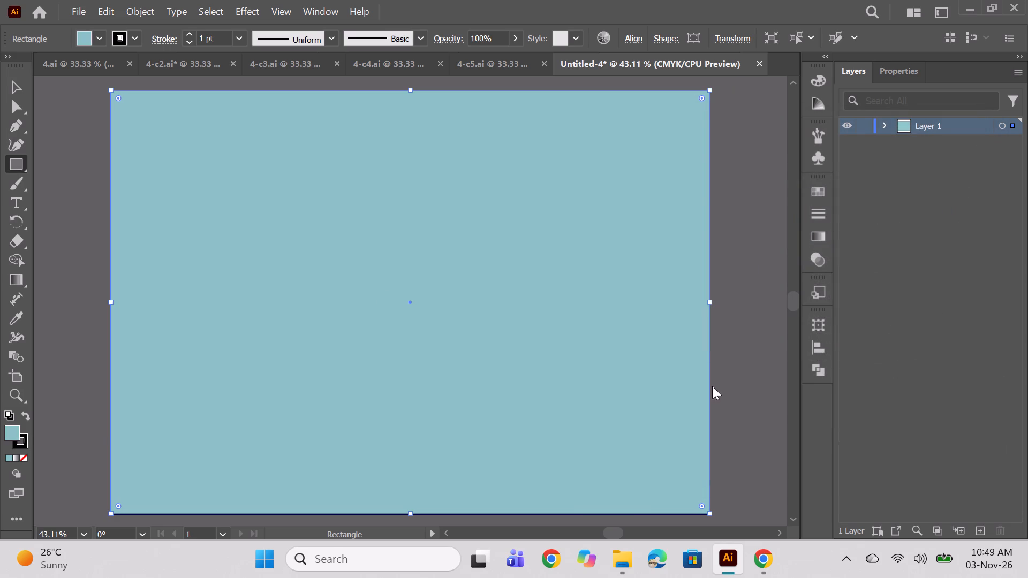
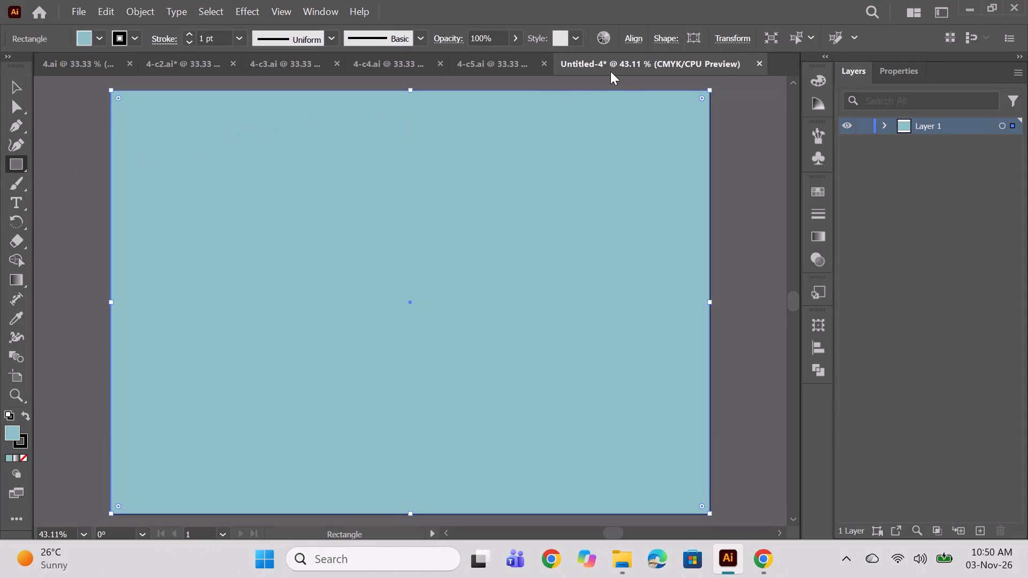
# Move the blue background rectangle below the flower group in Layer 1's stacking order.
pyautogui.click(498, 58)
pyautogui.click(680, 62)
pyautogui.click(884, 127)
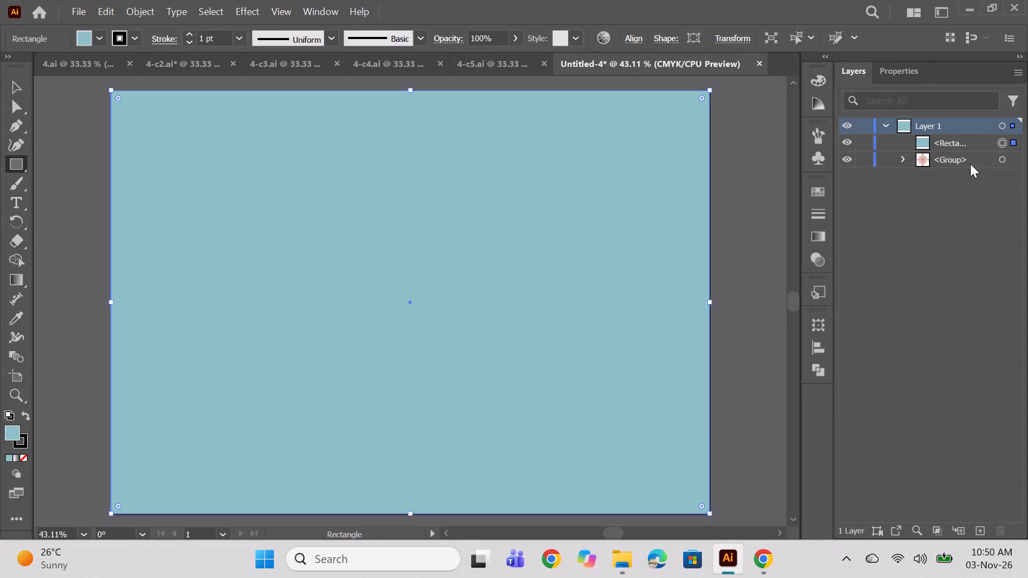
pyautogui.moveTo(934, 140); pyautogui.dragTo(936, 155)
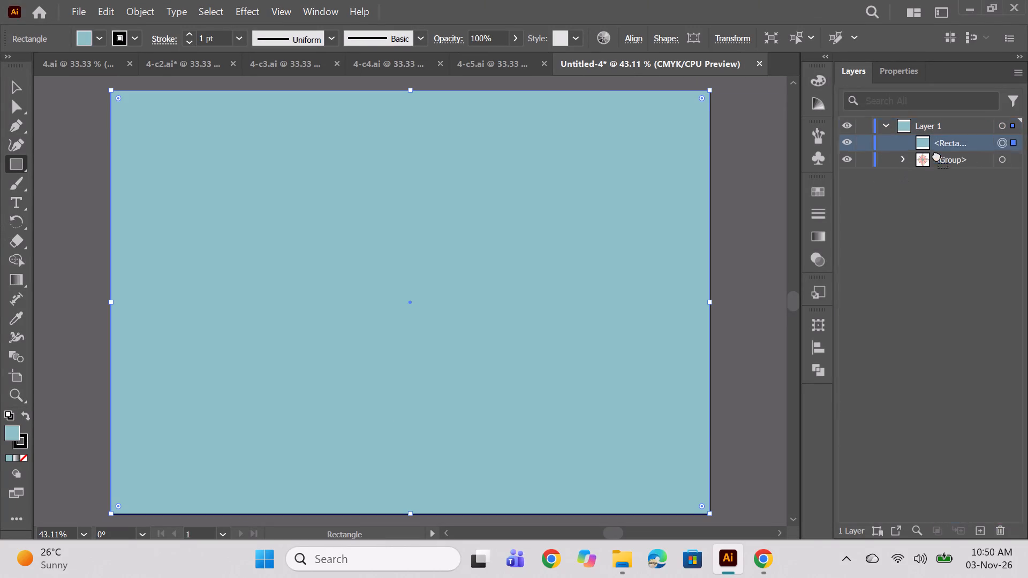
pyautogui.moveTo(936, 155); pyautogui.dragTo(933, 168)
pyautogui.moveTo(946, 140); pyautogui.dragTo(936, 165)
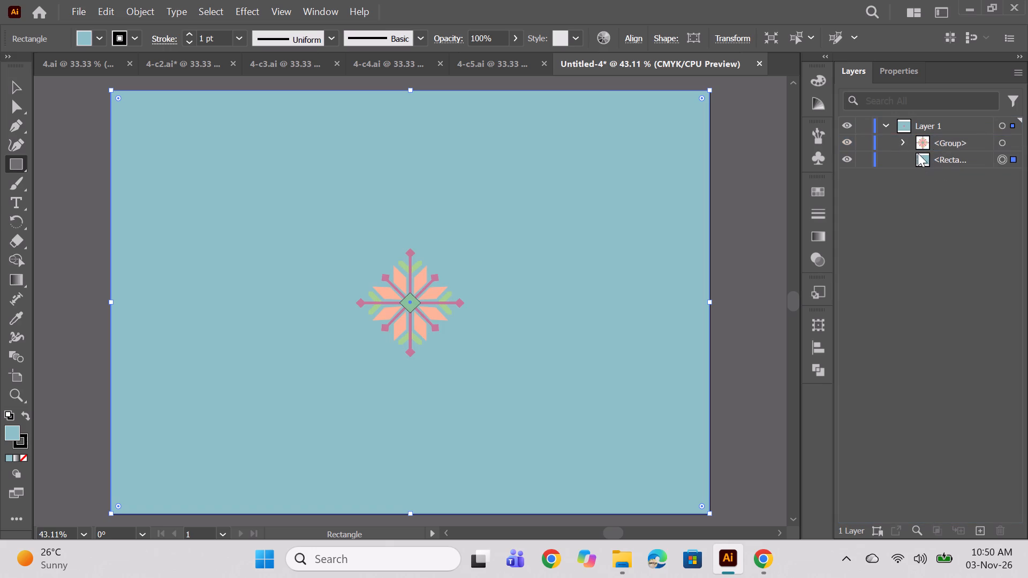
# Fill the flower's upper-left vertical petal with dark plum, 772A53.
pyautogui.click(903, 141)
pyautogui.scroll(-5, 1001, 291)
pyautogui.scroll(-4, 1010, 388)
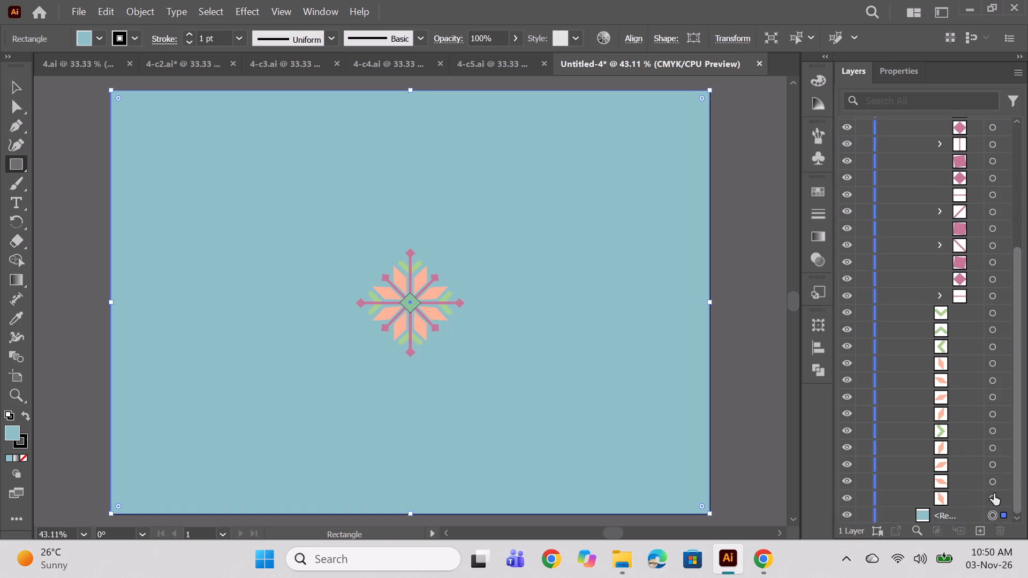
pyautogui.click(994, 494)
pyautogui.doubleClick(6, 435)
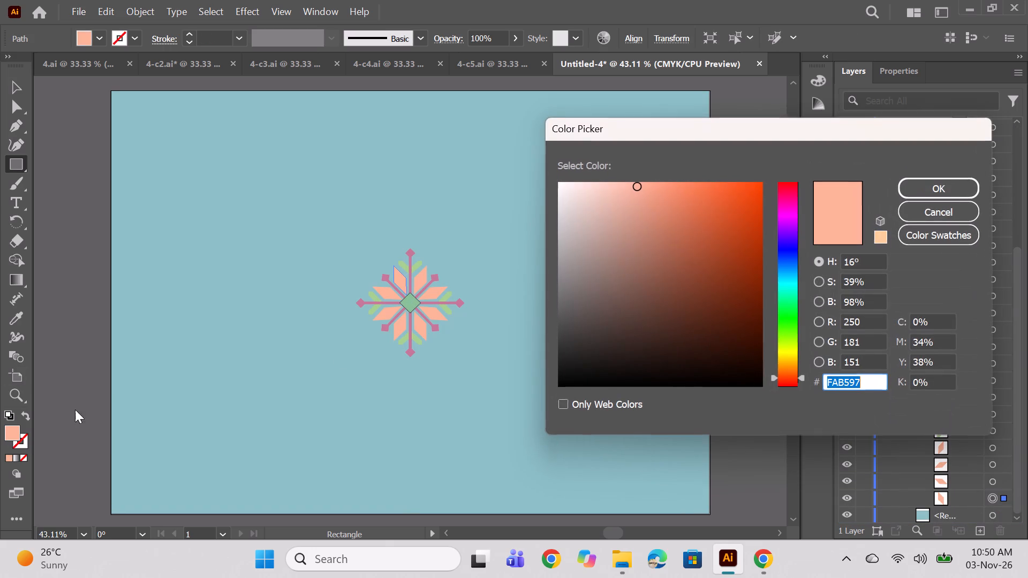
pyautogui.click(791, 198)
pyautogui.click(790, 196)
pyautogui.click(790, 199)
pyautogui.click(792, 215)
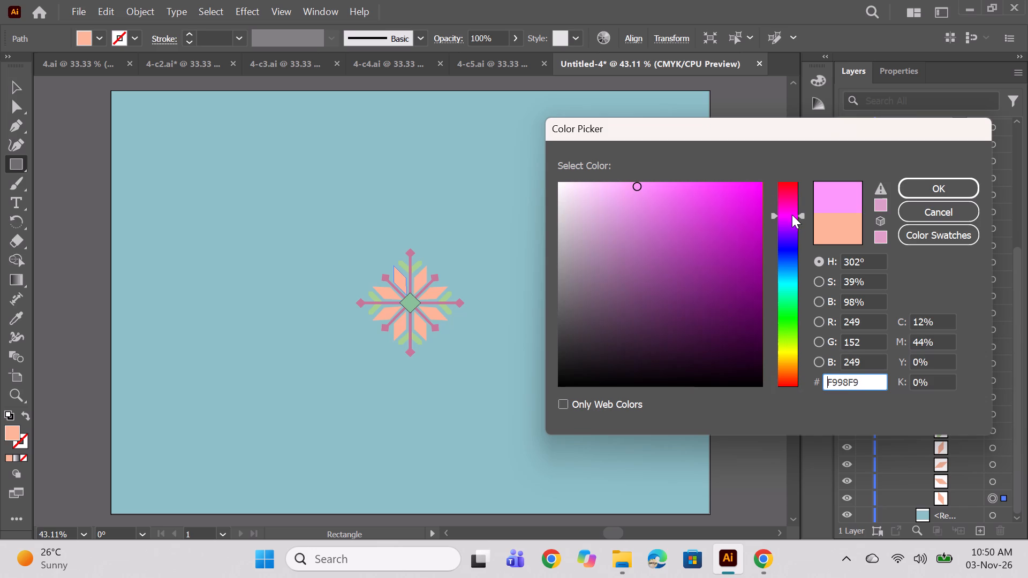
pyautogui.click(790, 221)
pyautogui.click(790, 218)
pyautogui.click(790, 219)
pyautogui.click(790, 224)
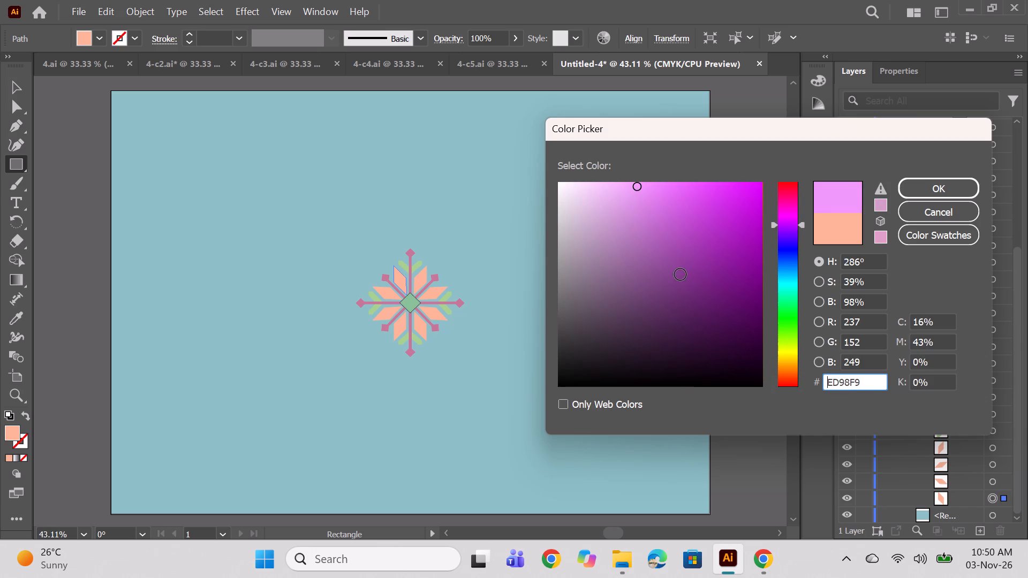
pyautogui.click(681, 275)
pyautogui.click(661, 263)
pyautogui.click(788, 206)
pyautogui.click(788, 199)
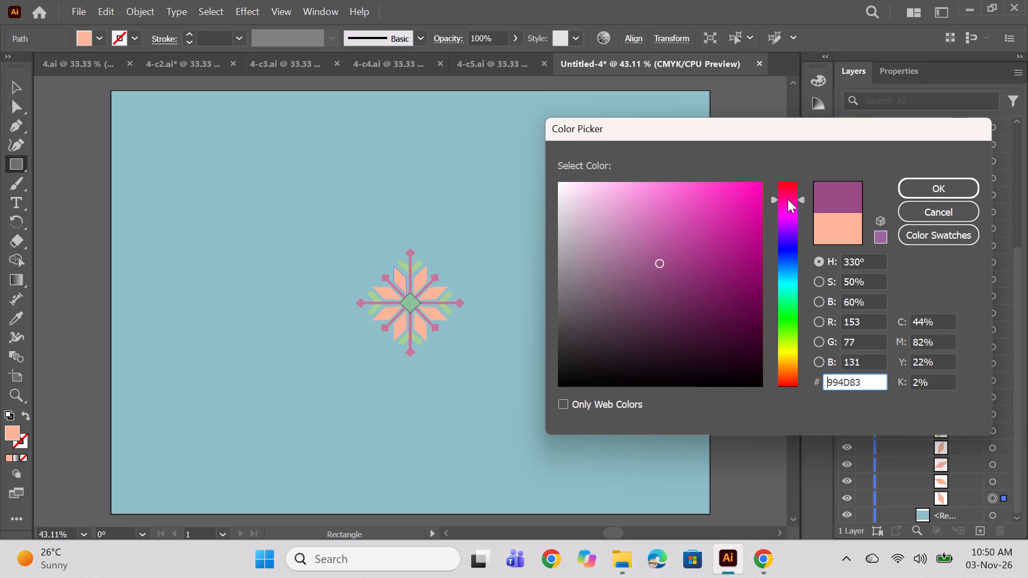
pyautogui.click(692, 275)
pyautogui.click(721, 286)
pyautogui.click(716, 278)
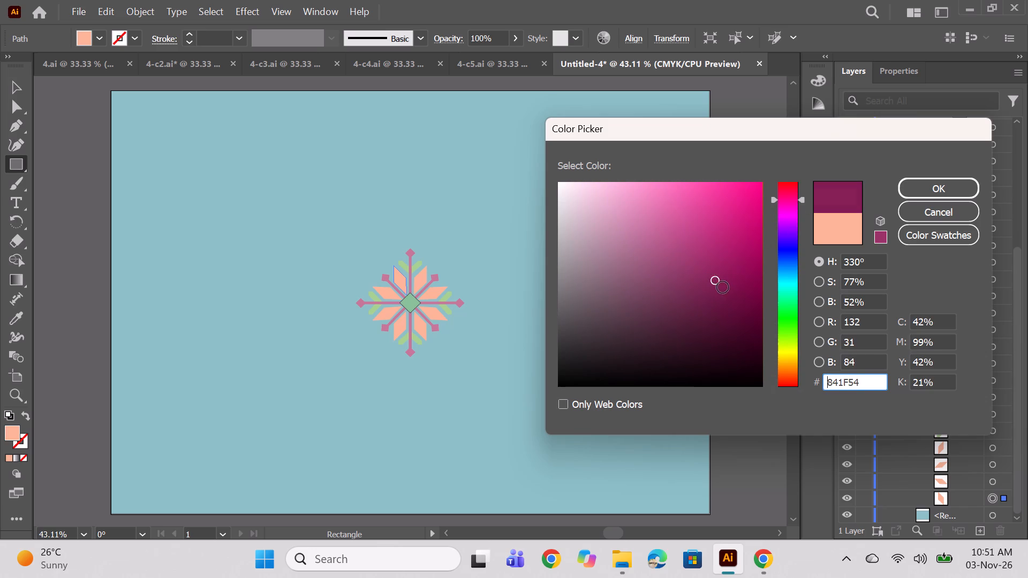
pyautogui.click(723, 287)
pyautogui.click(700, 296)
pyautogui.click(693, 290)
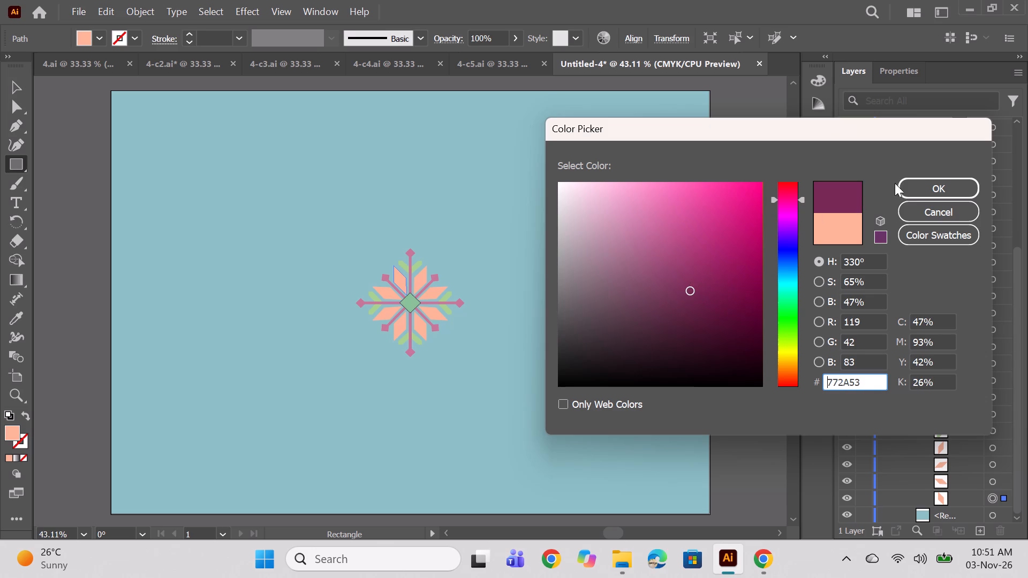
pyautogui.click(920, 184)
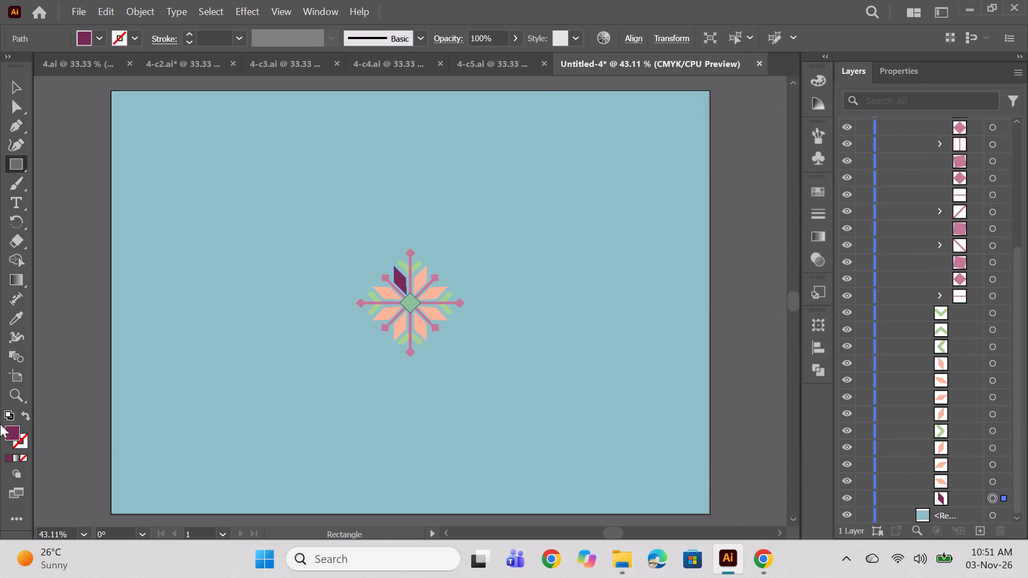
# Fill the flower's upper-left vertical petal with a brighter plum, 8E2E65.
pyautogui.doubleClick(12, 431)
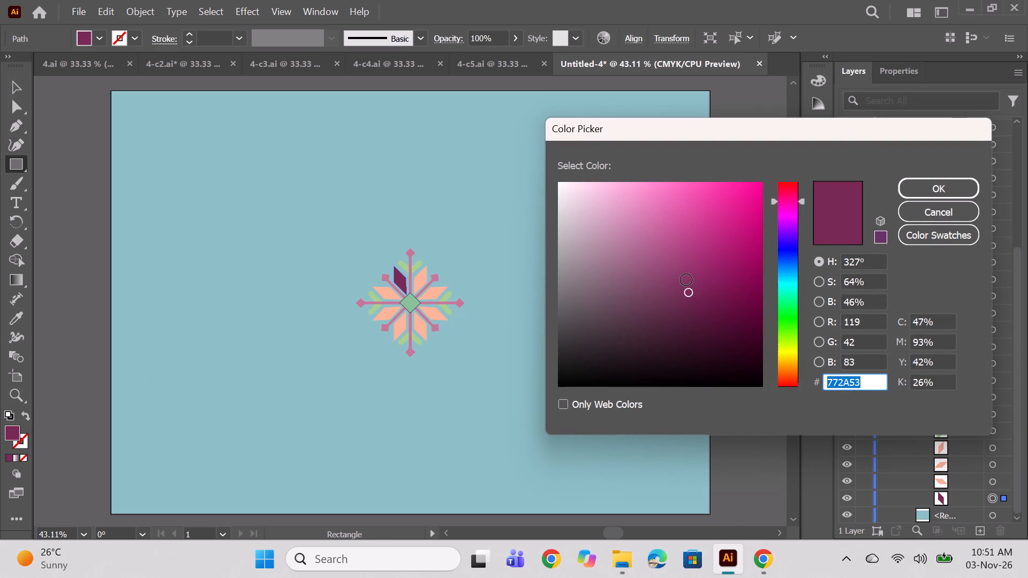
pyautogui.click(686, 280)
pyautogui.click(692, 272)
pyautogui.click(698, 271)
pyautogui.click(908, 187)
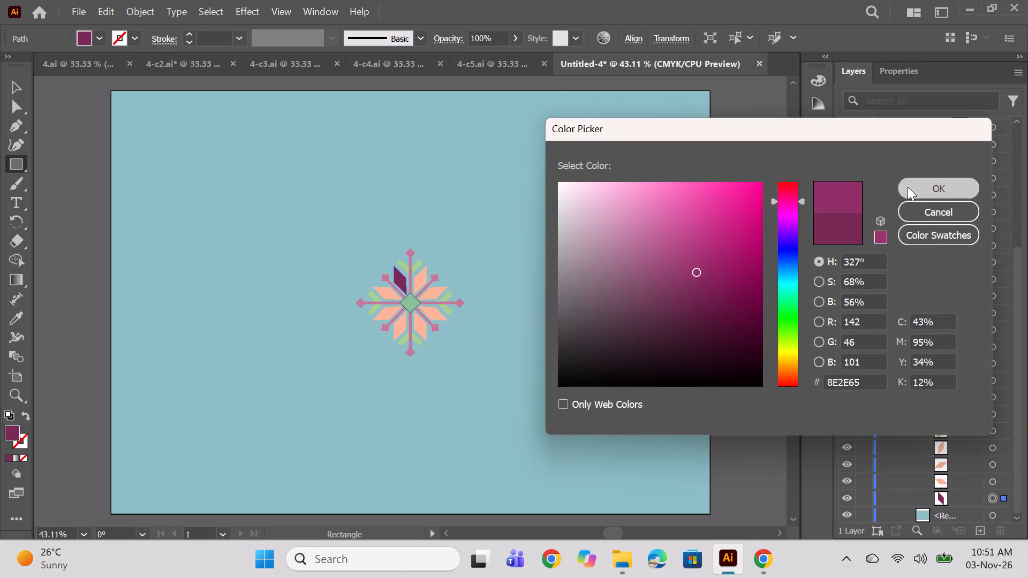
# Select the seven remaining peach petals and match their fill to the plum petal with the Eyedropper.
pyautogui.click(994, 483)
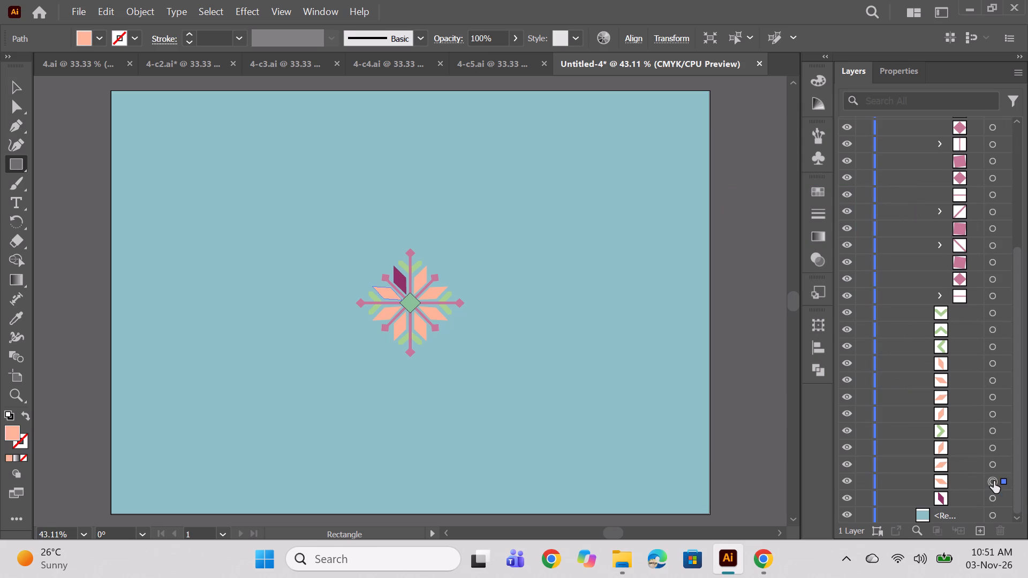
pyautogui.keyDown('ctrl'); pyautogui.click(990, 465); pyautogui.keyUp('ctrl')
pyautogui.keyDown('ctrl'); pyautogui.click(996, 446); pyautogui.keyUp('ctrl')
pyautogui.keyDown('ctrl'); pyautogui.click(993, 412); pyautogui.keyUp('ctrl')
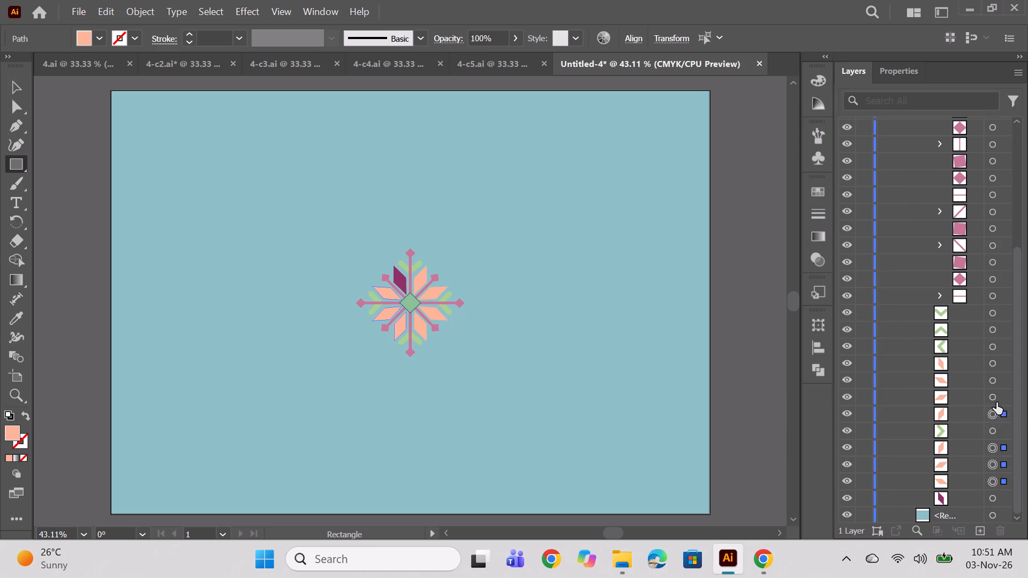
pyautogui.keyDown('ctrl'); pyautogui.click(994, 395); pyautogui.keyUp('ctrl')
pyautogui.keyDown('ctrl'); pyautogui.click(988, 372); pyautogui.keyUp('ctrl')
pyautogui.keyDown('ctrl'); pyautogui.click(992, 376); pyautogui.keyUp('ctrl')
pyautogui.keyDown('ctrl'); pyautogui.click(992, 369); pyautogui.keyUp('ctrl')
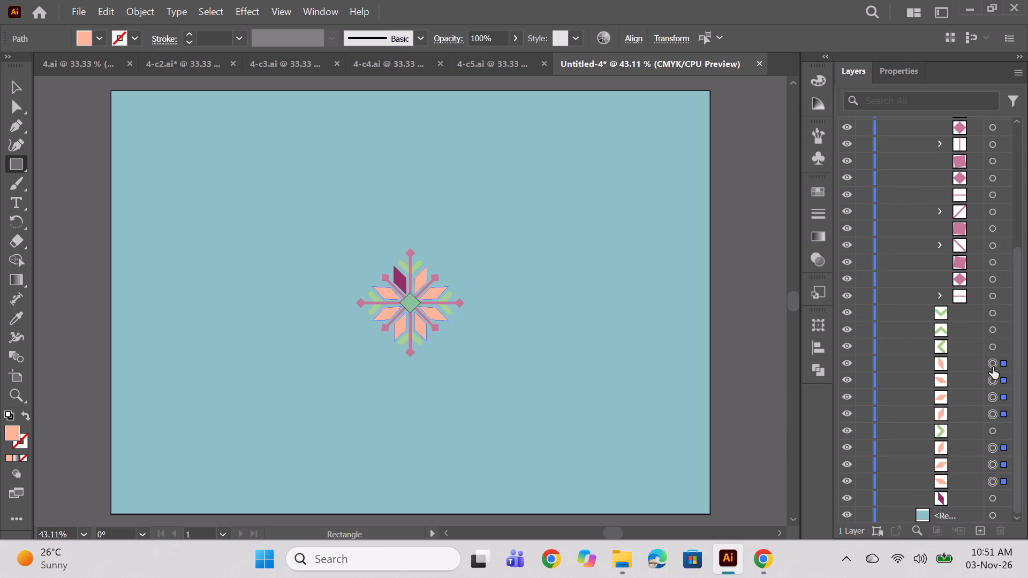
pyautogui.click(16, 309)
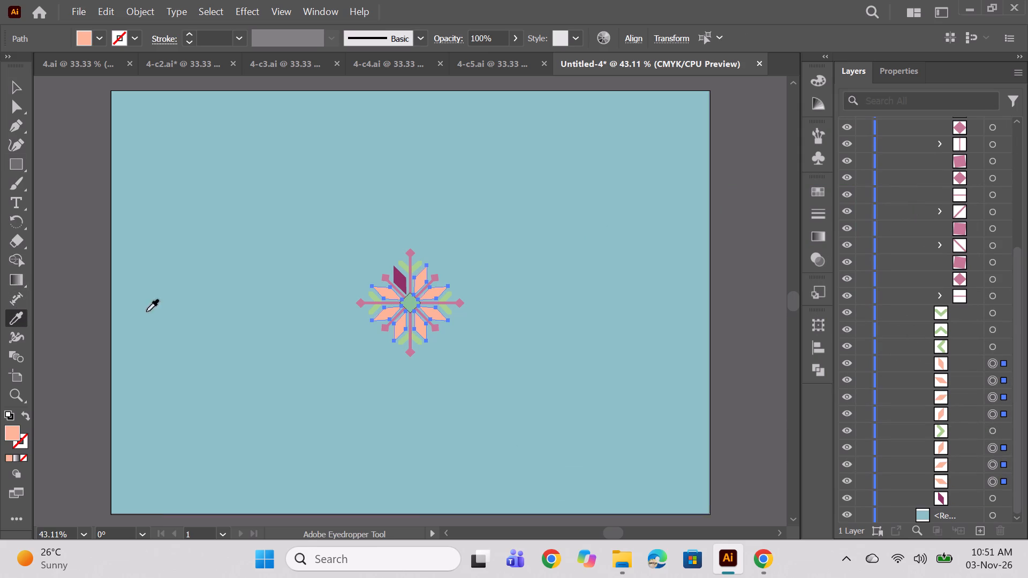
pyautogui.click(398, 279)
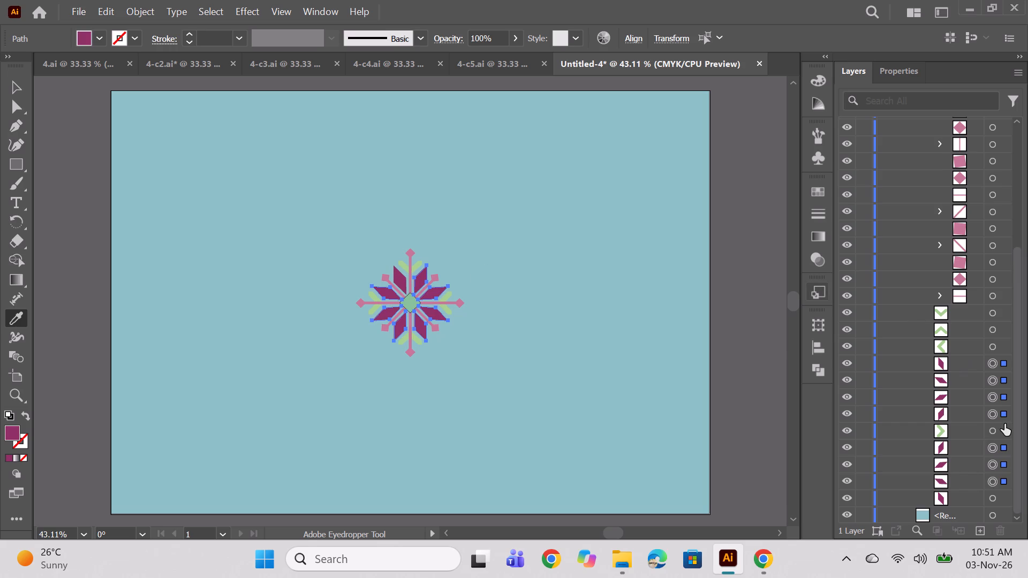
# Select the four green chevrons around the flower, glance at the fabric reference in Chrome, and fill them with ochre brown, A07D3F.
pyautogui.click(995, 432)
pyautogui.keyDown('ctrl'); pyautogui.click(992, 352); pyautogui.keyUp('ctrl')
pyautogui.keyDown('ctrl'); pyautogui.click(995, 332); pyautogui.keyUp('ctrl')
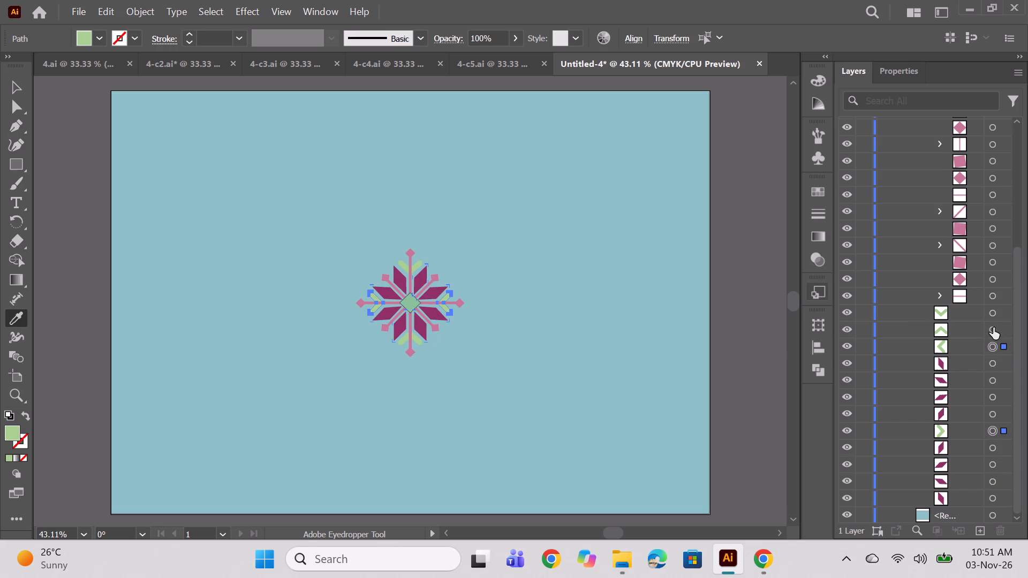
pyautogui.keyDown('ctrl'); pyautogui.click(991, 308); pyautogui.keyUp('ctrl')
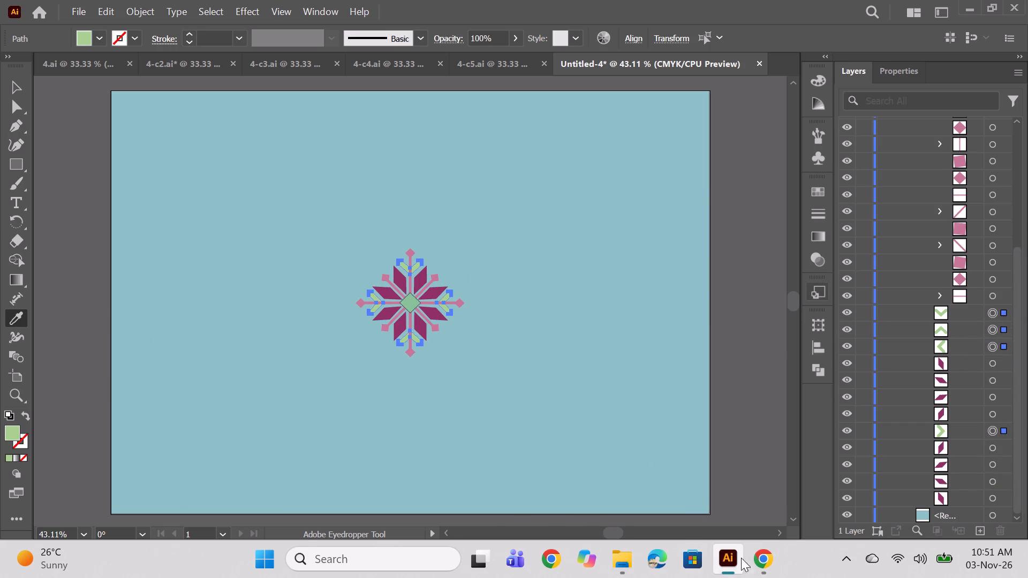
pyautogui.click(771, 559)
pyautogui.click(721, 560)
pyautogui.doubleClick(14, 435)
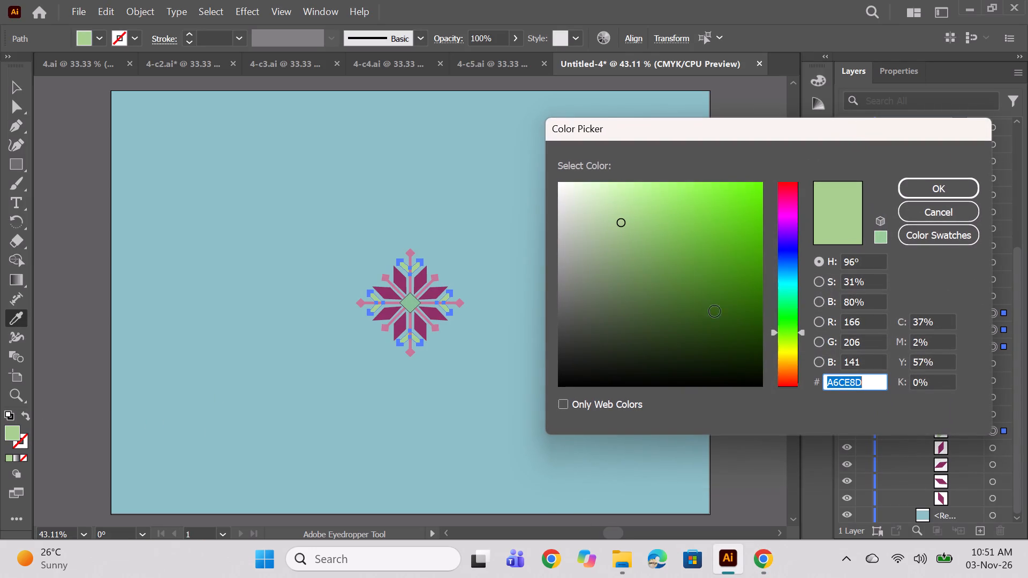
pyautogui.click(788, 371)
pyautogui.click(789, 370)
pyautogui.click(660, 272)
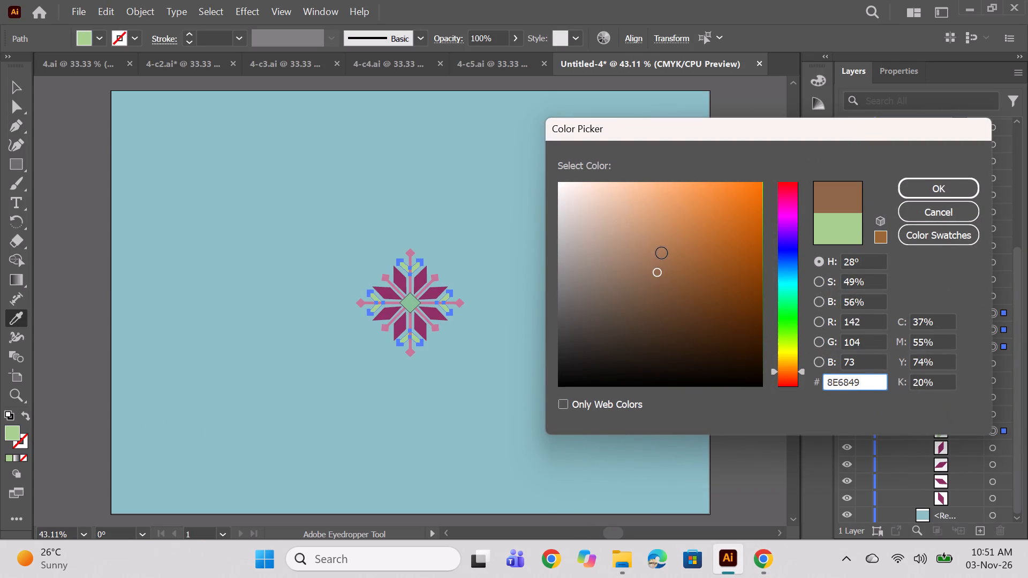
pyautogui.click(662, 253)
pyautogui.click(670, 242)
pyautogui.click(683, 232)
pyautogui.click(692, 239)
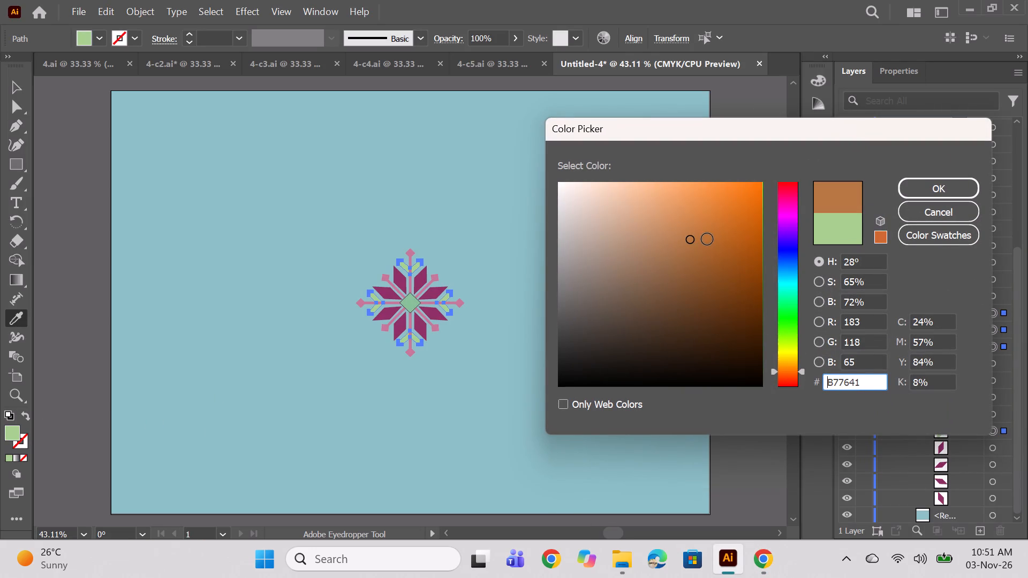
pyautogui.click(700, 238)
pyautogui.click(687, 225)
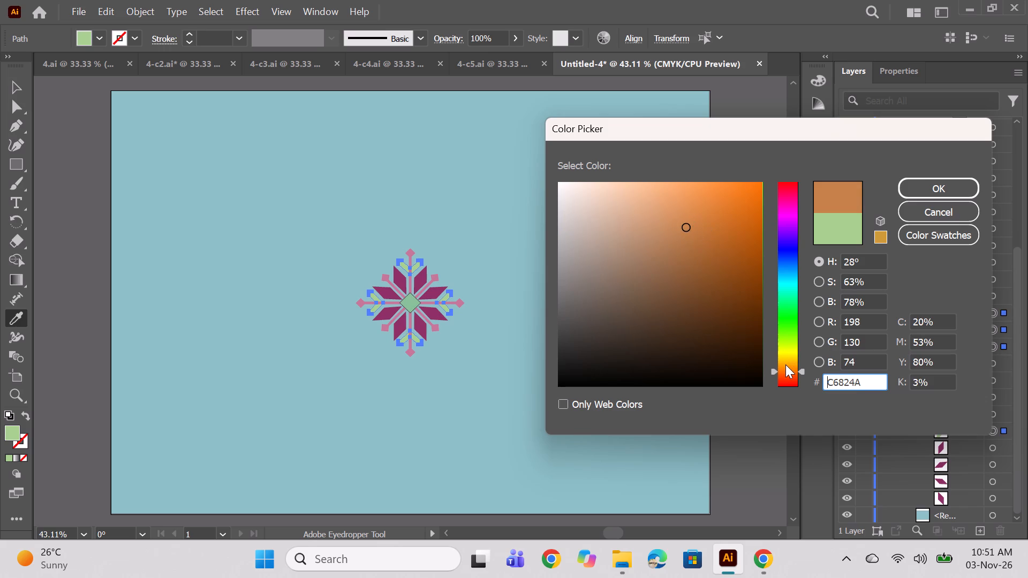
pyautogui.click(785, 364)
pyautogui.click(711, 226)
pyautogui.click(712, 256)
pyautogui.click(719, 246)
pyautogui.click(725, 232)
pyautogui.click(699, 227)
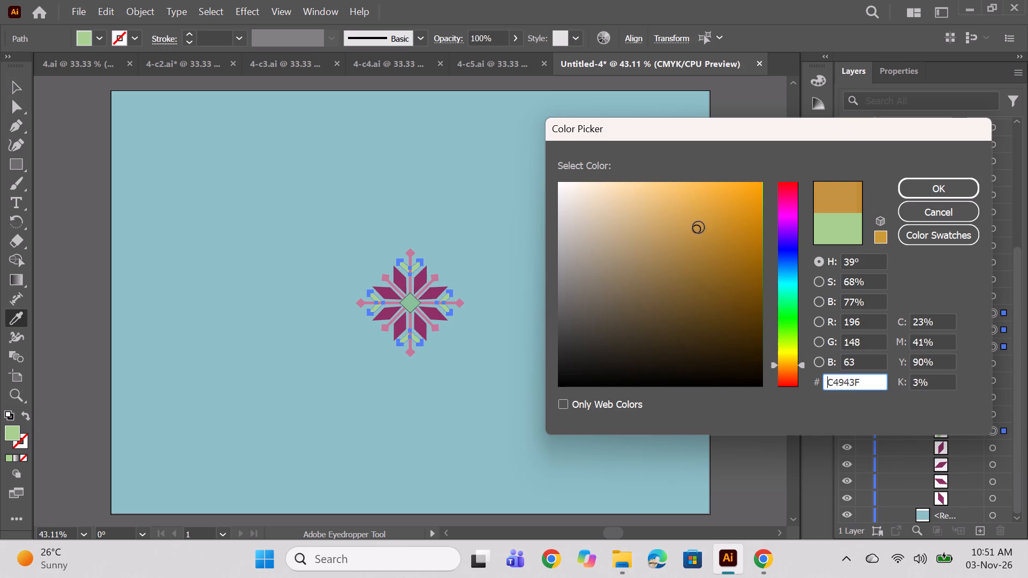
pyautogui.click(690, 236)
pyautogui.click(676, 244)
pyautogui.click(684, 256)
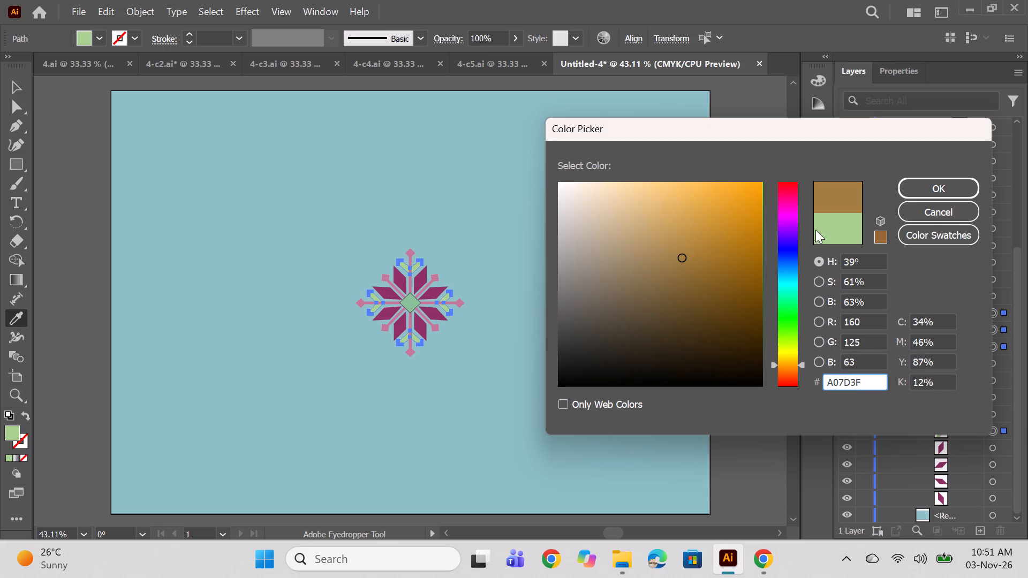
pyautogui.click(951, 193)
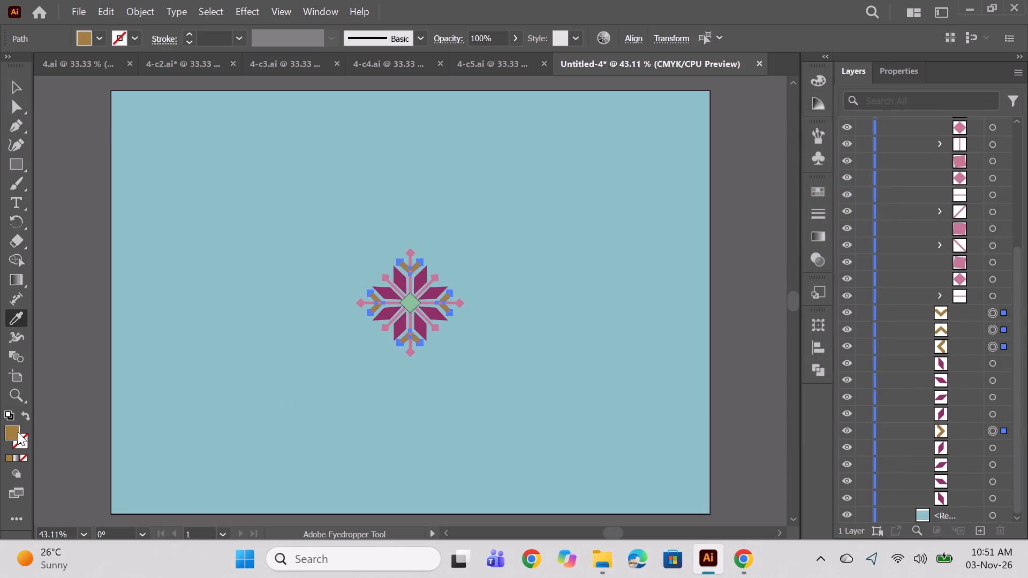
# Change the fill of the four chevrons around the flower to light orange, D6914D.
pyautogui.doubleClick(18, 432)
pyautogui.click(789, 367)
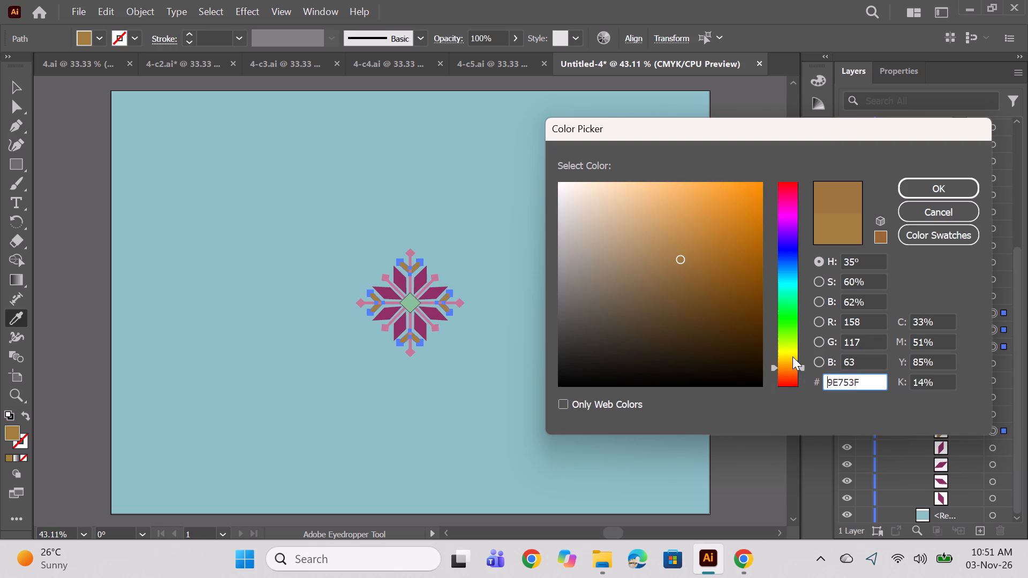
pyautogui.click(791, 368)
pyautogui.click(789, 368)
pyautogui.click(684, 250)
pyautogui.click(684, 226)
pyautogui.click(690, 224)
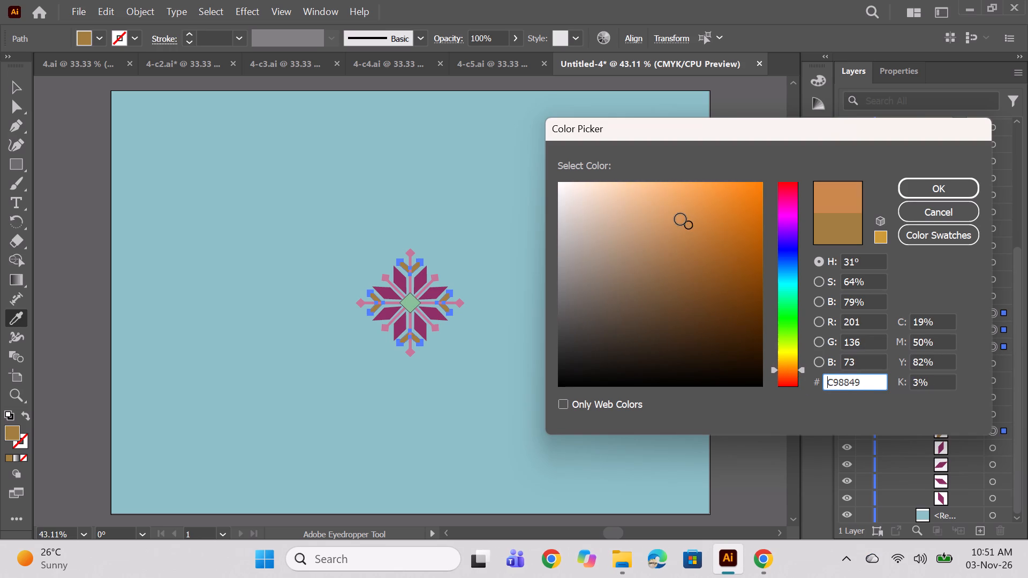
pyautogui.click(681, 219)
pyautogui.click(667, 215)
pyautogui.moveTo(673, 212); pyautogui.dragTo(679, 212)
pyautogui.click(690, 213)
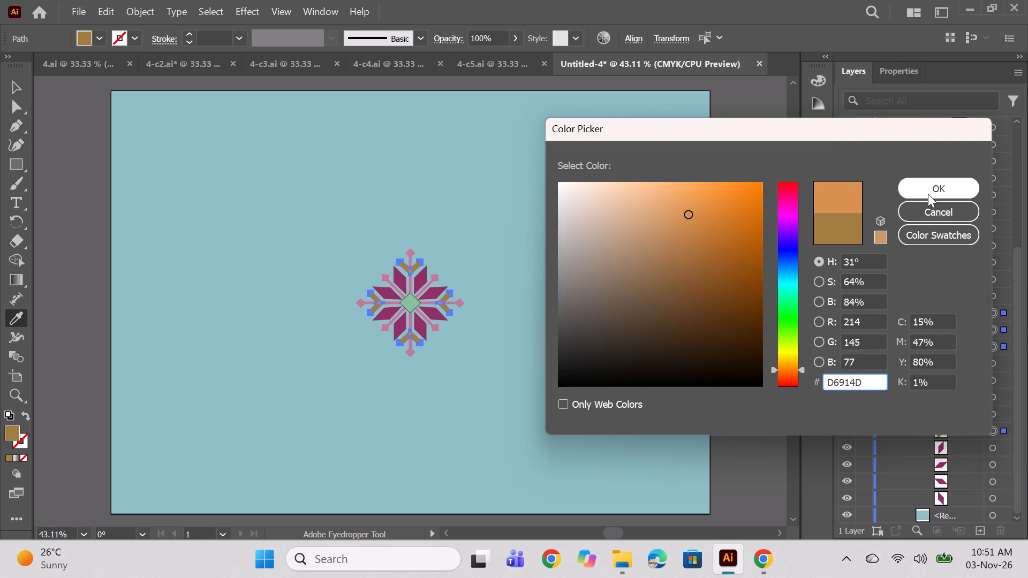
pyautogui.click(928, 193)
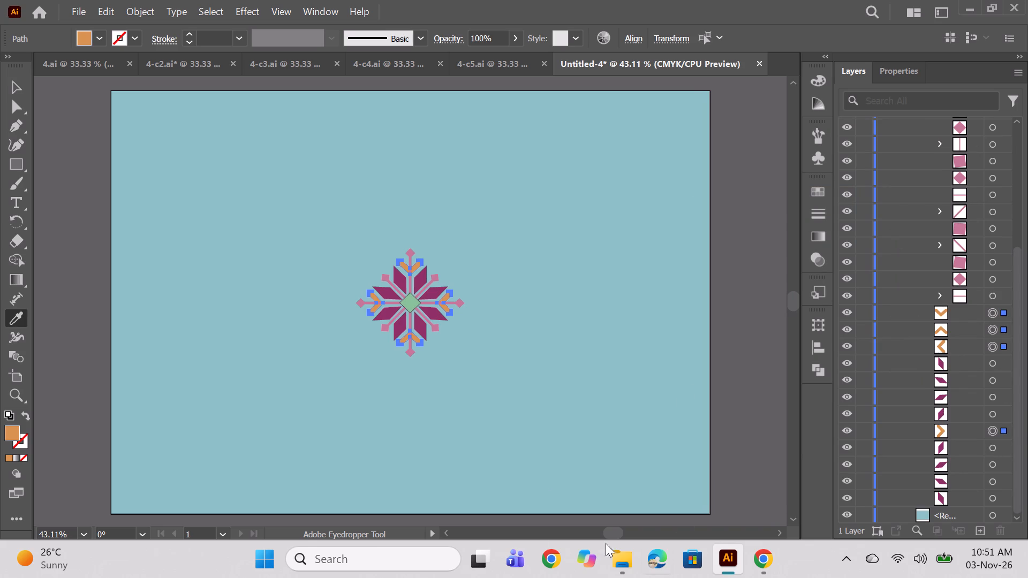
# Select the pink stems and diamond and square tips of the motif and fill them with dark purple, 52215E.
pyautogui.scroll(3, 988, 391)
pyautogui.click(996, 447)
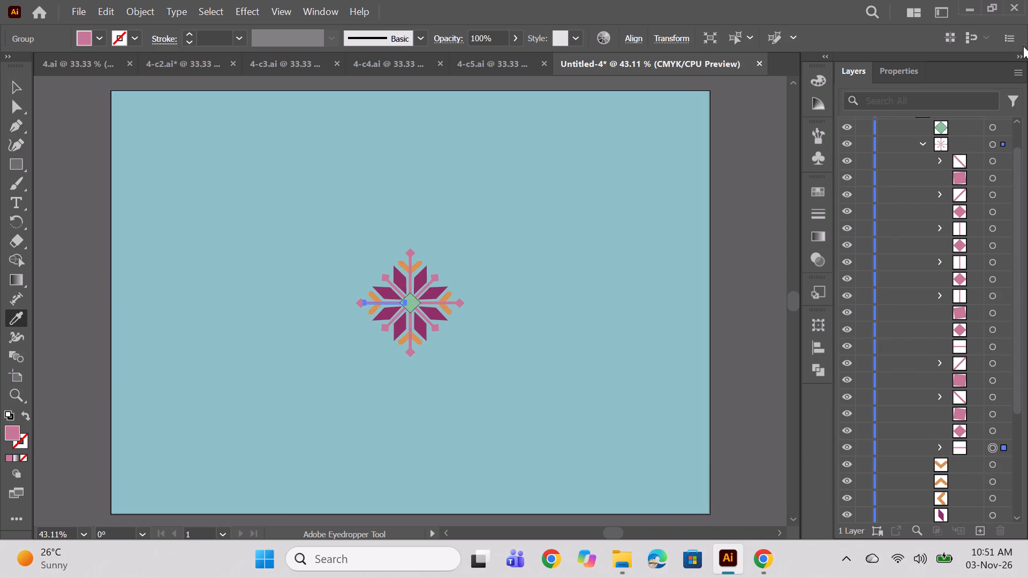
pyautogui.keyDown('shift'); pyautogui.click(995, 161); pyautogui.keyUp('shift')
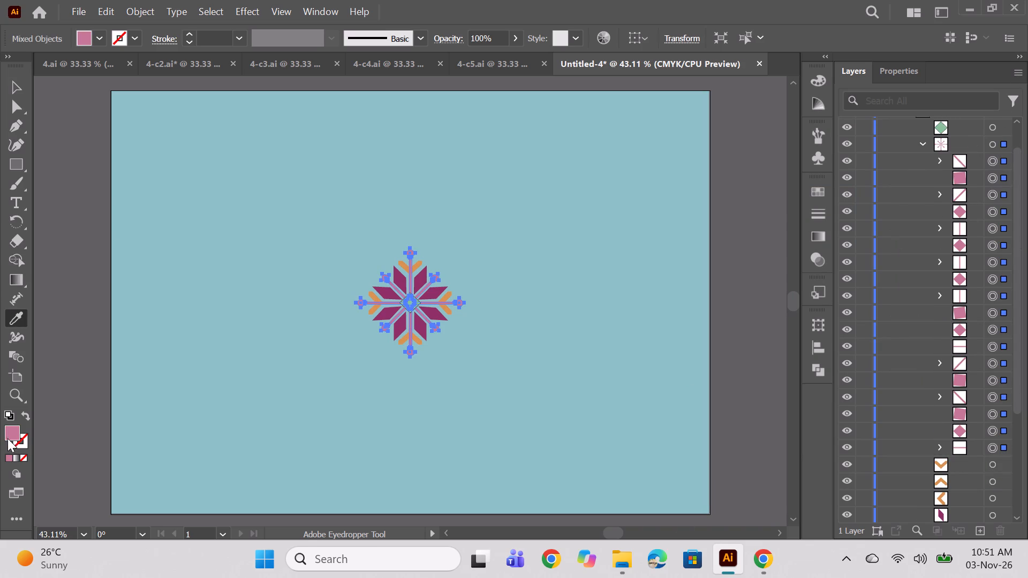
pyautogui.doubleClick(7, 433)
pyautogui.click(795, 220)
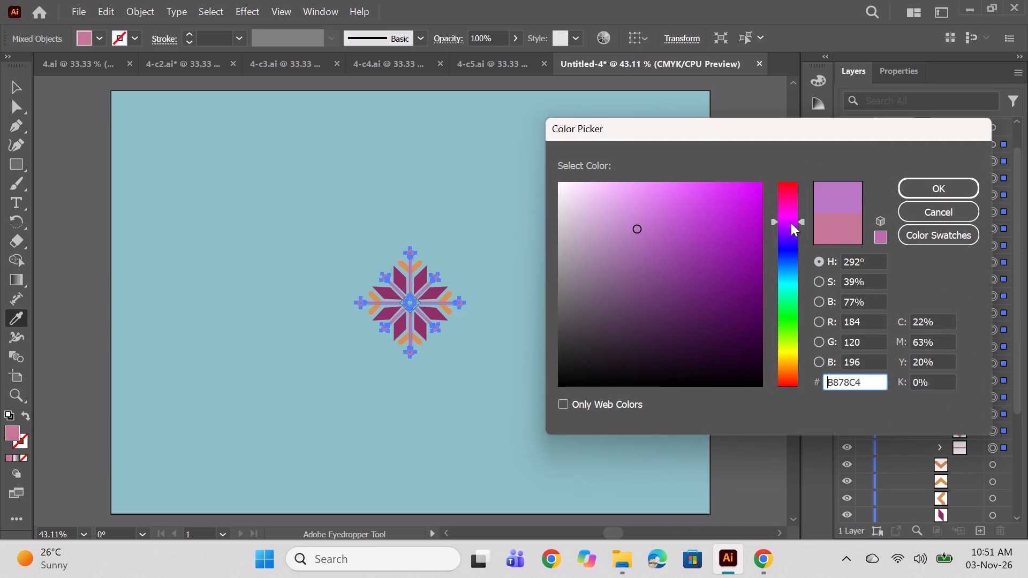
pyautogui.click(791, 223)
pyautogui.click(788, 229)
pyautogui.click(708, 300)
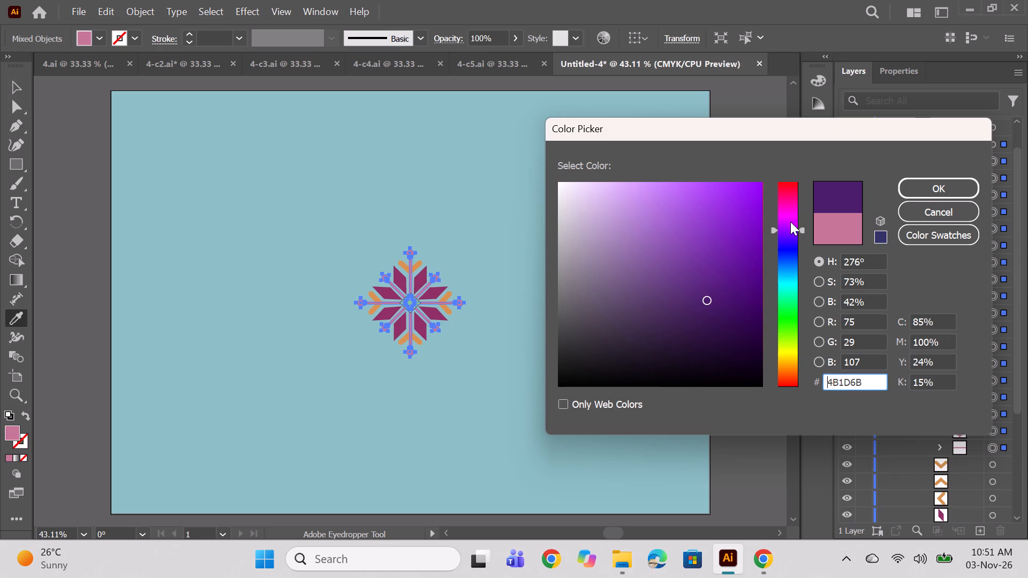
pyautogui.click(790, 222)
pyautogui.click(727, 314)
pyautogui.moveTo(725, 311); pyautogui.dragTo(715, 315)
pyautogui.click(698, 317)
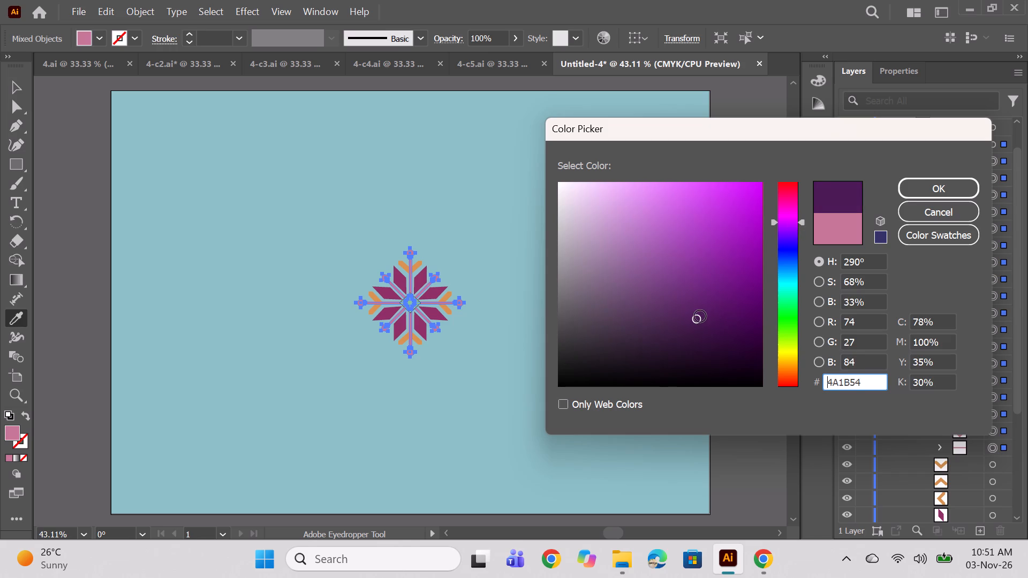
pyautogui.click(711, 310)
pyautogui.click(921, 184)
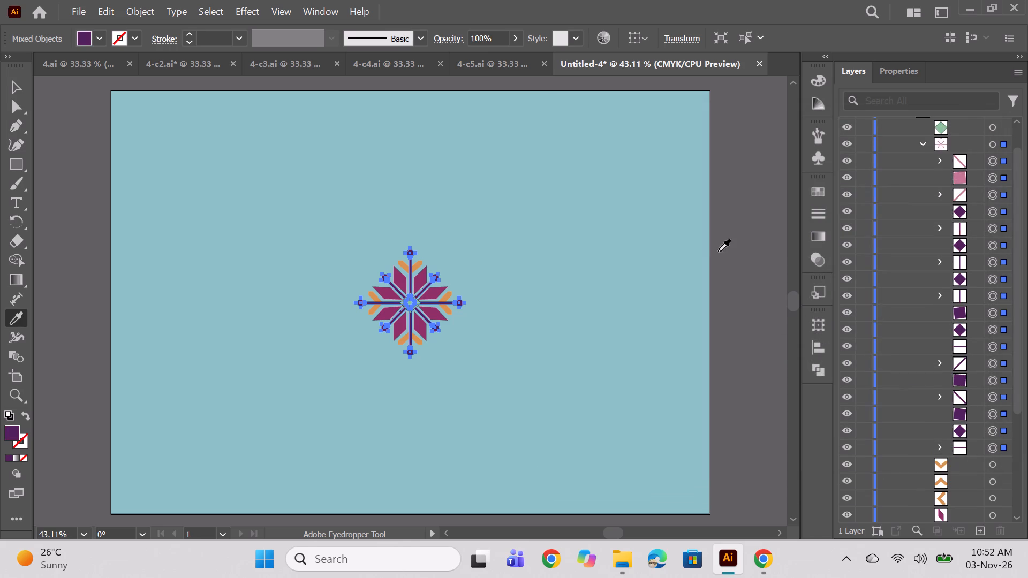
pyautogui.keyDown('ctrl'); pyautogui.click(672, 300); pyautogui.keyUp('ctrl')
# Reselect the motif's stems and tips and change their fill to a brighter purple, RGB 94, 32, 109.
pyautogui.scroll(4, 967, 313)
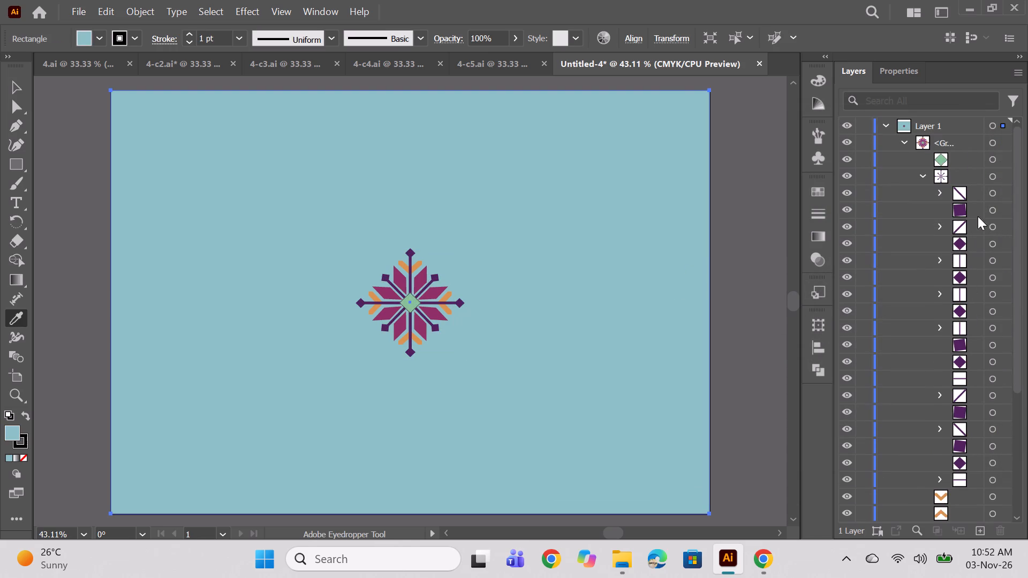
pyautogui.click(991, 195)
pyautogui.keyDown('shift'); pyautogui.click(990, 483); pyautogui.keyUp('shift')
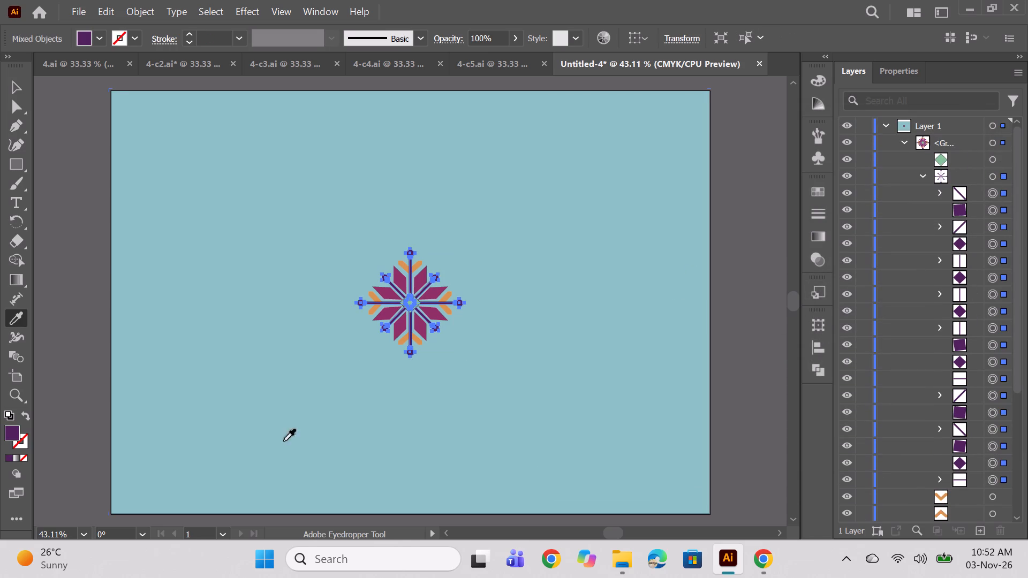
pyautogui.doubleClick(11, 432)
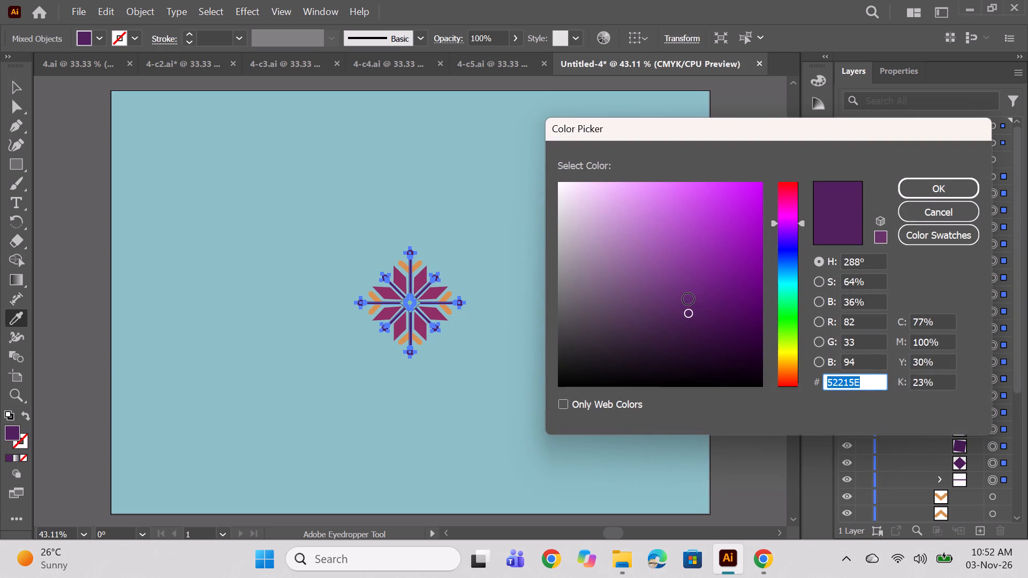
pyautogui.click(689, 299)
pyautogui.click(716, 292)
pyautogui.click(704, 299)
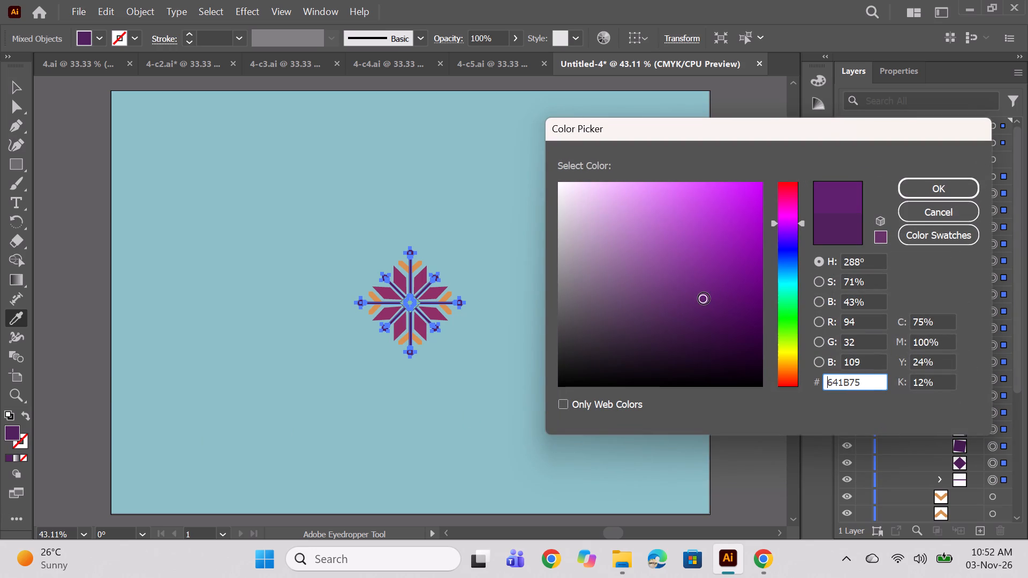
pyautogui.click(925, 195)
pyautogui.keyDown('ctrl'); pyautogui.click(714, 301); pyautogui.keyUp('ctrl')
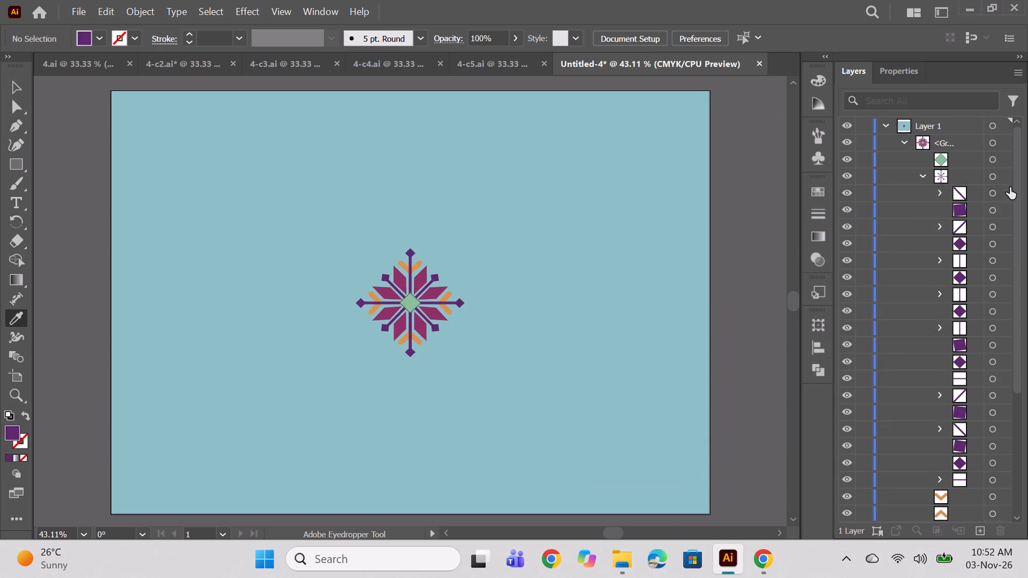
# Fill the green diamond at the flower's centre with rust brown, 843C0B.
pyautogui.click(995, 162)
pyautogui.doubleClick(14, 427)
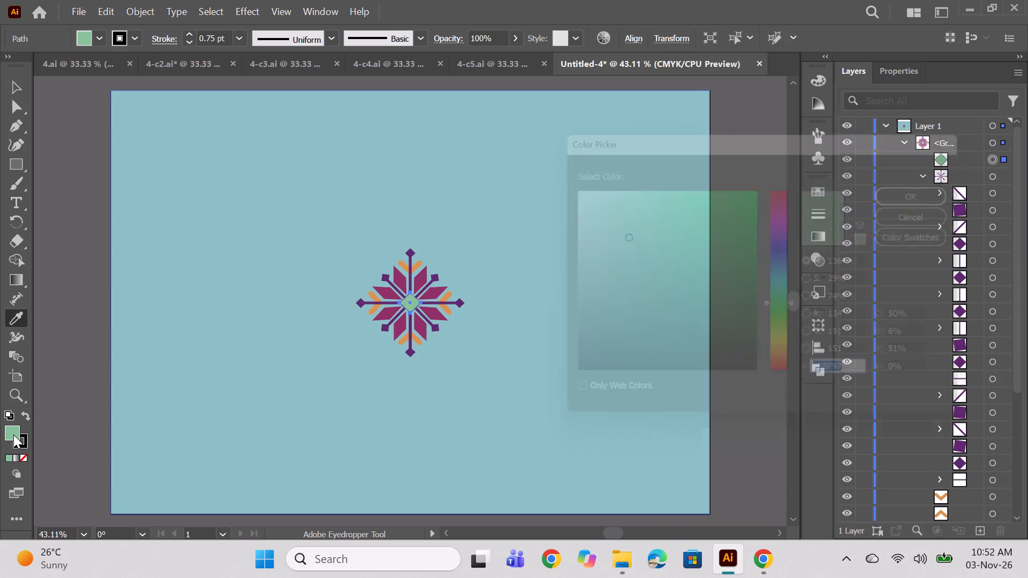
pyautogui.click(781, 367)
pyautogui.doubleClick(789, 367)
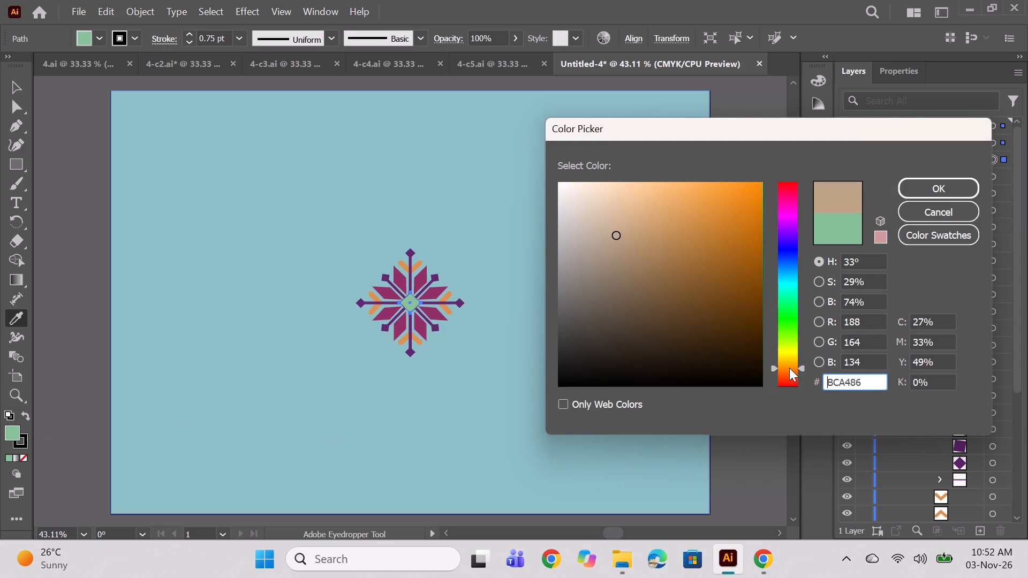
pyautogui.click(789, 371)
pyautogui.click(711, 277)
pyautogui.click(744, 278)
pyautogui.click(739, 267)
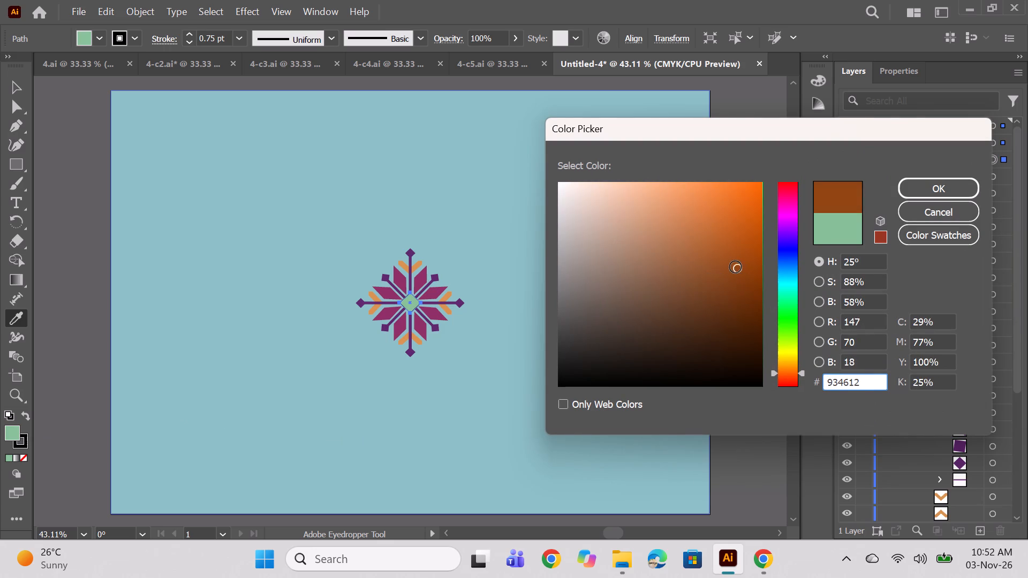
pyautogui.click(711, 261)
pyautogui.click(746, 262)
pyautogui.click(749, 278)
pyautogui.click(958, 187)
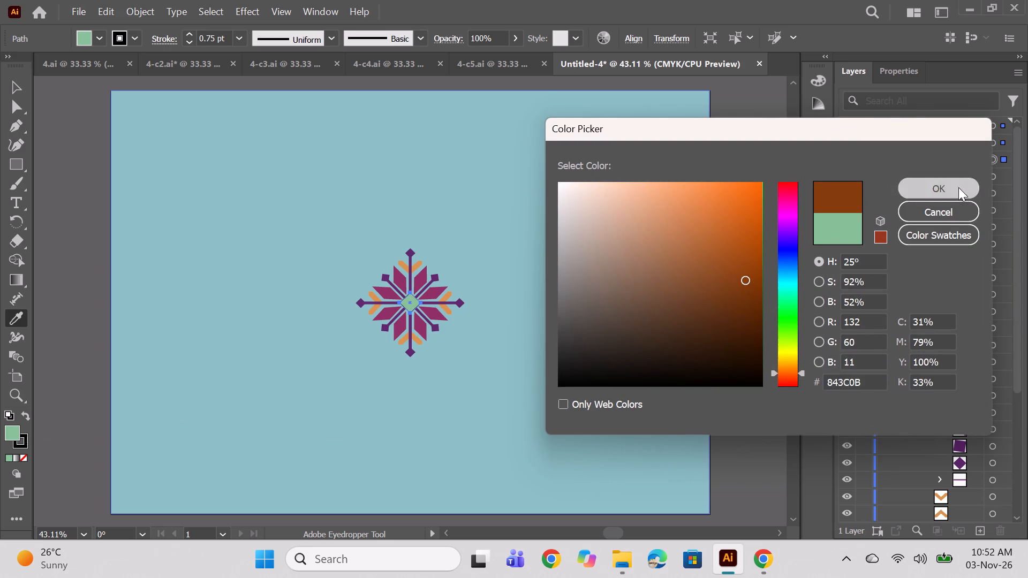
pyautogui.keyDown('ctrl'); pyautogui.click(685, 308); pyautogui.keyUp('ctrl')
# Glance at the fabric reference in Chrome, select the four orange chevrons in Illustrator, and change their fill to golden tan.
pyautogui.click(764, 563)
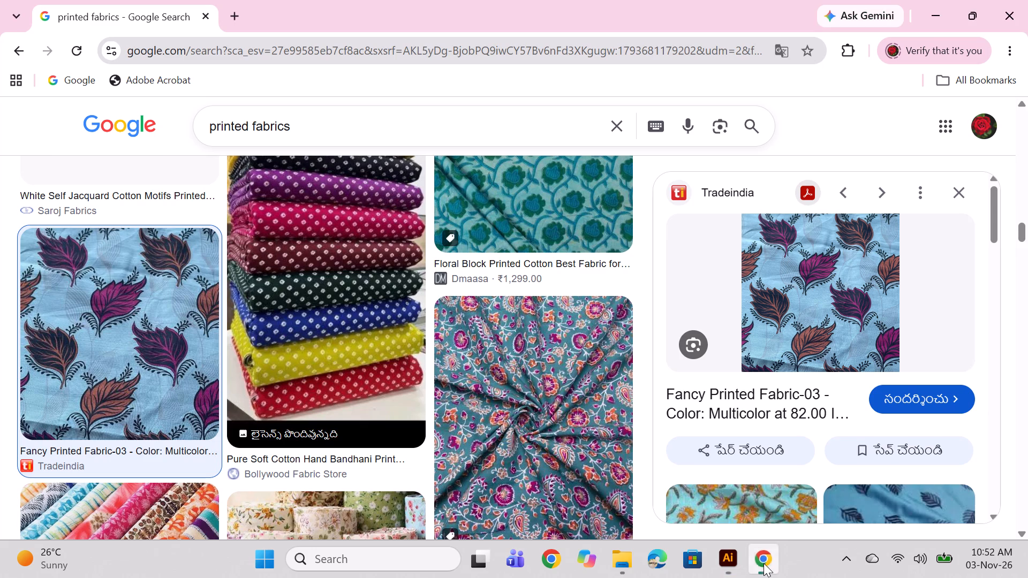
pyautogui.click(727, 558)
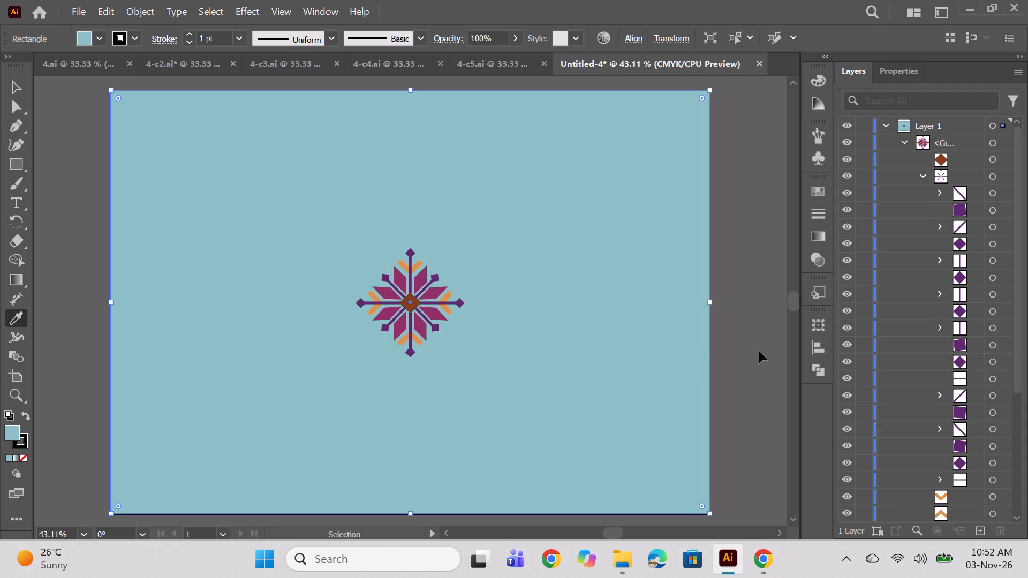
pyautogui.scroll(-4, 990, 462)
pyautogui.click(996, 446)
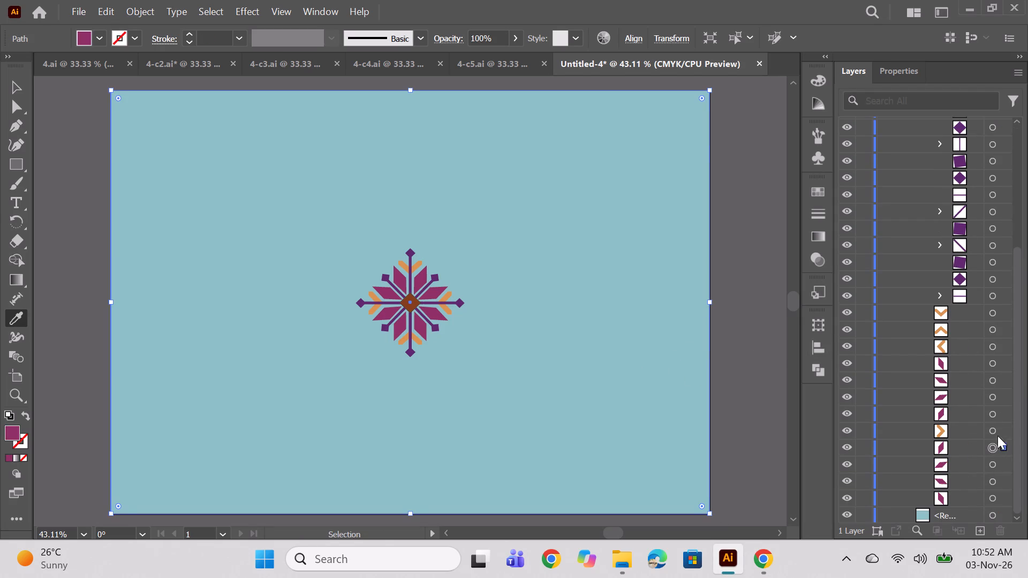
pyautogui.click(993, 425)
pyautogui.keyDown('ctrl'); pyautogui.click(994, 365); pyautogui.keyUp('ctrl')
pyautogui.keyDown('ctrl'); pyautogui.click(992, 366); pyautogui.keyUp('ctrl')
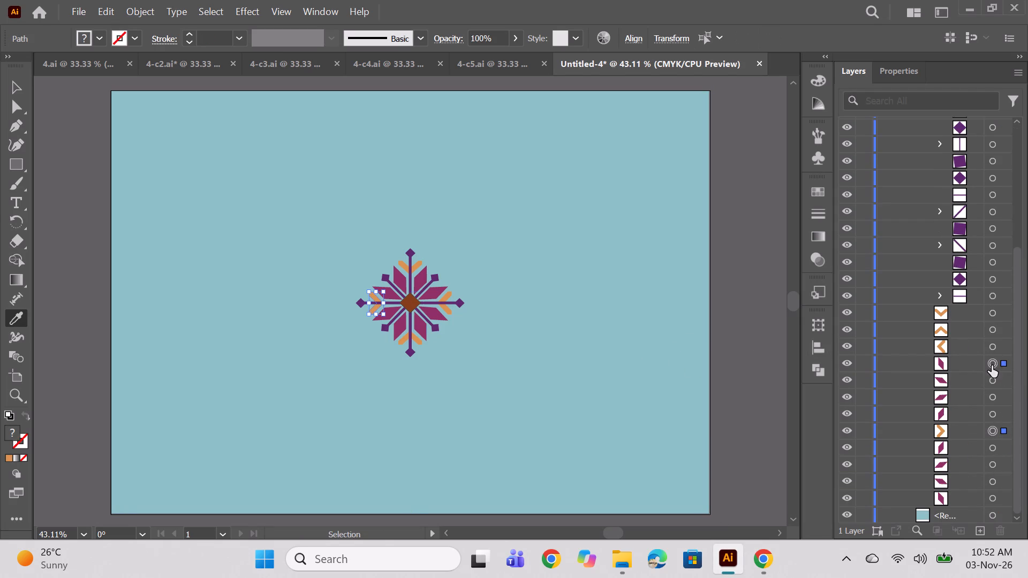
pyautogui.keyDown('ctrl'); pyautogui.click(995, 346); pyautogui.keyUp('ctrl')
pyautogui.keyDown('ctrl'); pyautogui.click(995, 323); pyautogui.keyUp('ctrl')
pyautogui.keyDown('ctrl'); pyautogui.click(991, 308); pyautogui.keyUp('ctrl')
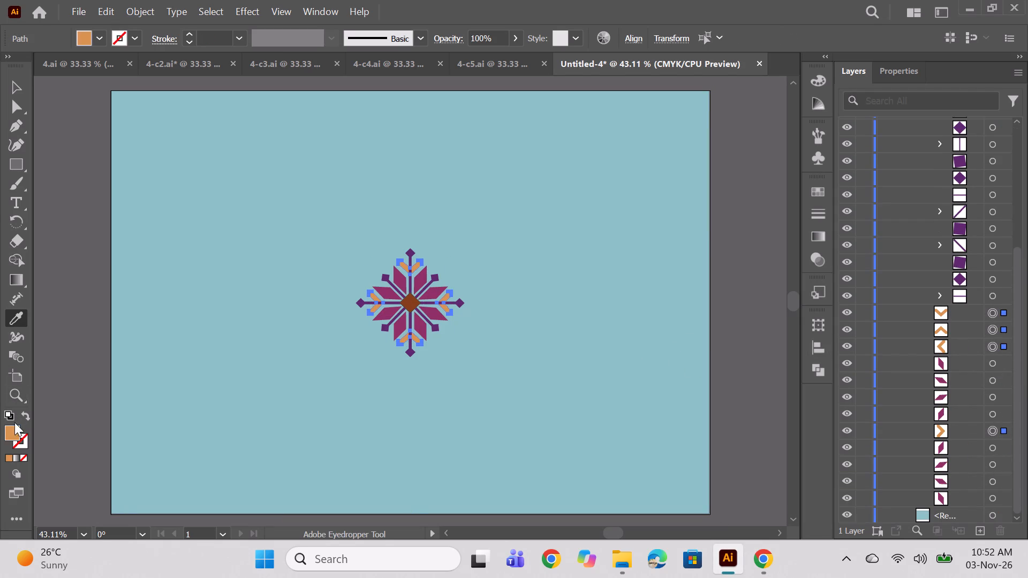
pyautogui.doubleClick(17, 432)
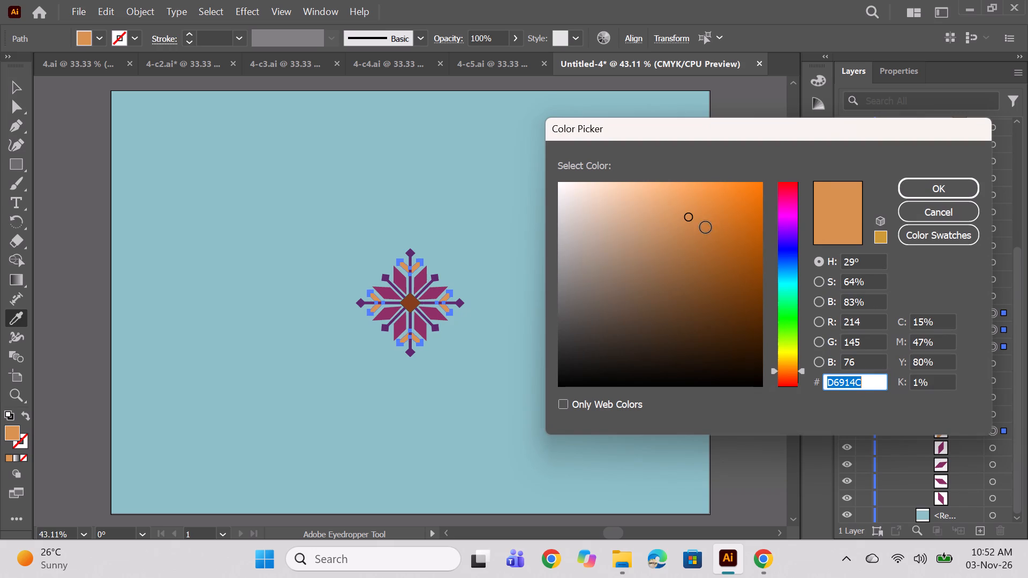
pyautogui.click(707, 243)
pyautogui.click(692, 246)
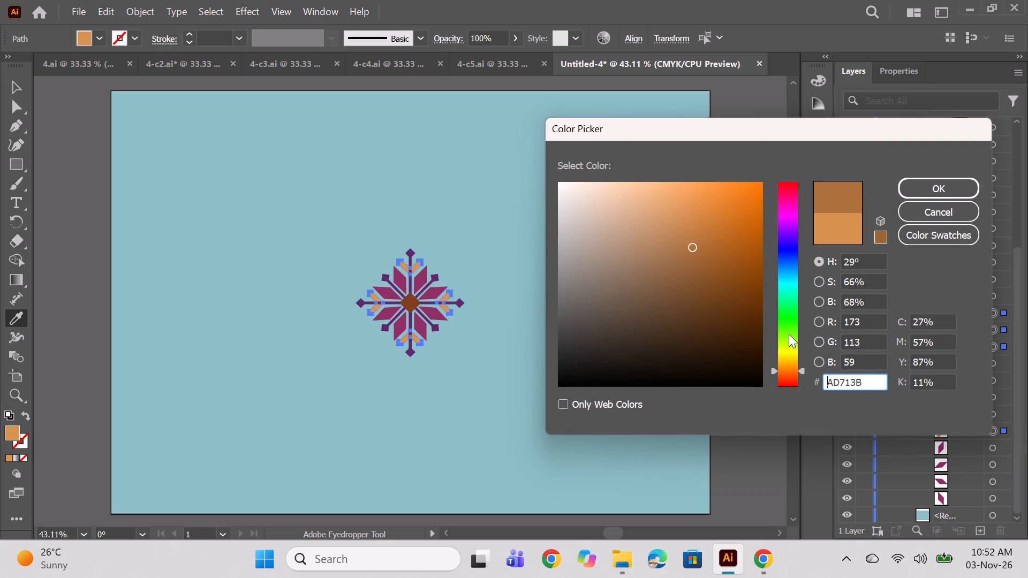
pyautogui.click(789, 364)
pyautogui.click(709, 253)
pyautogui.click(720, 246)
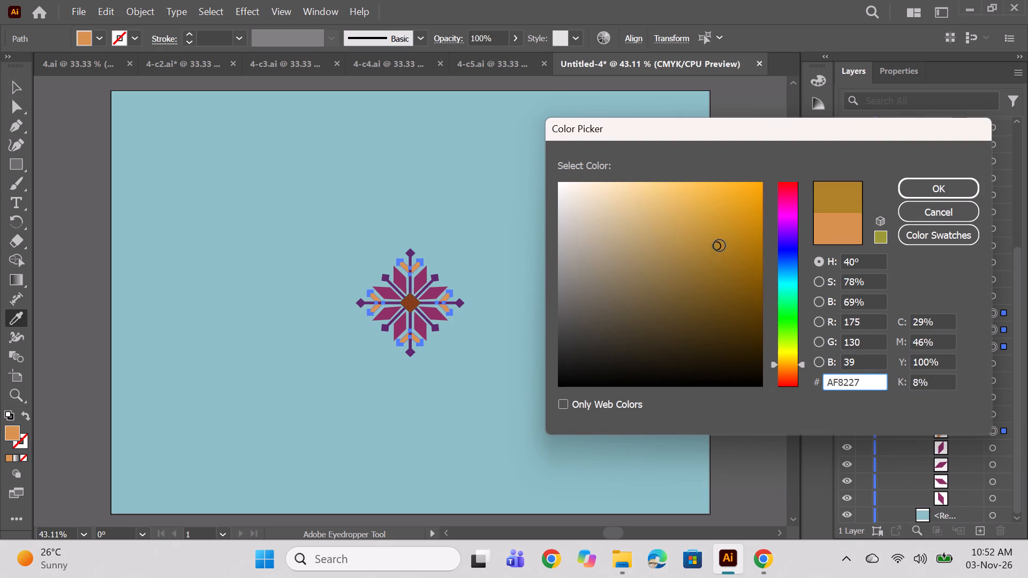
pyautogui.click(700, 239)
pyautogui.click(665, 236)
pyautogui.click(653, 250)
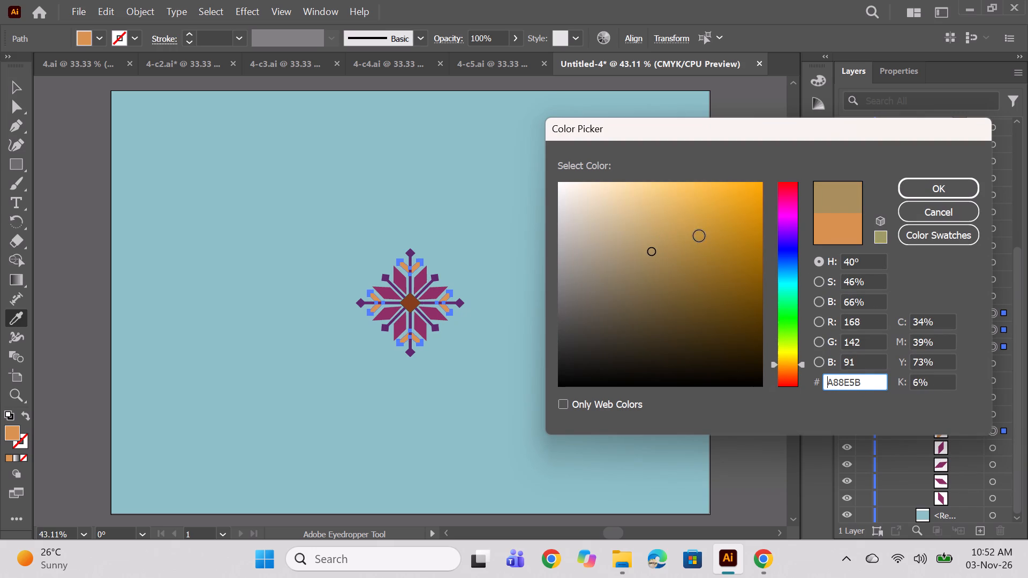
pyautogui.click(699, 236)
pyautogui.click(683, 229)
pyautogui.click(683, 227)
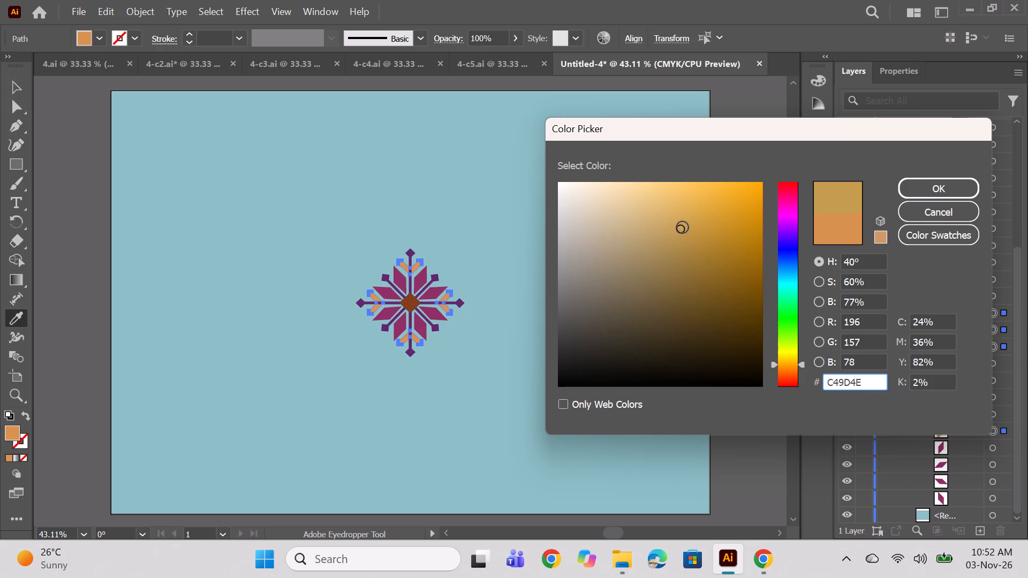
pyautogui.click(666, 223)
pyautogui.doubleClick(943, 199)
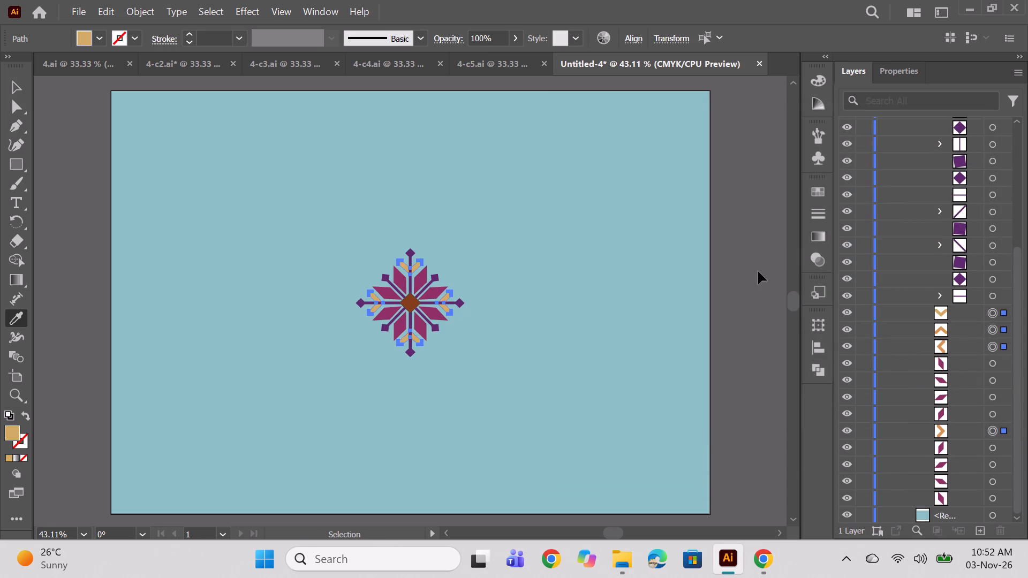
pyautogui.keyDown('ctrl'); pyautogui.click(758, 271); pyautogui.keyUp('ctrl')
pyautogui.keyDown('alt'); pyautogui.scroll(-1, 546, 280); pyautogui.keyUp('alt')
# Check the fabric reference in Chrome, reselect the four chevrons in Illustrator, and change their fill to ochre brown, 9B6413.
pyautogui.click(760, 562)
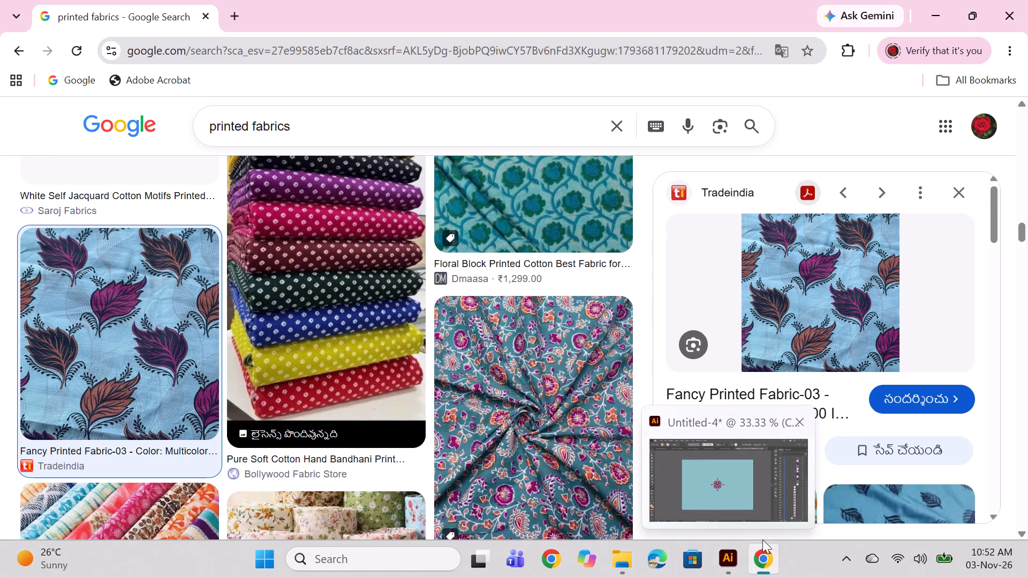
pyautogui.click(728, 557)
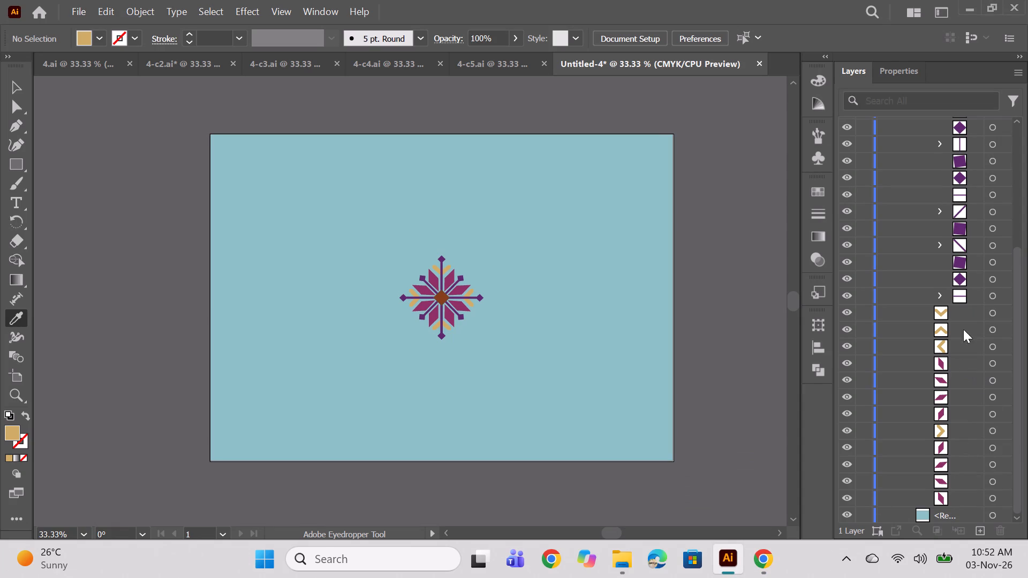
pyautogui.click(995, 313)
pyautogui.keyDown('ctrl'); pyautogui.click(993, 328); pyautogui.keyUp('ctrl')
pyautogui.keyDown('ctrl'); pyautogui.click(995, 351); pyautogui.keyUp('ctrl')
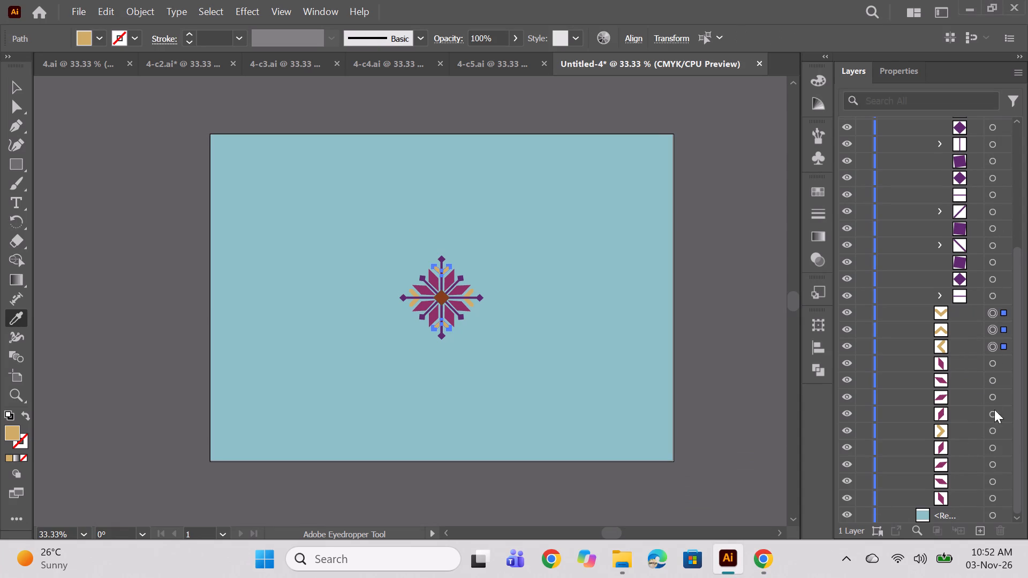
pyautogui.keyDown('ctrl'); pyautogui.click(991, 433); pyautogui.keyUp('ctrl')
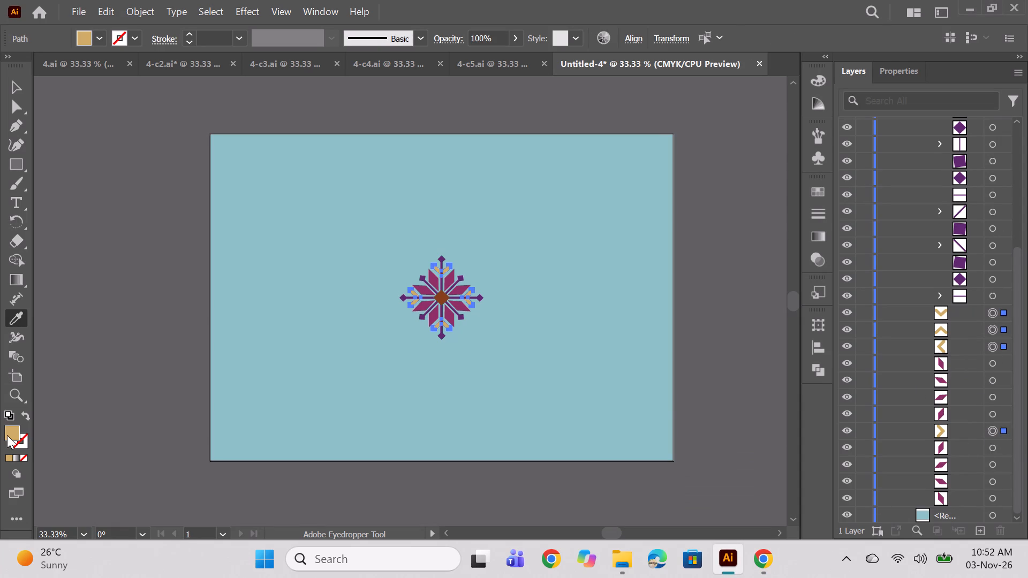
pyautogui.doubleClick(7, 435)
pyautogui.doubleClick(788, 363)
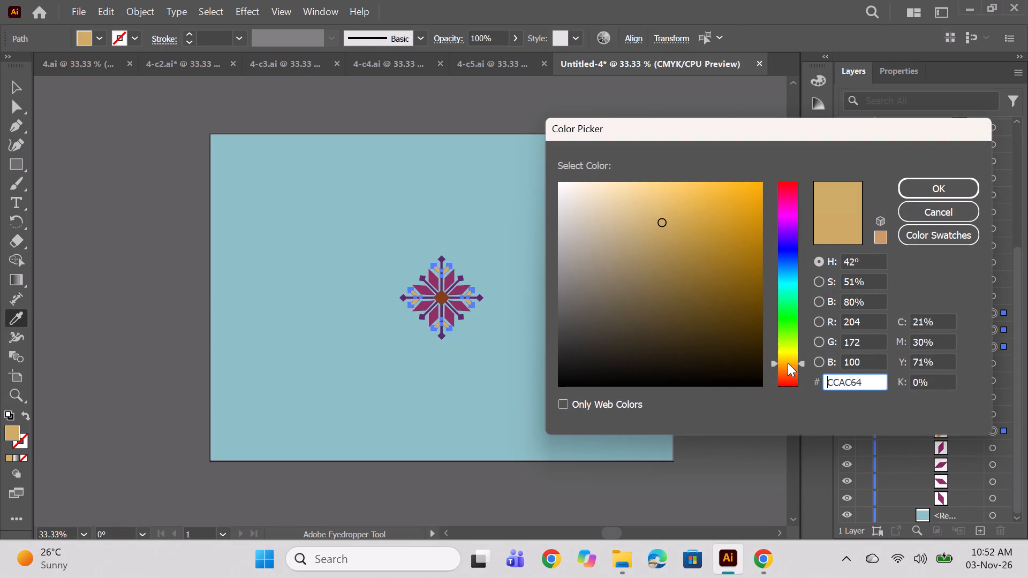
pyautogui.click(732, 288)
pyautogui.click(692, 265)
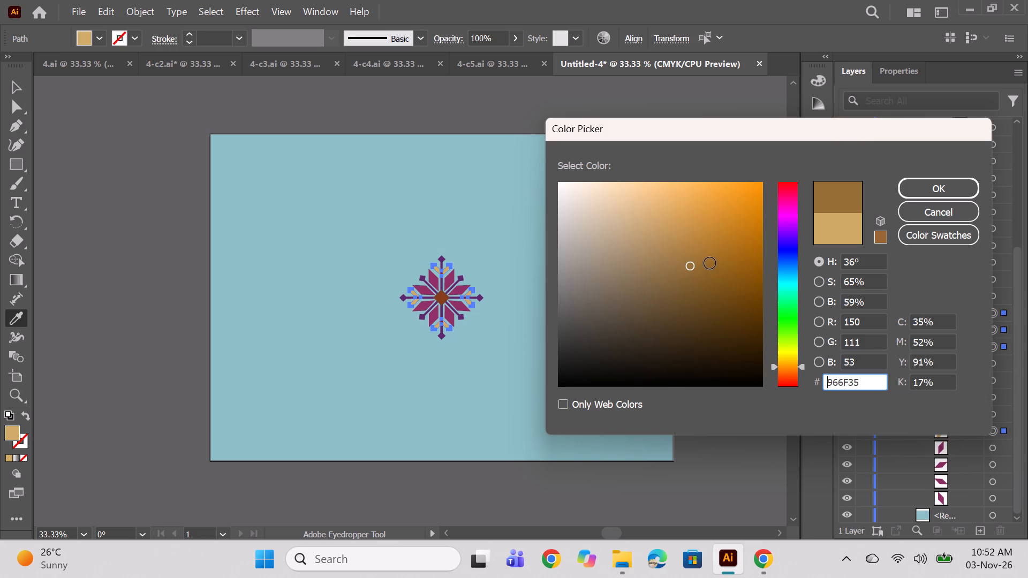
pyautogui.click(710, 263)
pyautogui.click(699, 269)
pyautogui.click(721, 258)
pyautogui.click(717, 270)
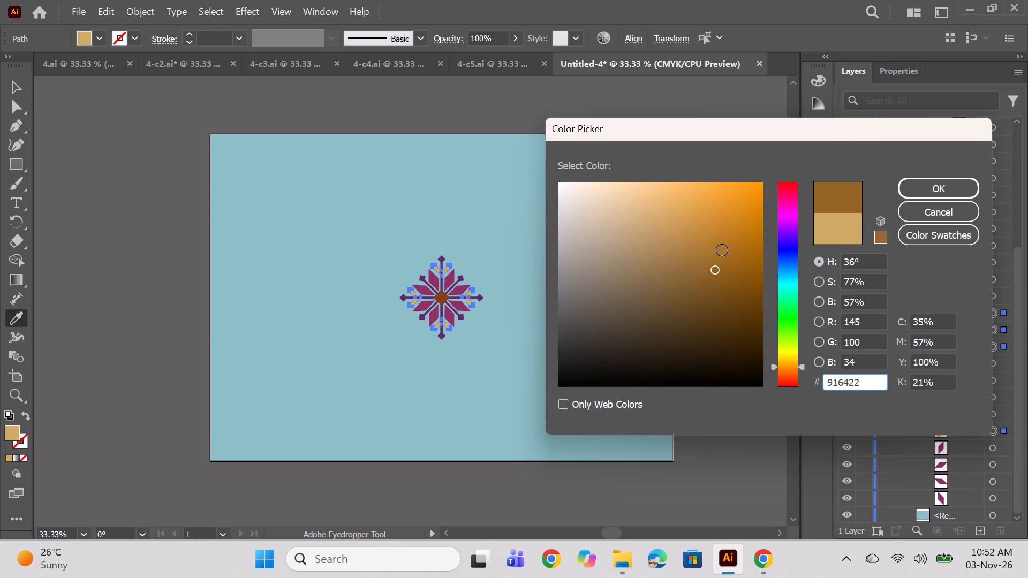
pyautogui.click(731, 258)
pyautogui.click(739, 262)
pyautogui.click(933, 186)
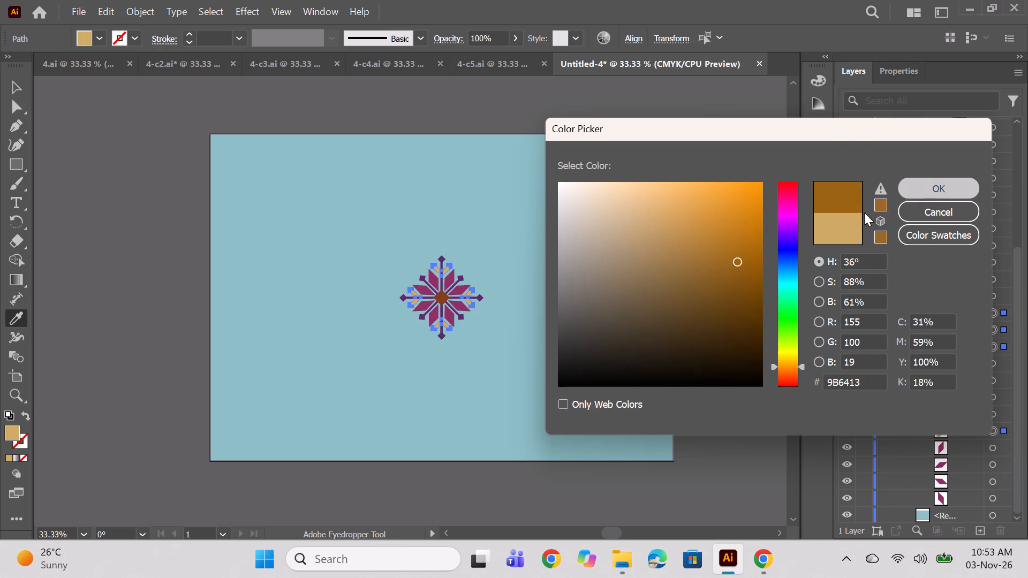
pyautogui.keyDown('ctrl'); pyautogui.click(734, 275); pyautogui.keyUp('ctrl')
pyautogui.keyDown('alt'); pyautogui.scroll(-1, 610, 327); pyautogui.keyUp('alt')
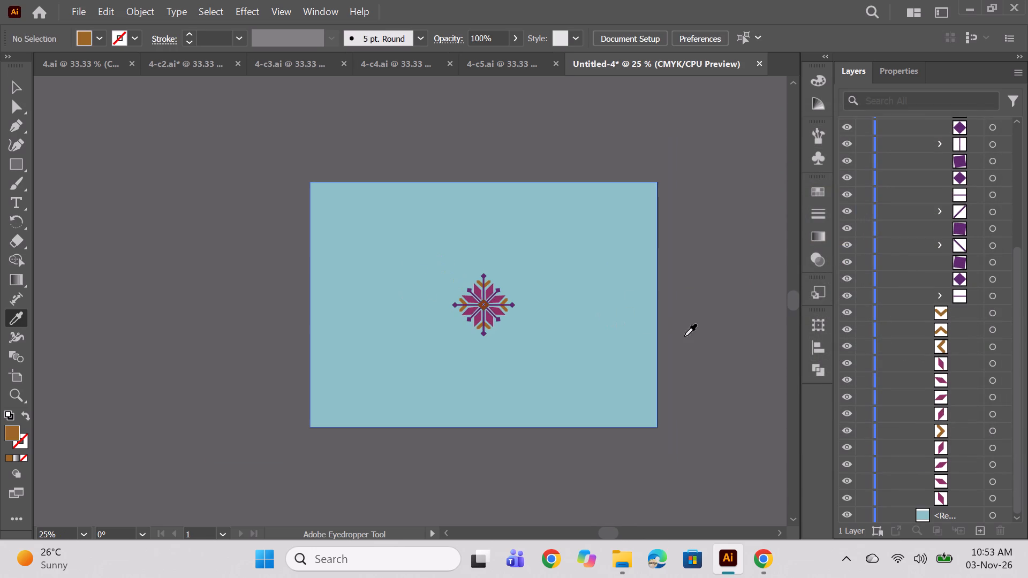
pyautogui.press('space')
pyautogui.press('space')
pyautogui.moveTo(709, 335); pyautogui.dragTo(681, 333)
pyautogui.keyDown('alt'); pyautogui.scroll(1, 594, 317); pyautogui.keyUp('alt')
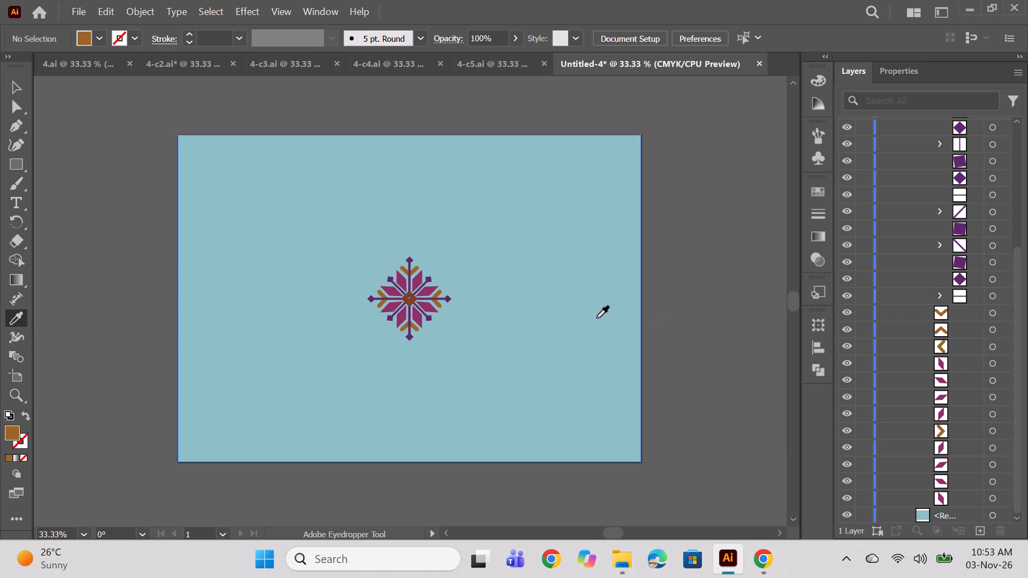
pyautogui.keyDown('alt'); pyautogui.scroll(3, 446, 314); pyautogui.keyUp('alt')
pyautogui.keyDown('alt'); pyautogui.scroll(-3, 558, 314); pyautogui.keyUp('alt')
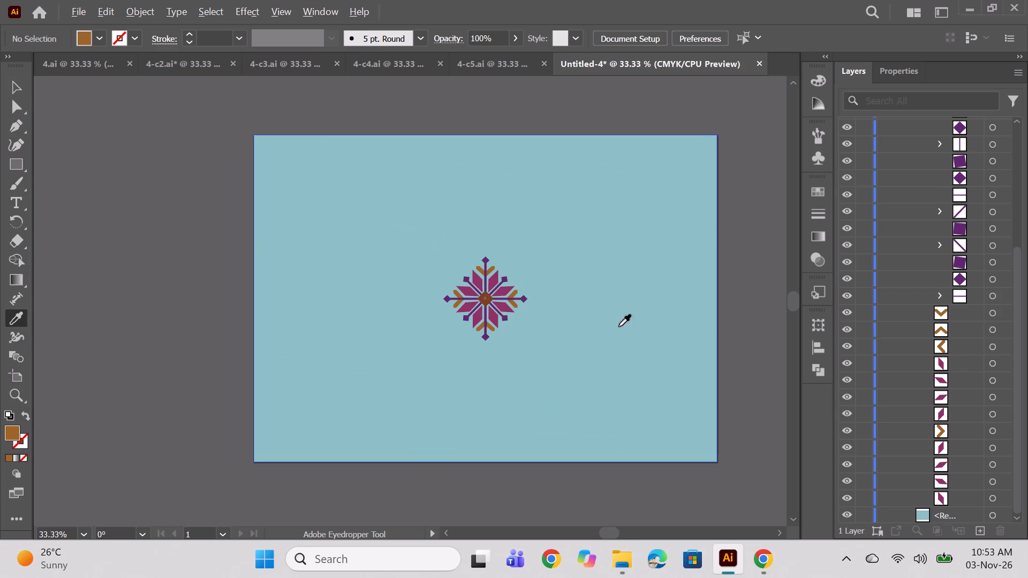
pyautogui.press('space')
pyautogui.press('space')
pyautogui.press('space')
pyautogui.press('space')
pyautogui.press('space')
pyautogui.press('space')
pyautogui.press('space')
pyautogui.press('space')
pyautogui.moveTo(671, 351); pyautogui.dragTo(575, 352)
# Select the whole recoloured flower motif group with the Selection tool.
pyautogui.click(21, 88)
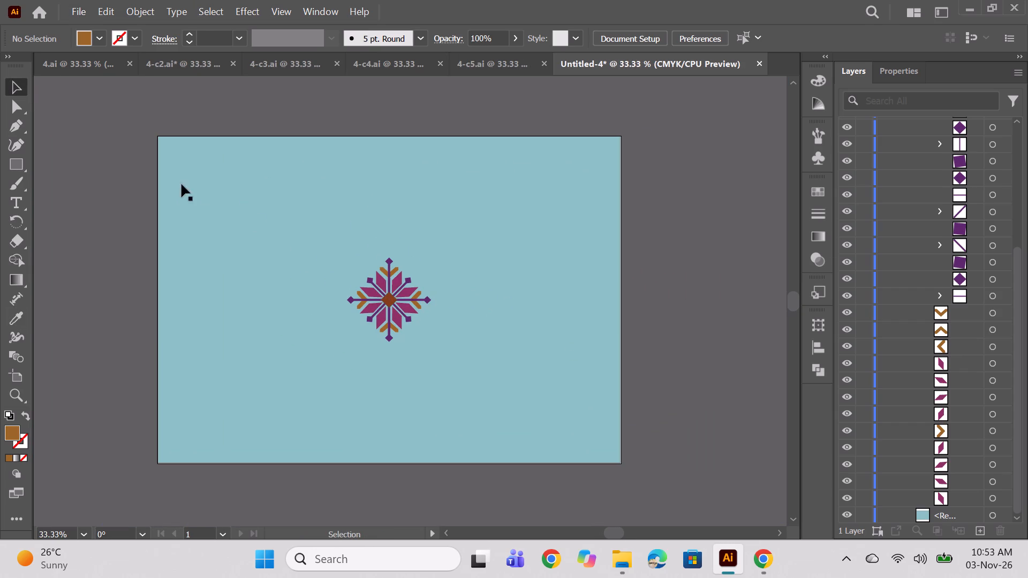
pyautogui.click(386, 305)
pyautogui.click(135, 3)
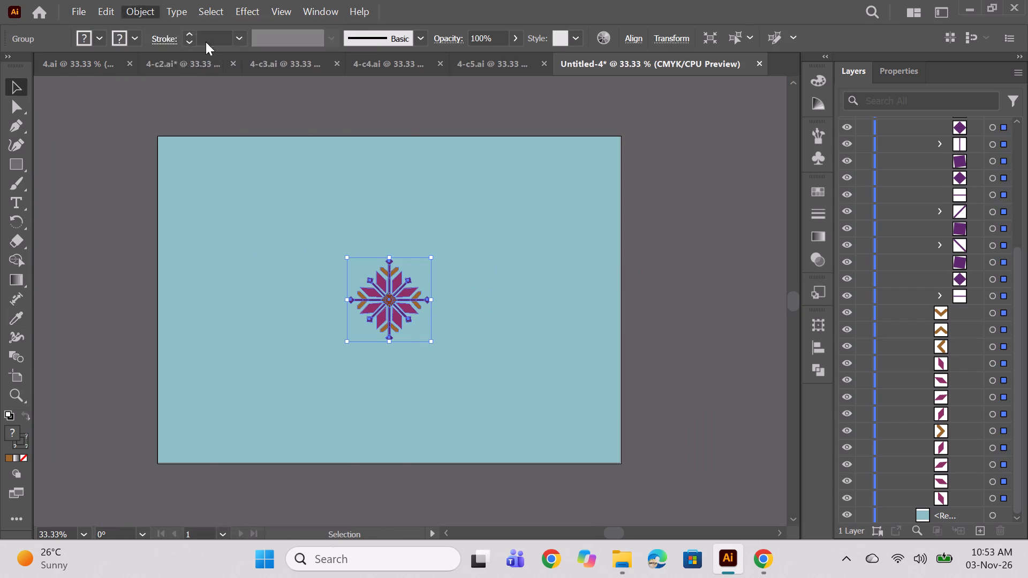
pyautogui.click(146, 13)
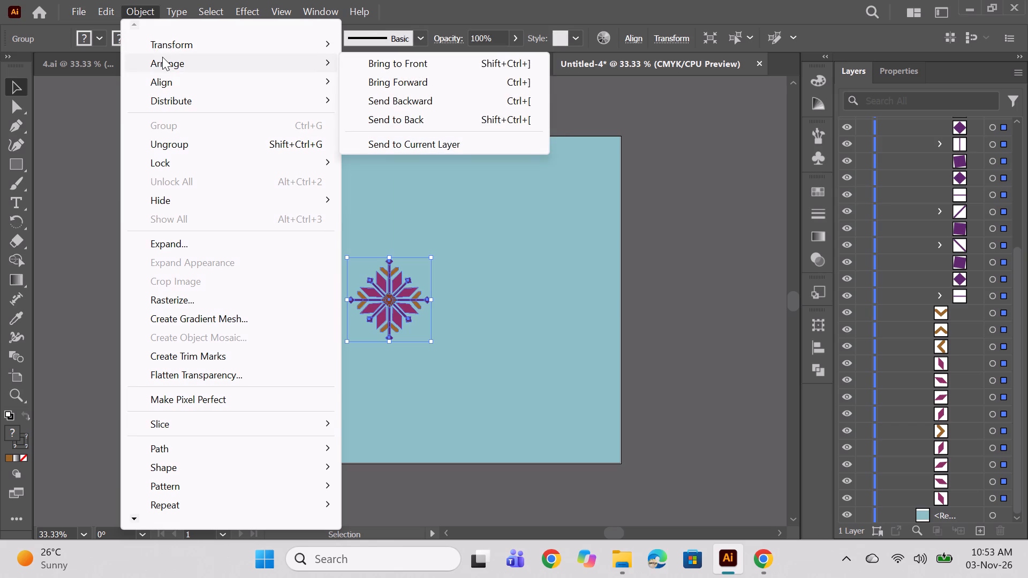
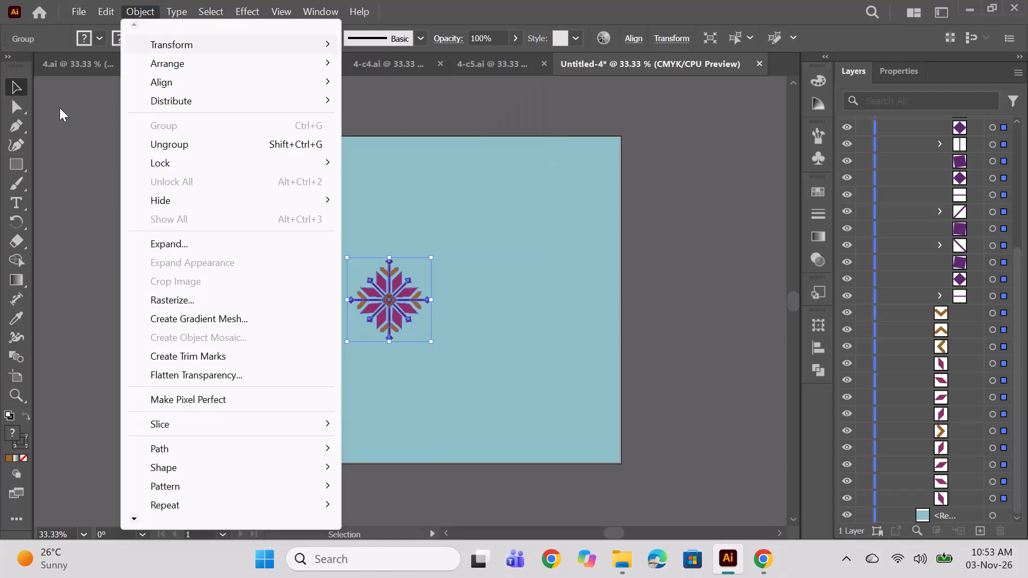
# Make a pattern from the flower motif: Hex by Row tiling, tile sized to art, 0.75 in horizontal and vertical spacing.
pyautogui.click(177, 486)
pyautogui.click(389, 490)
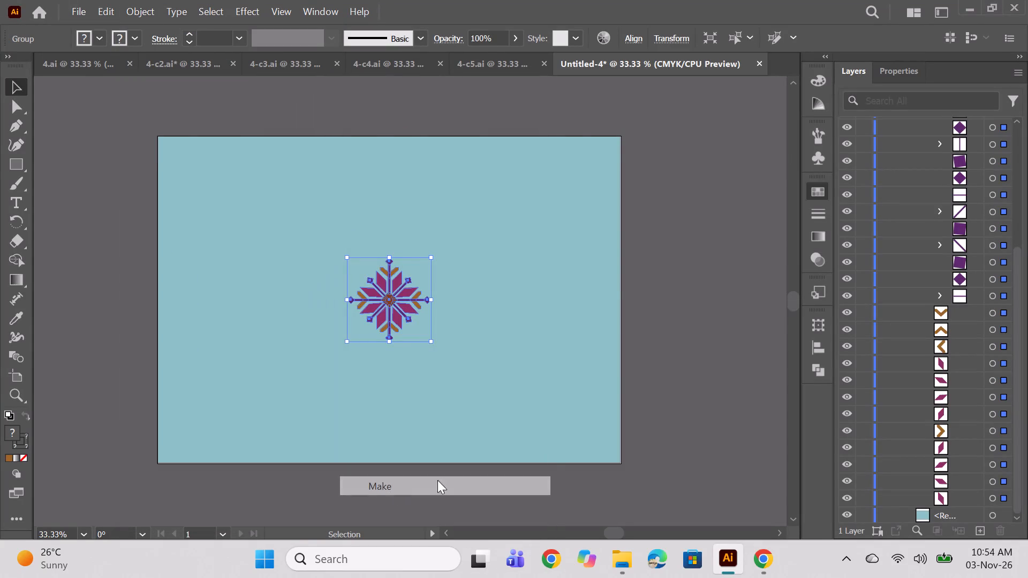
pyautogui.click(683, 307)
pyautogui.click(693, 235)
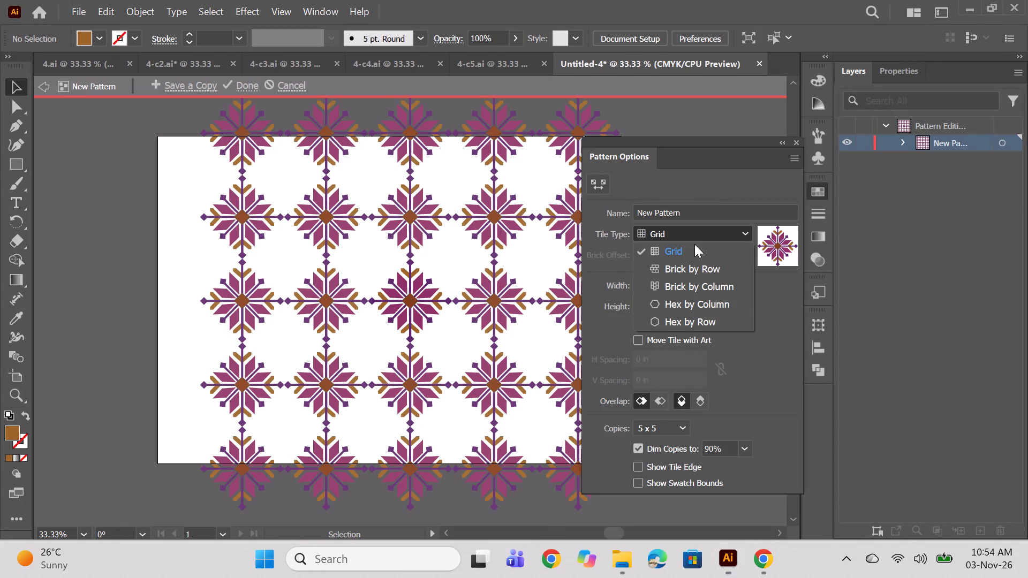
pyautogui.moveTo(690, 316); pyautogui.dragTo(695, 326)
pyautogui.click(638, 323)
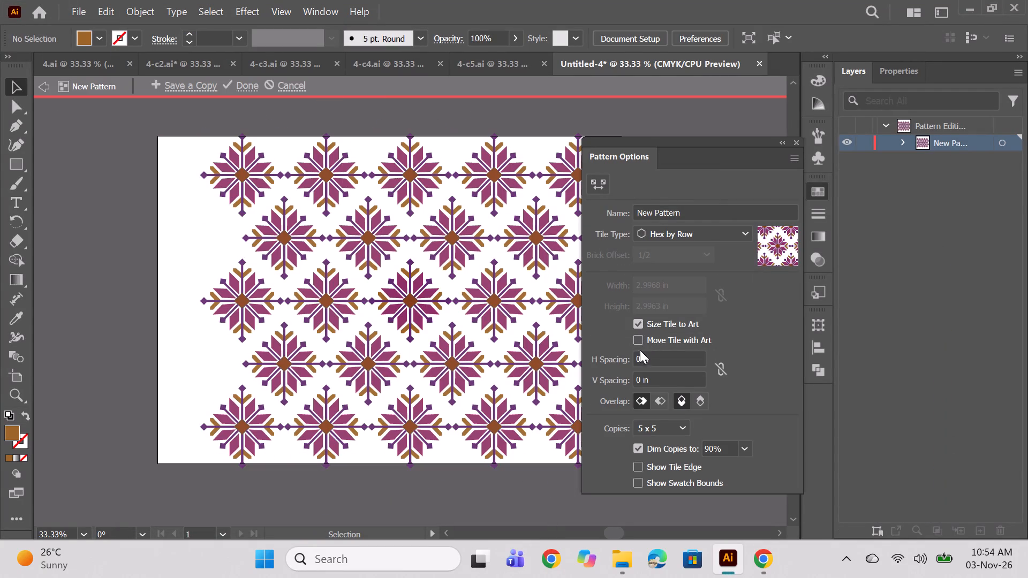
pyautogui.click(640, 356)
pyautogui.write('.75')
pyautogui.press('Return')
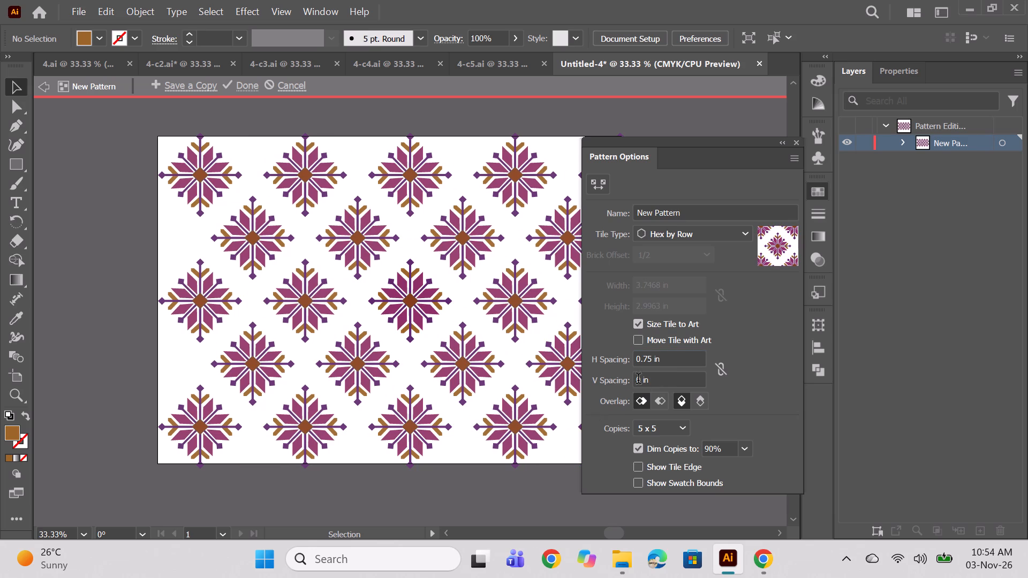
pyautogui.click(639, 378)
pyautogui.write('.75')
pyautogui.press('Return')
pyautogui.scroll(1, 688, 391)
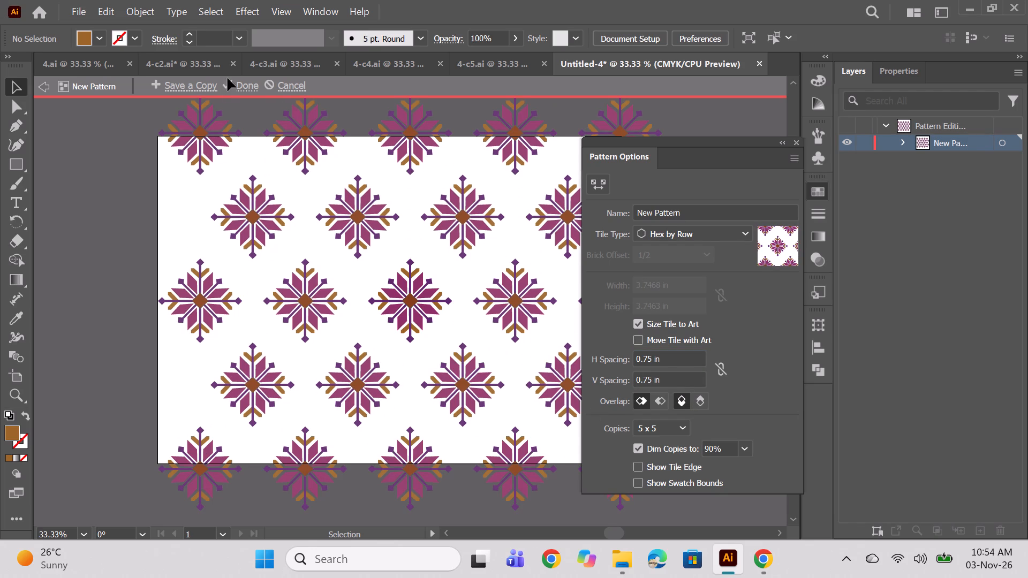
pyautogui.click(228, 78)
# Draw a rectangle covering the whole artboard and fill it with the new flower pattern swatch.
pyautogui.click(20, 161)
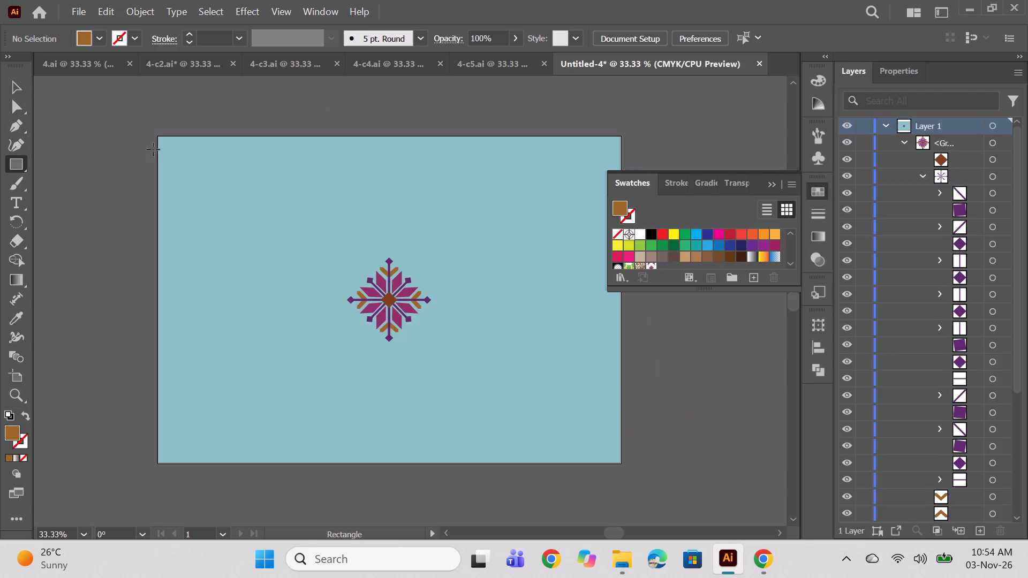
pyautogui.moveTo(158, 135); pyautogui.dragTo(602, 429)
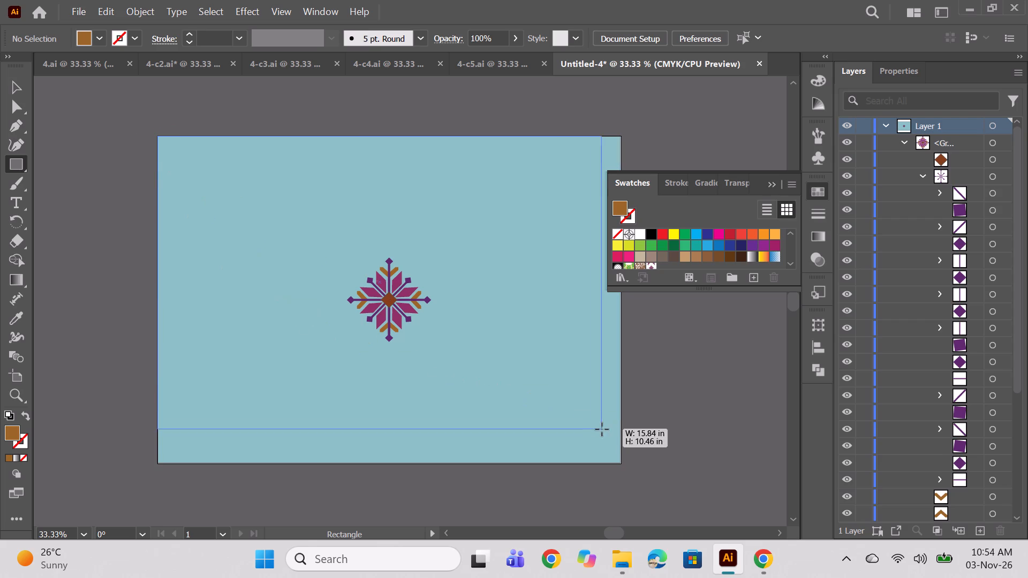
pyautogui.moveTo(602, 429); pyautogui.dragTo(619, 463)
pyautogui.click(650, 263)
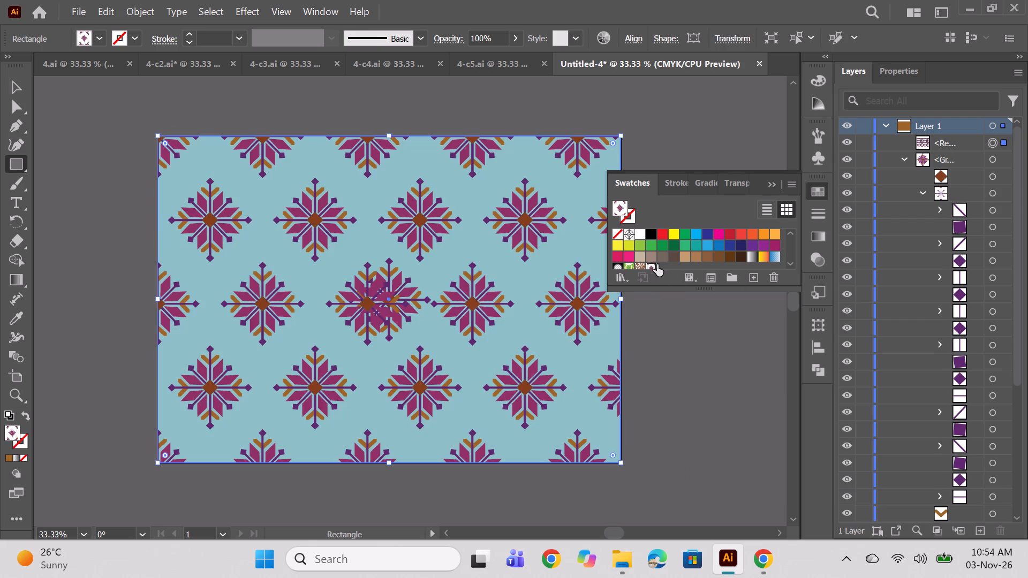
# Hide the original flower motif group beneath the pattern, collapse its layer entry, and deselect the pattern rectangle.
pyautogui.click(850, 157)
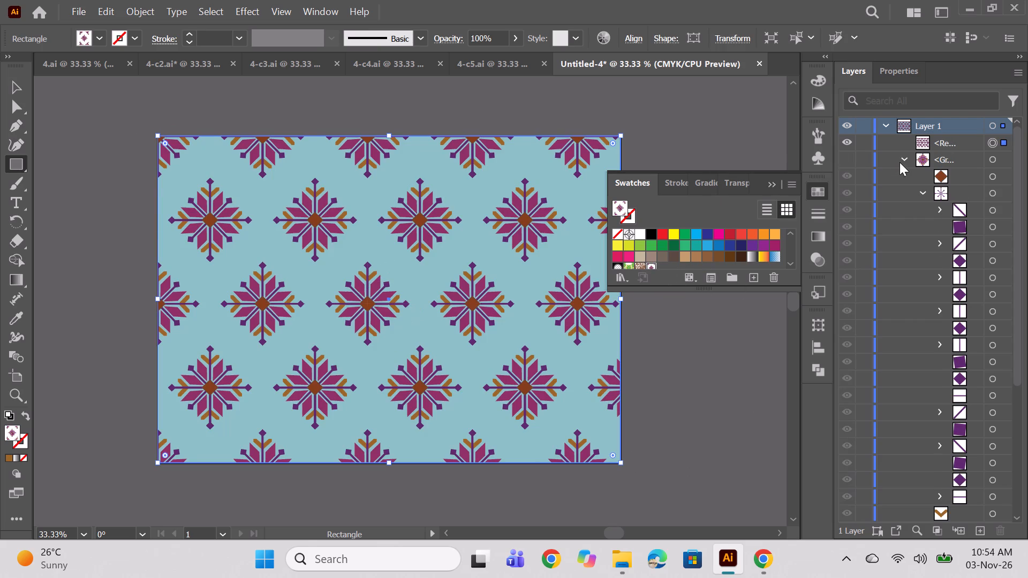
pyautogui.click(909, 156)
pyautogui.click(906, 156)
pyautogui.click(905, 156)
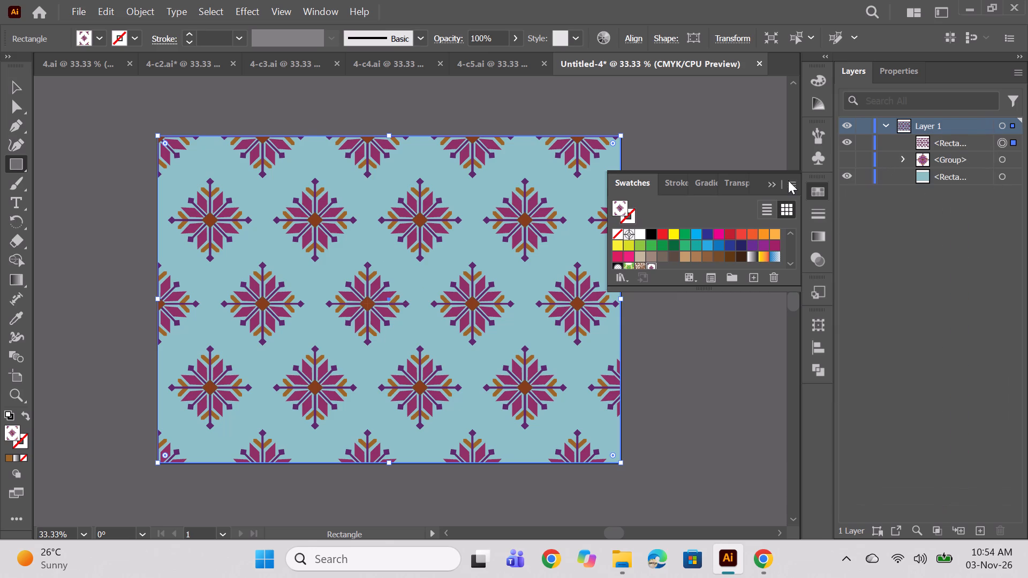
pyautogui.click(775, 184)
pyautogui.keyDown('ctrl'); pyautogui.click(732, 272); pyautogui.keyUp('ctrl')
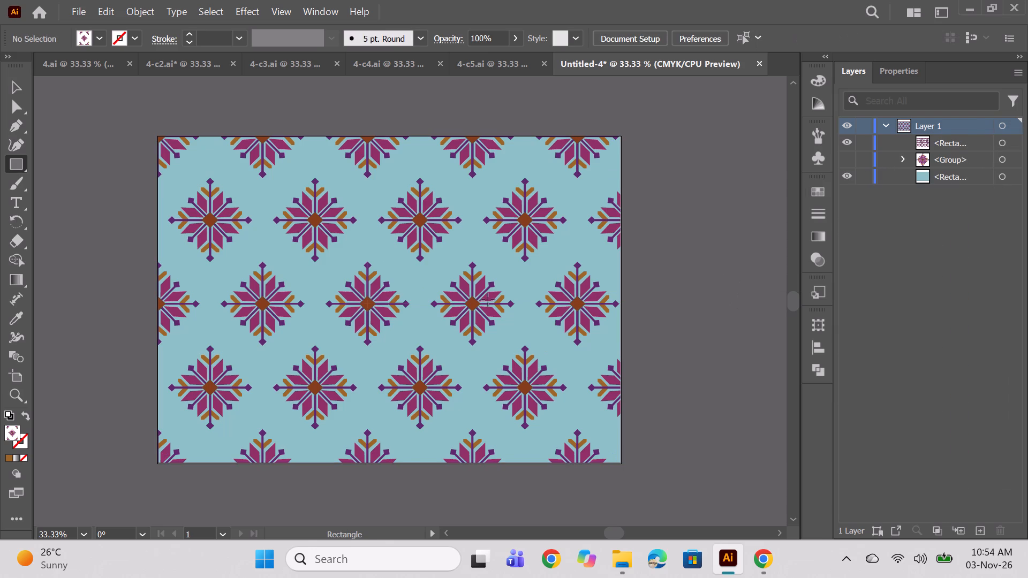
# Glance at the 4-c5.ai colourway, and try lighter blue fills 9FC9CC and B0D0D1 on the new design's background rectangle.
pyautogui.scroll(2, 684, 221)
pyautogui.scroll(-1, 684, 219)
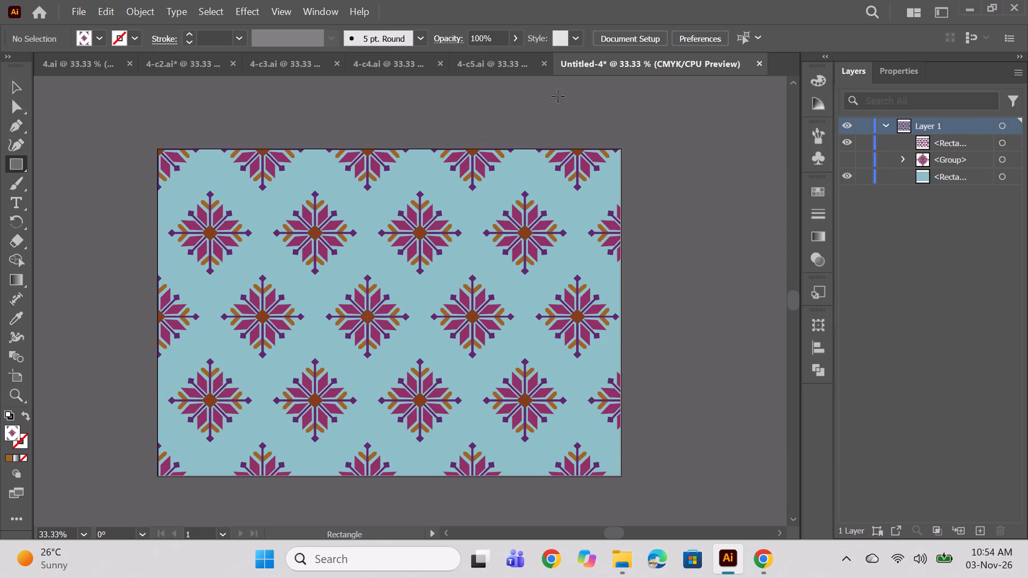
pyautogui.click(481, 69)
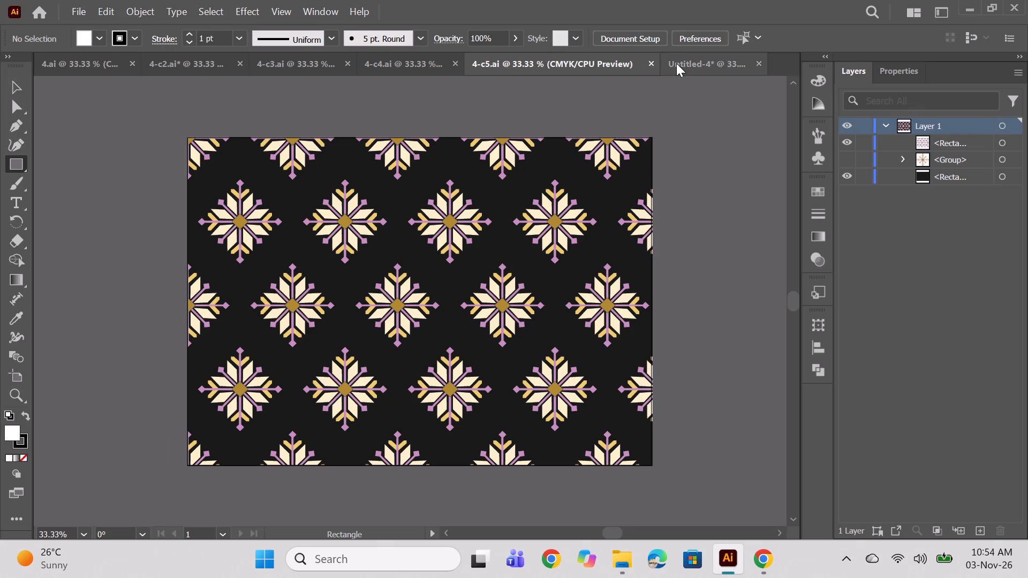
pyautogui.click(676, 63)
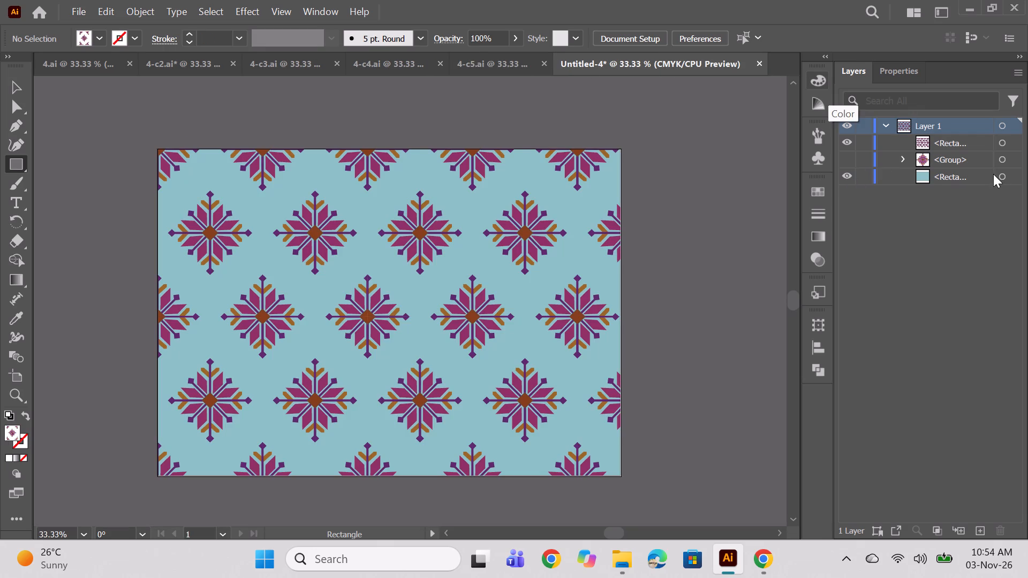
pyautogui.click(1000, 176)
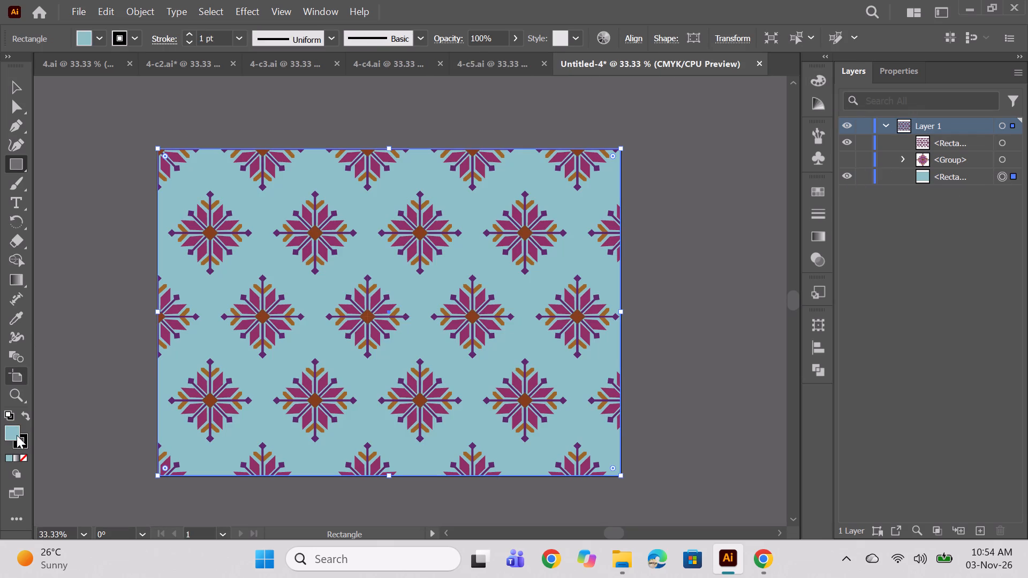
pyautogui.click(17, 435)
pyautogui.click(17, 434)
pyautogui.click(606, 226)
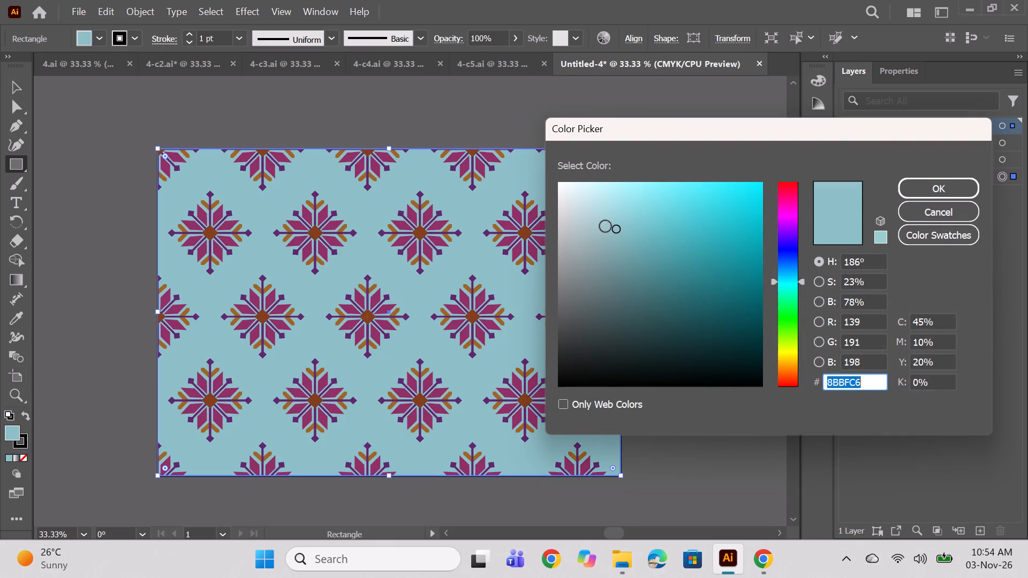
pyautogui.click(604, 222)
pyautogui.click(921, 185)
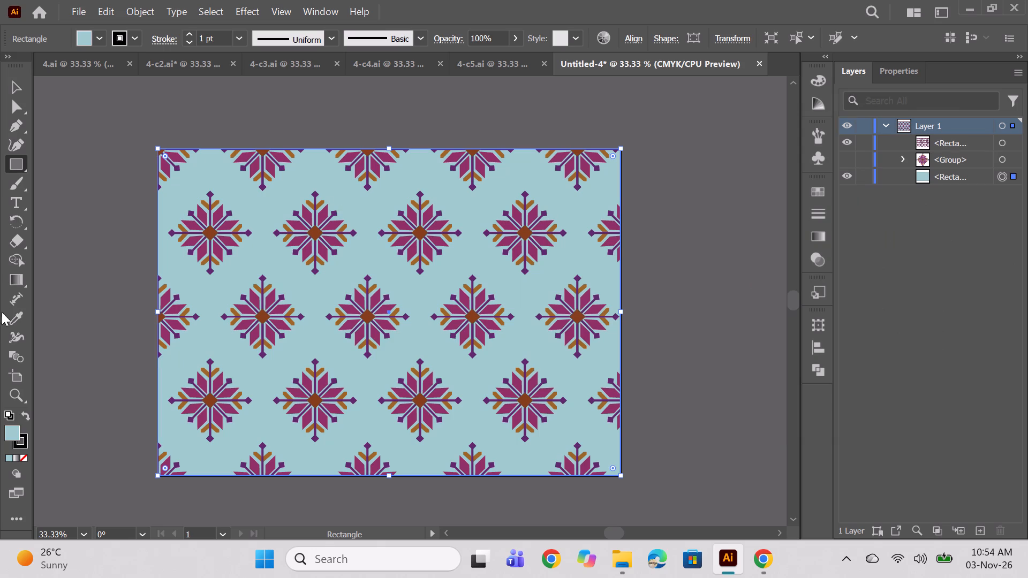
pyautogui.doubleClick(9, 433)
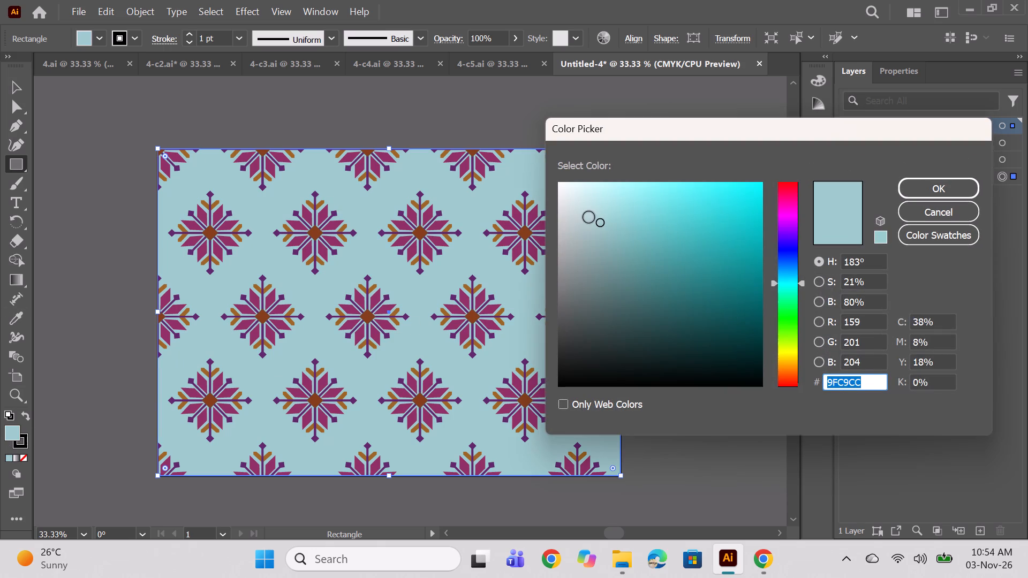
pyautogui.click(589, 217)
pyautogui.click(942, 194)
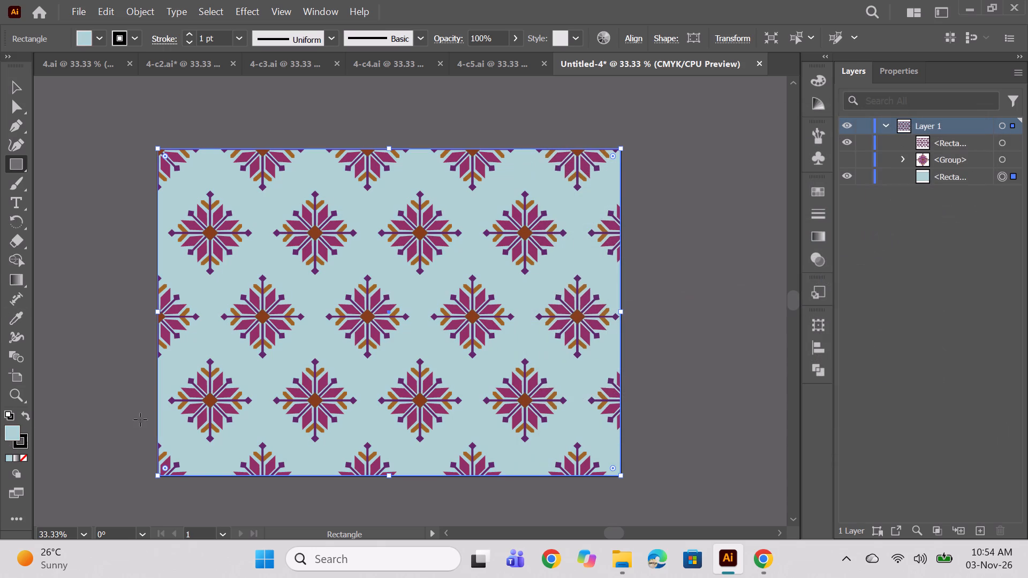
# Set the background rectangle's fill to pale blue, A7CECE, and deselect it.
pyautogui.doubleClick(10, 429)
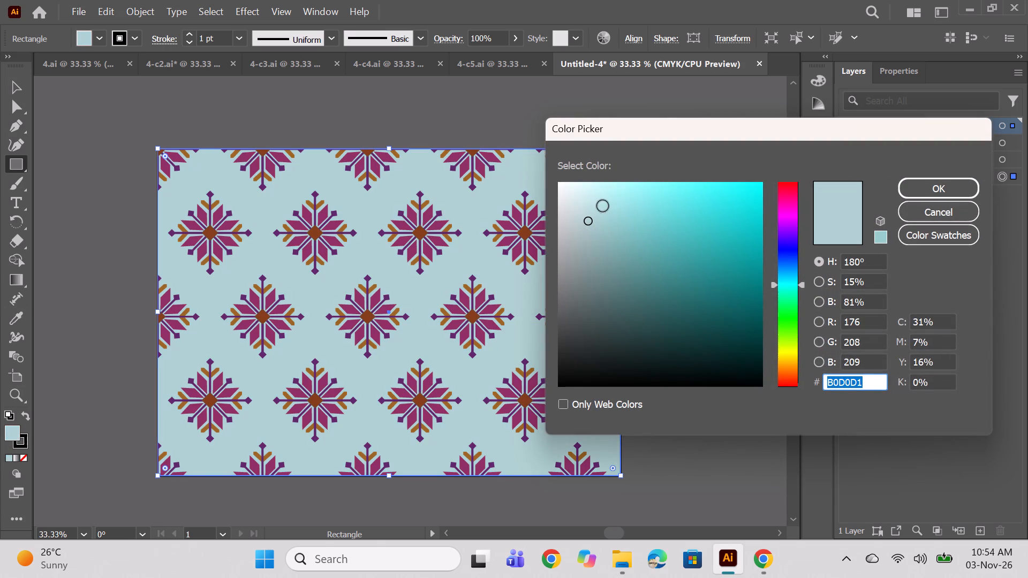
pyautogui.click(596, 217)
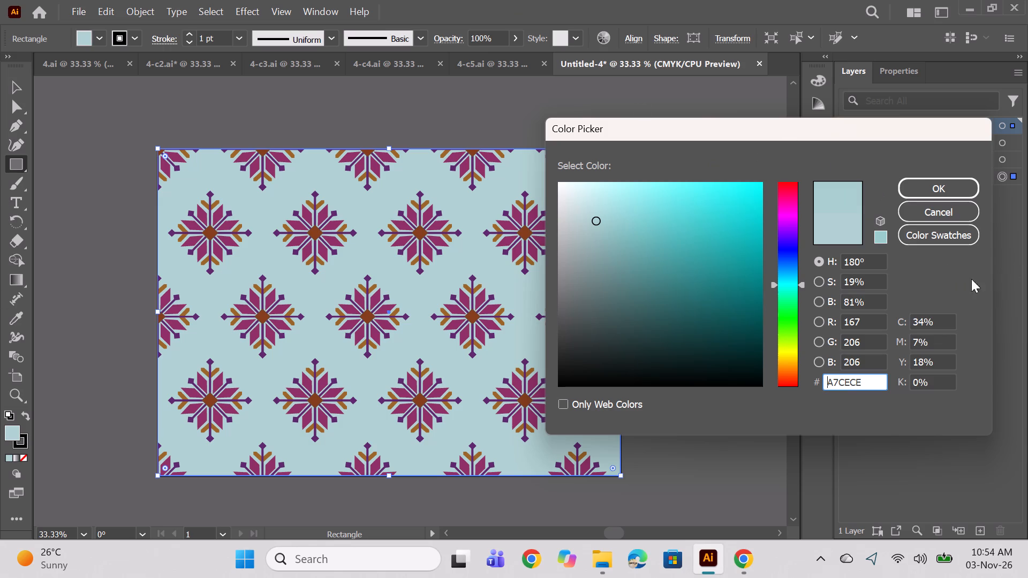
pyautogui.click(943, 194)
pyautogui.keyDown('ctrl'); pyautogui.click(717, 296); pyautogui.keyUp('ctrl')
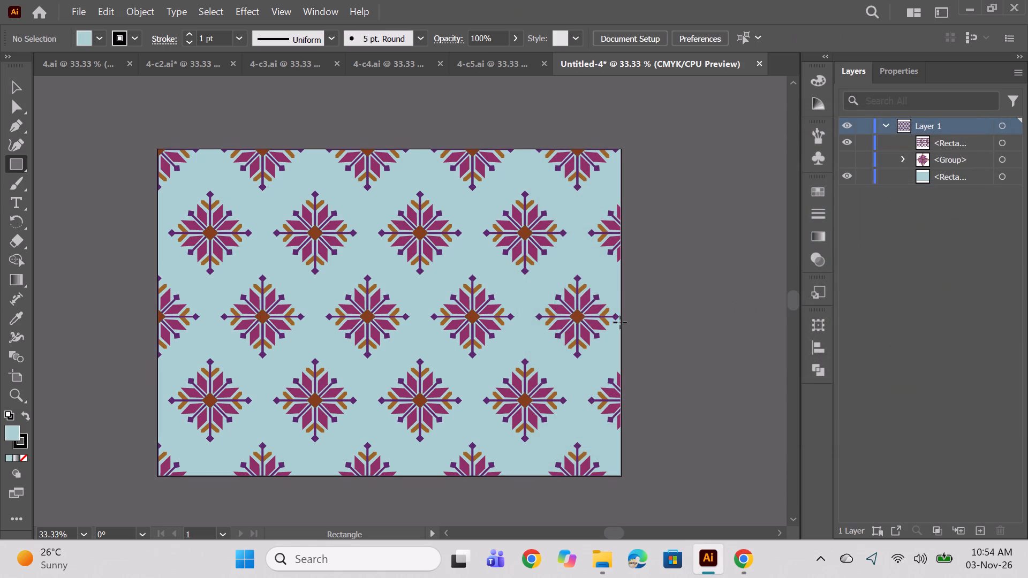
# Review the other colourways in the open documents, 4.ai through 4-c5.ai, and compare them with the new pale blue version.
pyautogui.scroll(-2, 620, 322)
pyautogui.scroll(2, 620, 322)
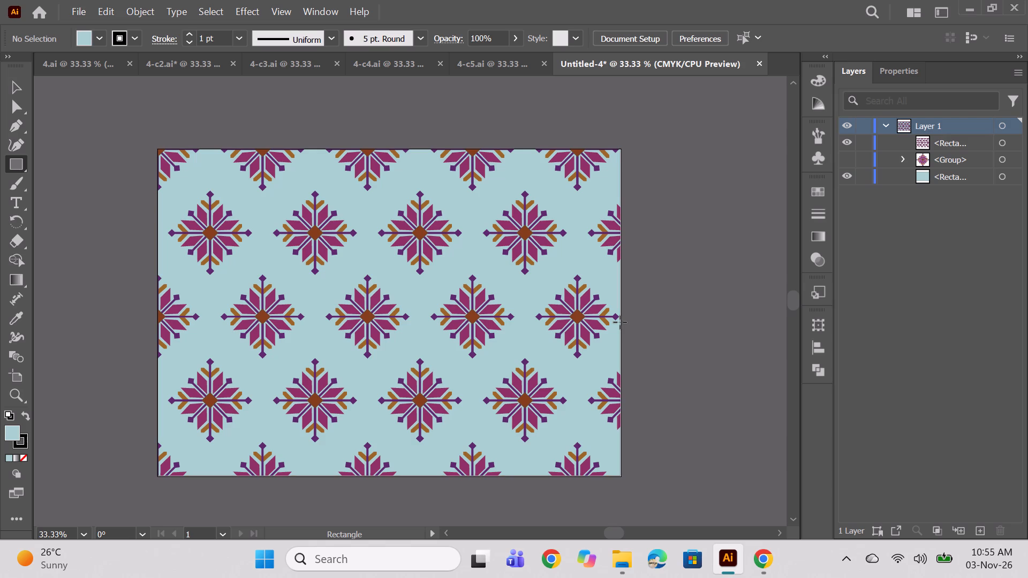
pyautogui.click(471, 62)
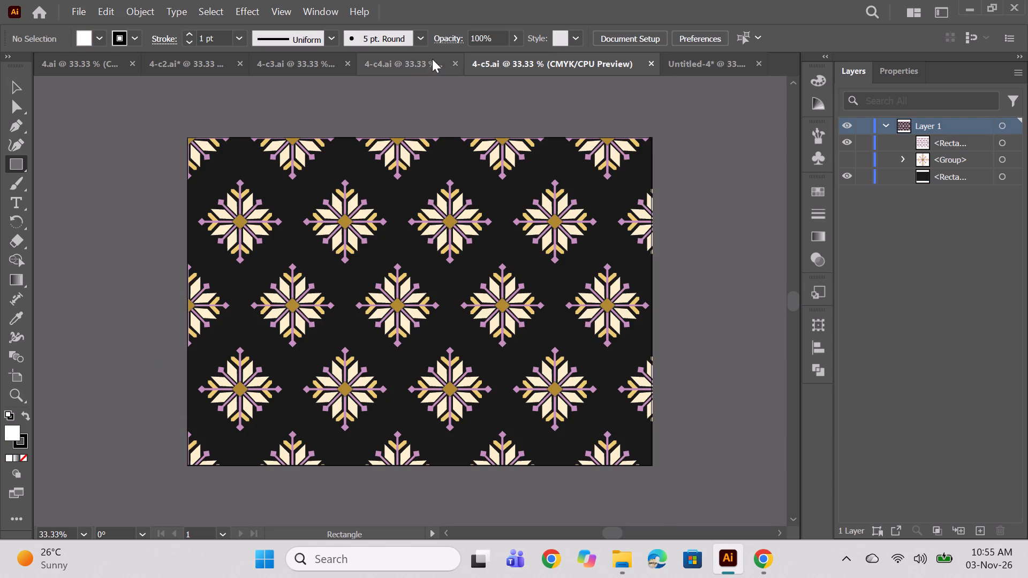
pyautogui.click(412, 64)
pyautogui.click(273, 62)
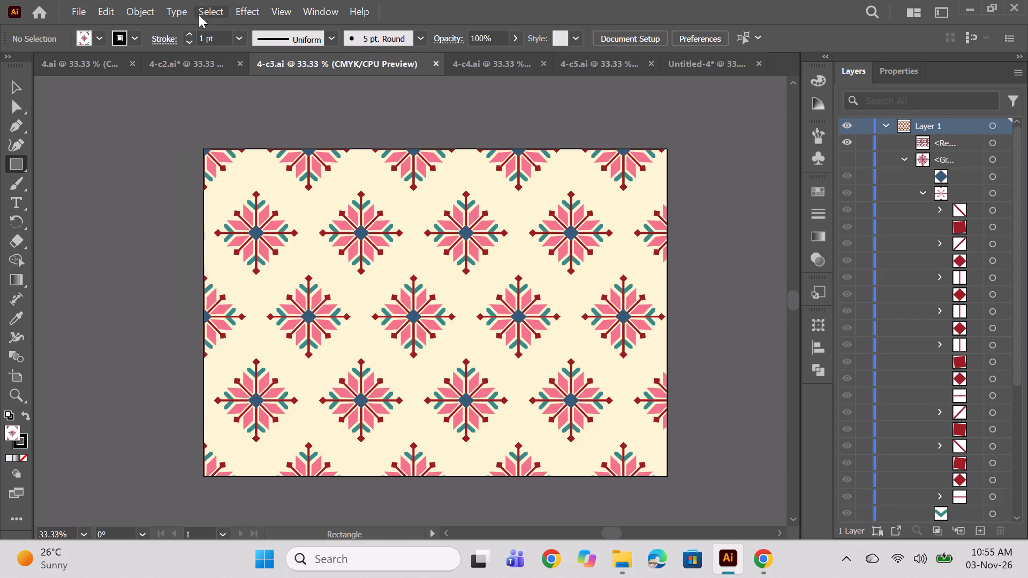
pyautogui.click(187, 60)
pyautogui.click(84, 62)
pyautogui.click(569, 55)
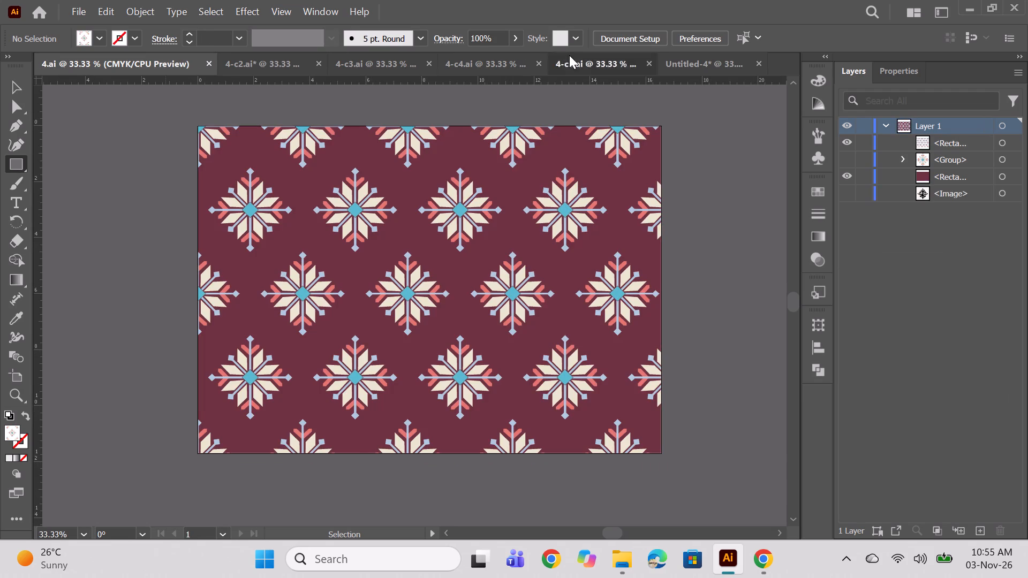
pyautogui.click(169, 62)
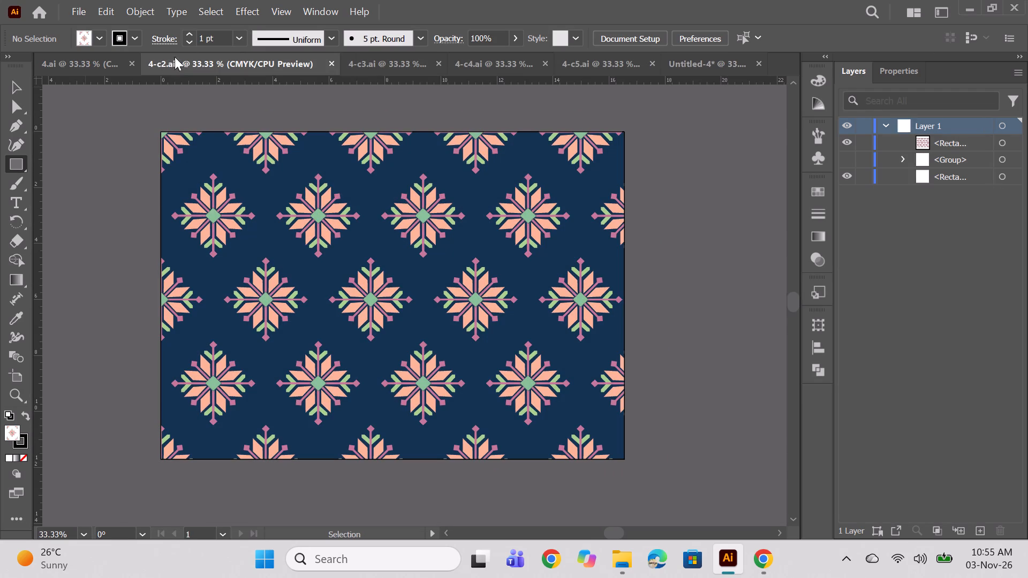
pyautogui.click(373, 63)
pyautogui.click(483, 56)
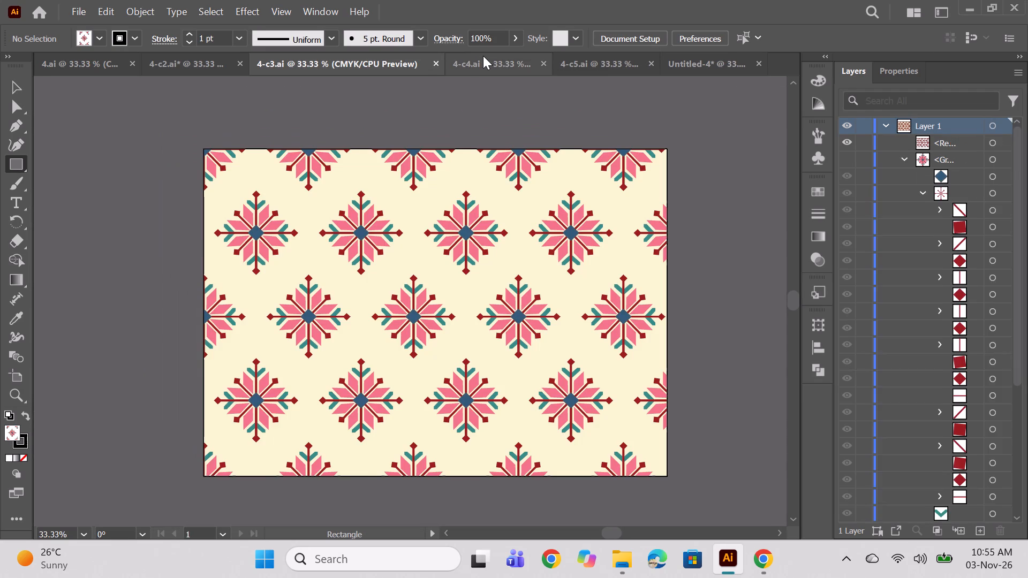
pyautogui.click(593, 56)
pyautogui.click(711, 60)
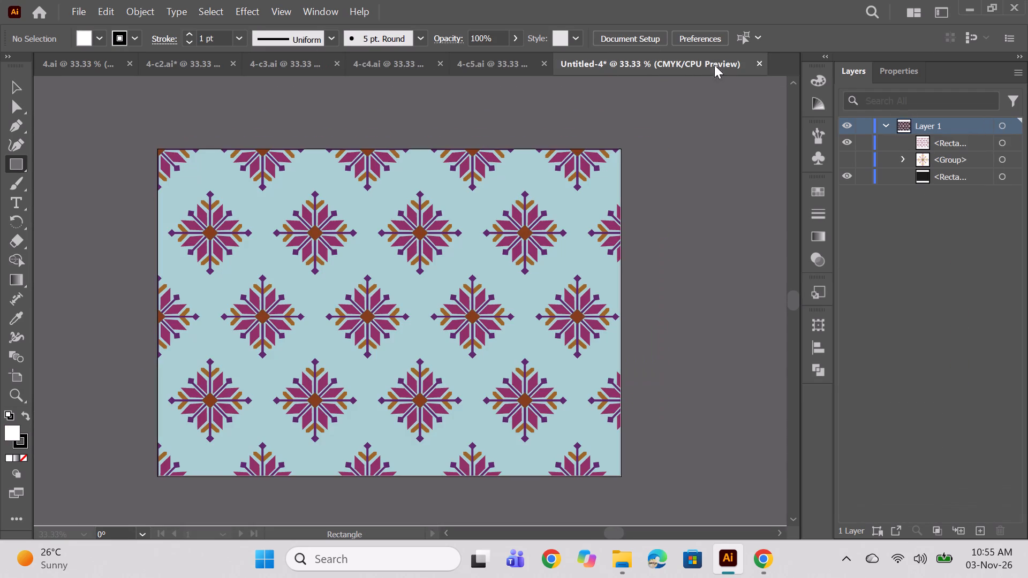
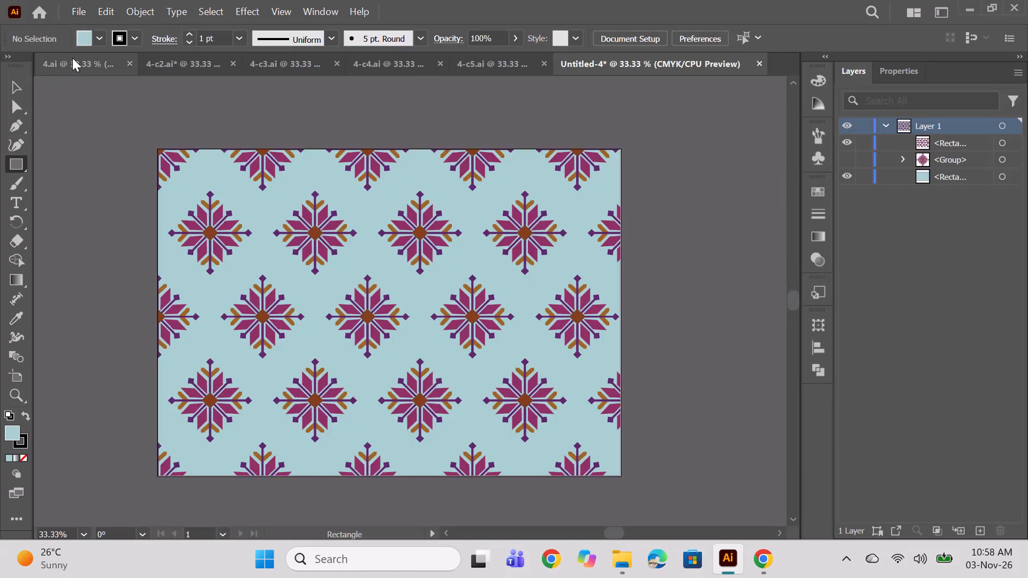
# Compare the earlier colourways in 4.ai through 4-c5.ai with the new pale blue version once more.
pyautogui.click(72, 58)
pyautogui.click(243, 62)
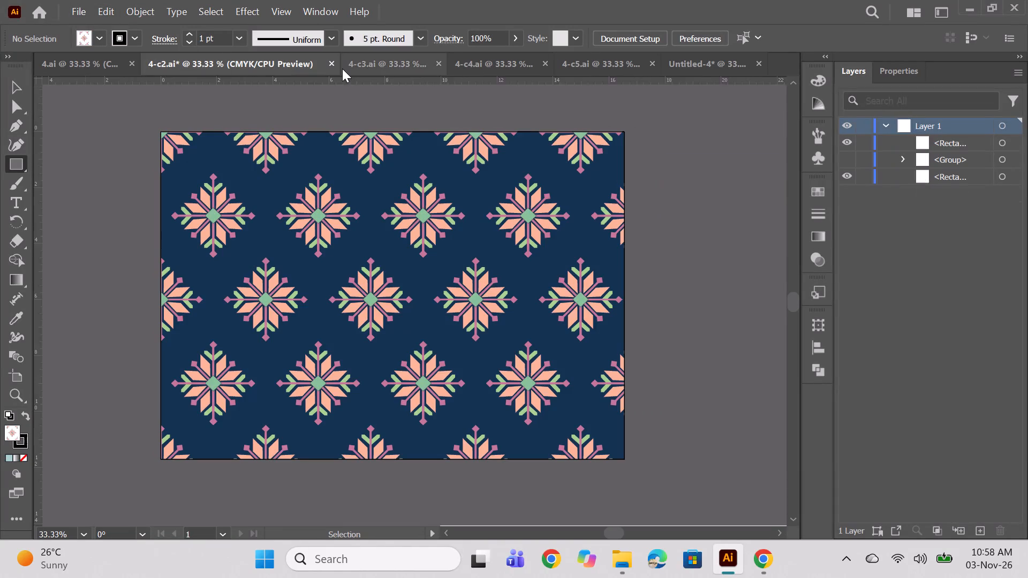
pyautogui.click(363, 65)
pyautogui.click(495, 58)
pyautogui.click(609, 70)
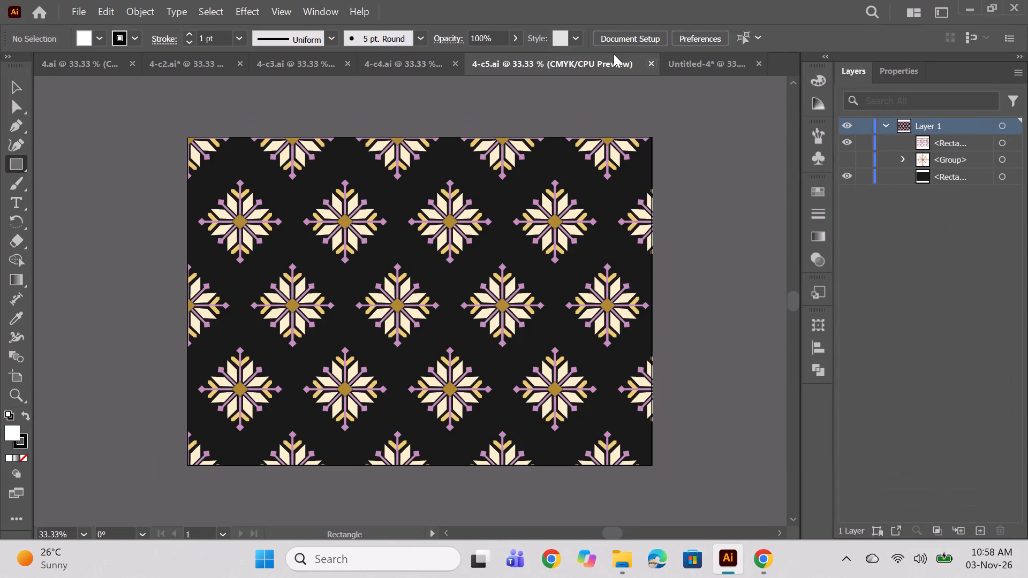
pyautogui.click(407, 55)
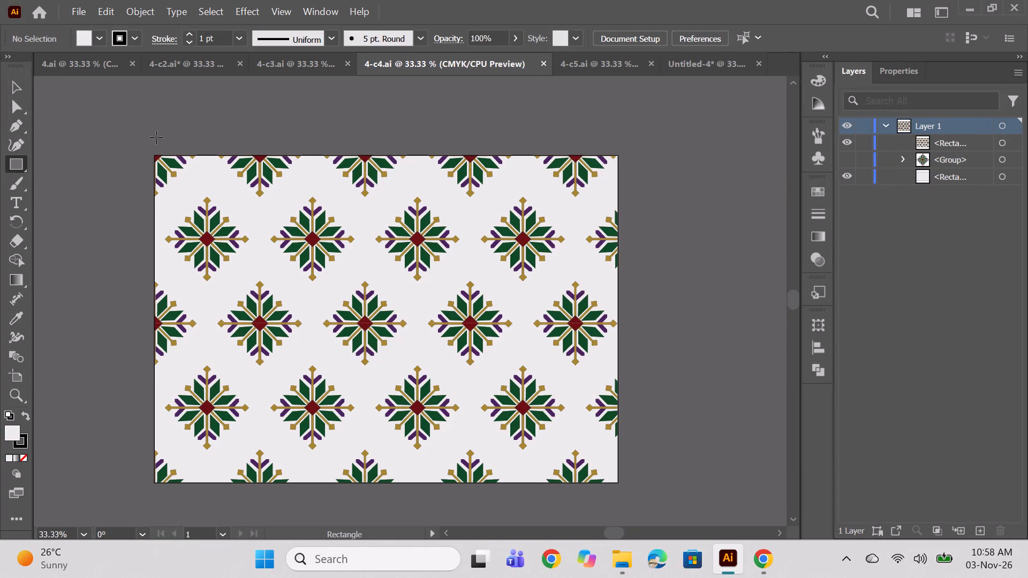
pyautogui.click(94, 60)
pyautogui.click(237, 63)
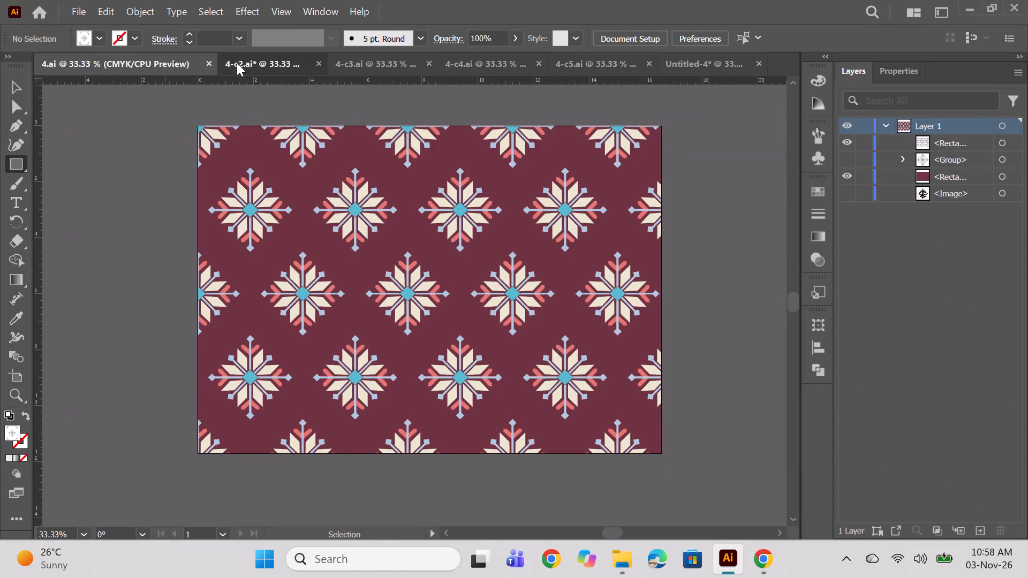
pyautogui.click(358, 63)
pyautogui.click(487, 62)
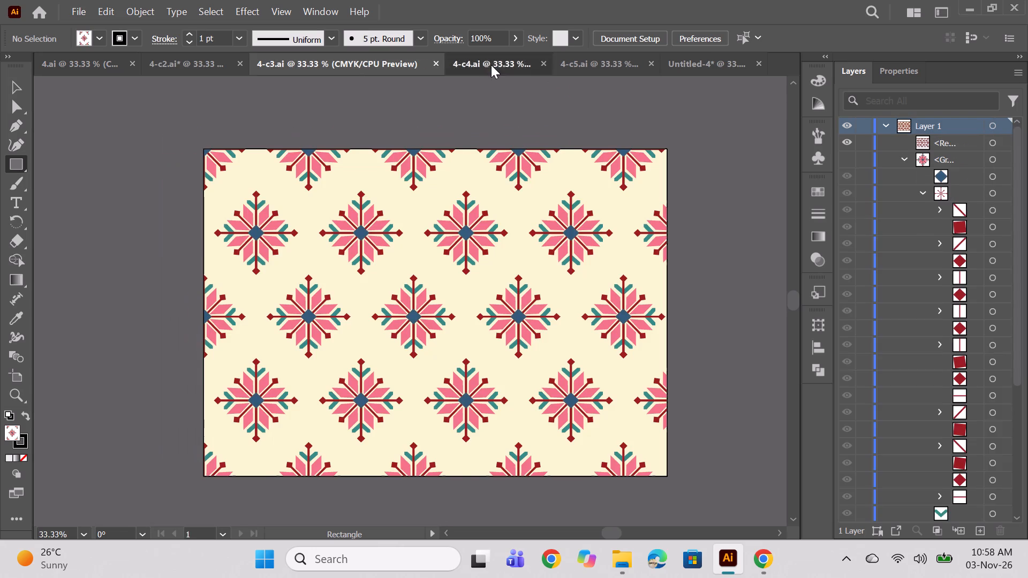
pyautogui.click(616, 69)
pyautogui.click(716, 66)
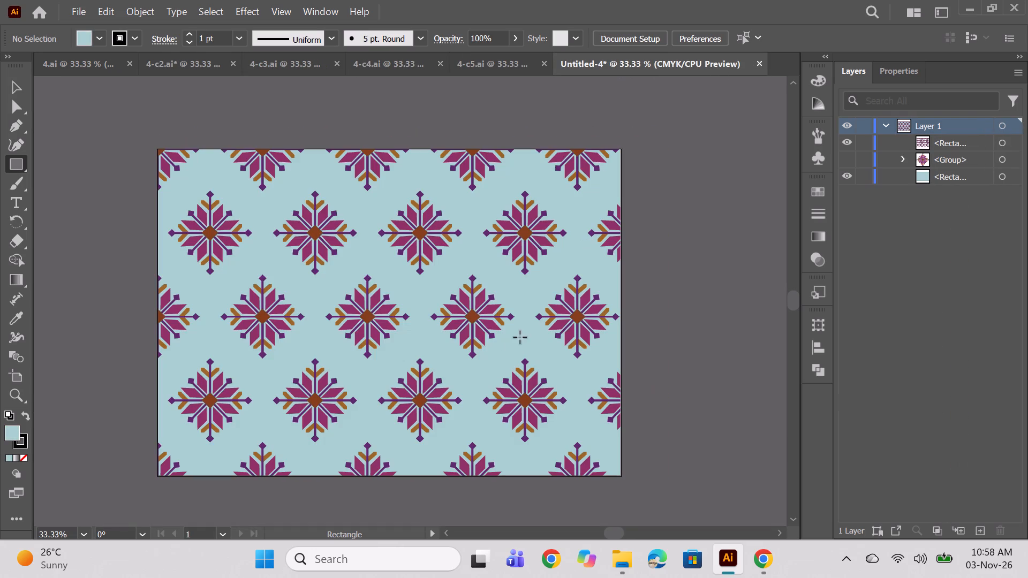
# Save the pale blue colourway as 4-c6 in Adobe Illustrator format, in the same folder as the other versions, with Illustrator 2020 compatibility.
pyautogui.hotkey('ctrl', 's')
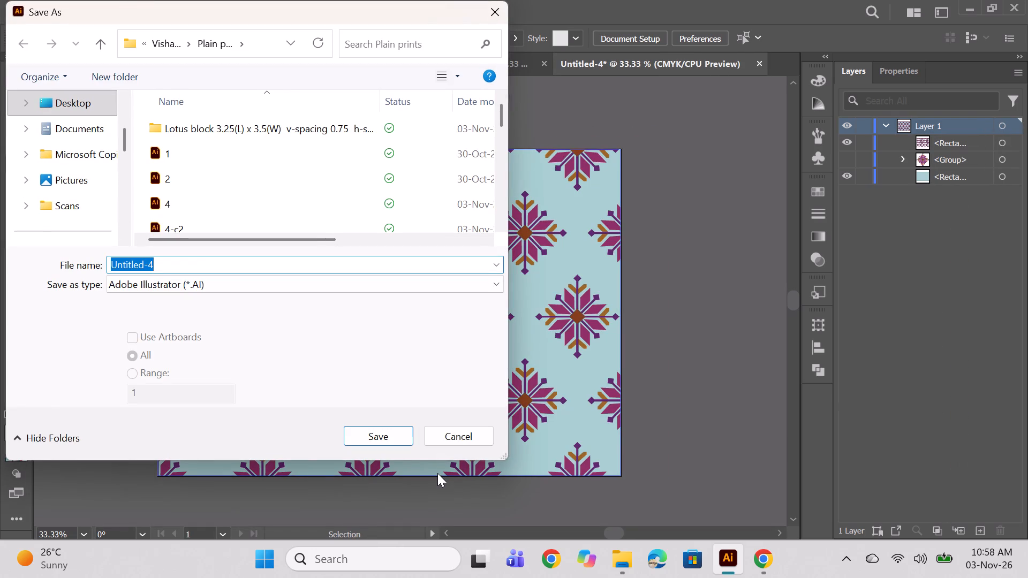
pyautogui.write('4-c')
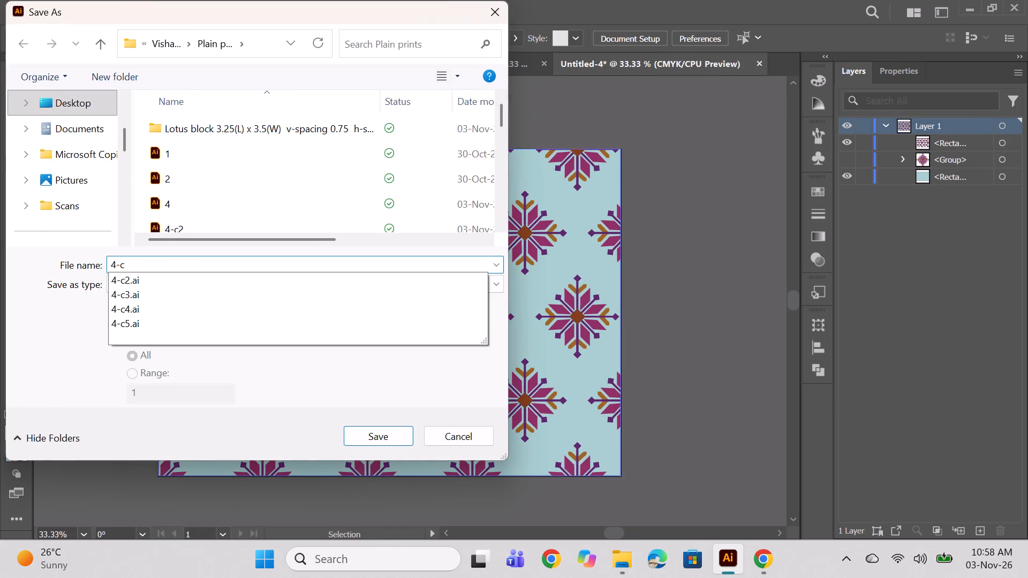
pyautogui.press('6')
pyautogui.press('Return')
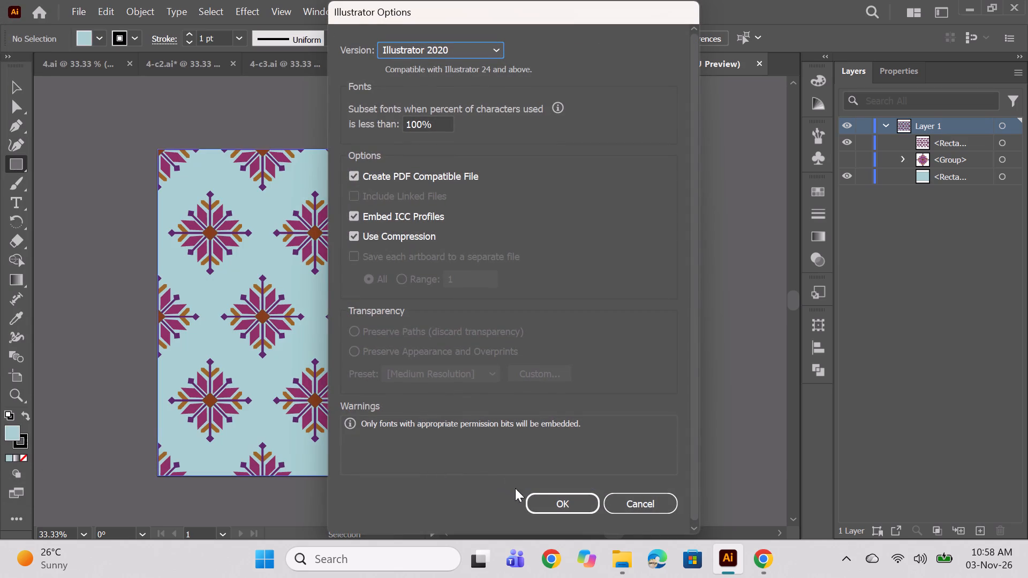
pyautogui.click(533, 490)
pyautogui.click(540, 497)
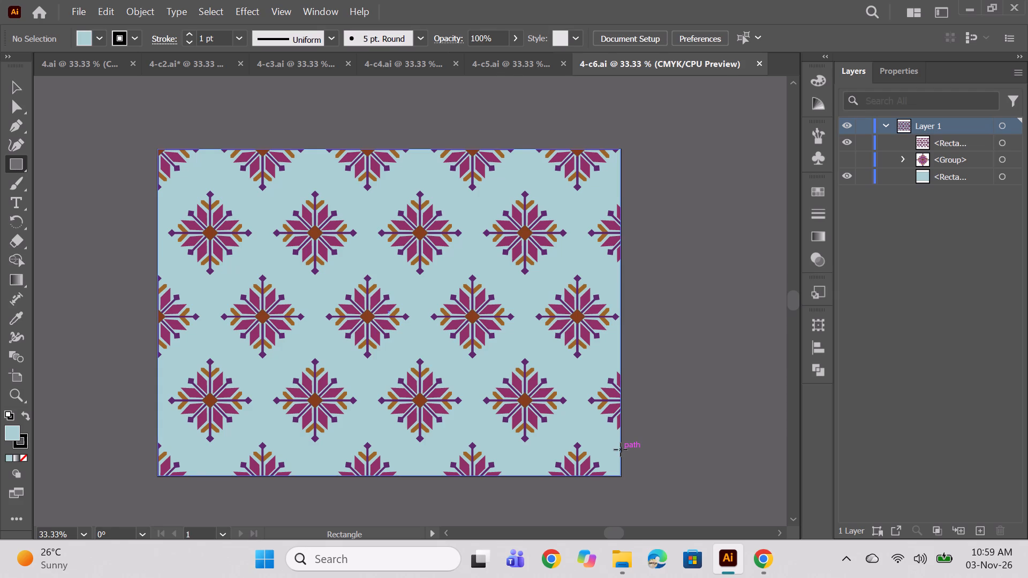
# Create a new landscape A3 document, 16.5354 x 11.6929 in, in CMYK colour at 300 ppi with one artboard.
pyautogui.hotkey('ctrl', 'n')
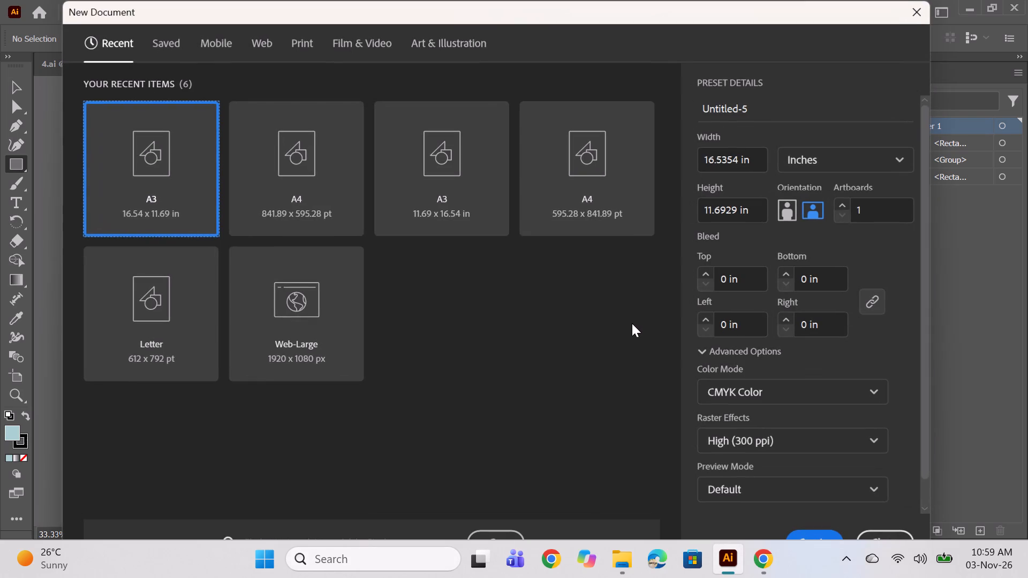
pyautogui.press('Return')
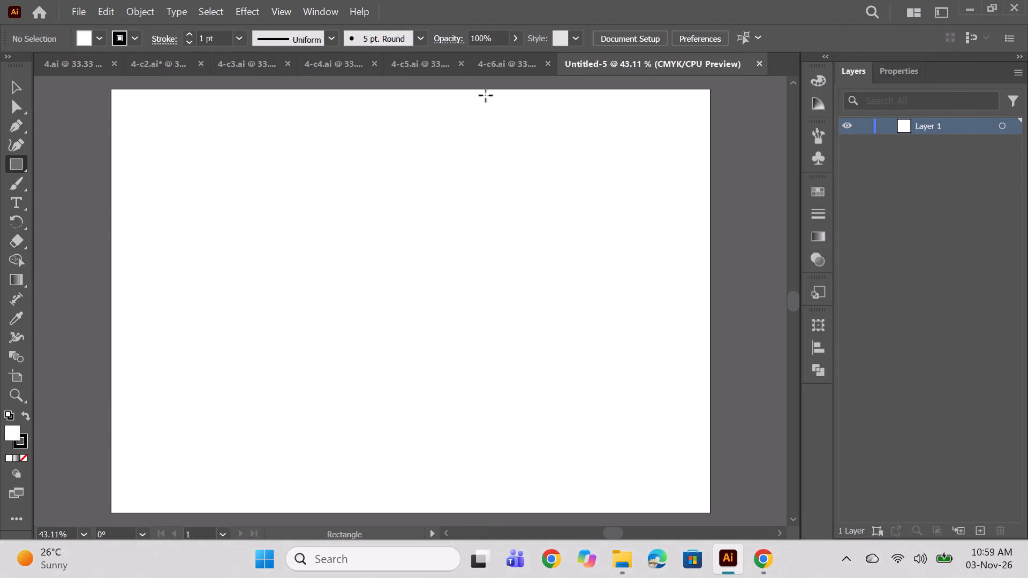
pyautogui.click(485, 63)
pyautogui.click(717, 67)
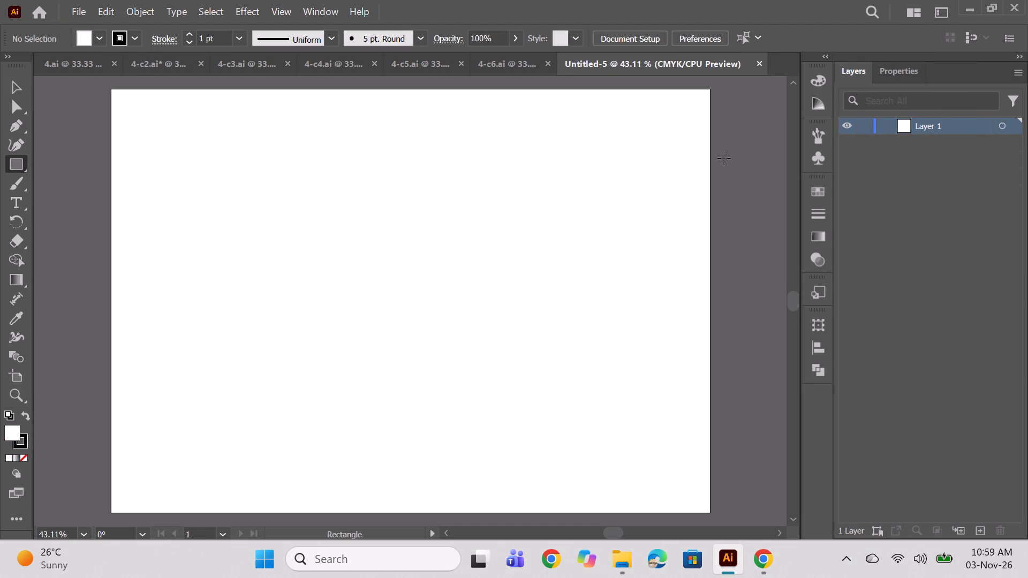
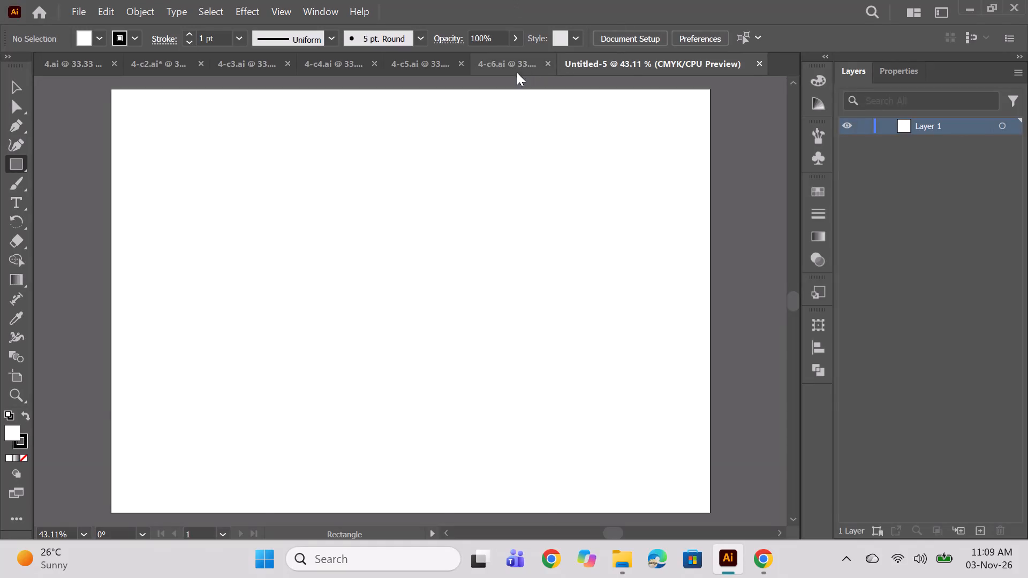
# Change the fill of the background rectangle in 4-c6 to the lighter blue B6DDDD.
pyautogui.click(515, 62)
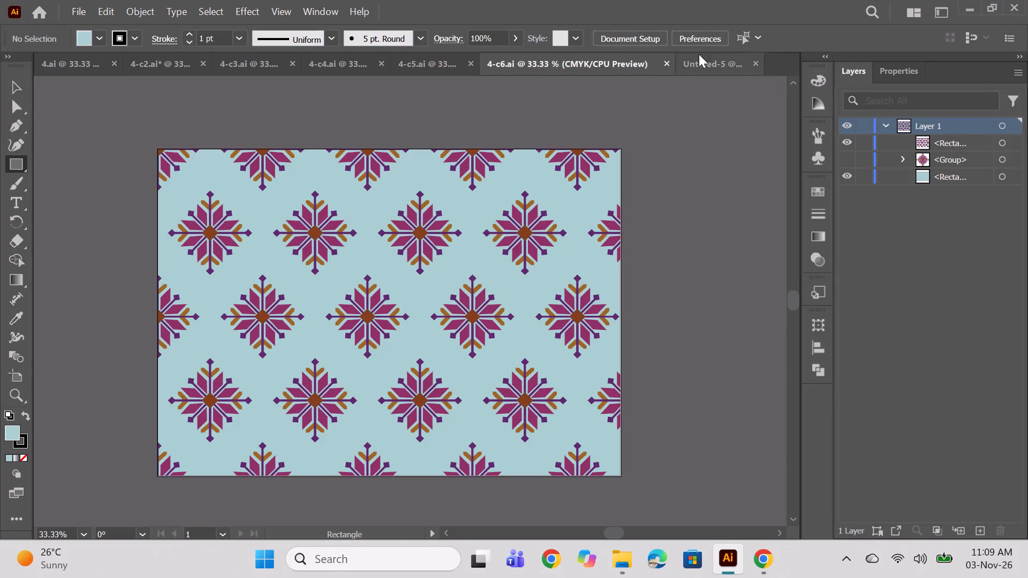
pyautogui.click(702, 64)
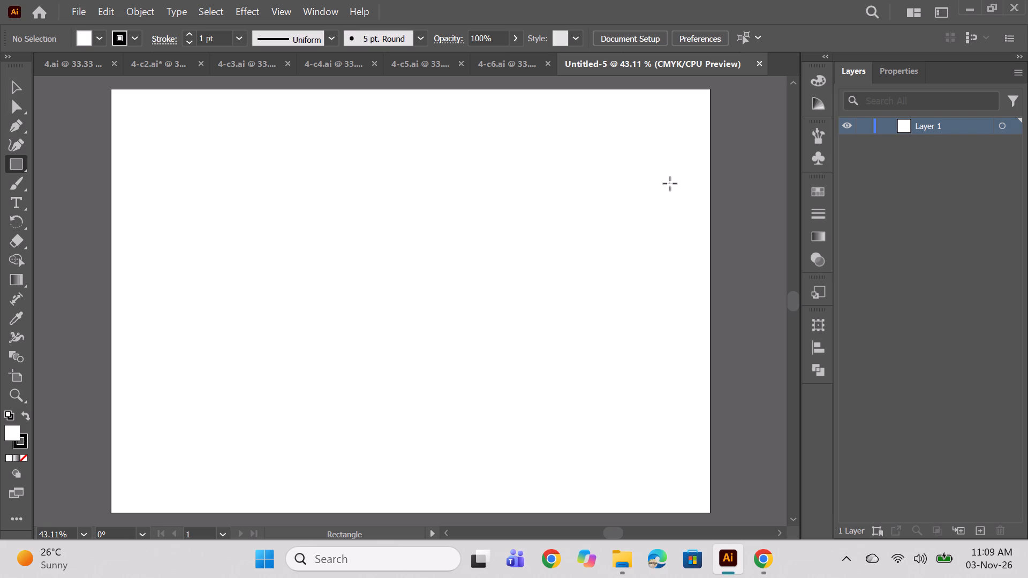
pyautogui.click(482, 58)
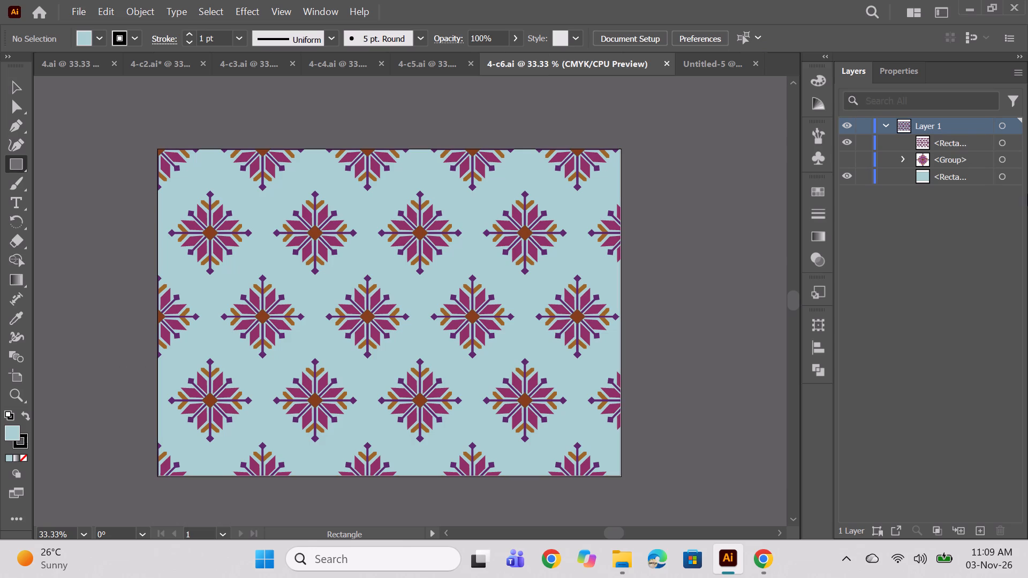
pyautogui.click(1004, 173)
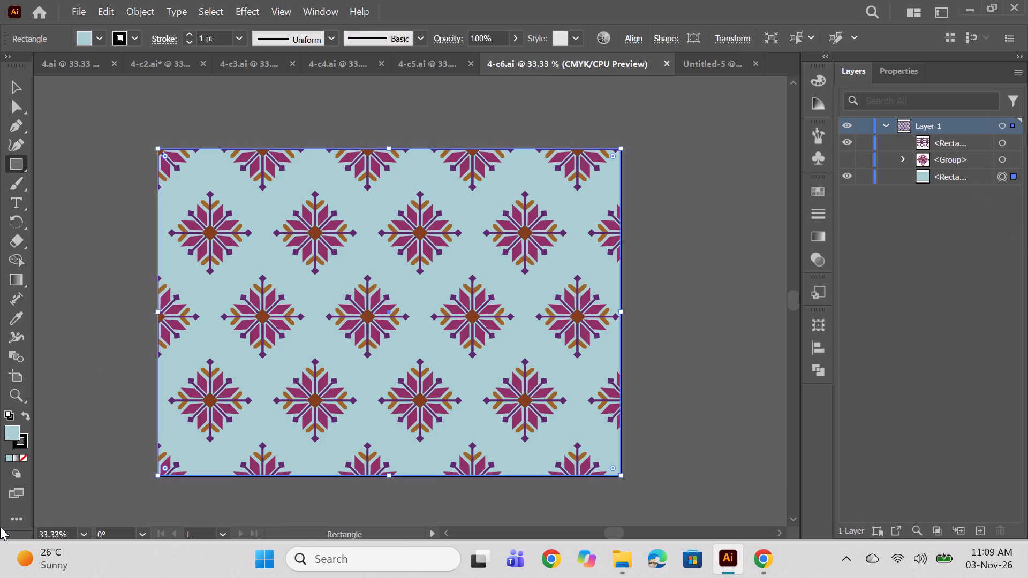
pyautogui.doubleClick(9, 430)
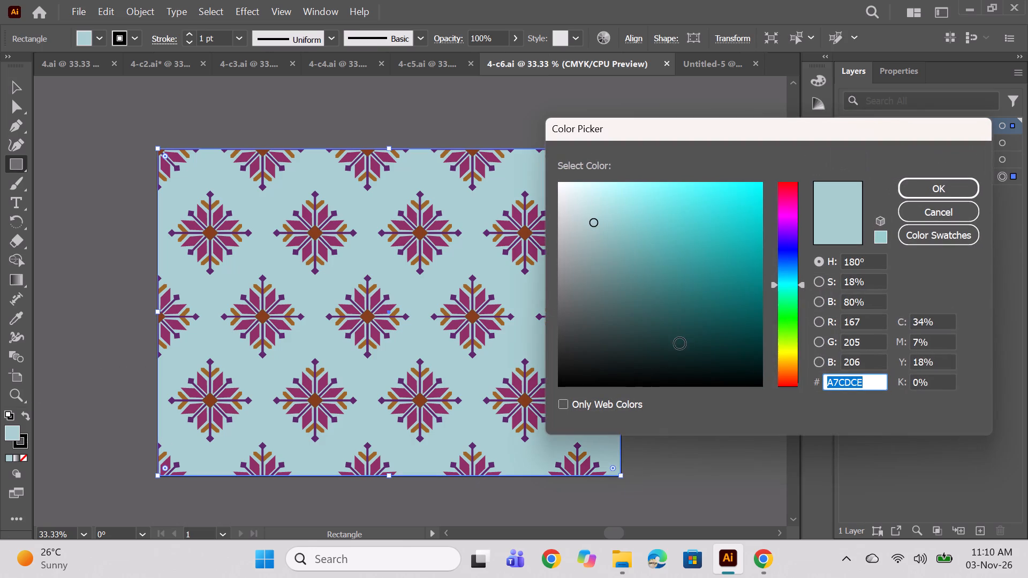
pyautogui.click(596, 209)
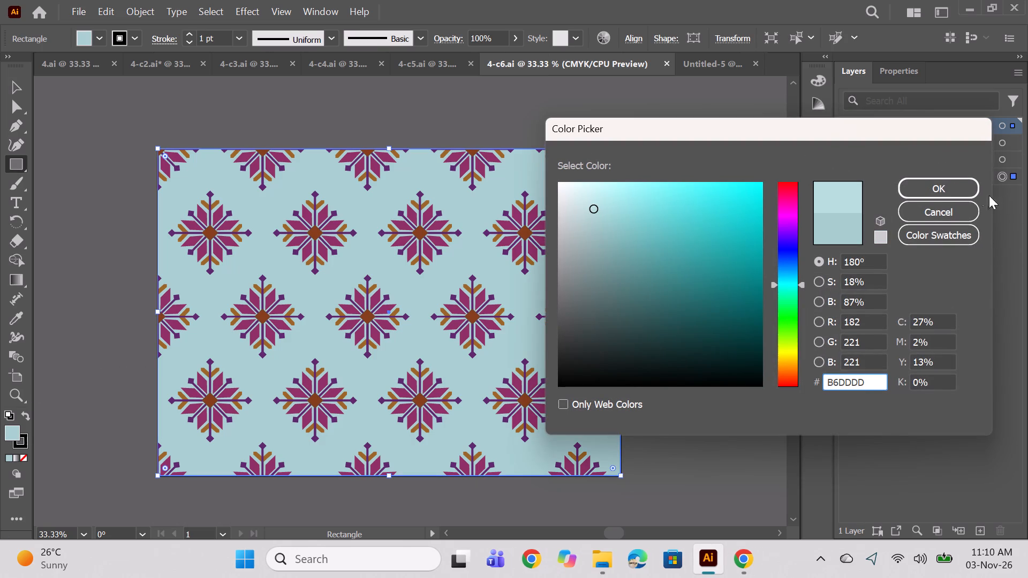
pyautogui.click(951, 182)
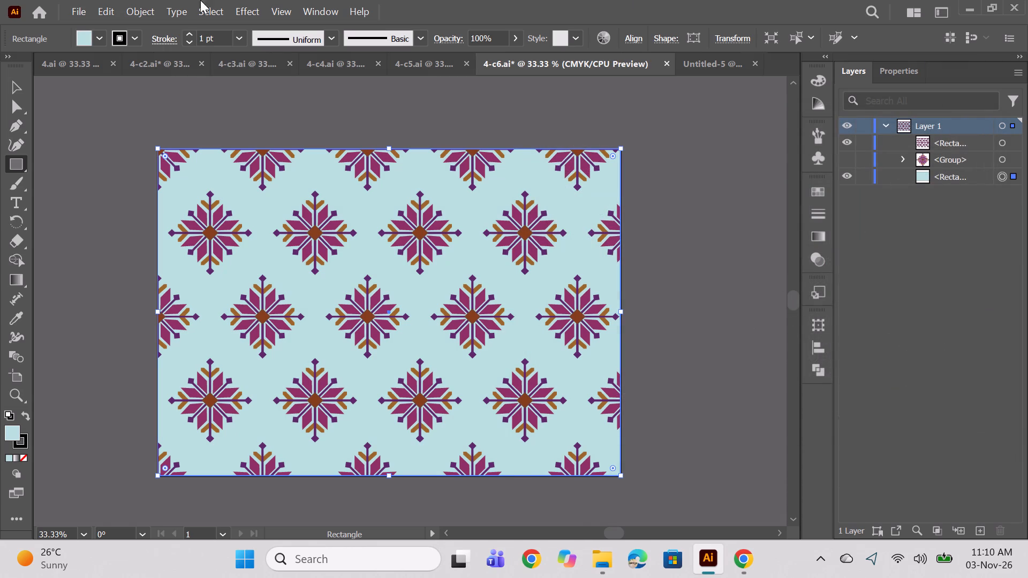
# Change the fill of the 4-c6 background rectangle to the aqua tone A1D3D1.
pyautogui.doubleClick(5, 433)
pyautogui.click(594, 218)
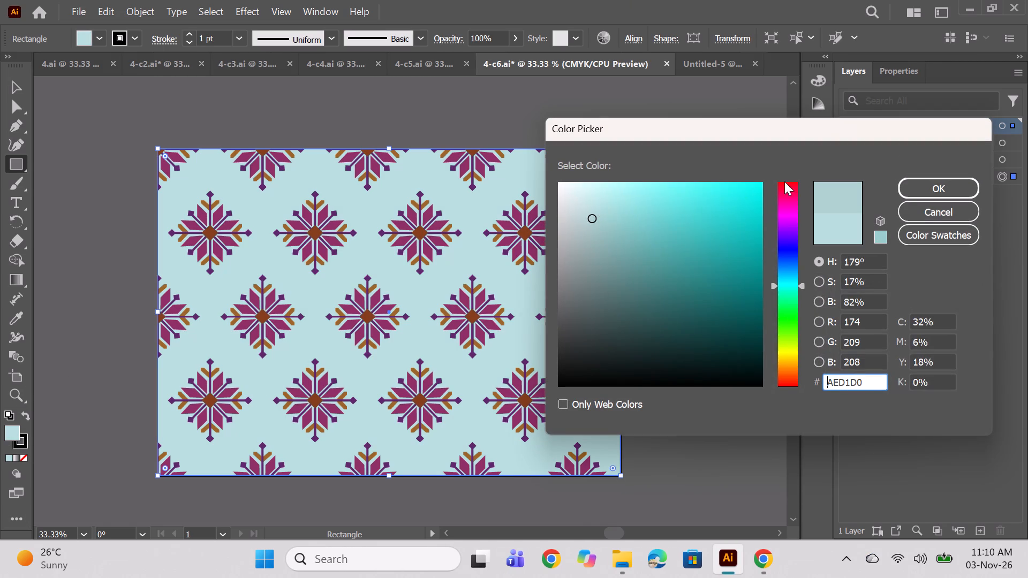
pyautogui.click(608, 213)
pyautogui.click(608, 216)
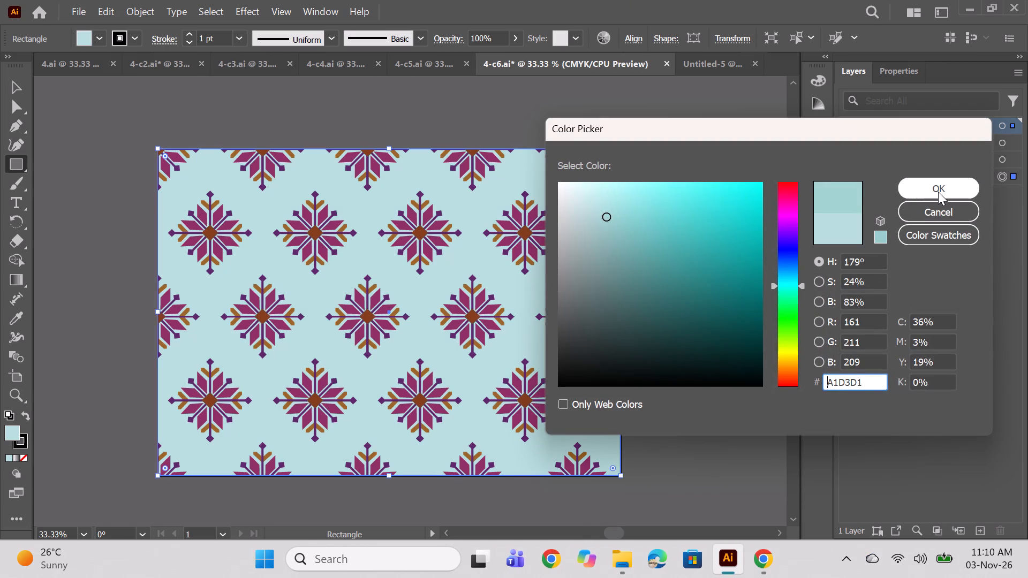
pyautogui.click(938, 192)
pyautogui.keyDown('ctrl'); pyautogui.click(726, 357); pyautogui.keyUp('ctrl')
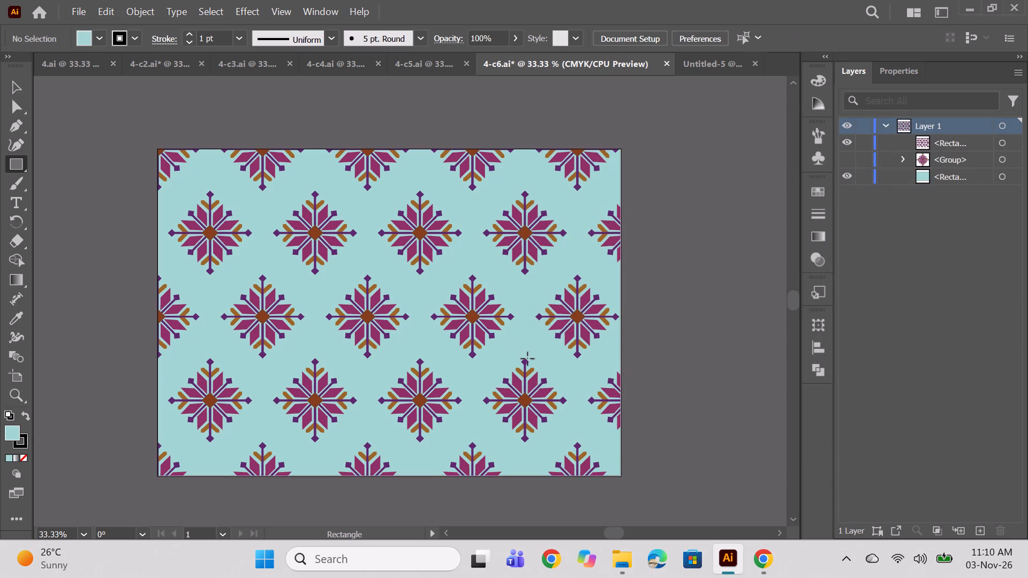
pyautogui.scroll(2, 503, 350)
pyautogui.scroll(-2, 503, 349)
# Paste the copied snowflake-flower motif group into the blank A3 document Untitled-5.
pyautogui.click(716, 64)
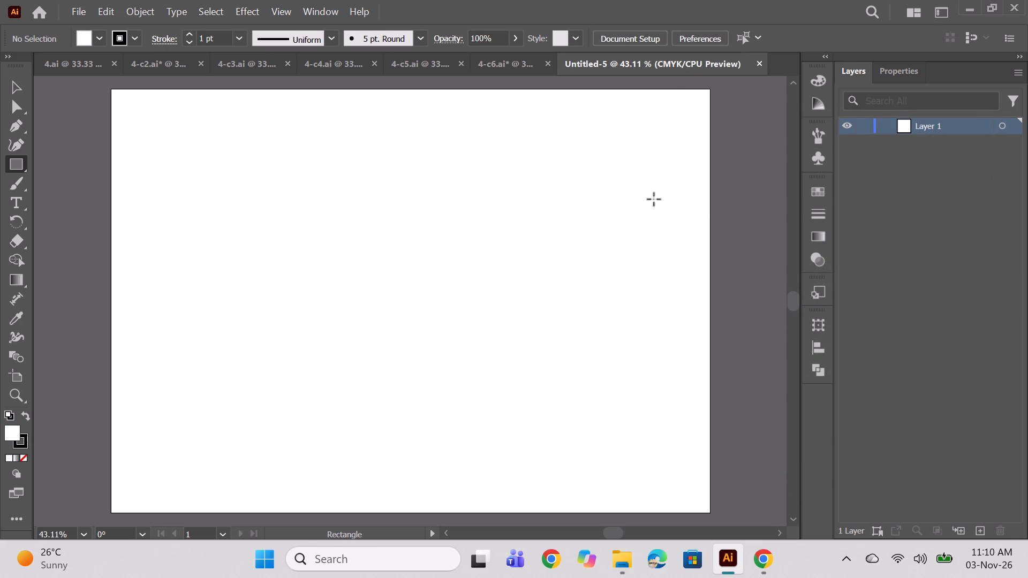
pyautogui.click(513, 75)
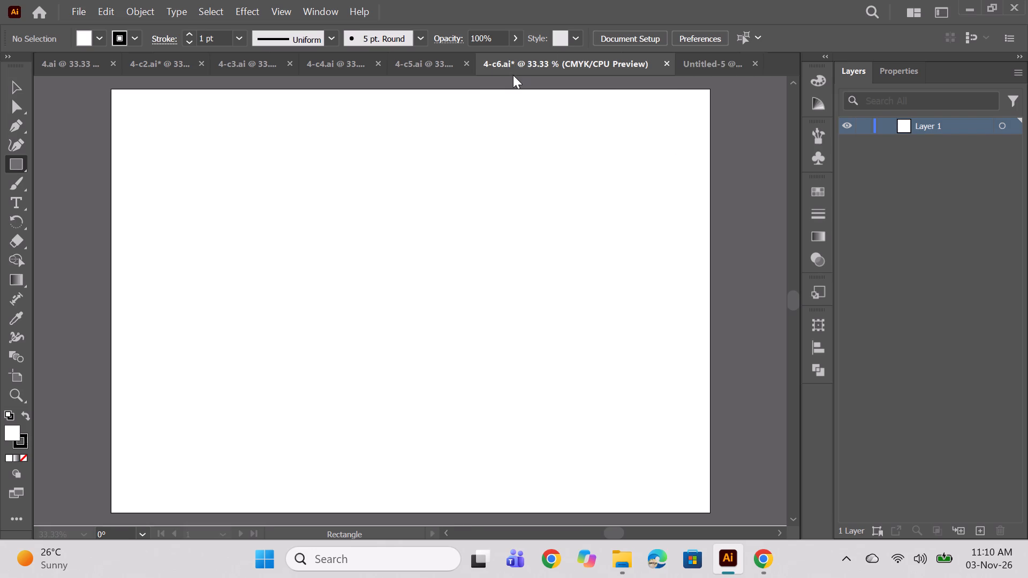
pyautogui.click(699, 70)
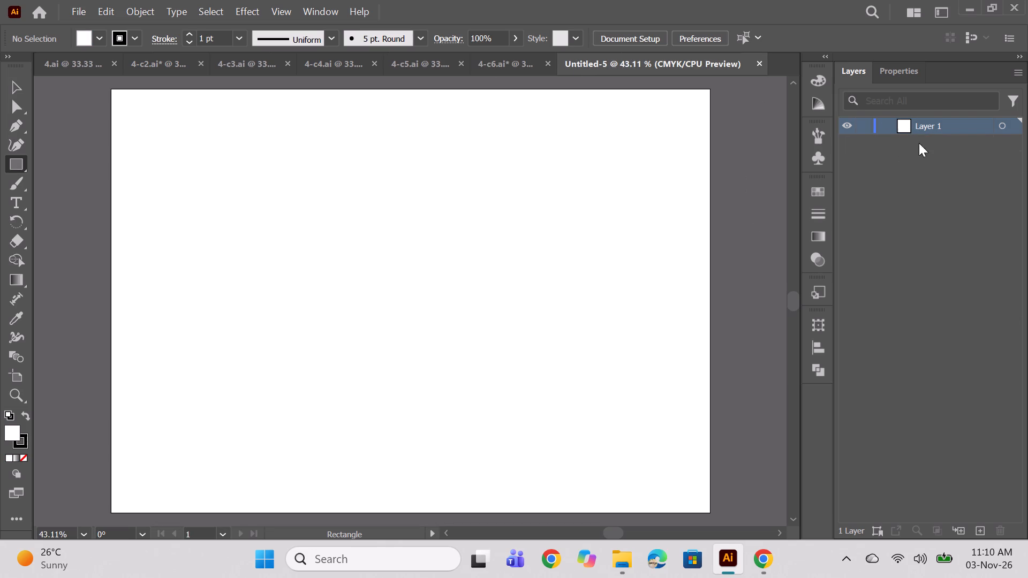
pyautogui.hotkey('ctrl', 'v')
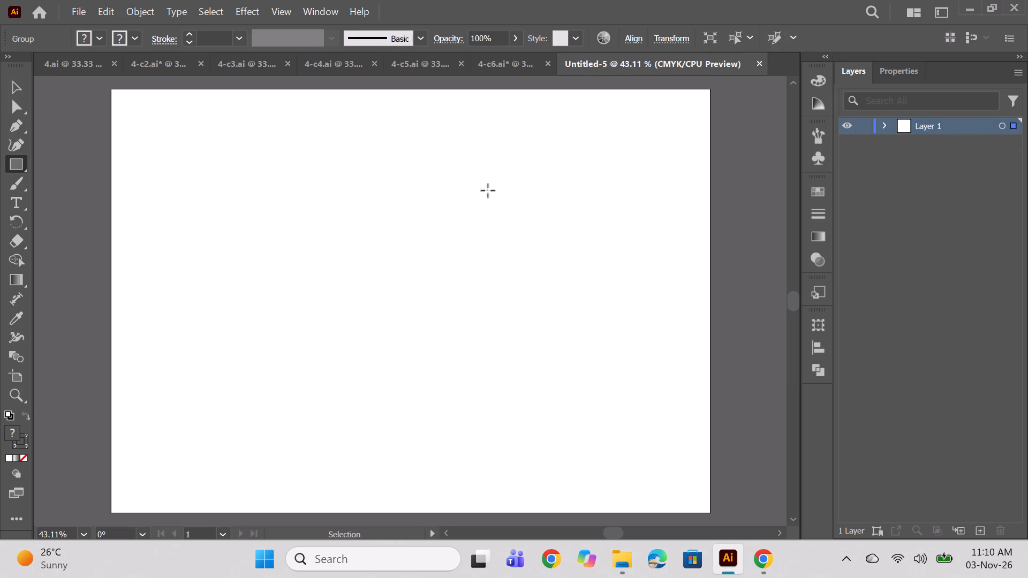
# Expand the pasted motif's group in the layer structure and select only the bottommost peach petal path.
pyautogui.click(886, 123)
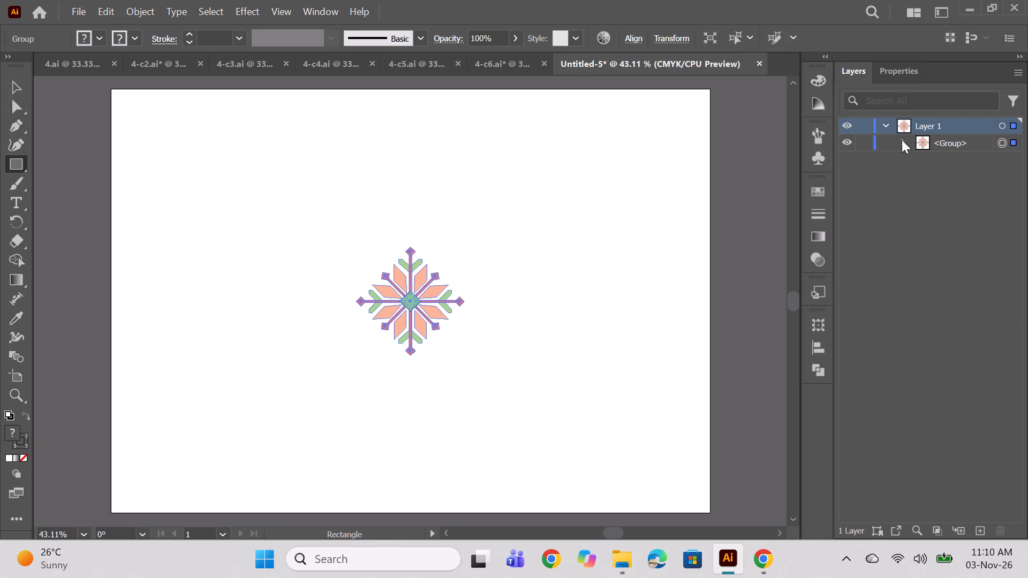
pyautogui.click(904, 145)
pyautogui.scroll(-7, 1003, 212)
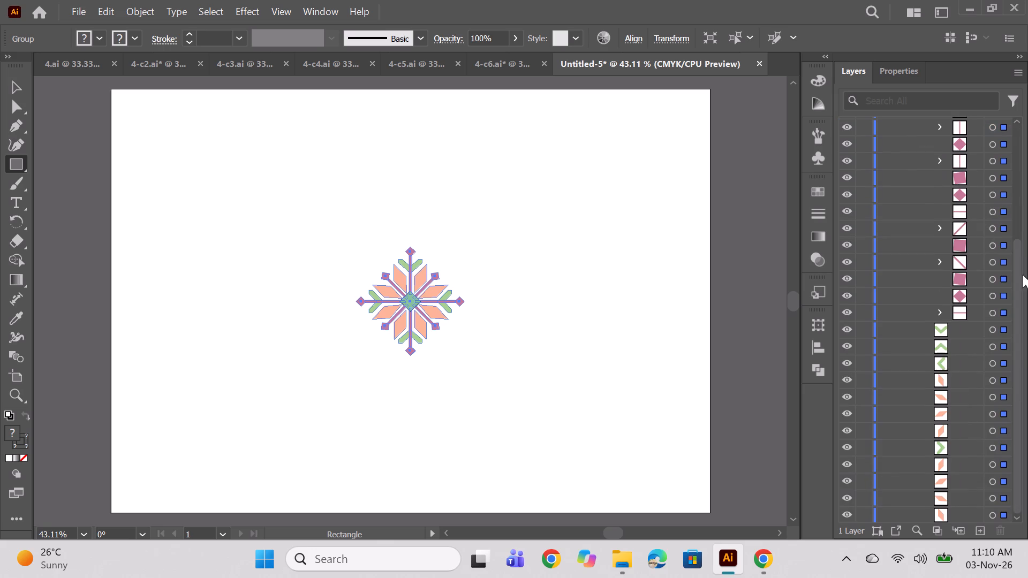
pyautogui.scroll(-5, 1023, 275)
pyautogui.scroll(5, 937, 265)
pyautogui.scroll(-8, 1026, 359)
pyautogui.scroll(-4, 962, 486)
pyautogui.click(992, 513)
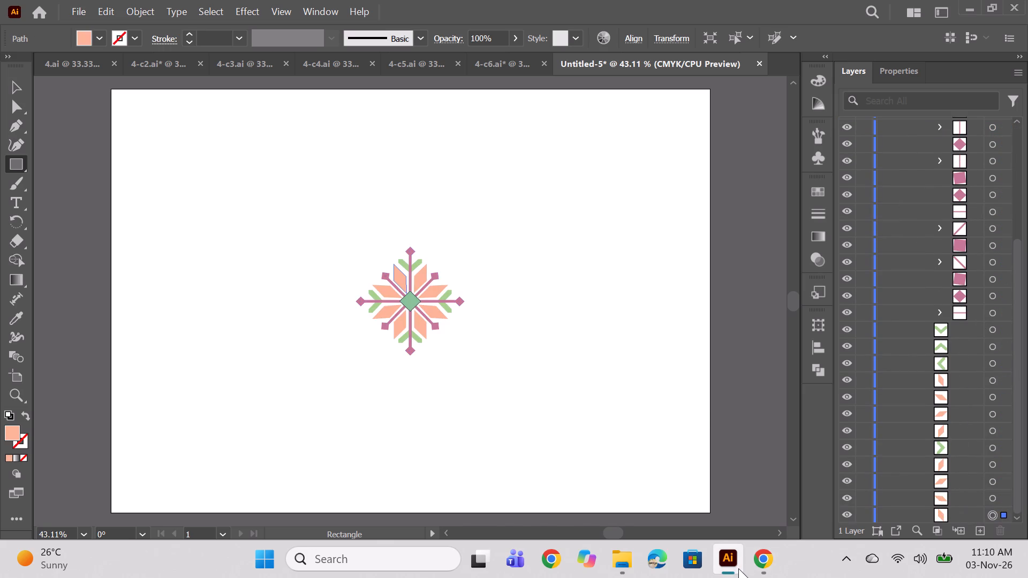
# Switch to Chrome, look through the printed fabrics image results for colour references, and preview the Printsbank olive fabric with pink flowers.
pyautogui.click(737, 569)
pyautogui.click(750, 562)
pyautogui.click(733, 569)
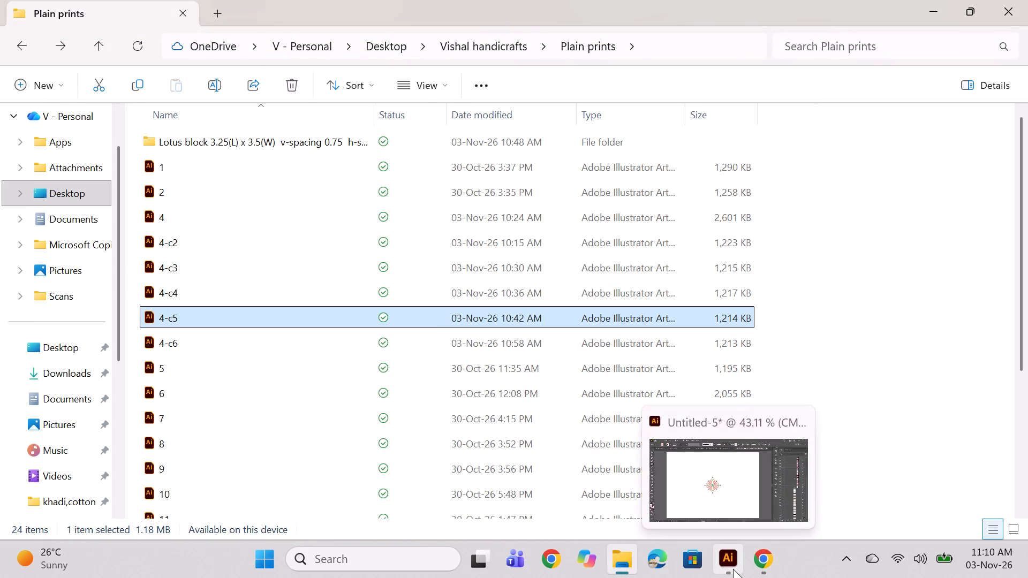
pyautogui.click(768, 559)
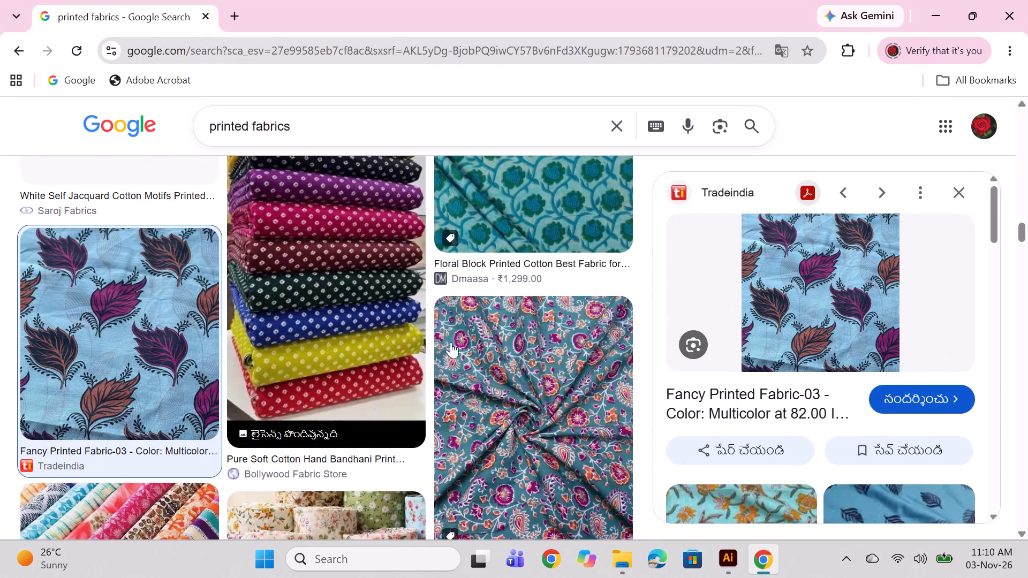
pyautogui.scroll(-2, 520, 306)
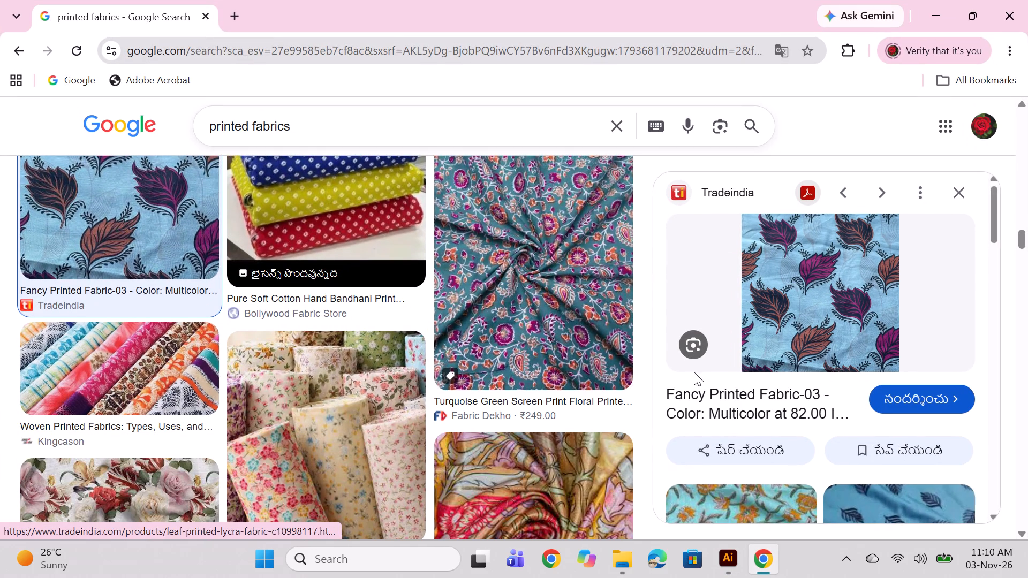
pyautogui.scroll(-9, 545, 367)
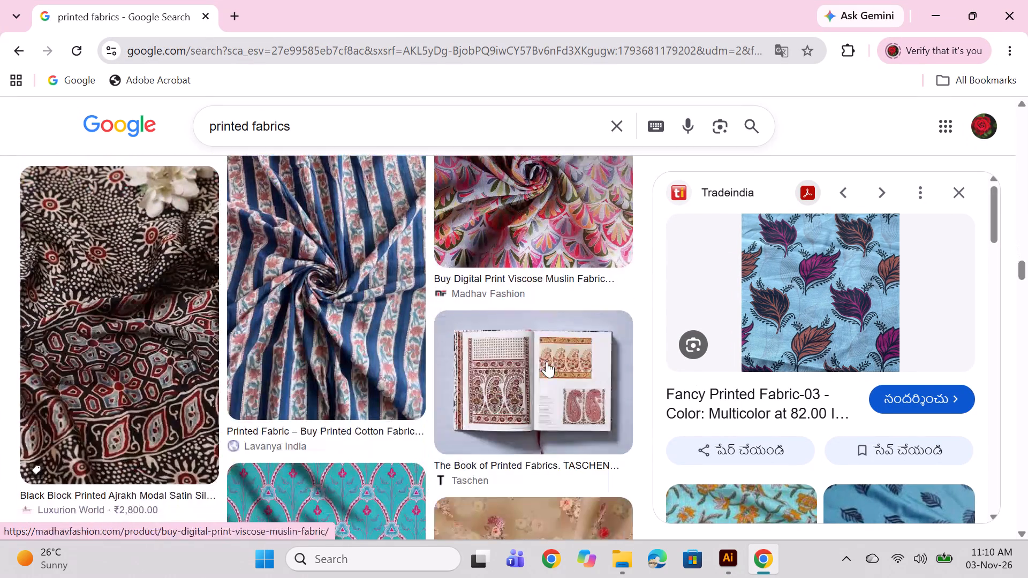
pyautogui.scroll(-4, 547, 361)
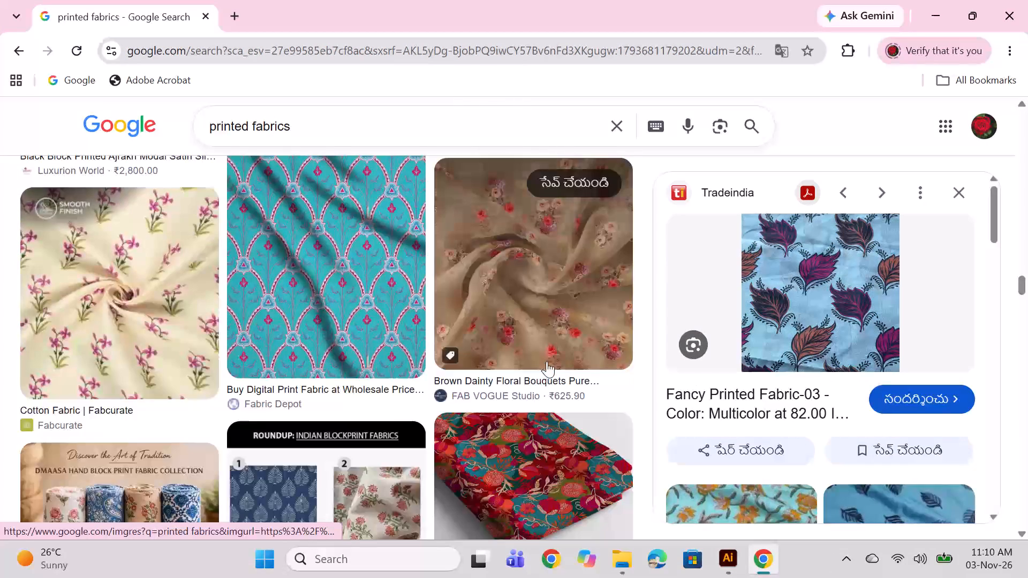
pyautogui.scroll(-5, 547, 361)
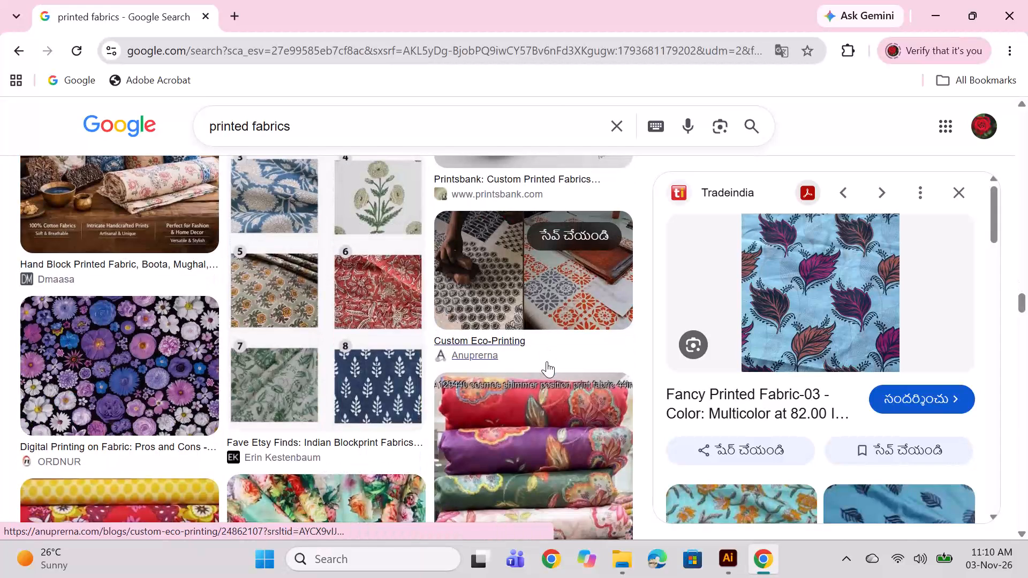
pyautogui.scroll(-2, 546, 362)
pyautogui.scroll(-1, 476, 357)
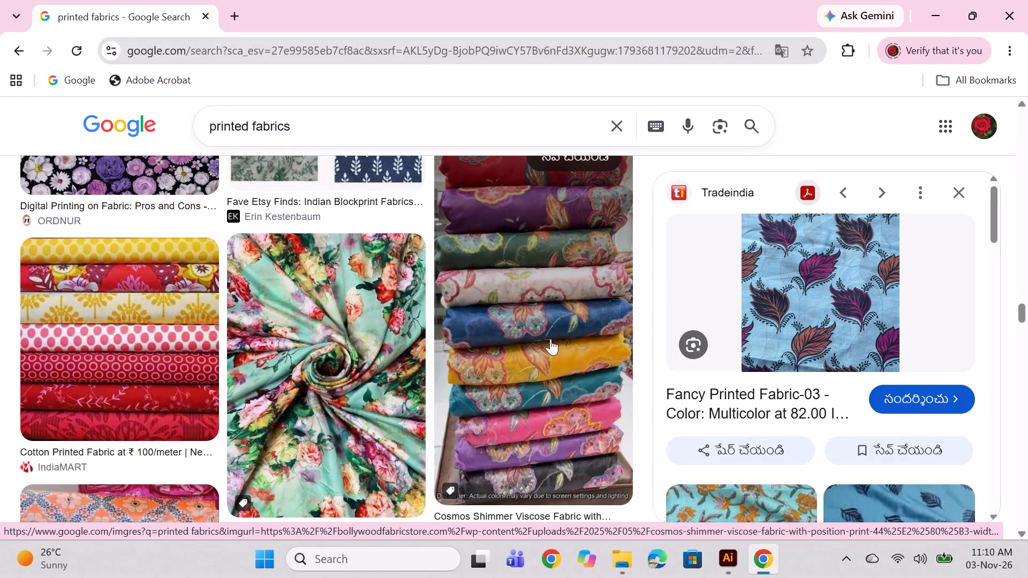
pyautogui.scroll(-1, 496, 345)
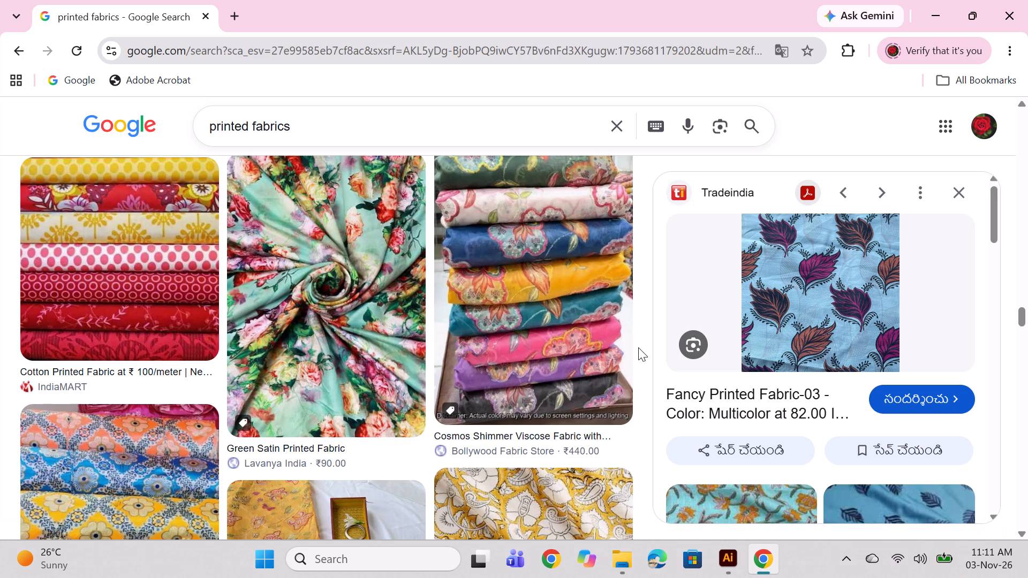
pyautogui.scroll(-3, 323, 189)
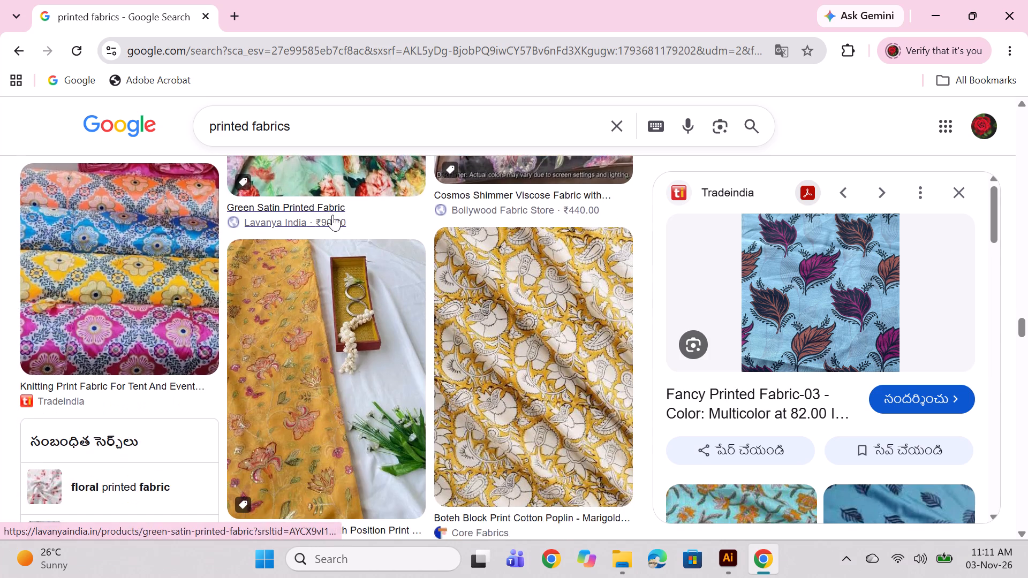
pyautogui.scroll(-2, 333, 215)
pyautogui.scroll(-2, 440, 302)
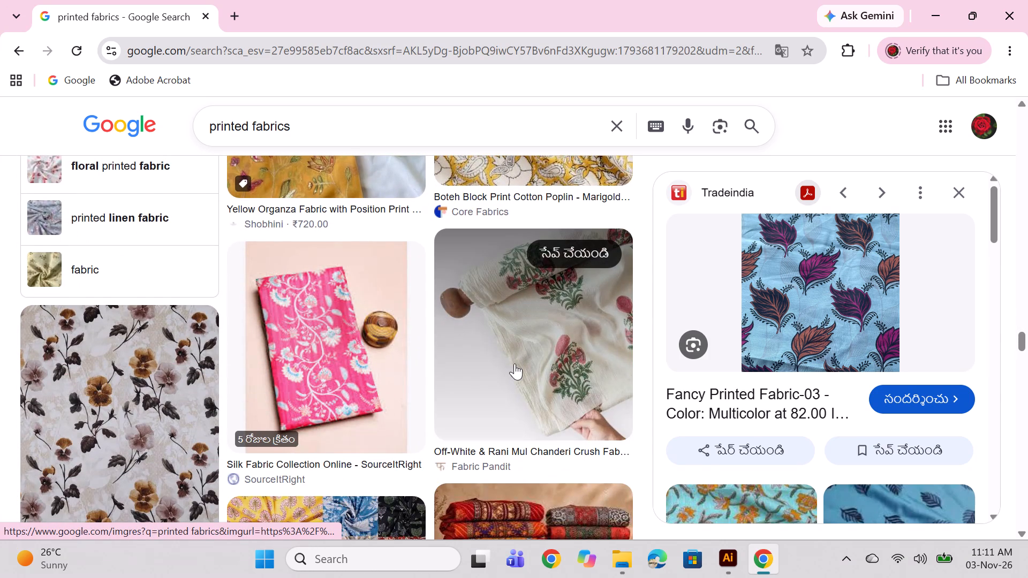
pyautogui.scroll(-2, 290, 390)
pyautogui.scroll(-2, 422, 322)
pyautogui.scroll(-2, 371, 304)
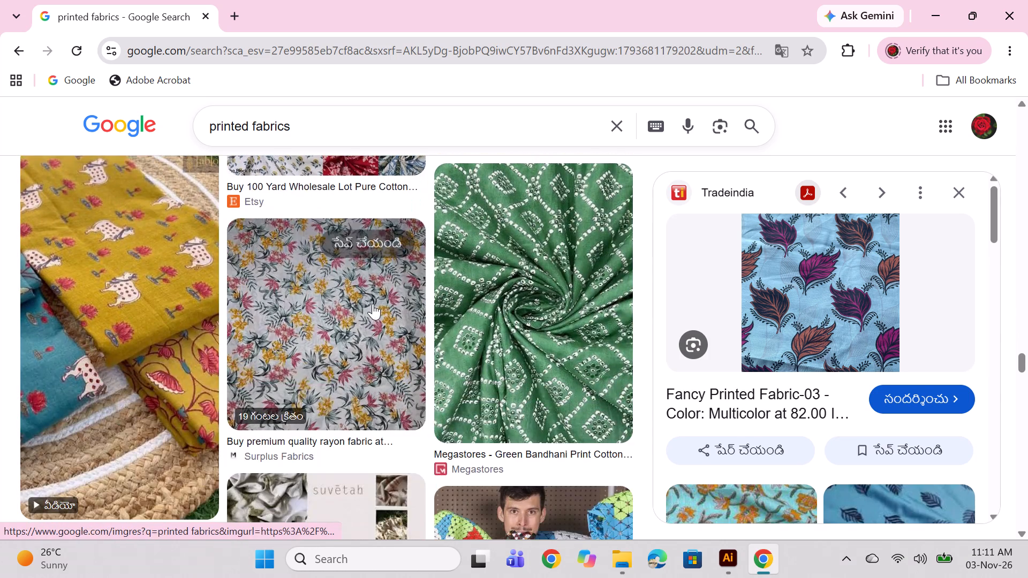
pyautogui.scroll(-2, 375, 331)
pyautogui.scroll(-4, 511, 363)
pyautogui.scroll(-2, 196, 335)
pyautogui.scroll(-3, 297, 343)
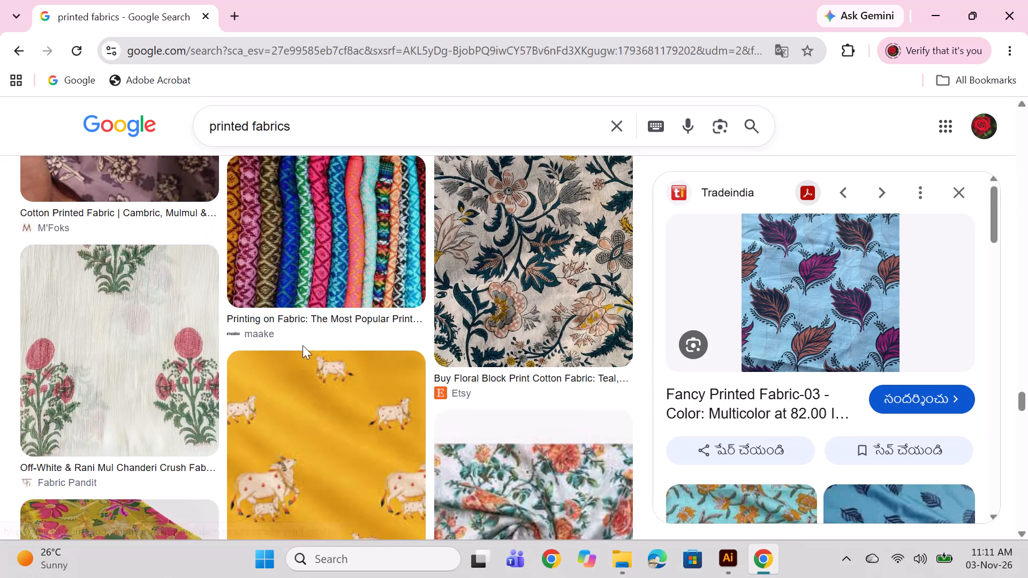
pyautogui.scroll(-5, 303, 345)
pyautogui.scroll(2, 220, 195)
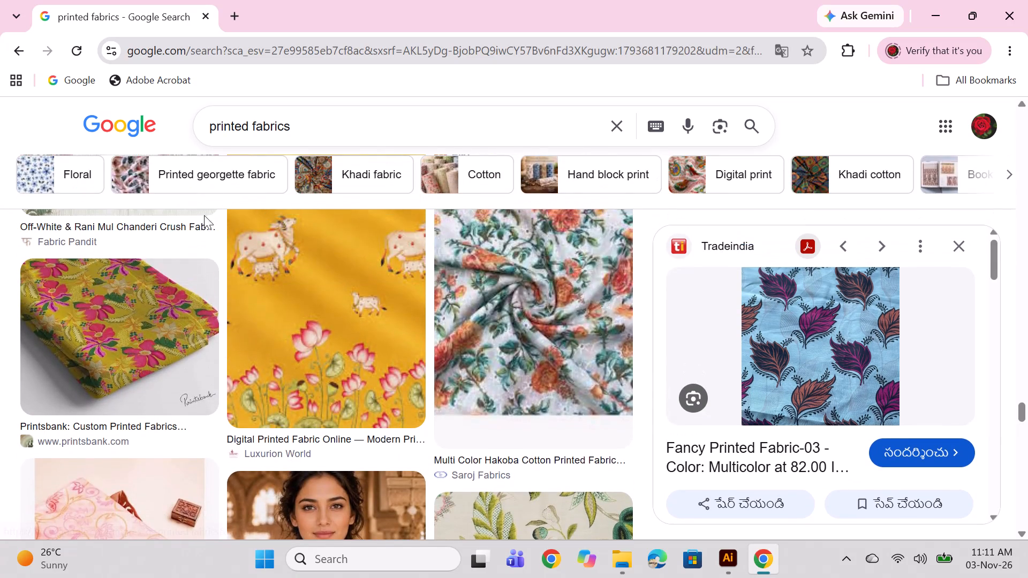
pyautogui.click(132, 359)
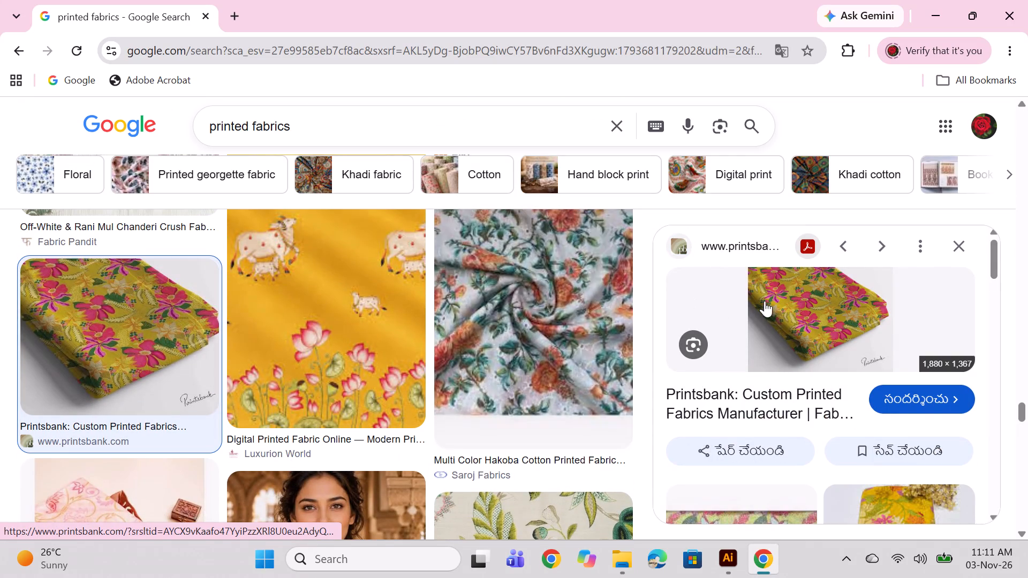
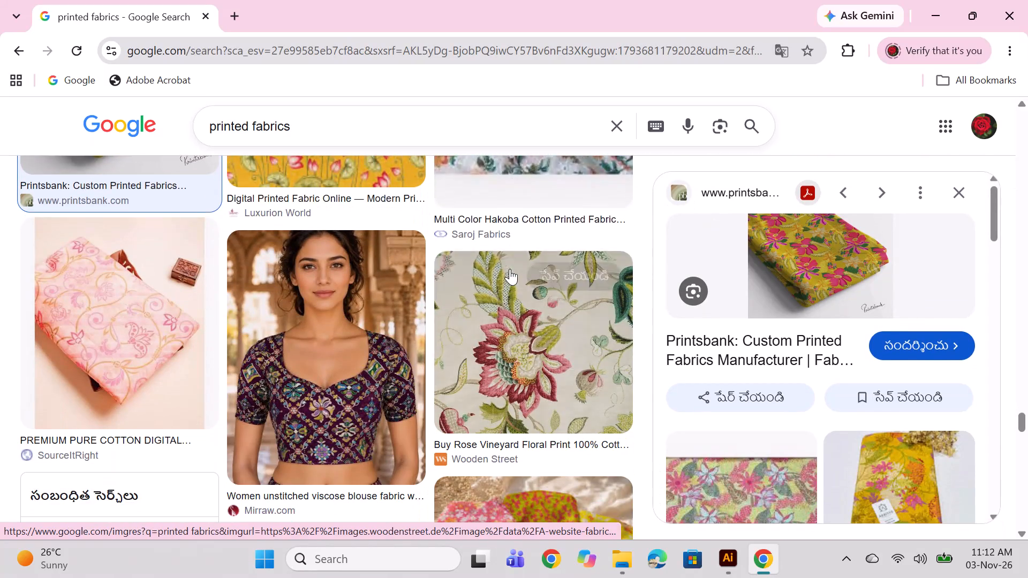
# Browse further through the printed fabrics image results for colour references and briefly preview the Kids Print Satin Georgette unicorn fabric.
pyautogui.scroll(-1, 510, 269)
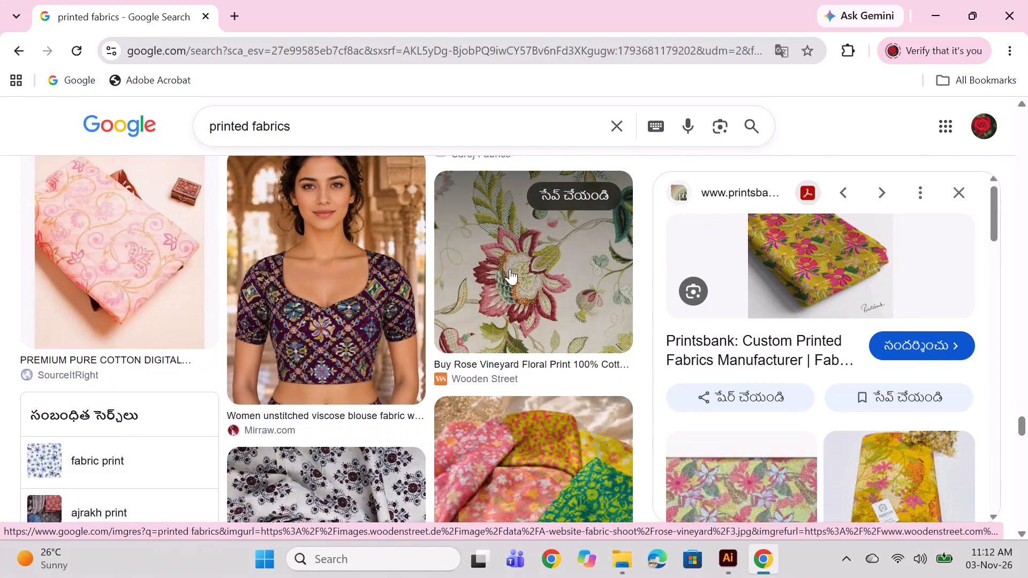
pyautogui.scroll(-8, 782, 296)
pyautogui.scroll(-2, 707, 306)
pyautogui.scroll(-3, 418, 410)
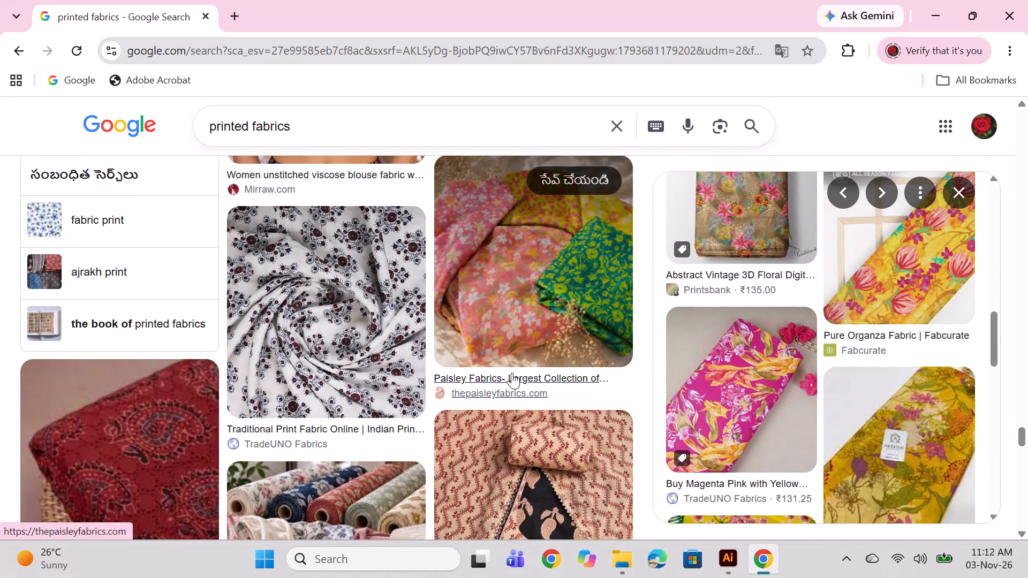
pyautogui.scroll(-3, 512, 372)
pyautogui.scroll(-3, 311, 387)
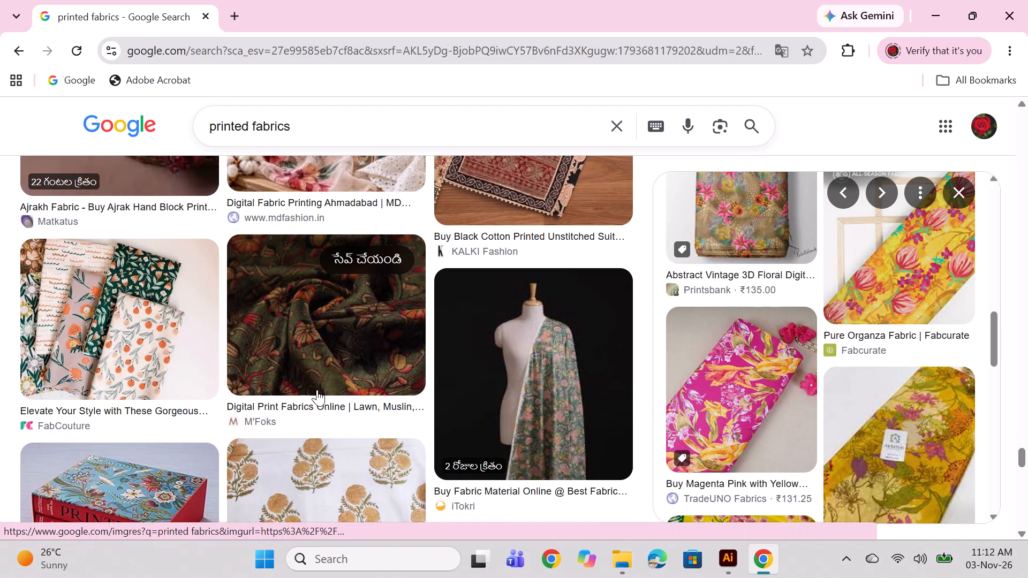
pyautogui.scroll(-3, 320, 392)
pyautogui.scroll(-1, 340, 431)
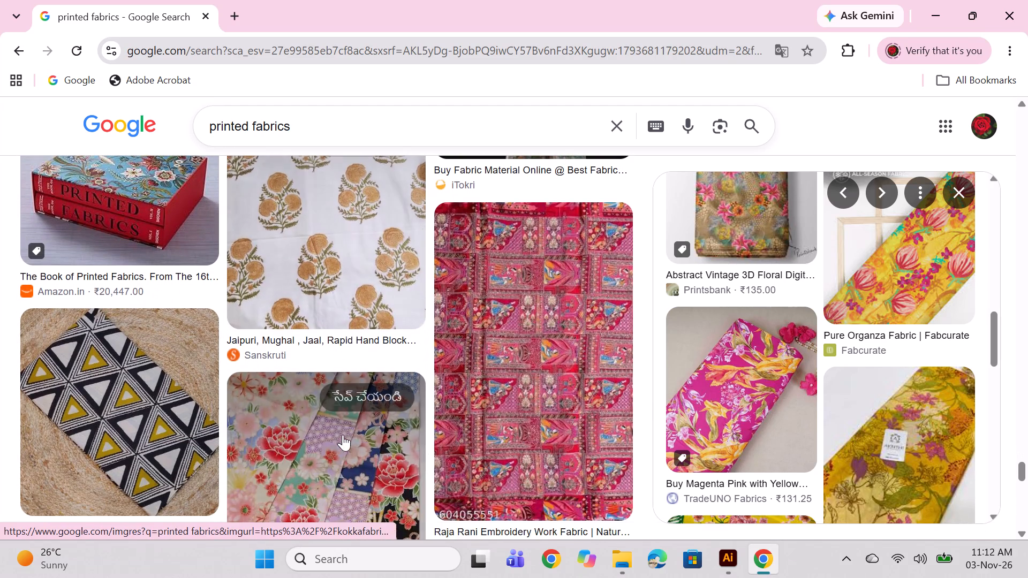
pyautogui.scroll(-3, 451, 388)
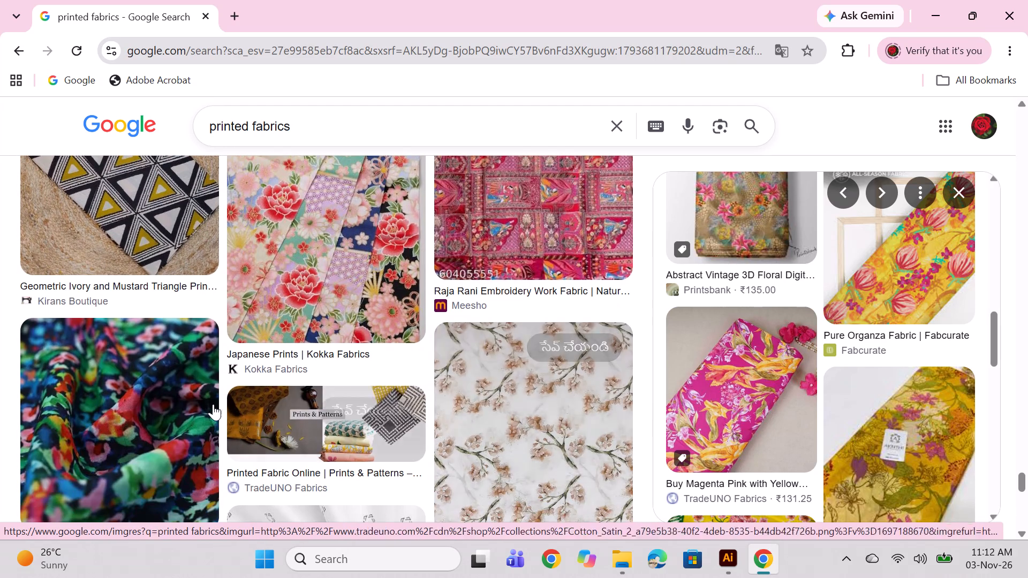
pyautogui.scroll(-4, 345, 383)
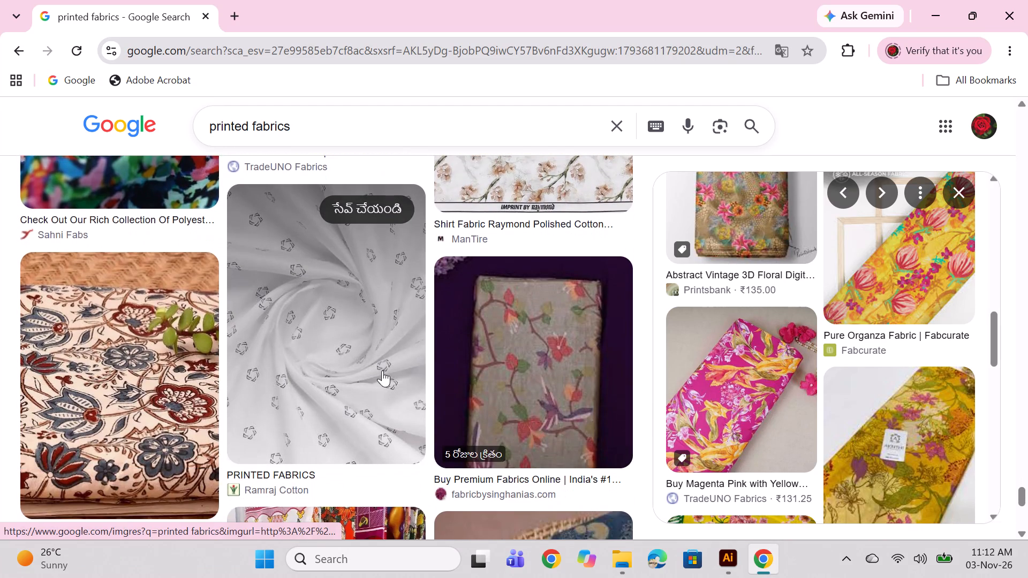
pyautogui.scroll(-1, 382, 370)
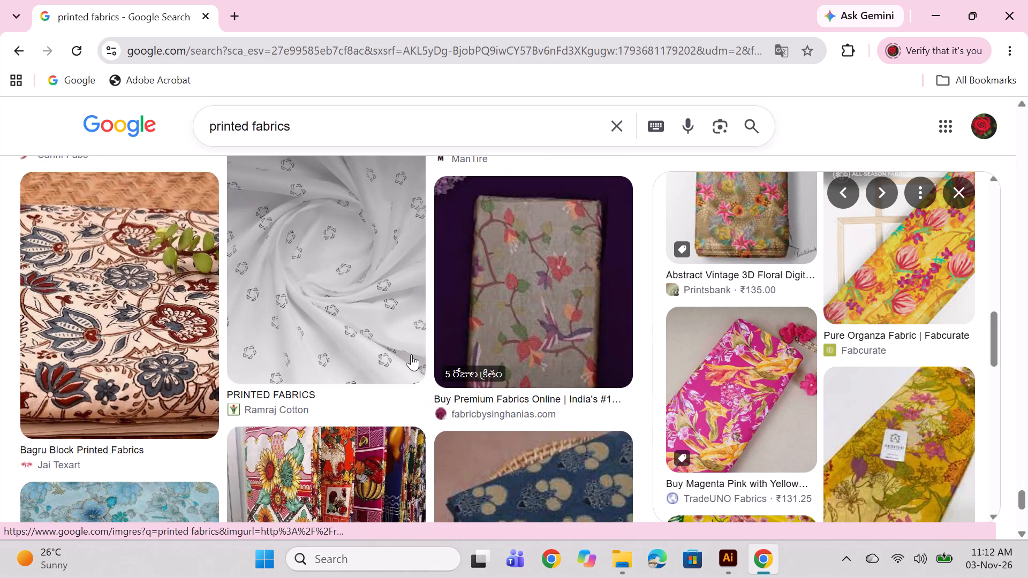
pyautogui.scroll(-2, 411, 354)
pyautogui.scroll(5, 396, 317)
pyautogui.scroll(4, 388, 265)
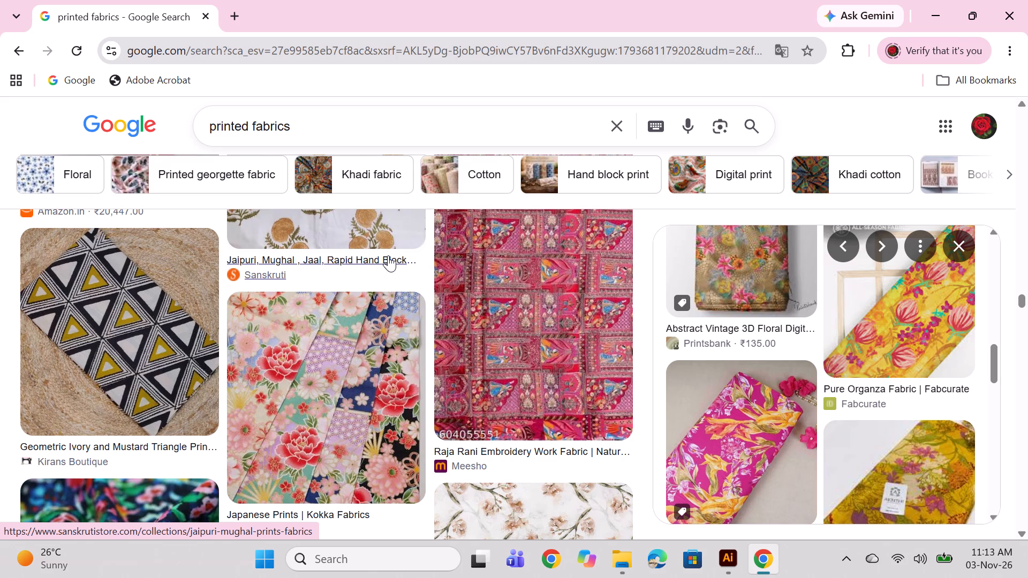
pyautogui.scroll(-3, 453, 321)
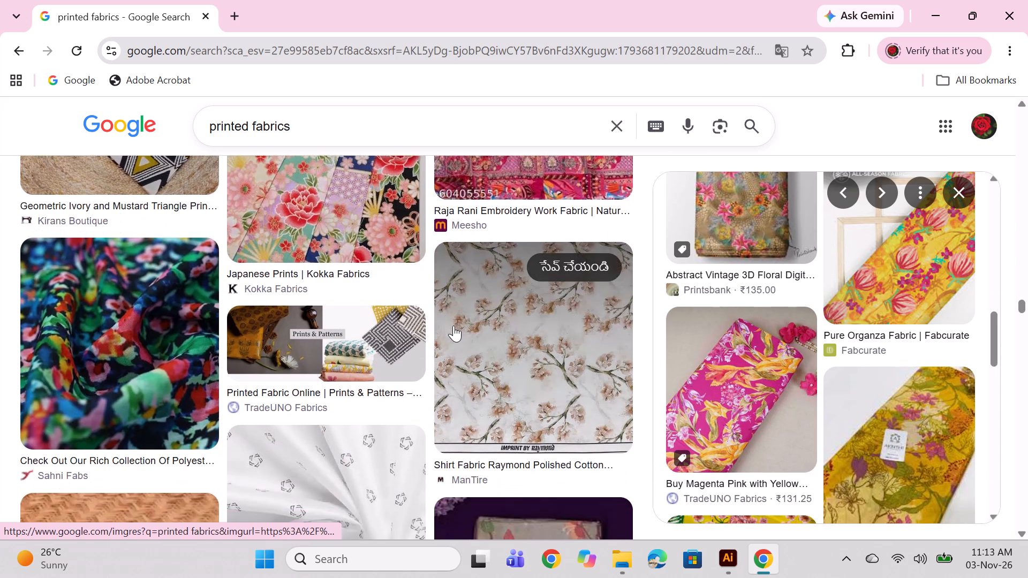
pyautogui.scroll(-5, 453, 325)
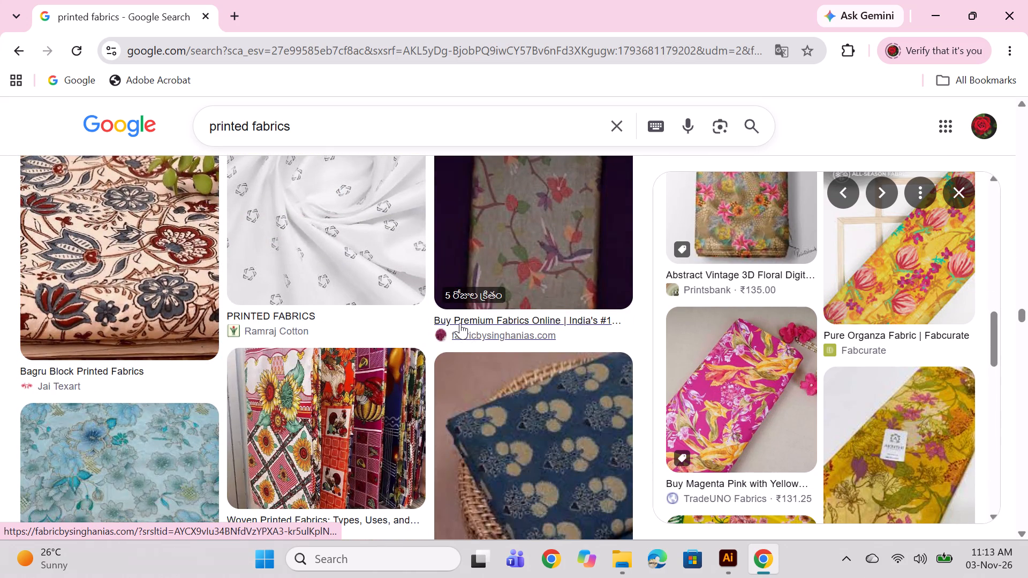
pyautogui.scroll(-4, 486, 278)
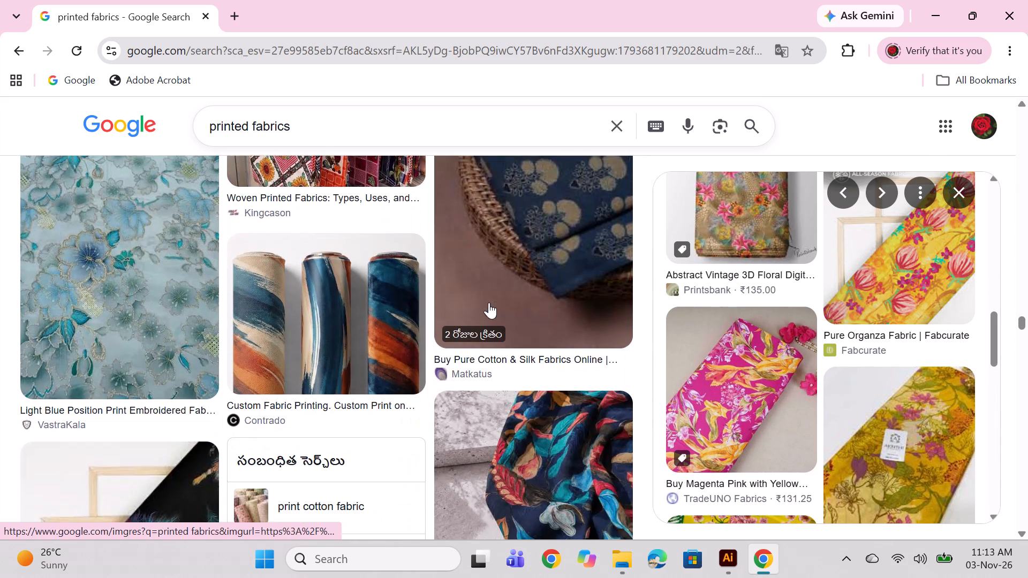
pyautogui.scroll(-1, 489, 302)
pyautogui.scroll(-1, 233, 294)
pyautogui.scroll(3, 233, 294)
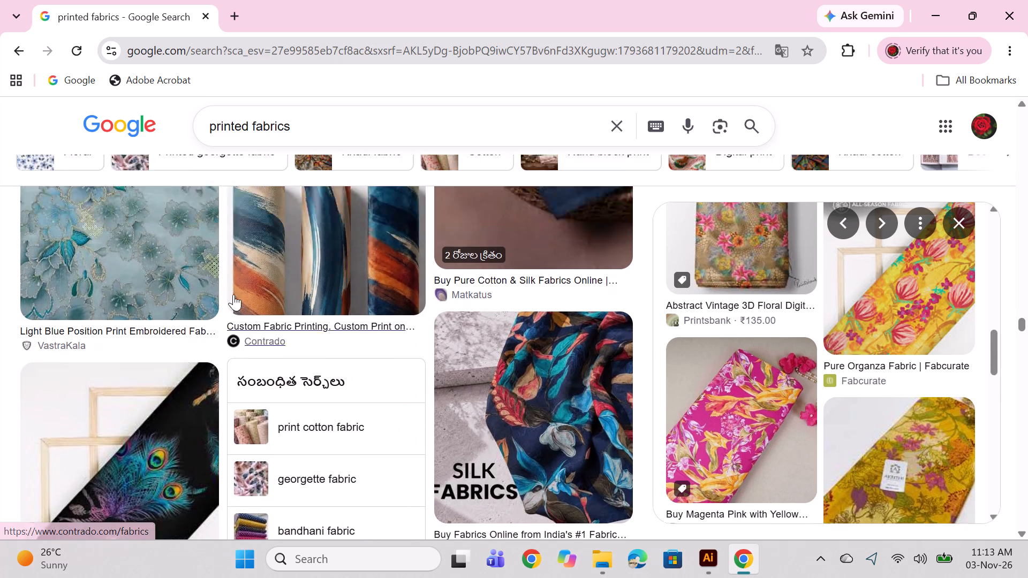
pyautogui.scroll(-3, 233, 294)
pyautogui.scroll(-6, 403, 313)
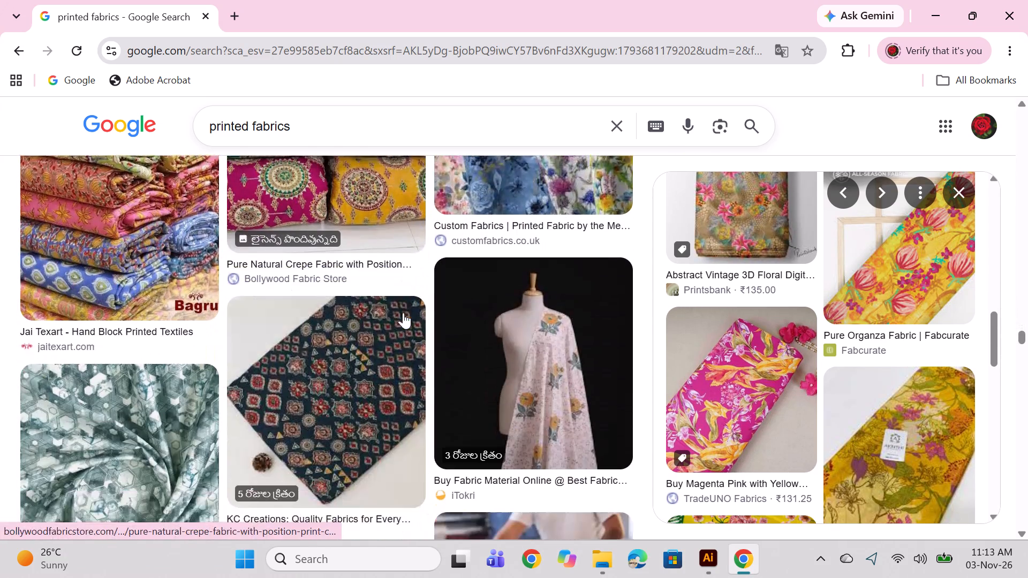
pyautogui.scroll(-10, 505, 338)
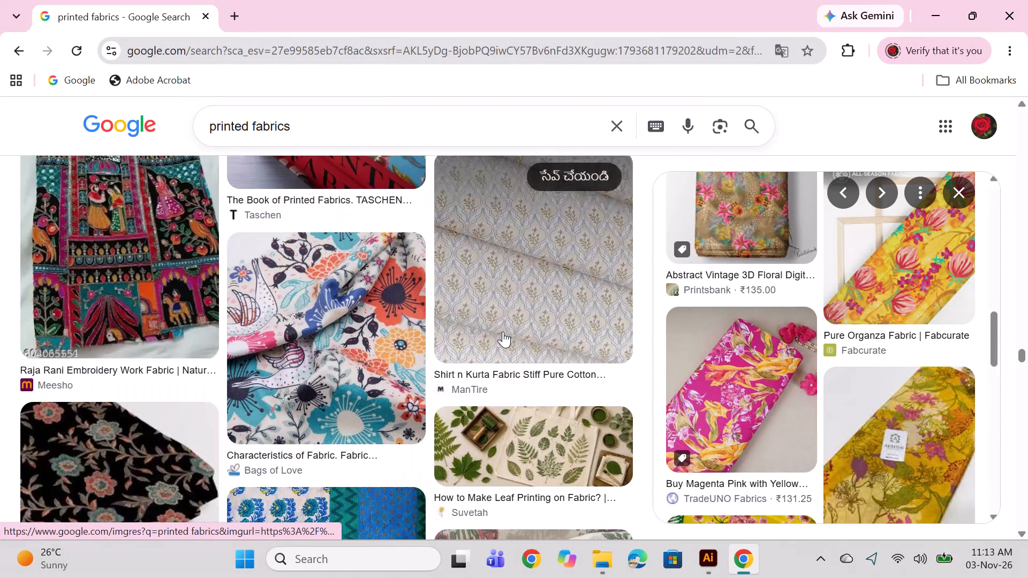
pyautogui.scroll(-5, 503, 331)
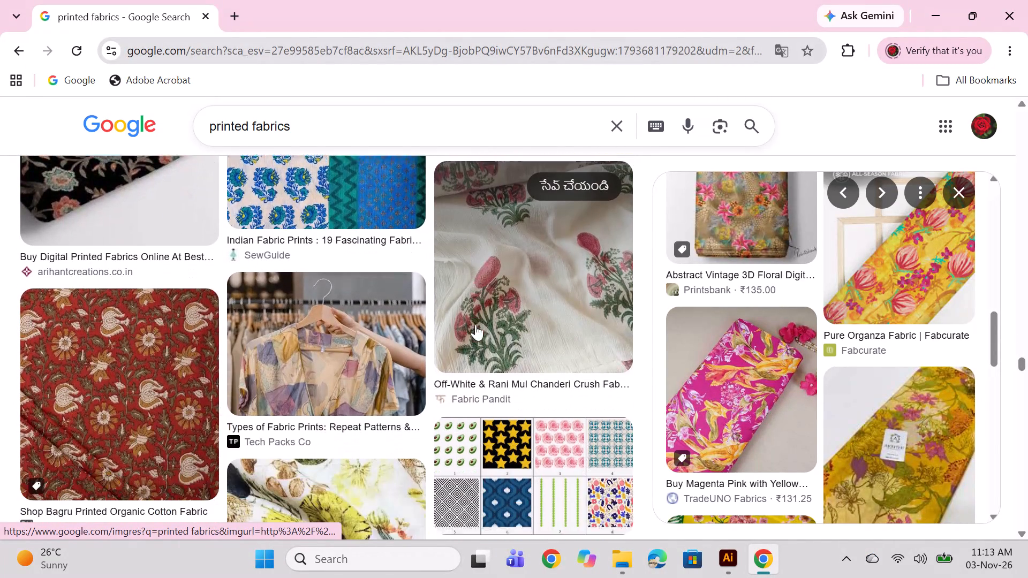
pyautogui.scroll(-2, 488, 321)
pyautogui.scroll(-1, 545, 370)
pyautogui.scroll(4, 545, 370)
pyautogui.scroll(-2, 534, 365)
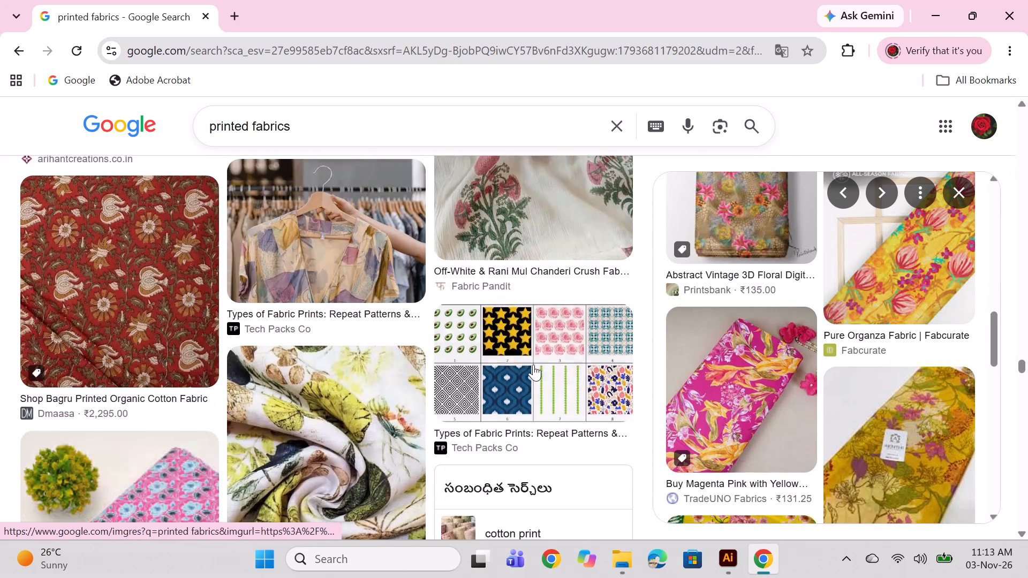
pyautogui.scroll(-4, 533, 364)
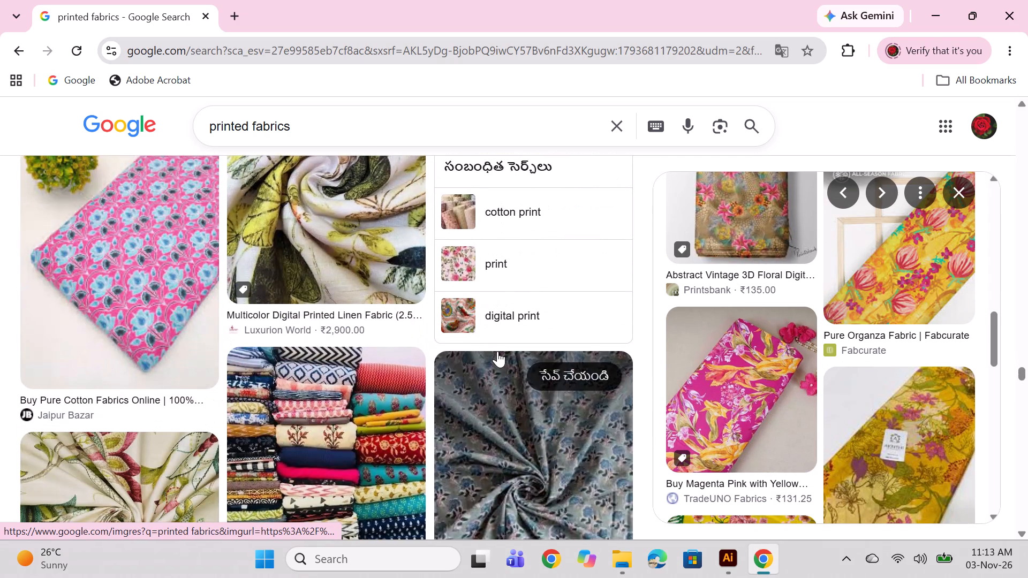
pyautogui.scroll(-1, 497, 351)
pyautogui.scroll(-3, 445, 341)
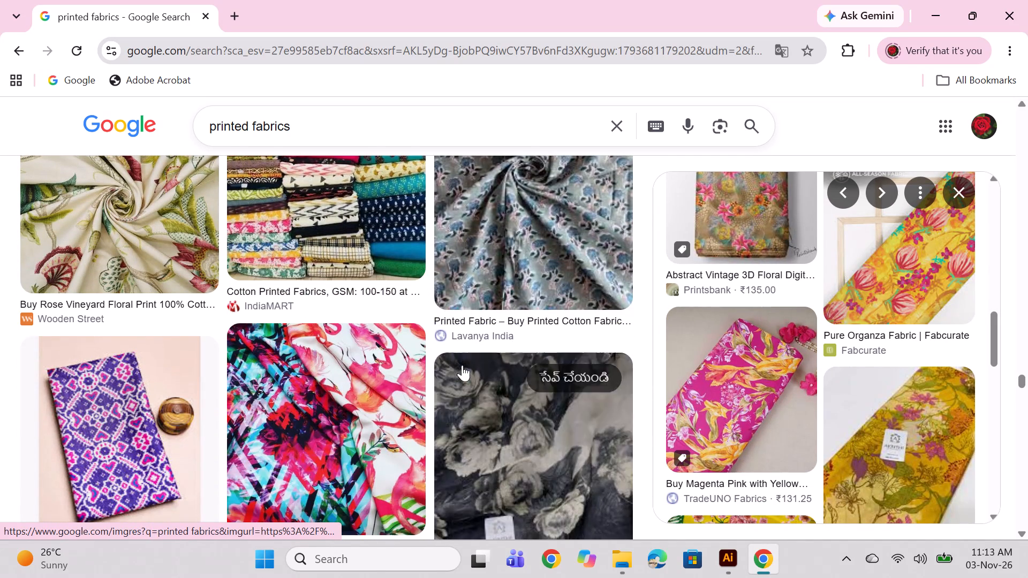
pyautogui.scroll(-2, 726, 372)
pyautogui.scroll(-2, 281, 357)
pyautogui.scroll(-3, 322, 380)
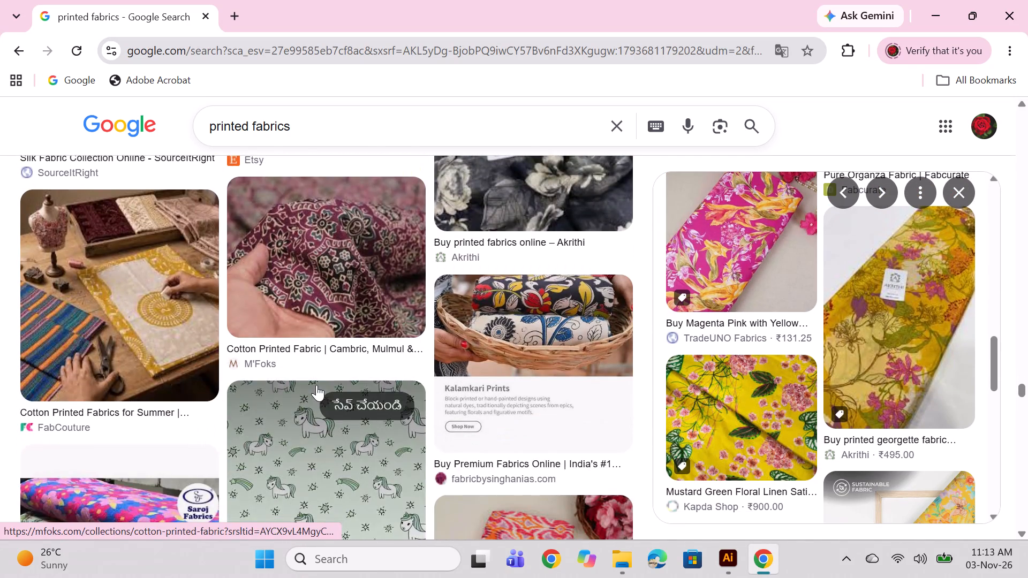
pyautogui.scroll(-1, 316, 385)
pyautogui.scroll(-1, 286, 352)
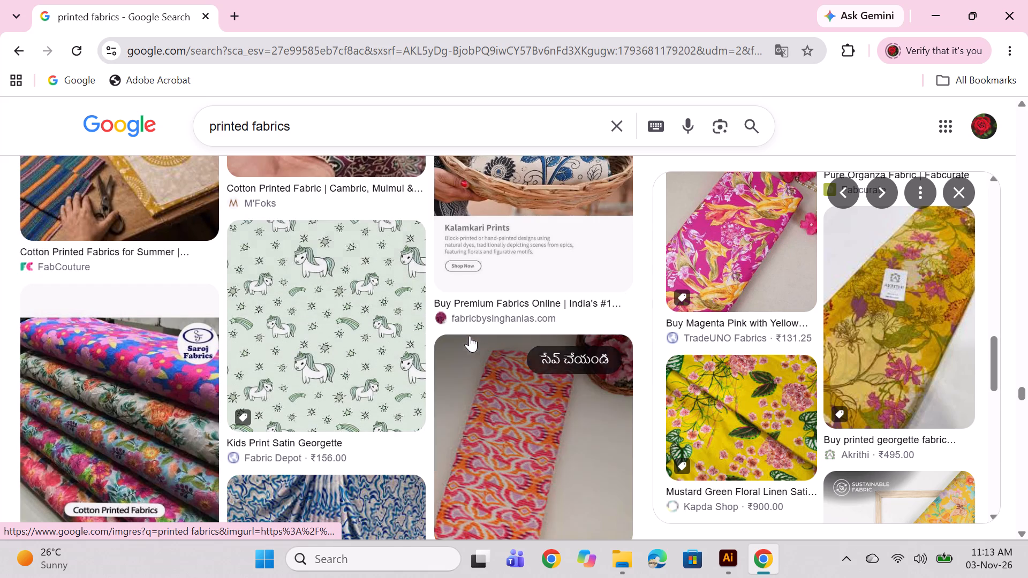
pyautogui.scroll(-2, 468, 332)
pyautogui.scroll(1, 440, 299)
pyautogui.click(333, 304)
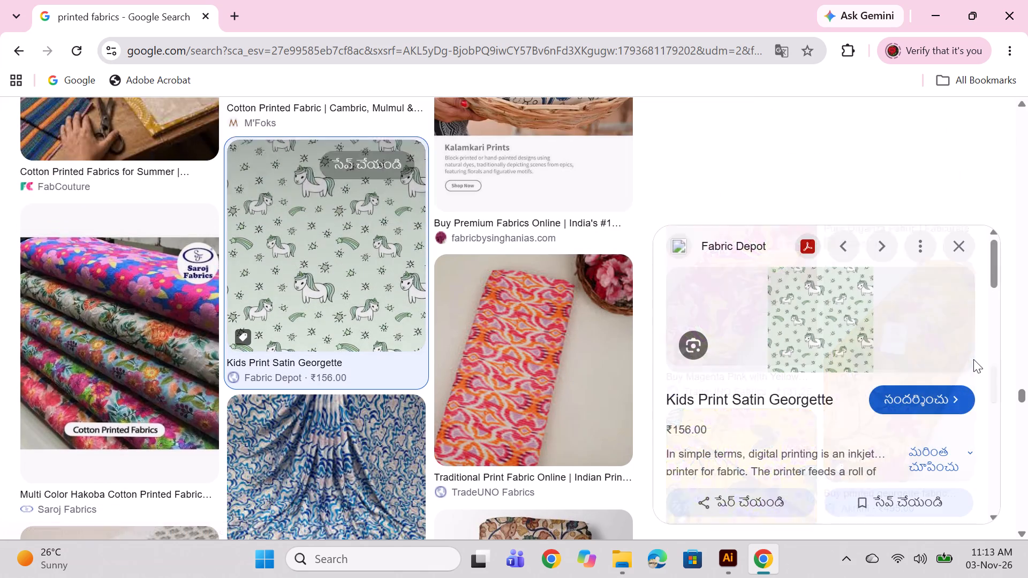
pyautogui.scroll(-5, 866, 341)
pyautogui.click(959, 247)
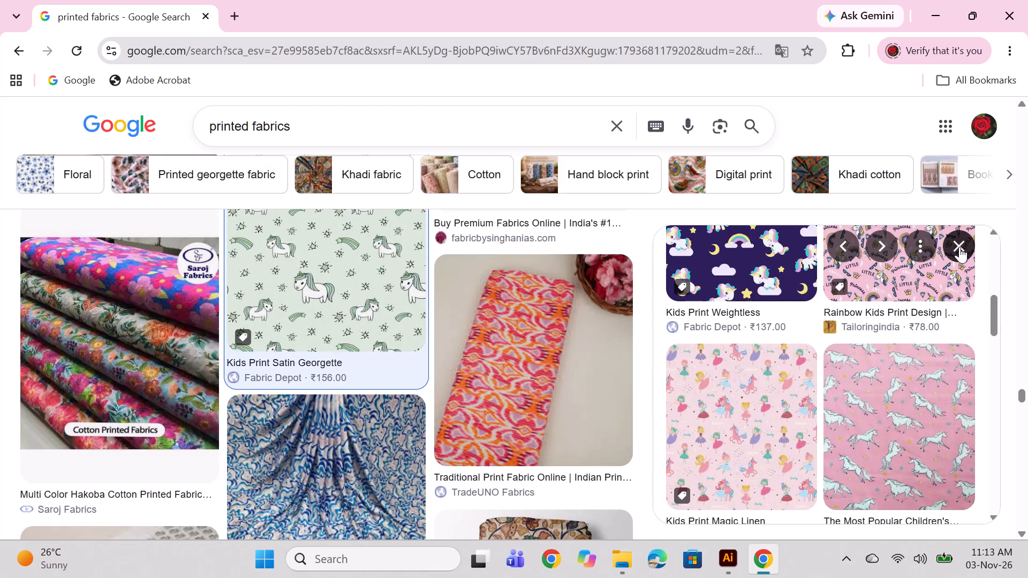
# Continue looking through the printed fabrics results and preview Magnific's blue and green feather-scale pattern as a colour reference.
pyautogui.scroll(-6, 385, 388)
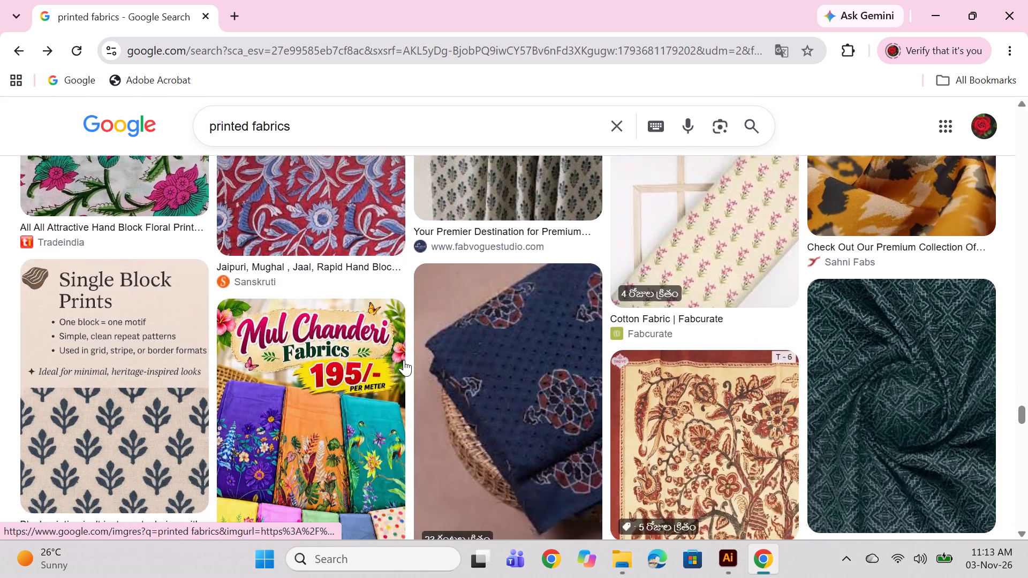
pyautogui.scroll(-1, 384, 394)
pyautogui.scroll(-1, 413, 431)
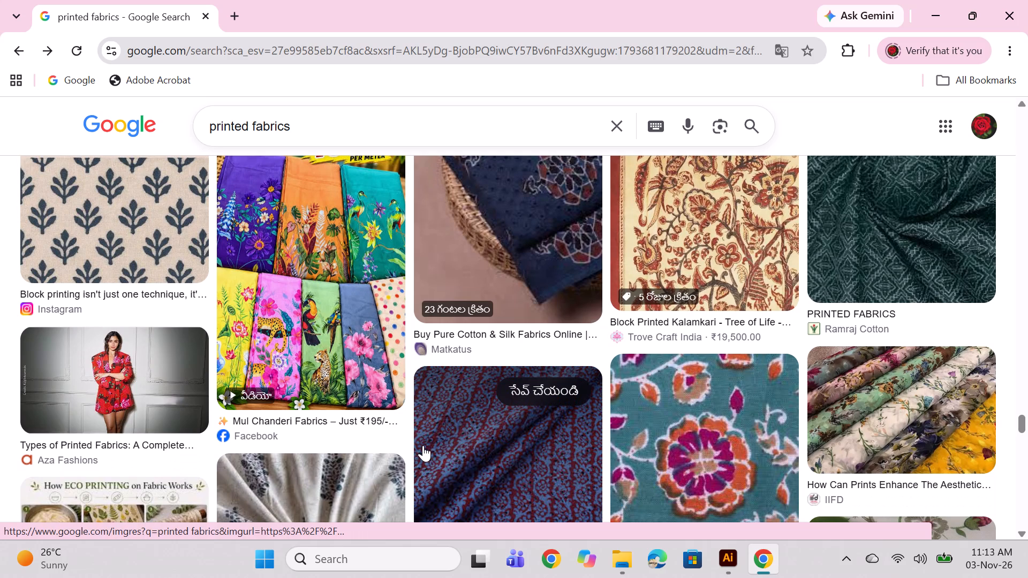
pyautogui.scroll(-3, 418, 421)
pyautogui.scroll(-2, 466, 455)
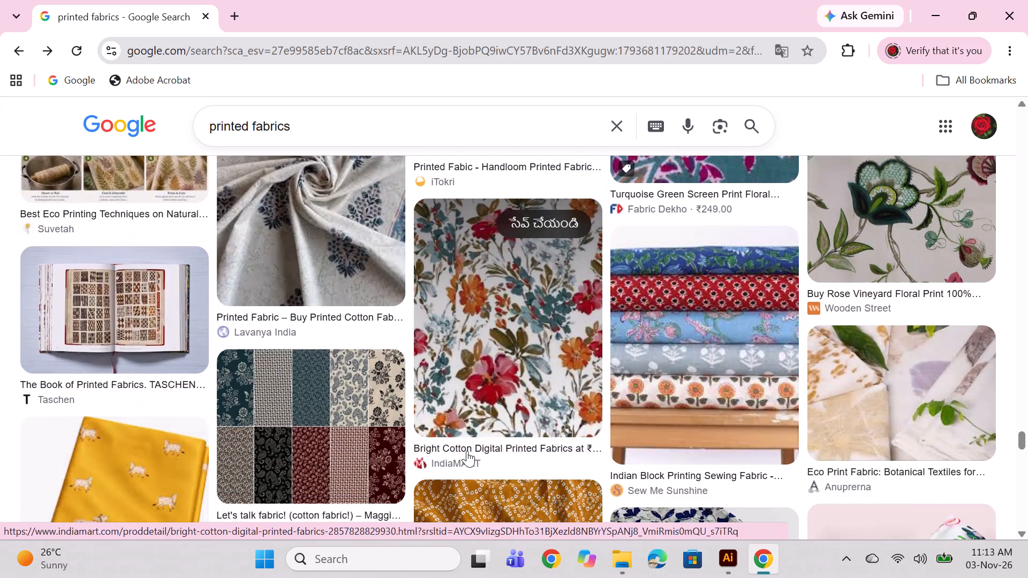
pyautogui.scroll(-2, 481, 320)
pyautogui.scroll(-2, 414, 324)
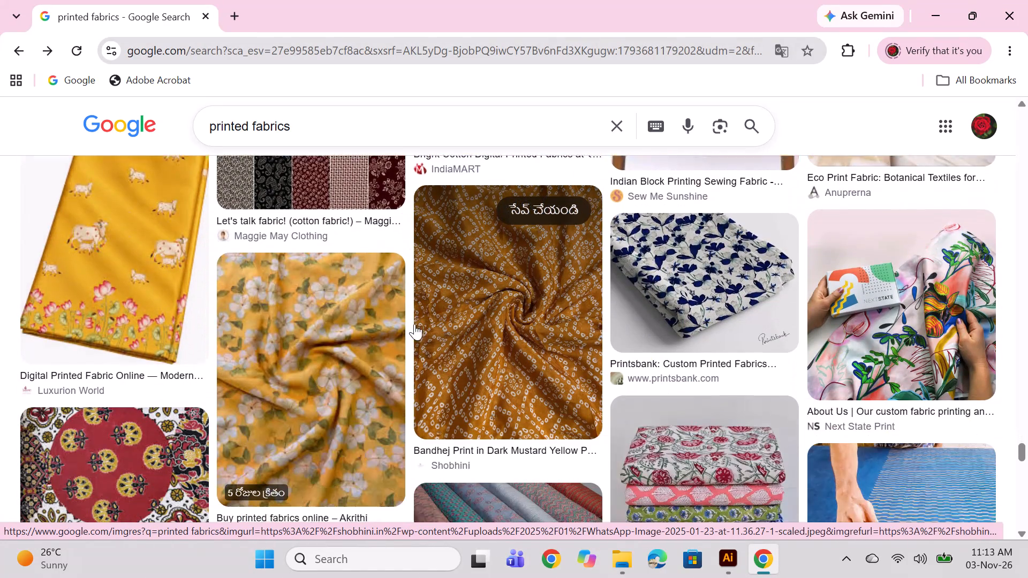
pyautogui.scroll(-2, 438, 328)
pyautogui.scroll(-3, 686, 363)
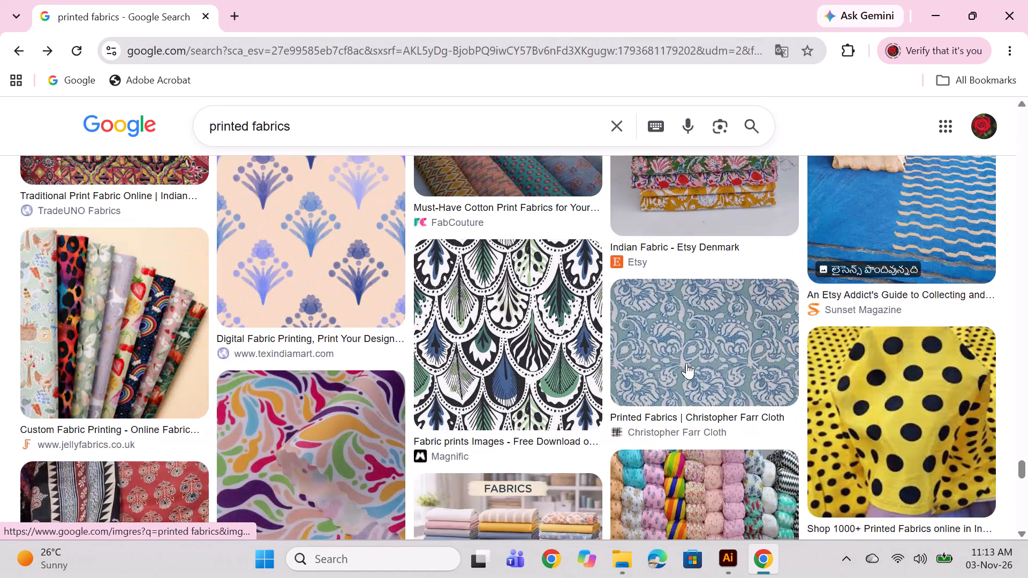
pyautogui.scroll(-1, 520, 325)
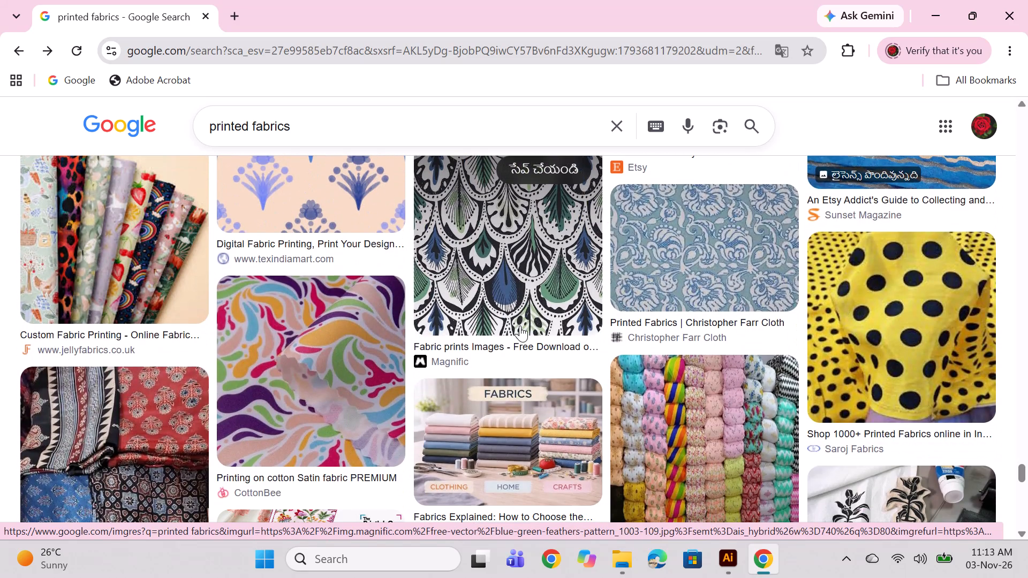
pyautogui.click(520, 325)
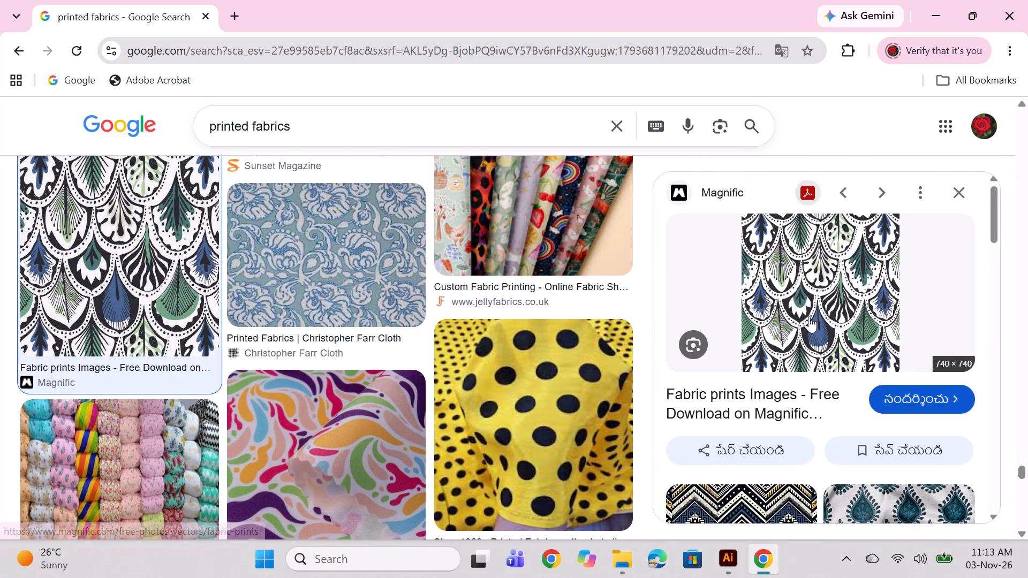
# Switch to Illustrator and draw a peach-filled rectangle without stroke that covers the whole A3 artboard of Untitled-5.
pyautogui.click(718, 569)
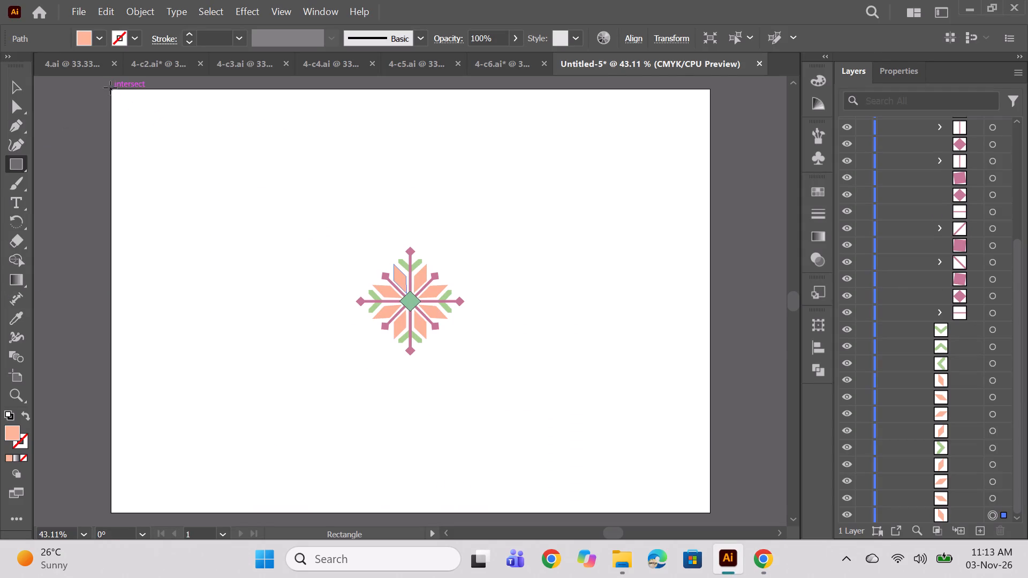
pyautogui.moveTo(111, 89); pyautogui.dragTo(697, 497)
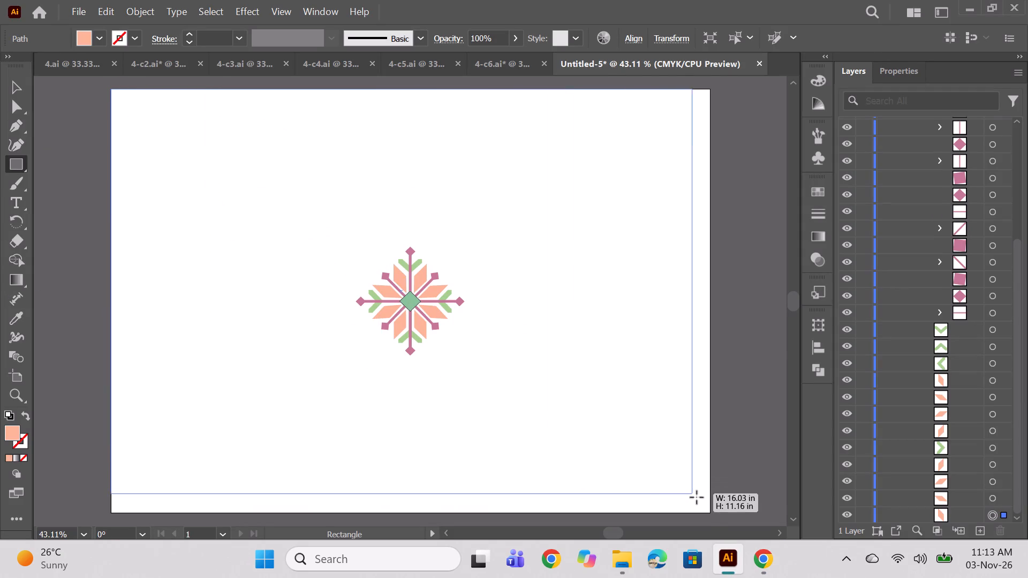
pyautogui.moveTo(697, 497); pyautogui.dragTo(714, 513)
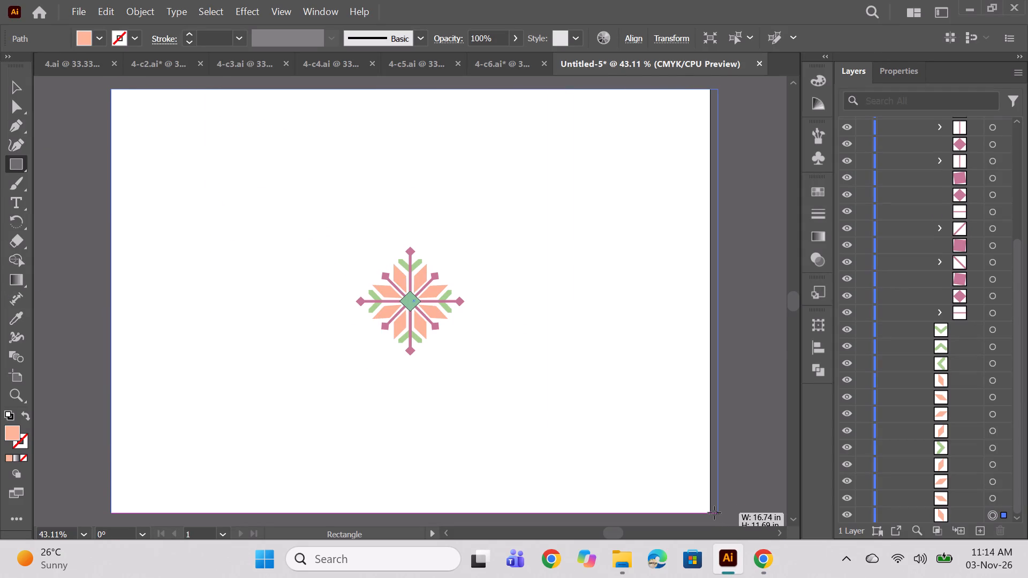
pyautogui.moveTo(714, 513); pyautogui.dragTo(710, 514)
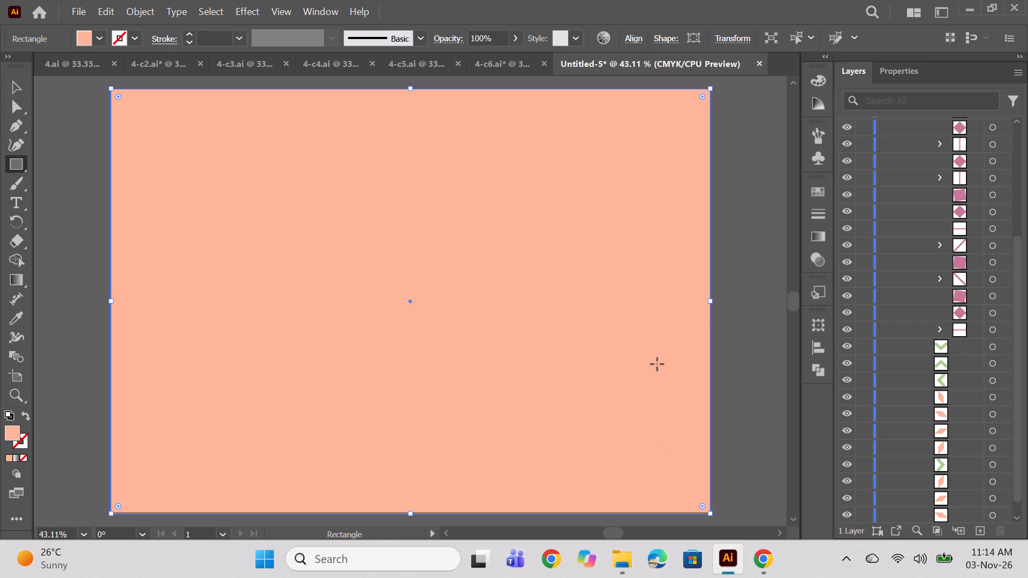
# Collapse the motif group in the layer structure and move the new rectangle beneath it as the background.
pyautogui.scroll(9, 933, 343)
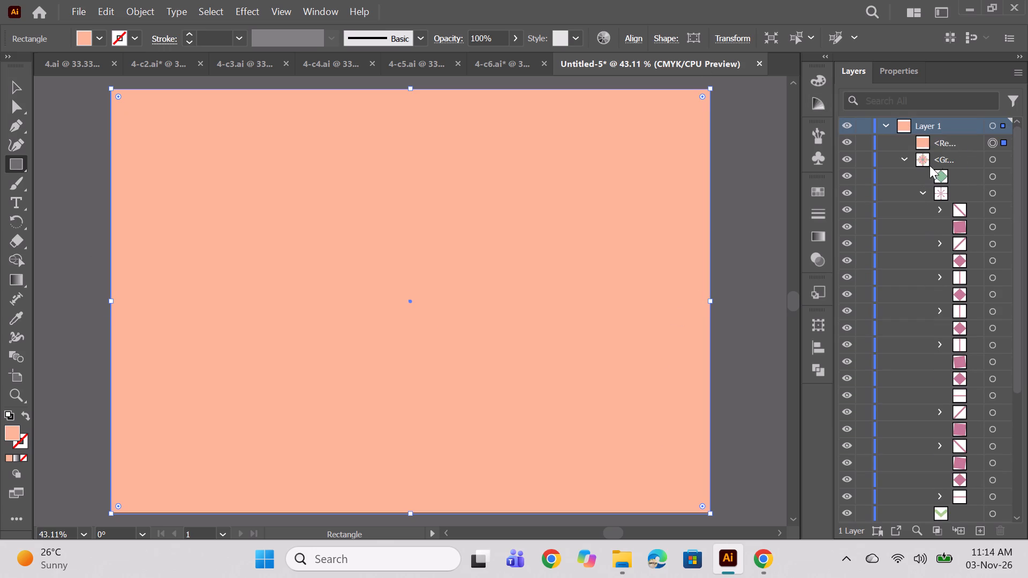
pyautogui.click(896, 156)
pyautogui.moveTo(946, 139); pyautogui.dragTo(950, 162)
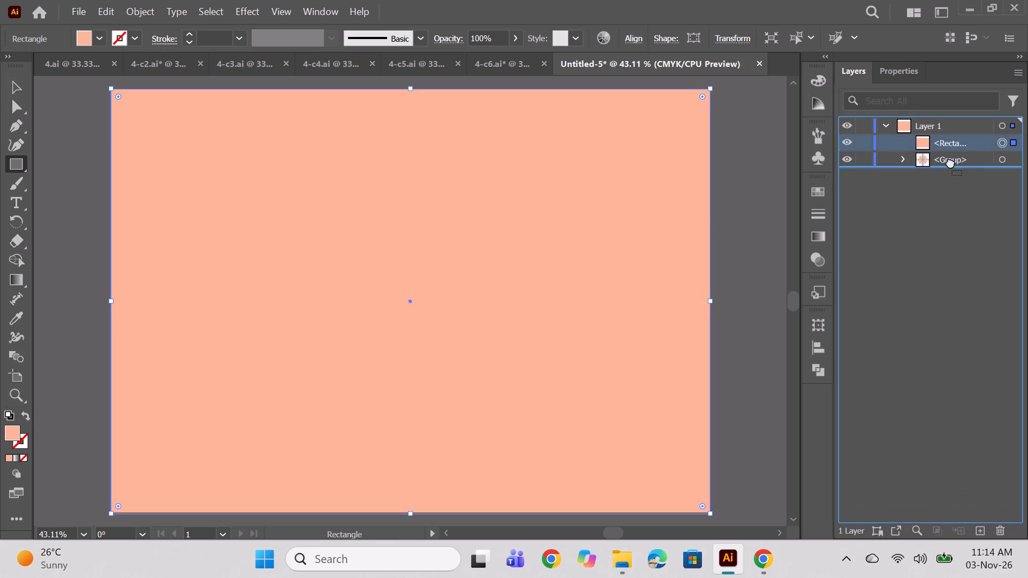
# Place the artboard rectangle beneath the motif group and change its fill to a very light off-white.
pyautogui.moveTo(950, 162); pyautogui.dragTo(951, 163)
pyautogui.doubleClick(16, 435)
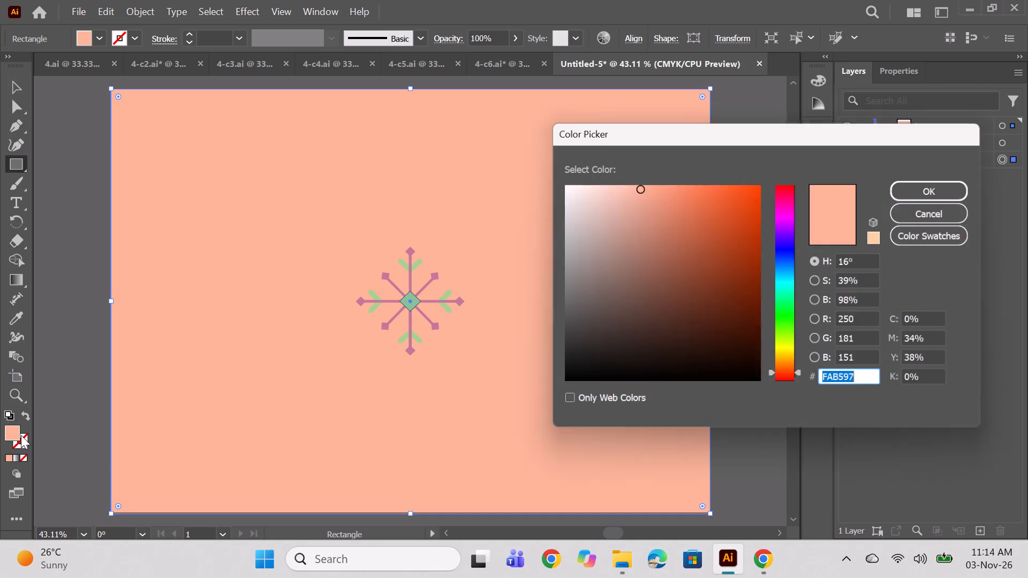
pyautogui.click(560, 186)
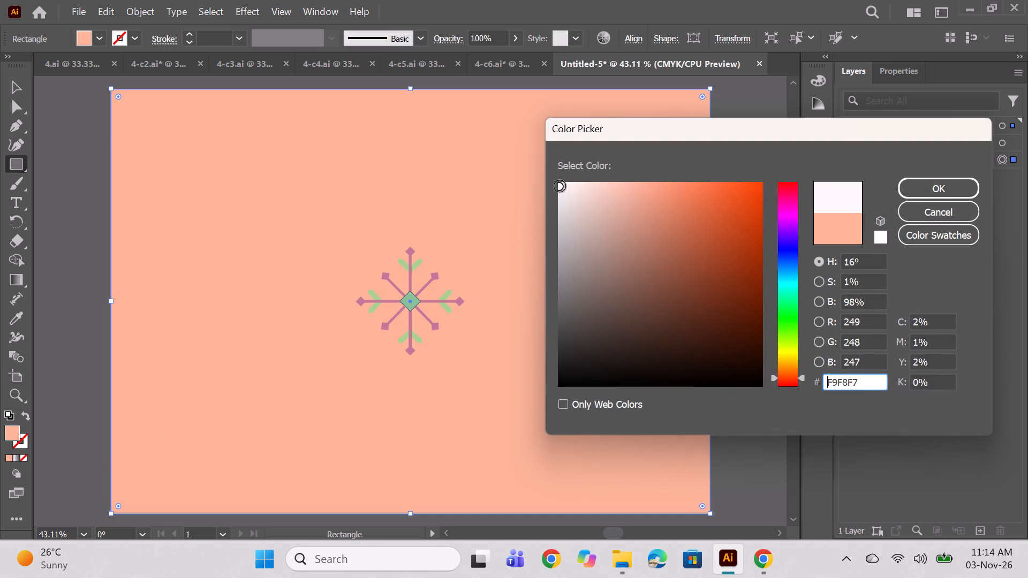
pyautogui.click(564, 184)
pyautogui.click(931, 191)
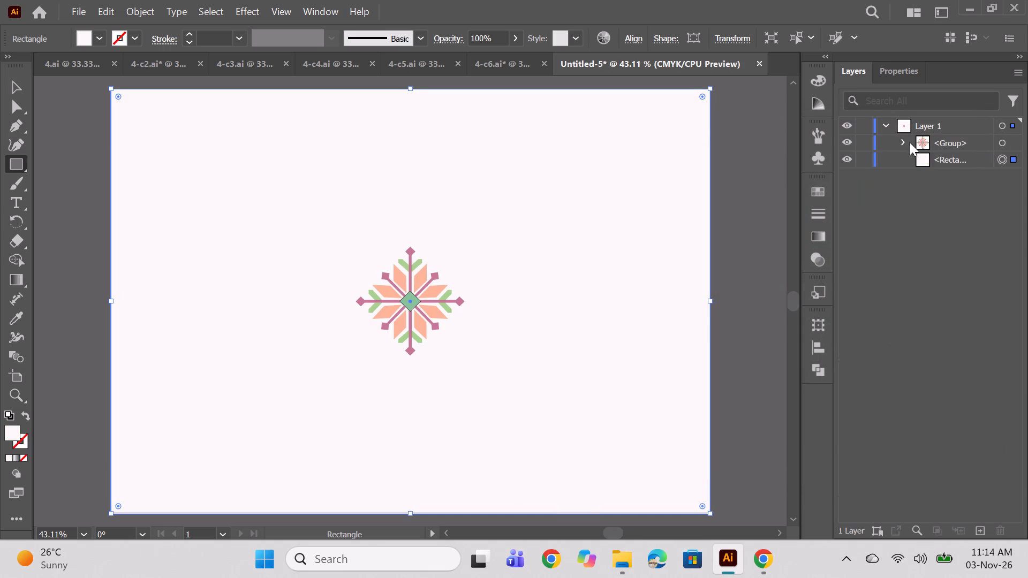
# Select all eight petals inside the motif group and fill them with a muted olive green, about #5F774A, guided by the feather-scale fabric reference.
pyautogui.click(903, 142)
pyautogui.click(773, 568)
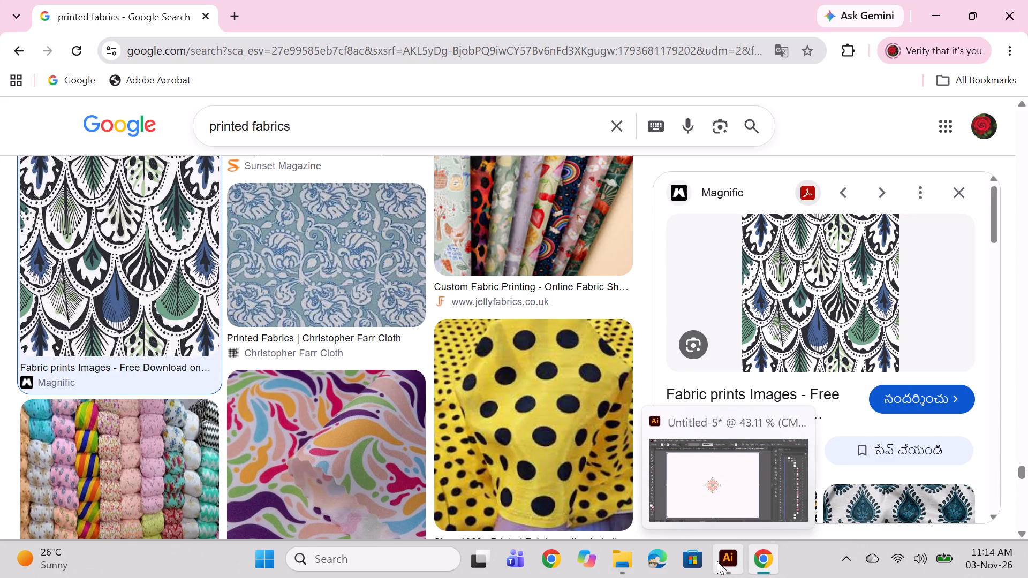
pyautogui.click(717, 561)
pyautogui.scroll(-3, 927, 229)
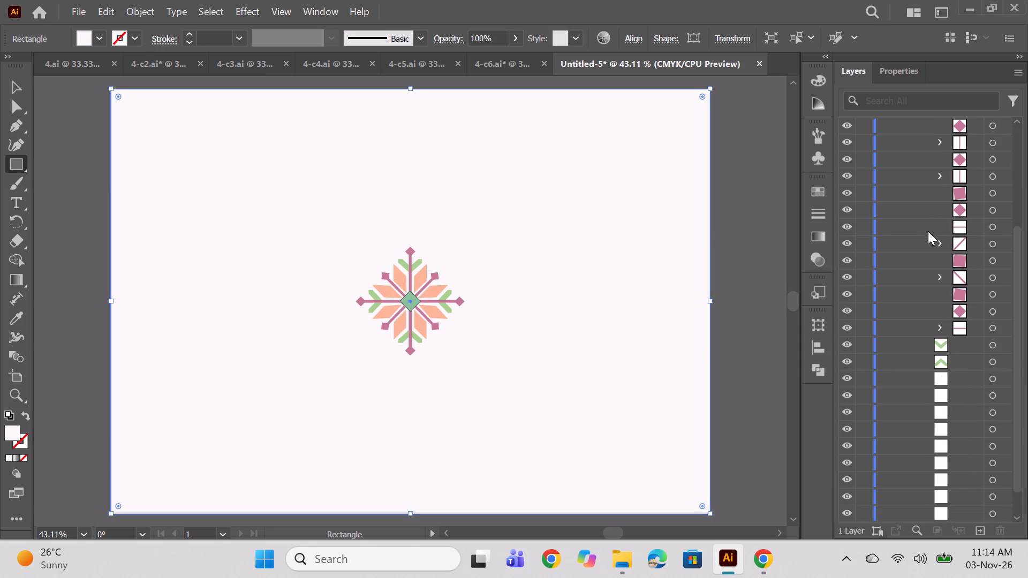
pyautogui.scroll(-4, 928, 231)
pyautogui.scroll(-3, 958, 409)
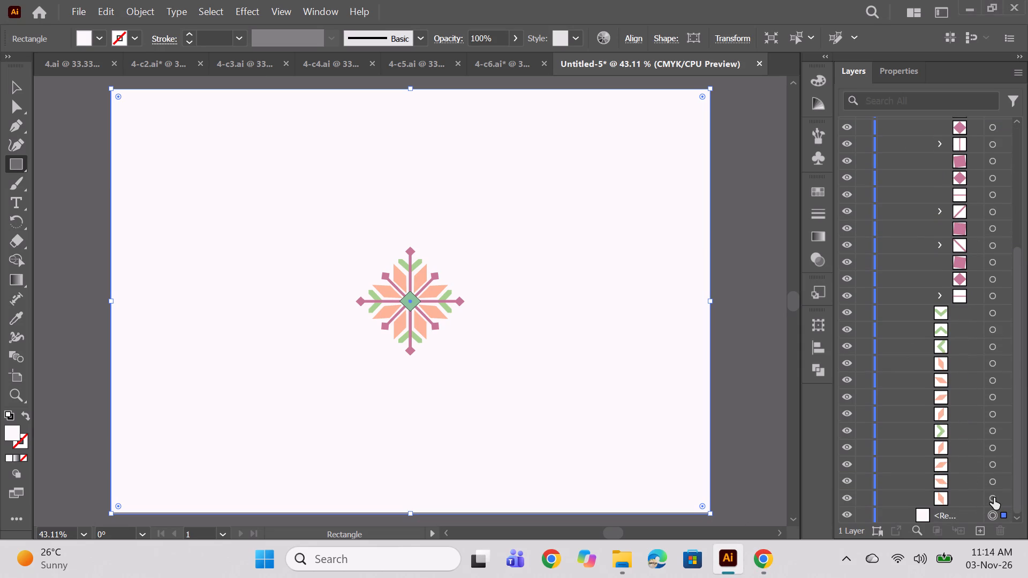
pyautogui.click(994, 498)
pyautogui.keyDown('ctrl'); pyautogui.click(989, 484); pyautogui.keyUp('ctrl')
pyautogui.keyDown('ctrl'); pyautogui.click(990, 462); pyautogui.keyUp('ctrl')
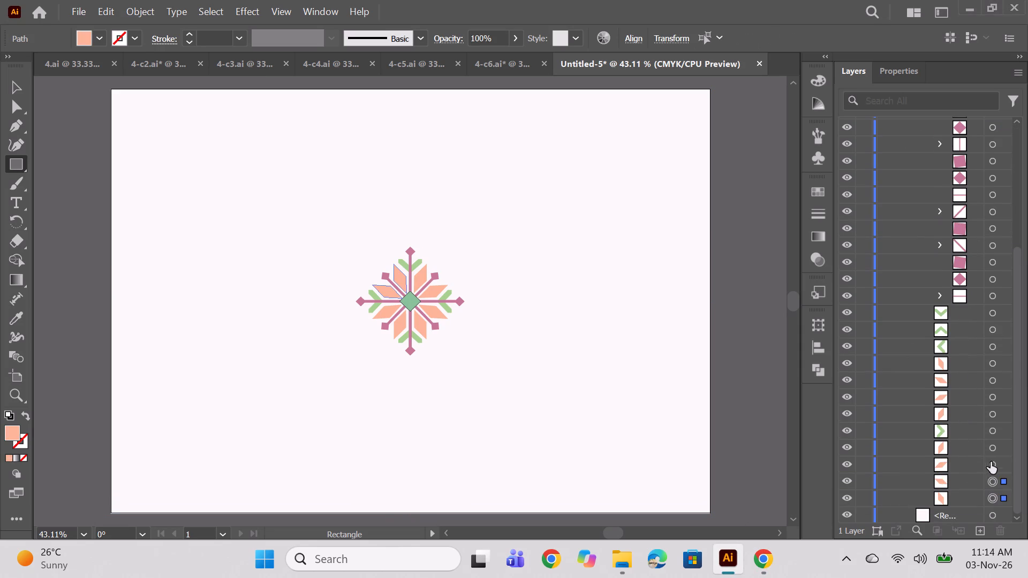
pyautogui.keyDown('ctrl'); pyautogui.click(993, 448); pyautogui.keyUp('ctrl')
pyautogui.keyDown('ctrl'); pyautogui.click(992, 401); pyautogui.keyUp('ctrl')
pyautogui.keyDown('ctrl'); pyautogui.click(996, 414); pyautogui.keyUp('ctrl')
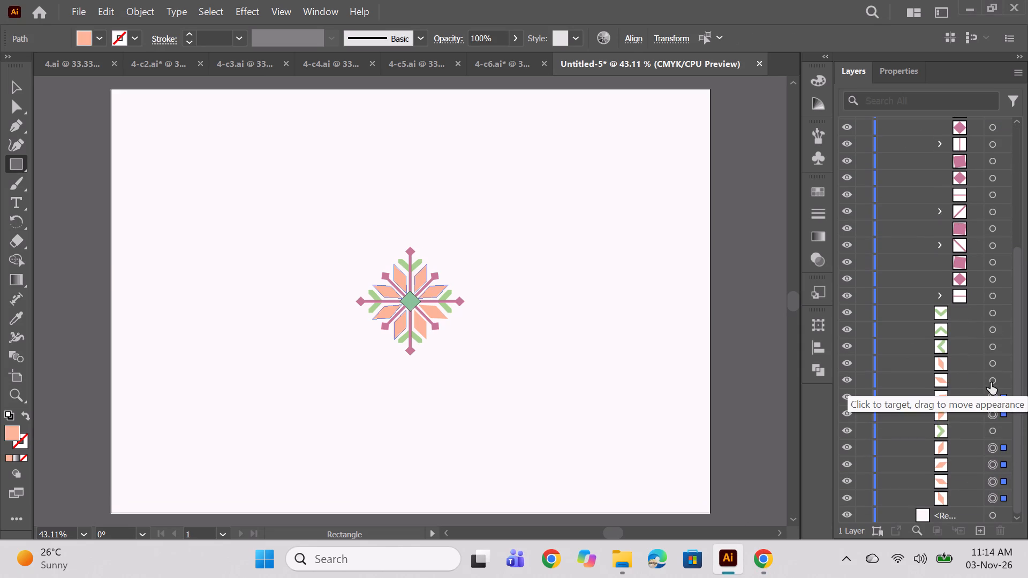
pyautogui.keyDown('ctrl'); pyautogui.click(991, 382); pyautogui.keyUp('ctrl')
pyautogui.keyDown('ctrl'); pyautogui.click(989, 363); pyautogui.keyUp('ctrl')
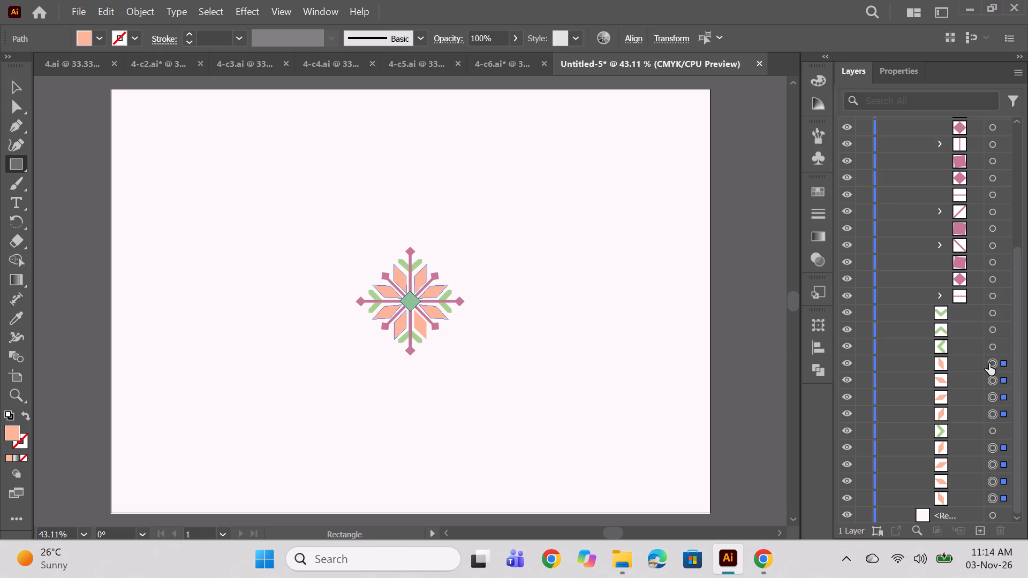
pyautogui.doubleClick(9, 440)
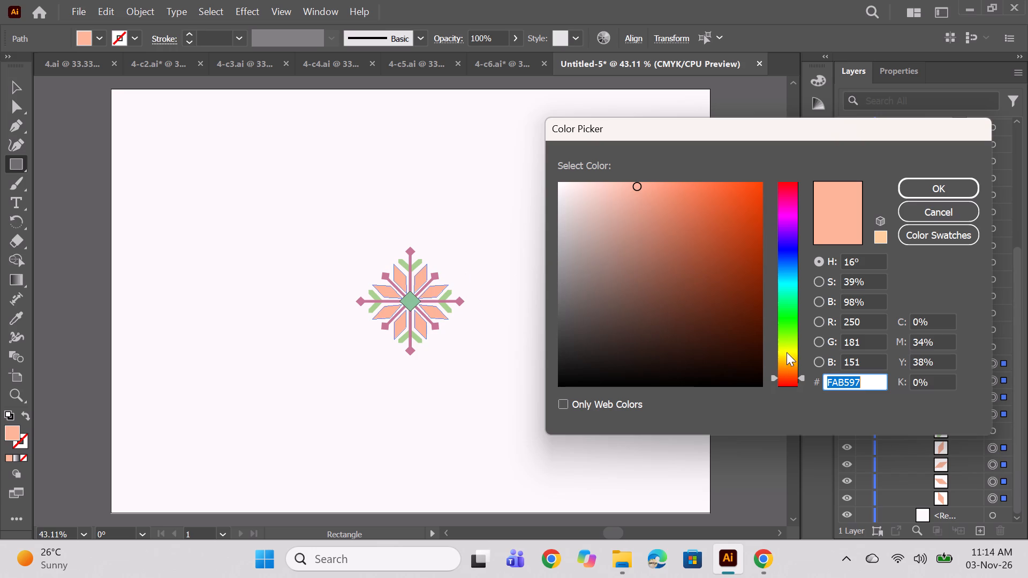
pyautogui.click(780, 321)
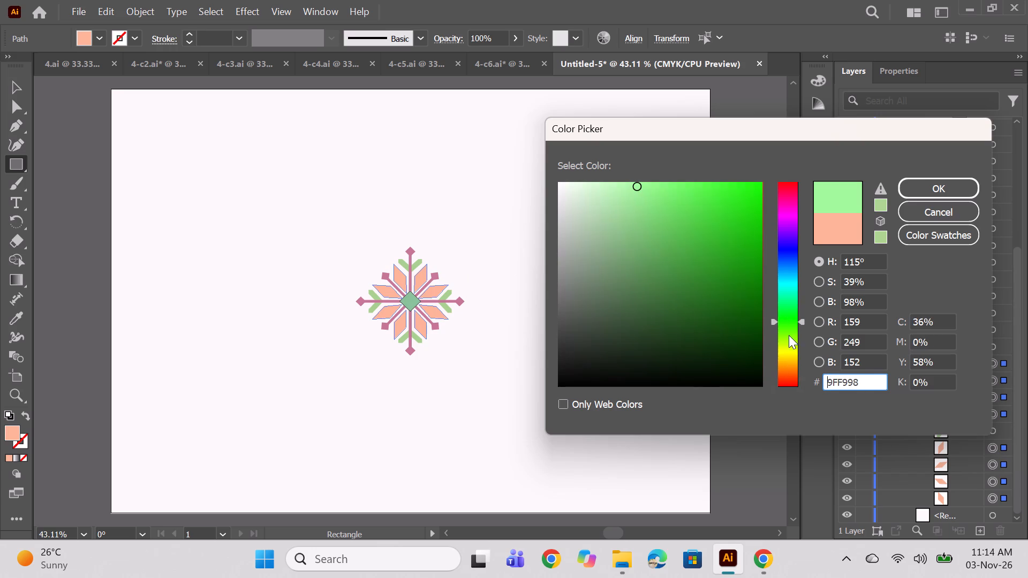
pyautogui.click(789, 335)
pyautogui.click(796, 341)
pyautogui.click(788, 329)
pyautogui.click(788, 333)
pyautogui.moveTo(674, 265); pyautogui.dragTo(674, 270)
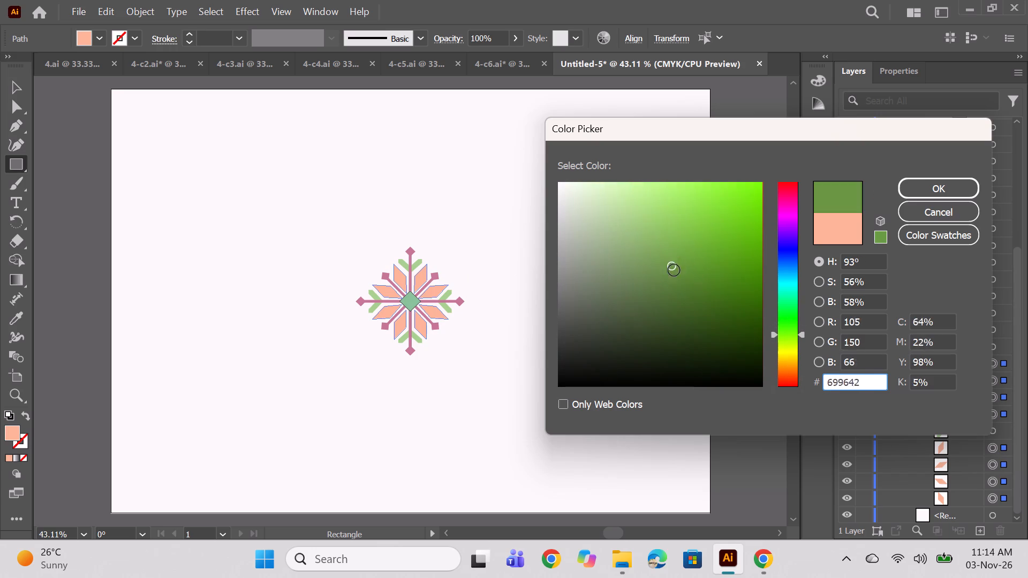
pyautogui.moveTo(674, 270); pyautogui.dragTo(679, 275)
pyautogui.click(679, 294)
pyautogui.click(649, 299)
pyautogui.click(642, 301)
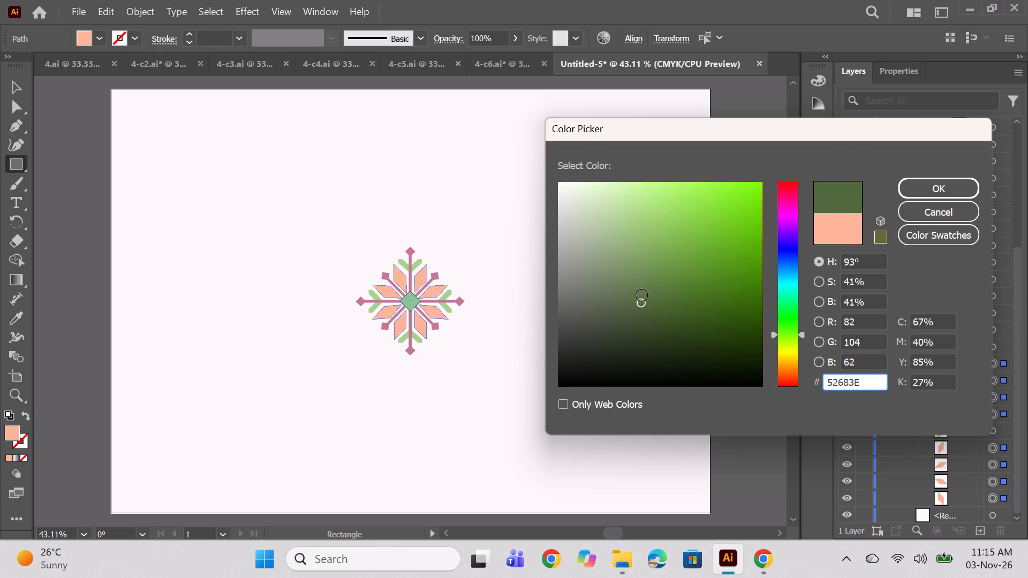
pyautogui.click(642, 295)
pyautogui.click(639, 303)
pyautogui.click(644, 293)
pyautogui.click(623, 294)
pyautogui.click(638, 288)
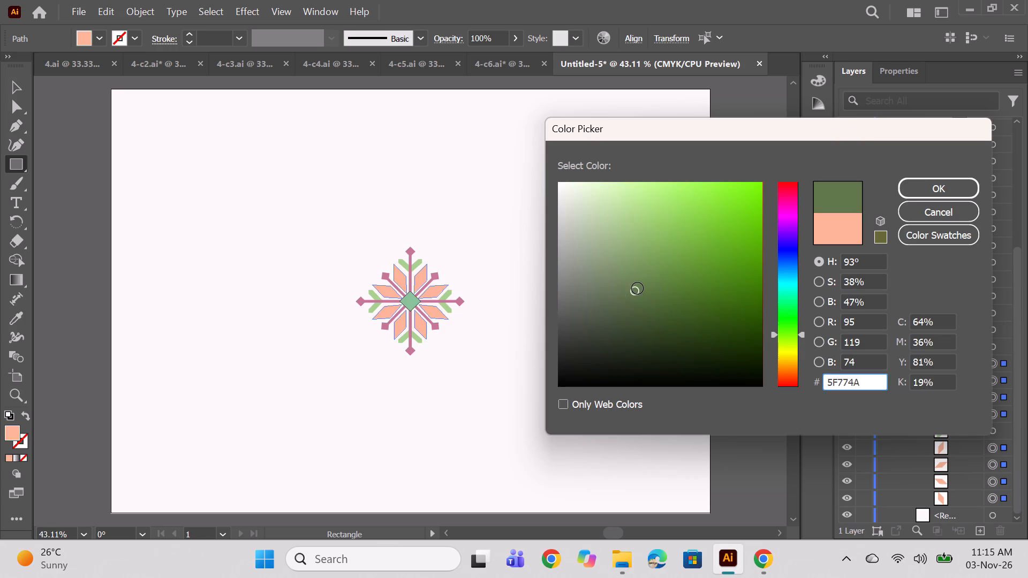
pyautogui.click(916, 182)
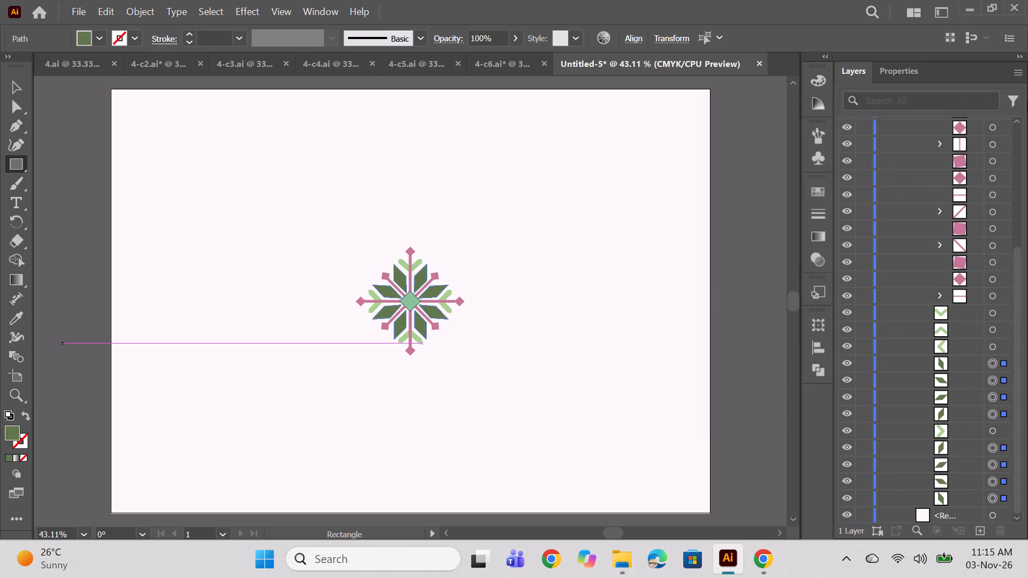
# Recolour the four chevron leaves between the petals medium blue, #4474A0, checking against the feather-scale fabric reference.
pyautogui.click(996, 432)
pyautogui.keyDown('ctrl'); pyautogui.click(993, 347); pyautogui.keyUp('ctrl')
pyautogui.keyDown('ctrl'); pyautogui.click(992, 329); pyautogui.keyUp('ctrl')
pyautogui.keyDown('ctrl'); pyautogui.click(993, 311); pyautogui.keyUp('ctrl')
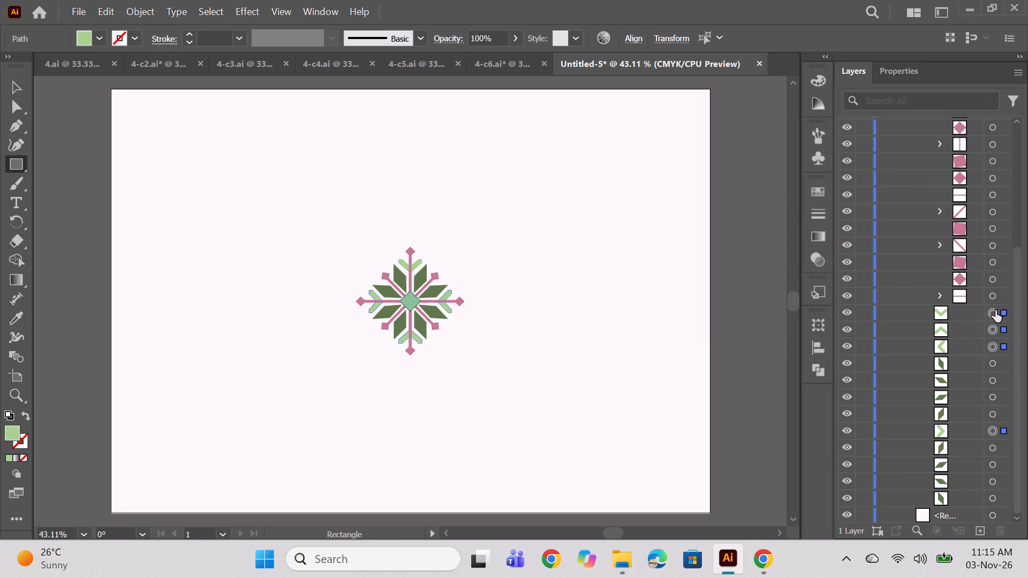
pyautogui.doubleClick(10, 436)
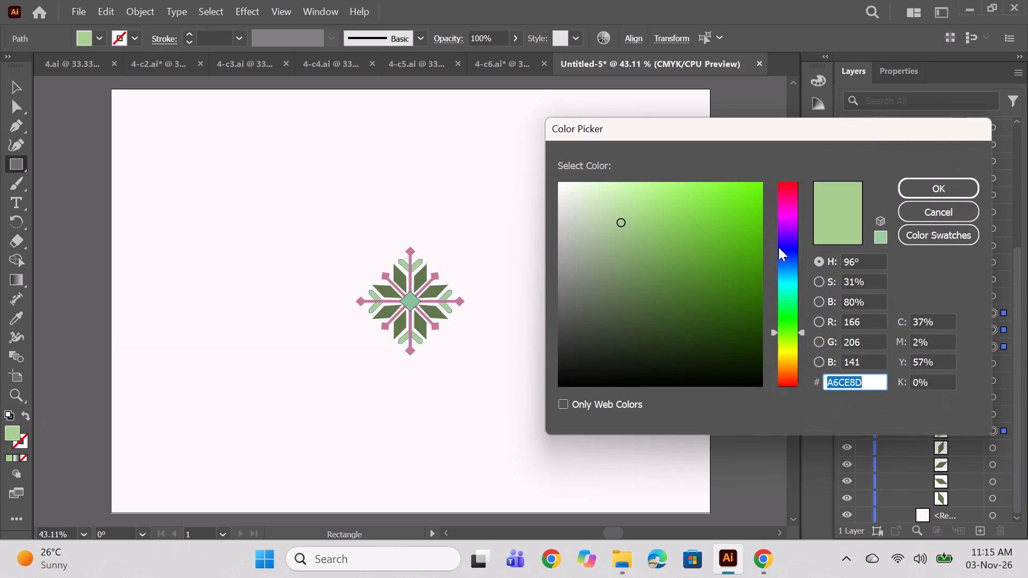
pyautogui.click(797, 266)
pyautogui.click(789, 282)
pyautogui.click(789, 275)
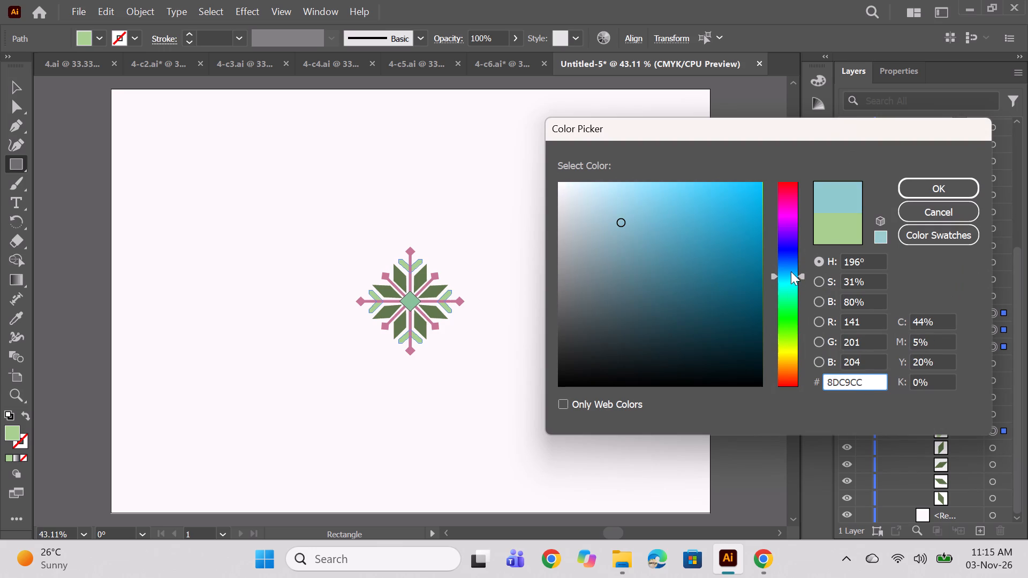
pyautogui.click(788, 269)
pyautogui.click(770, 554)
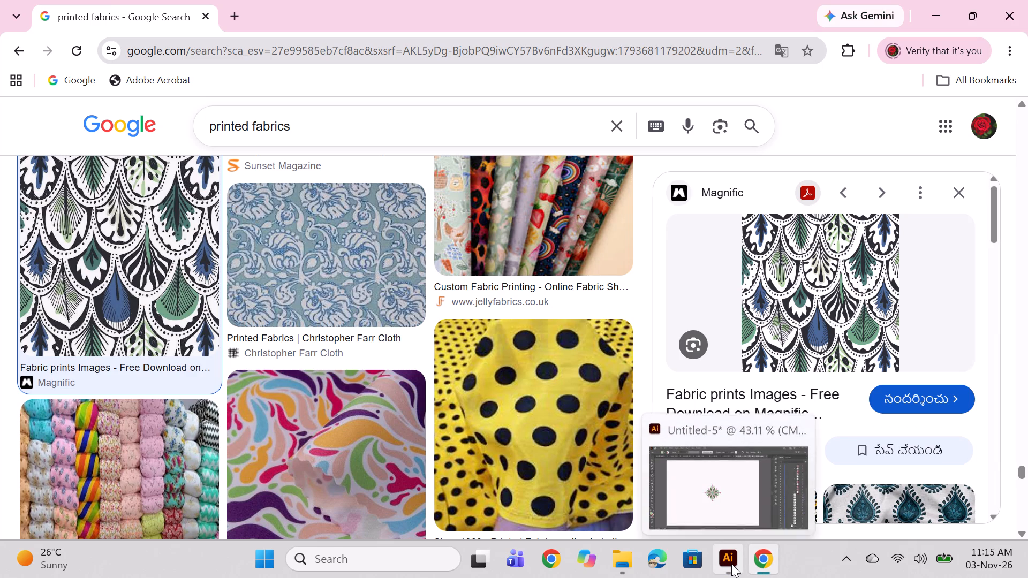
pyautogui.click(731, 564)
pyautogui.click(788, 267)
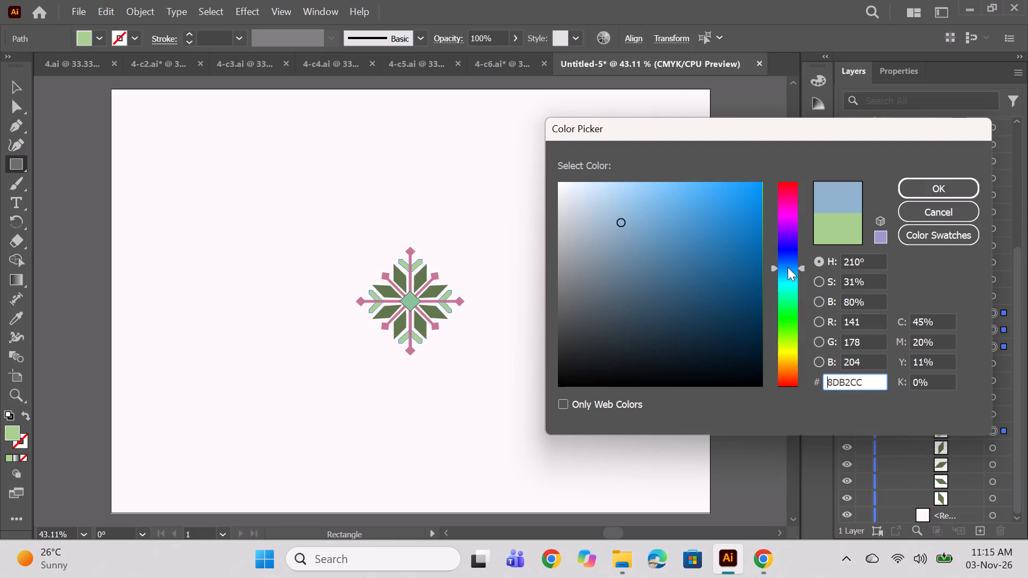
pyautogui.moveTo(639, 300); pyautogui.dragTo(647, 302)
pyautogui.click(675, 295)
pyautogui.click(666, 284)
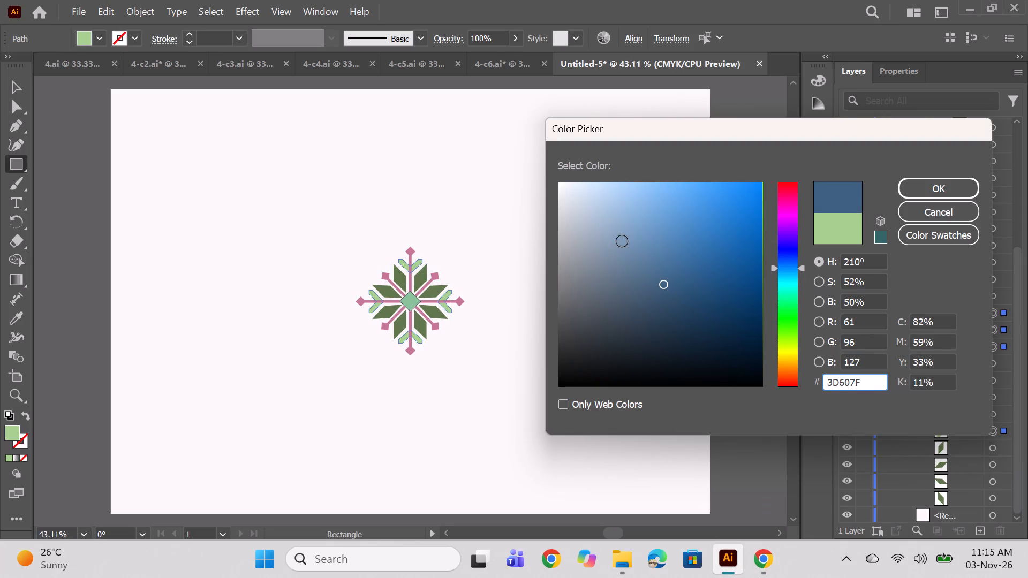
pyautogui.click(670, 266)
pyautogui.click(661, 257)
pyautogui.click(678, 257)
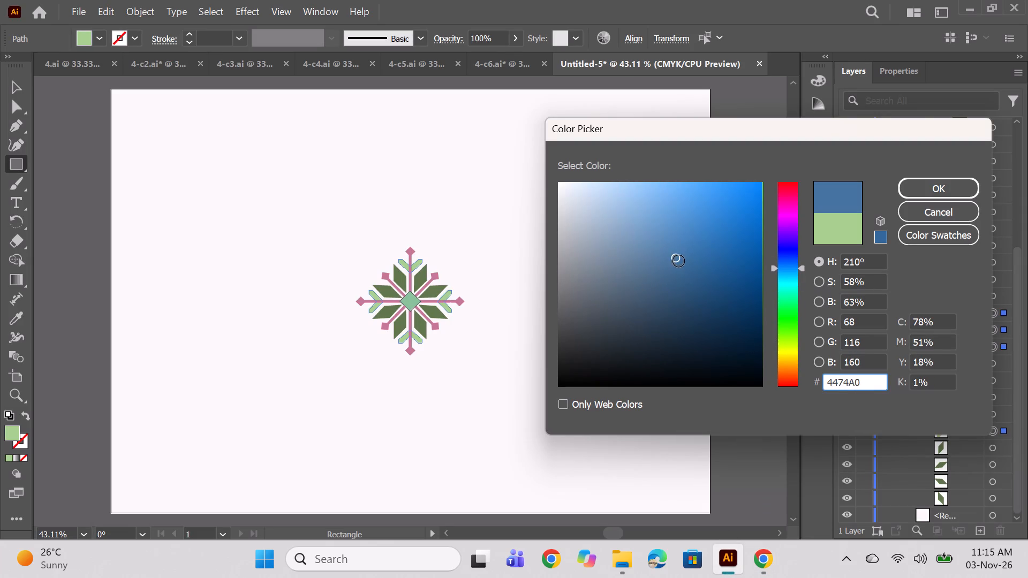
pyautogui.click(957, 191)
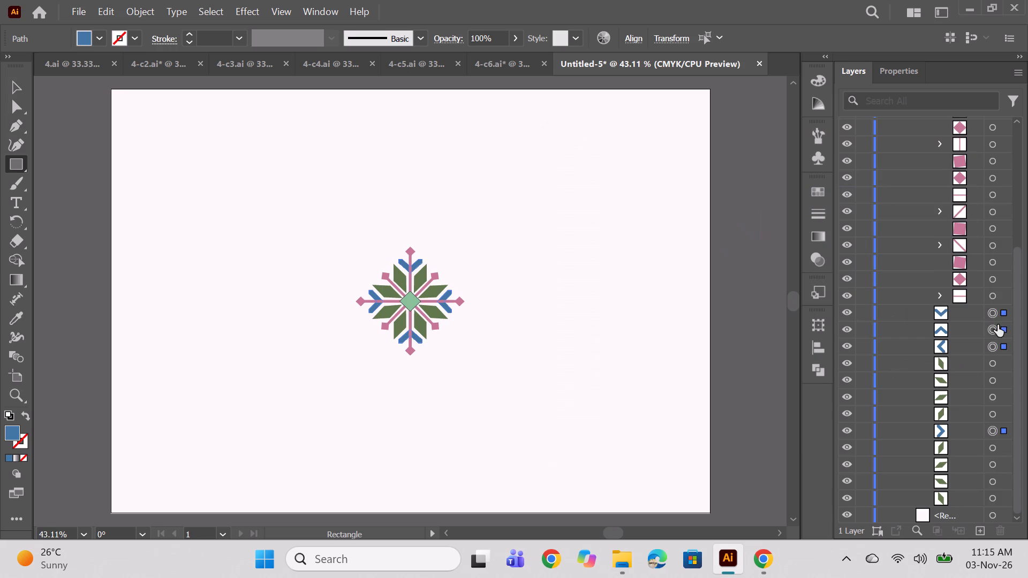
# Select every stem line and its diamond and square tips, and fill them with near-black #020202.
pyautogui.scroll(6, 994, 337)
pyautogui.click(995, 192)
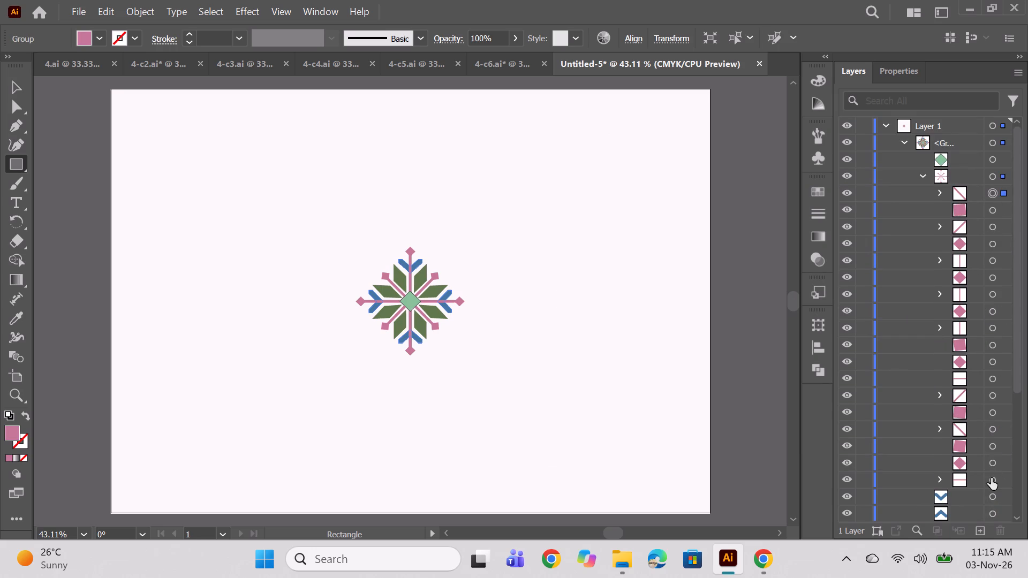
pyautogui.keyDown('shift'); pyautogui.click(991, 478); pyautogui.keyUp('shift')
pyautogui.doubleClick(11, 434)
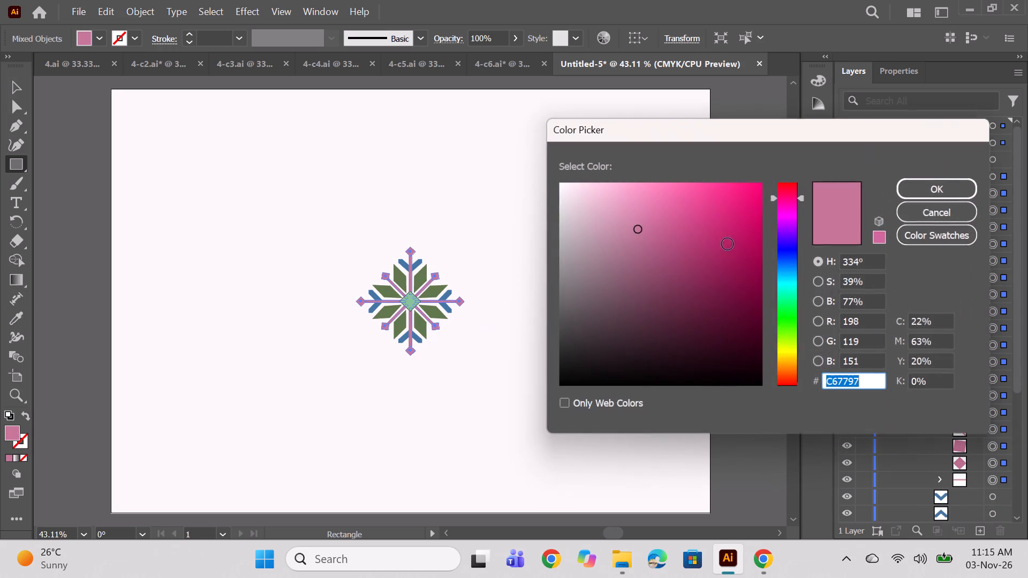
pyautogui.click(741, 376)
pyautogui.click(579, 383)
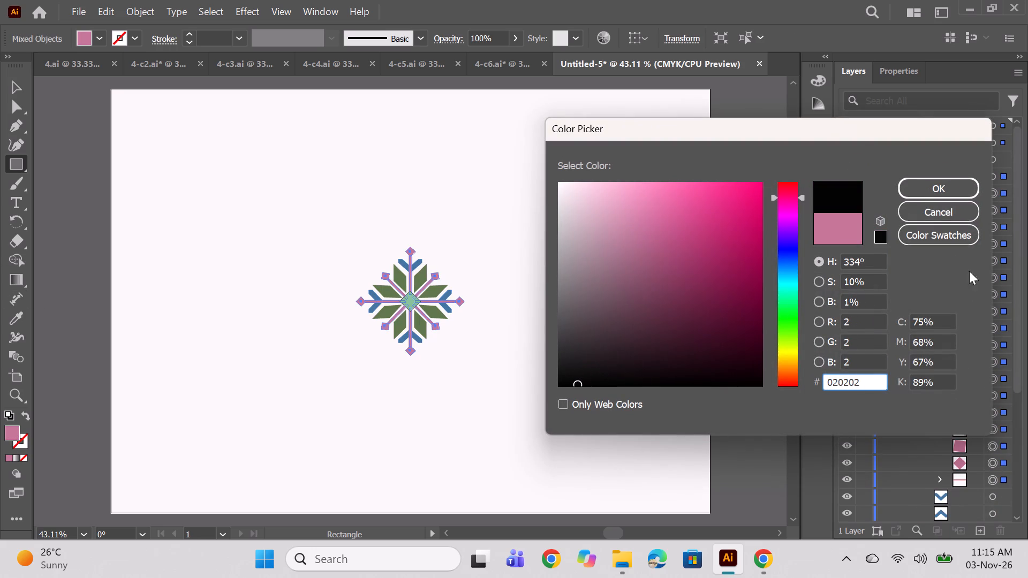
pyautogui.click(959, 192)
# Fill the motif's centre diamond with dark navy blue and deselect the artwork.
pyautogui.scroll(4, 948, 213)
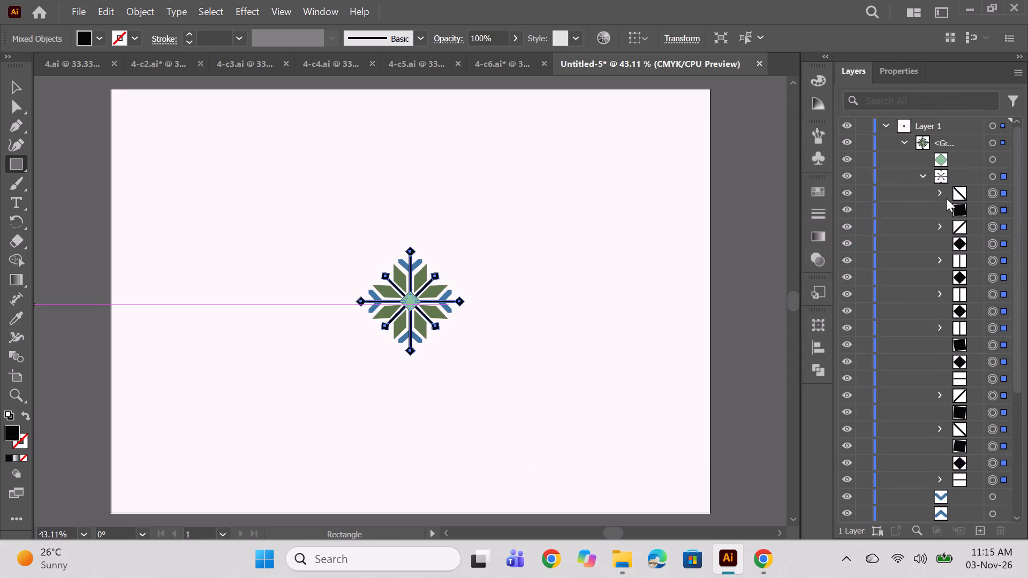
pyautogui.click(999, 160)
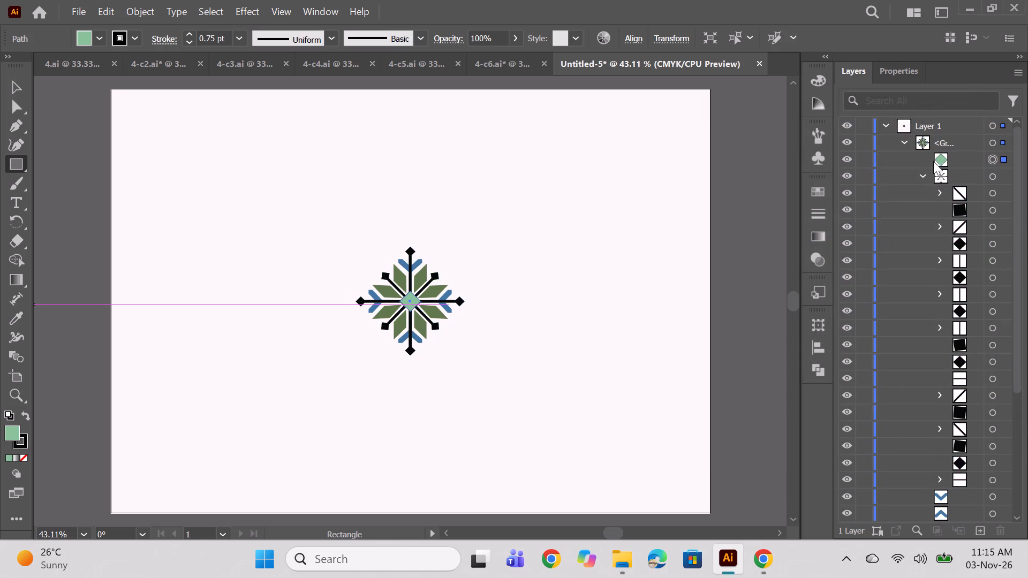
pyautogui.doubleClick(12, 436)
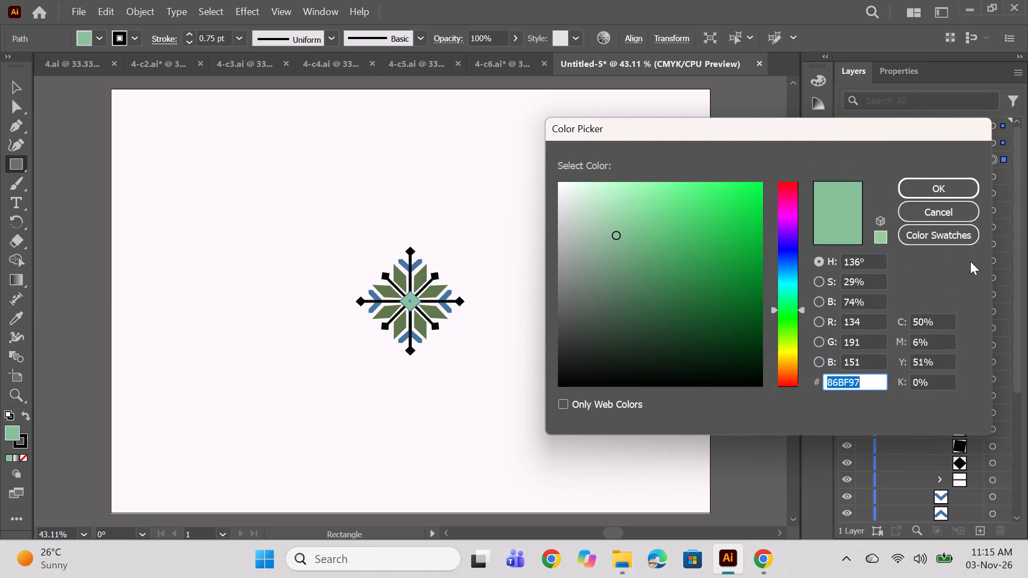
pyautogui.click(780, 262)
pyautogui.click(786, 255)
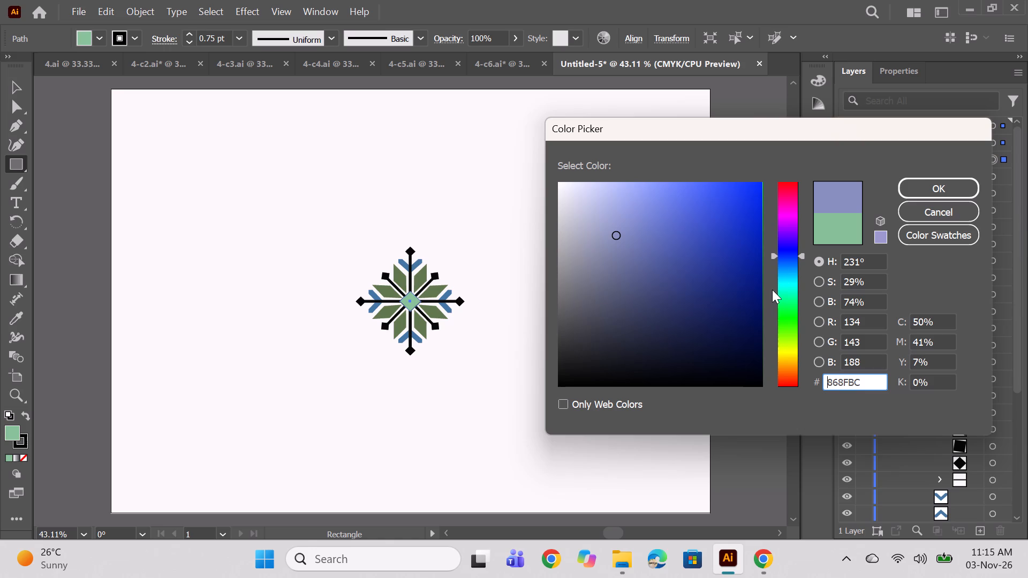
pyautogui.click(698, 324)
pyautogui.click(720, 320)
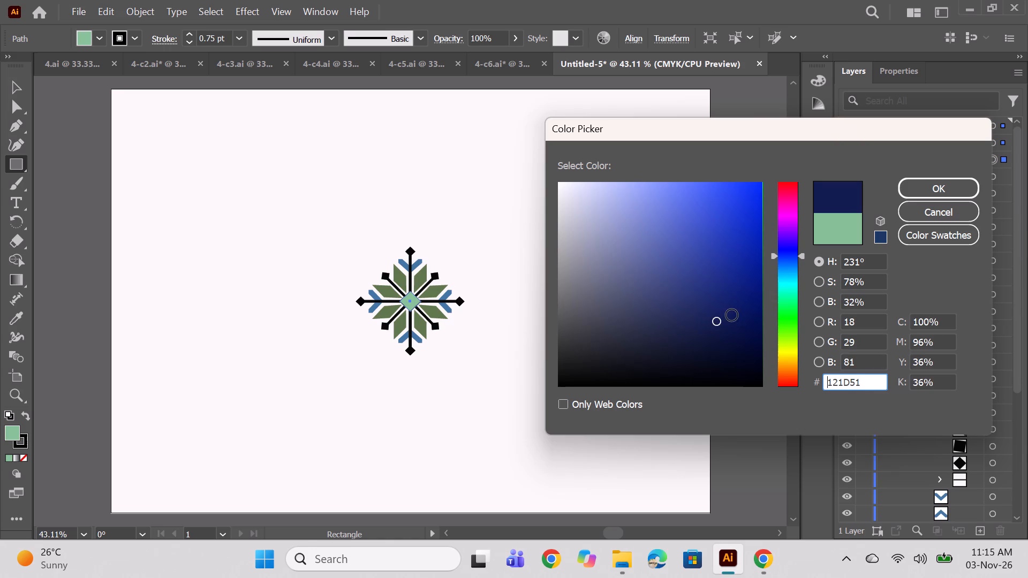
pyautogui.click(732, 315)
pyautogui.click(700, 331)
pyautogui.click(708, 322)
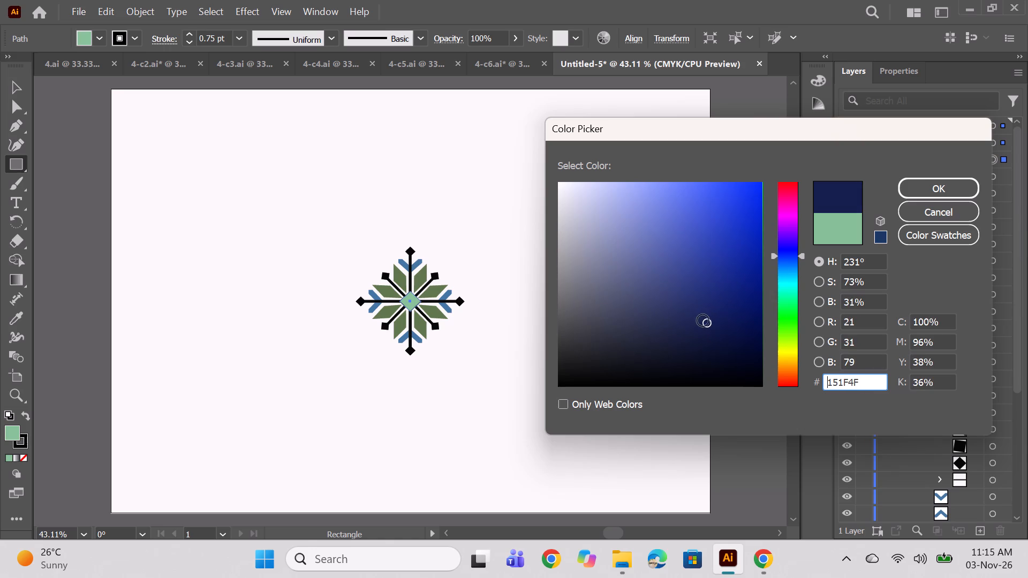
pyautogui.click(707, 315)
pyautogui.click(723, 321)
pyautogui.click(939, 184)
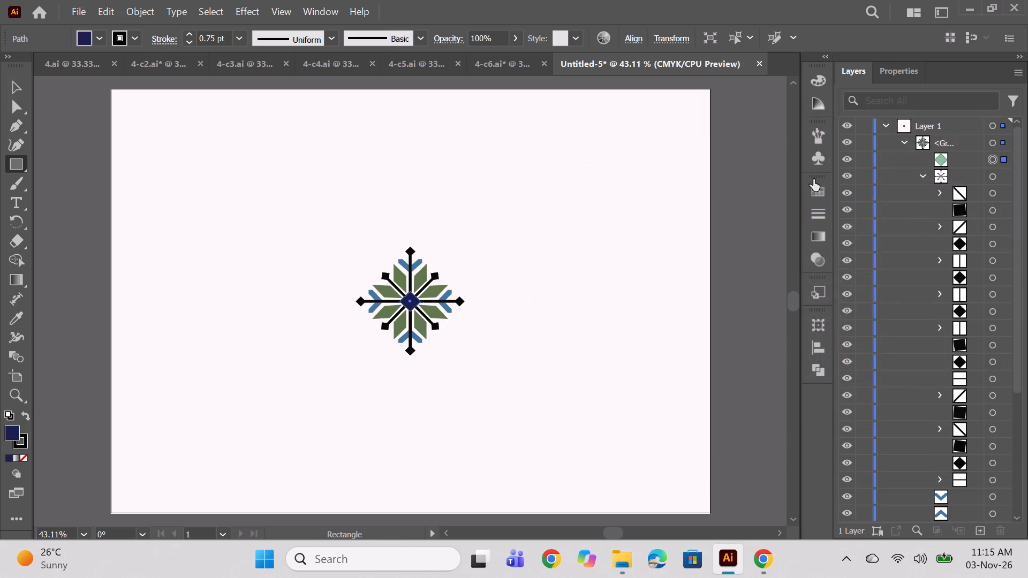
pyautogui.keyDown('ctrl'); pyautogui.click(709, 284); pyautogui.keyUp('ctrl')
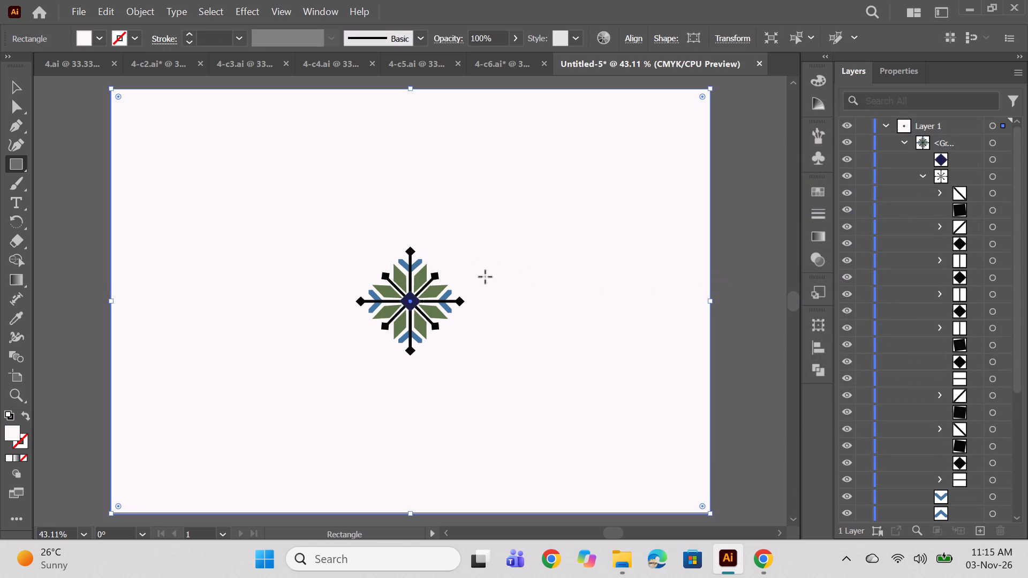
pyautogui.keyDown('ctrl'); pyautogui.click(759, 288); pyautogui.keyUp('ctrl')
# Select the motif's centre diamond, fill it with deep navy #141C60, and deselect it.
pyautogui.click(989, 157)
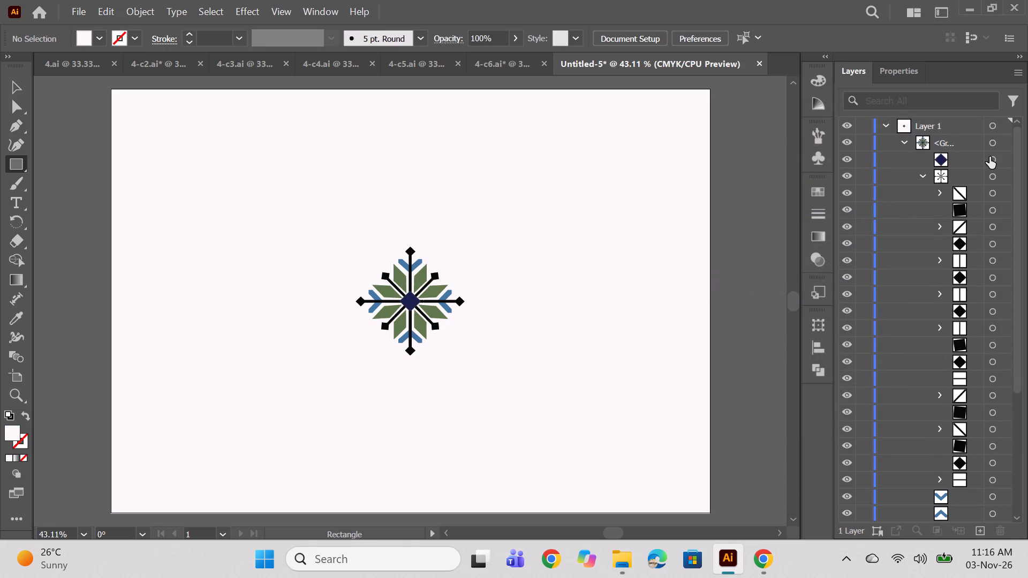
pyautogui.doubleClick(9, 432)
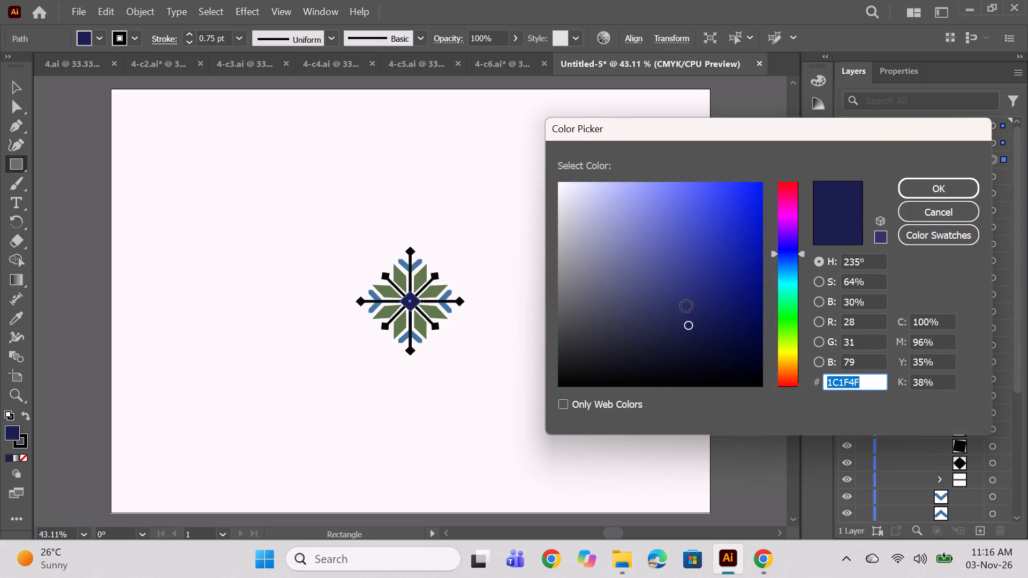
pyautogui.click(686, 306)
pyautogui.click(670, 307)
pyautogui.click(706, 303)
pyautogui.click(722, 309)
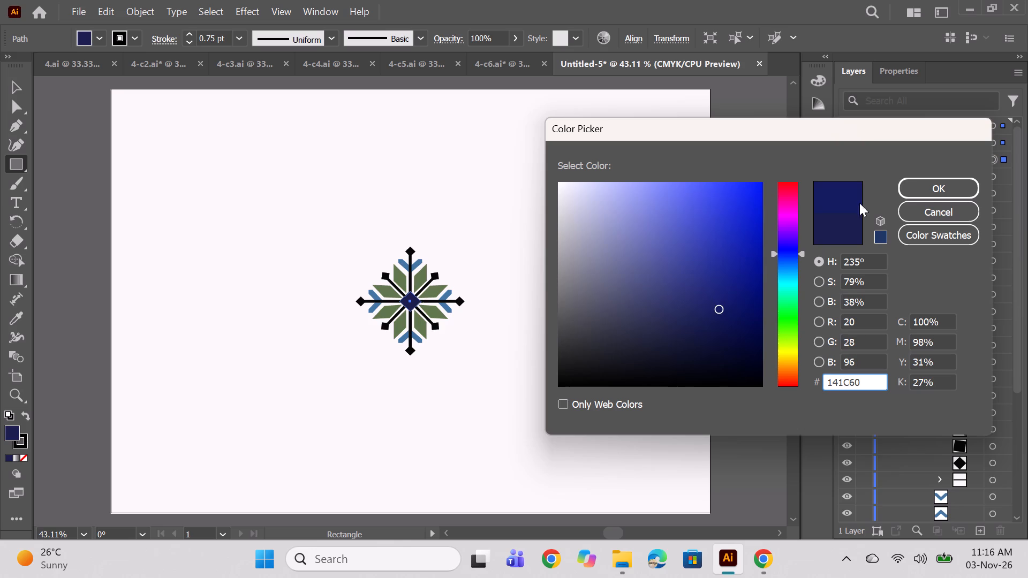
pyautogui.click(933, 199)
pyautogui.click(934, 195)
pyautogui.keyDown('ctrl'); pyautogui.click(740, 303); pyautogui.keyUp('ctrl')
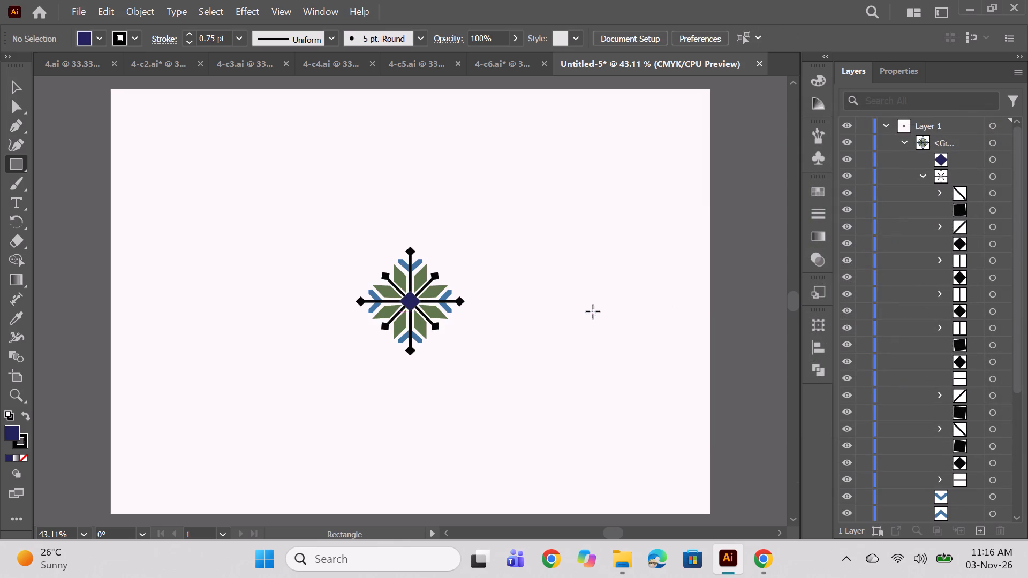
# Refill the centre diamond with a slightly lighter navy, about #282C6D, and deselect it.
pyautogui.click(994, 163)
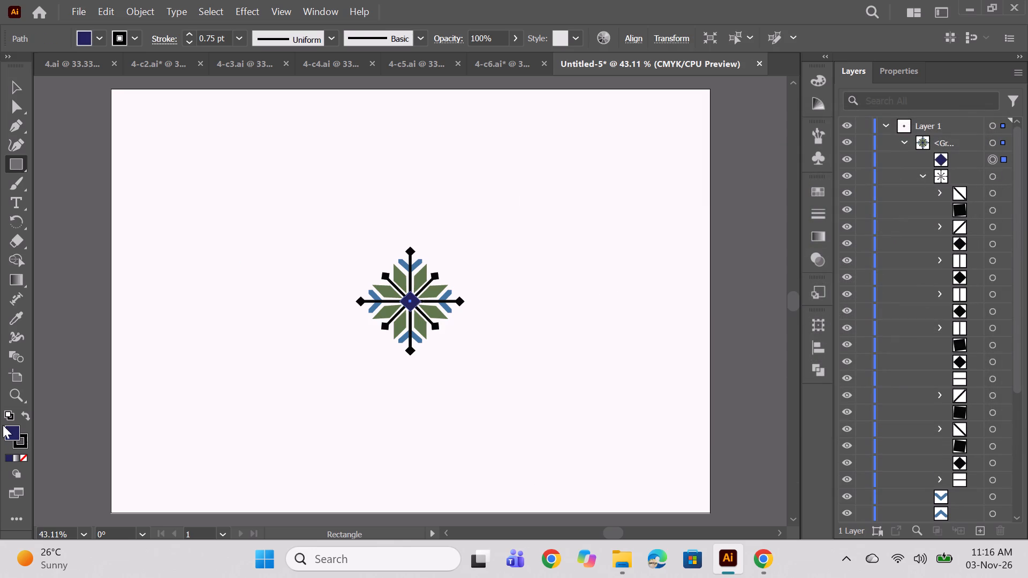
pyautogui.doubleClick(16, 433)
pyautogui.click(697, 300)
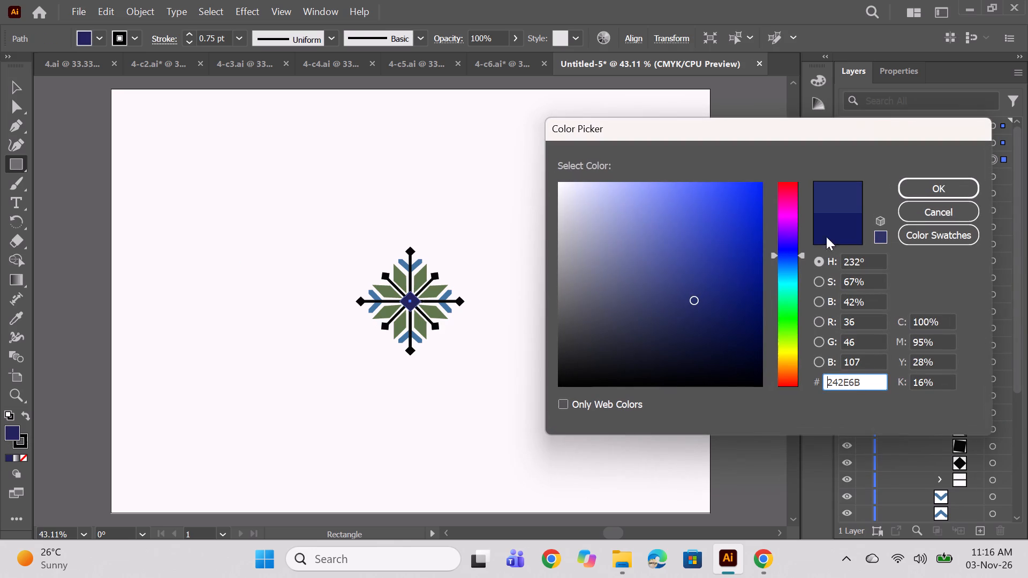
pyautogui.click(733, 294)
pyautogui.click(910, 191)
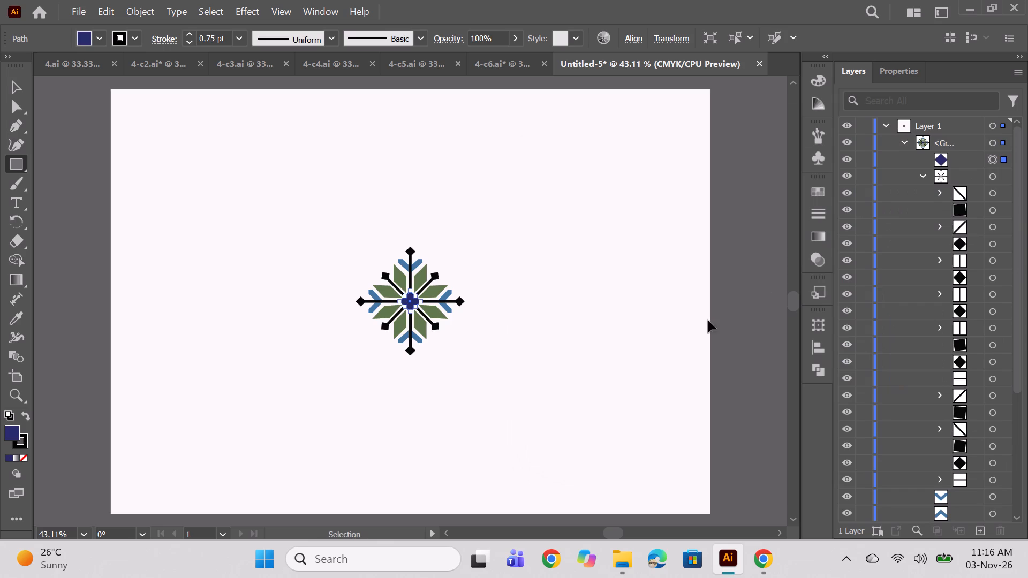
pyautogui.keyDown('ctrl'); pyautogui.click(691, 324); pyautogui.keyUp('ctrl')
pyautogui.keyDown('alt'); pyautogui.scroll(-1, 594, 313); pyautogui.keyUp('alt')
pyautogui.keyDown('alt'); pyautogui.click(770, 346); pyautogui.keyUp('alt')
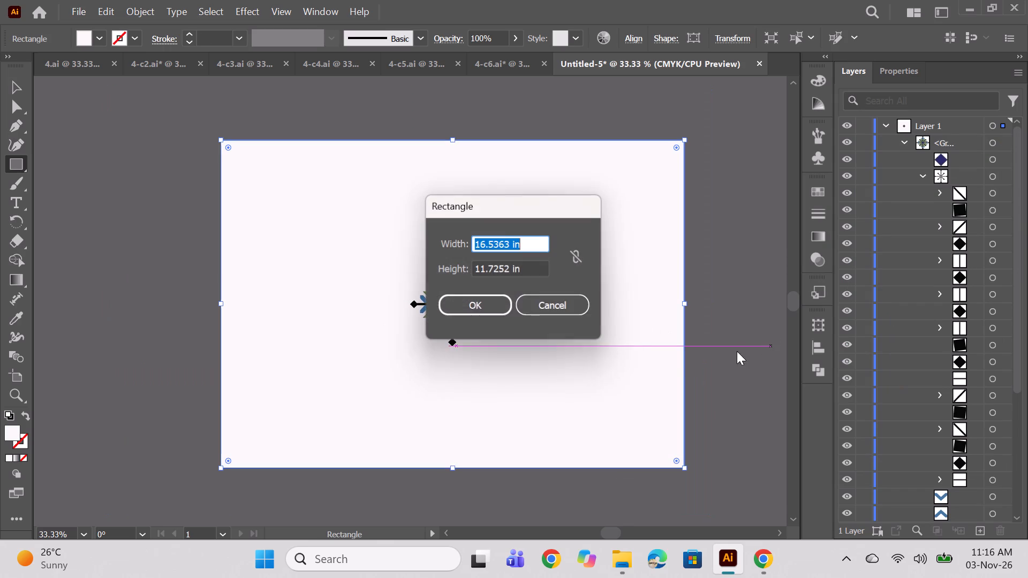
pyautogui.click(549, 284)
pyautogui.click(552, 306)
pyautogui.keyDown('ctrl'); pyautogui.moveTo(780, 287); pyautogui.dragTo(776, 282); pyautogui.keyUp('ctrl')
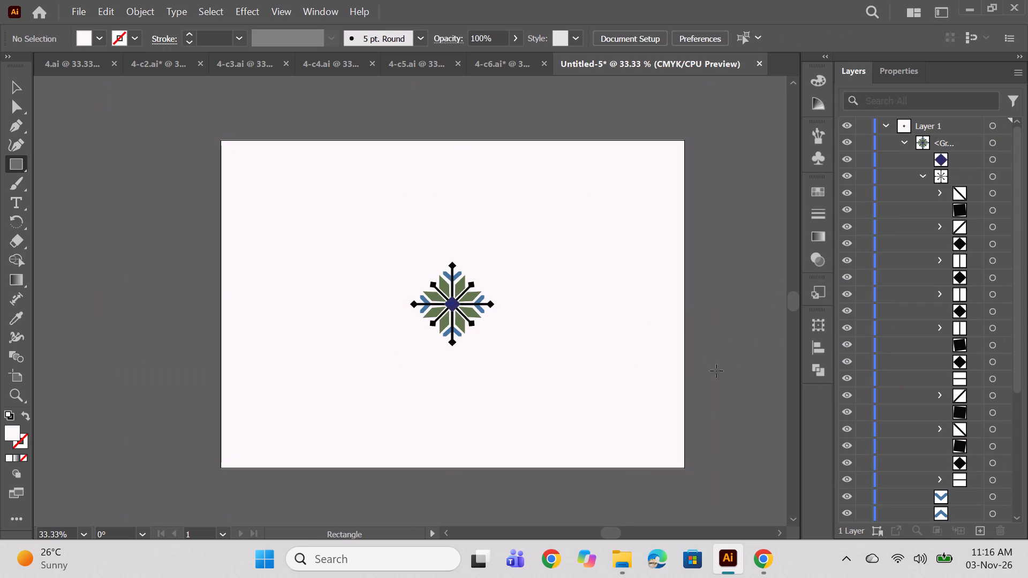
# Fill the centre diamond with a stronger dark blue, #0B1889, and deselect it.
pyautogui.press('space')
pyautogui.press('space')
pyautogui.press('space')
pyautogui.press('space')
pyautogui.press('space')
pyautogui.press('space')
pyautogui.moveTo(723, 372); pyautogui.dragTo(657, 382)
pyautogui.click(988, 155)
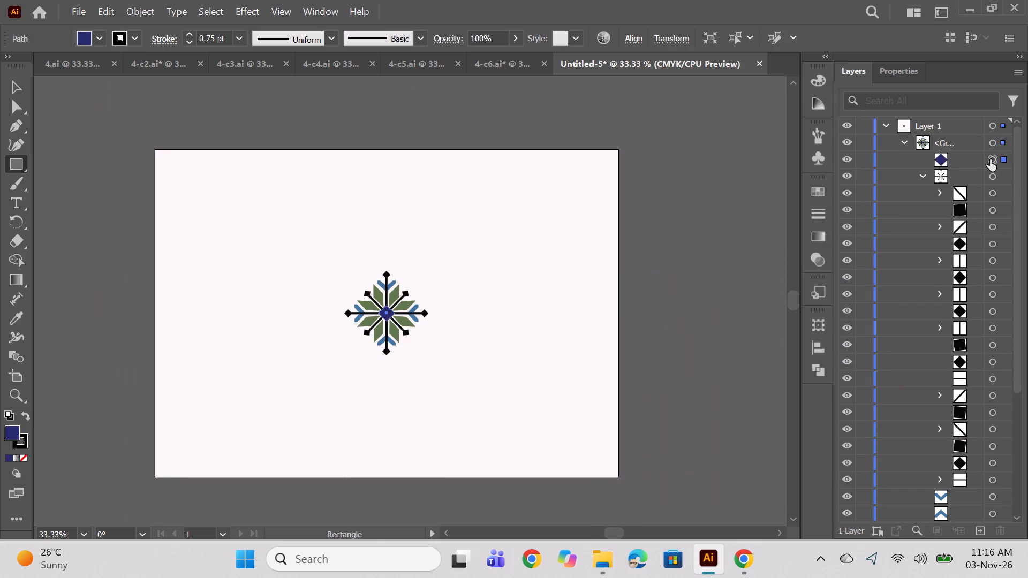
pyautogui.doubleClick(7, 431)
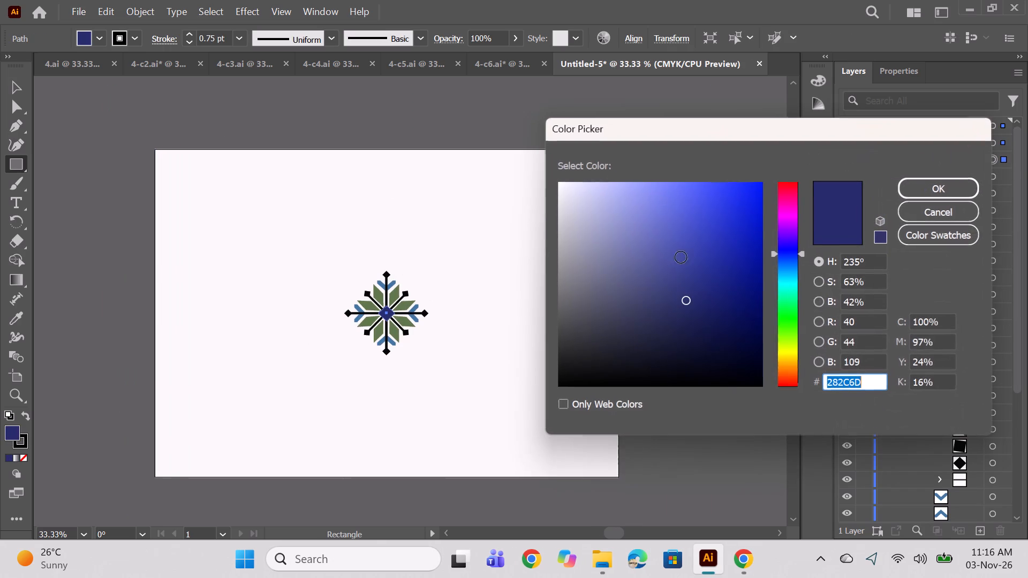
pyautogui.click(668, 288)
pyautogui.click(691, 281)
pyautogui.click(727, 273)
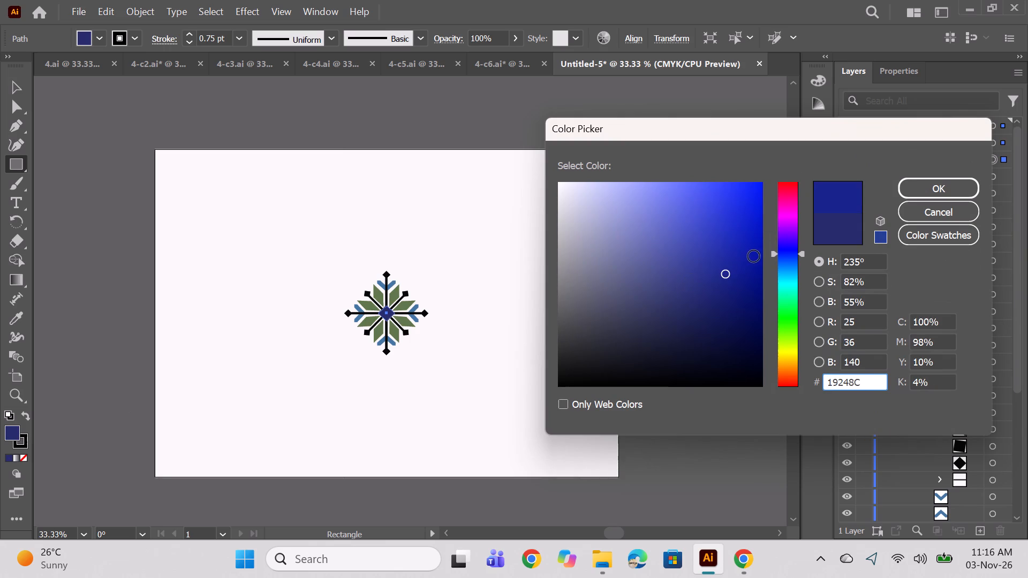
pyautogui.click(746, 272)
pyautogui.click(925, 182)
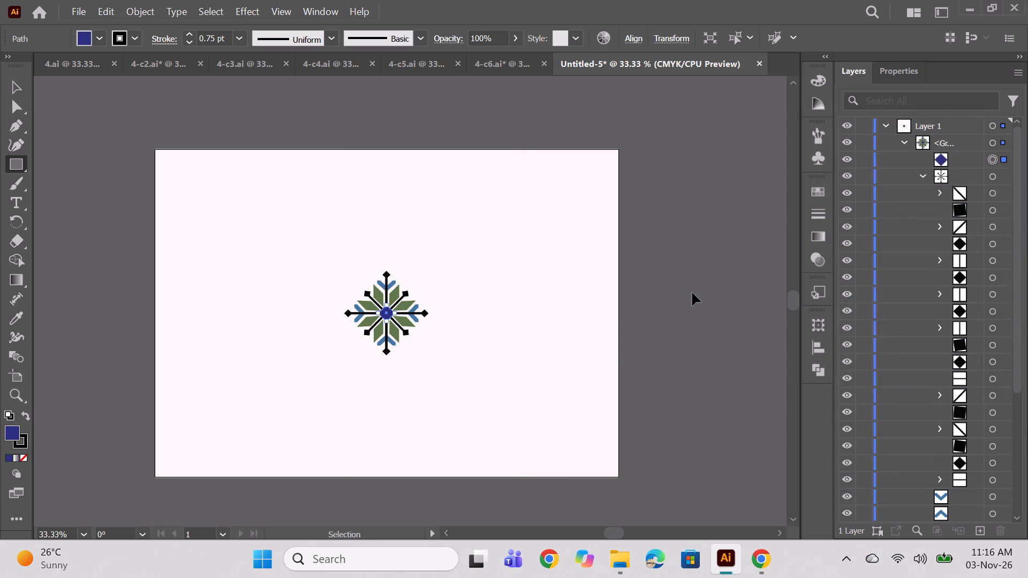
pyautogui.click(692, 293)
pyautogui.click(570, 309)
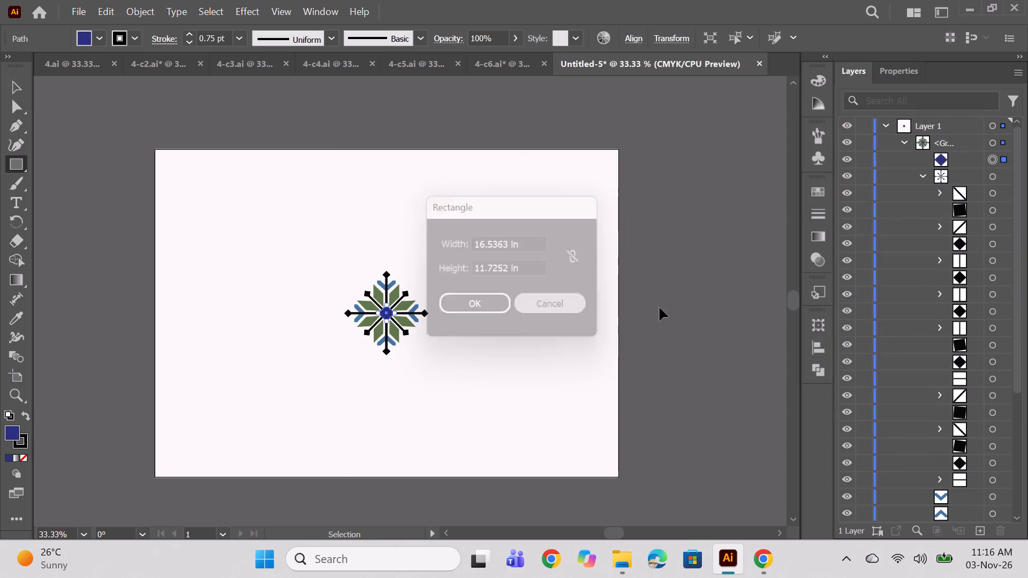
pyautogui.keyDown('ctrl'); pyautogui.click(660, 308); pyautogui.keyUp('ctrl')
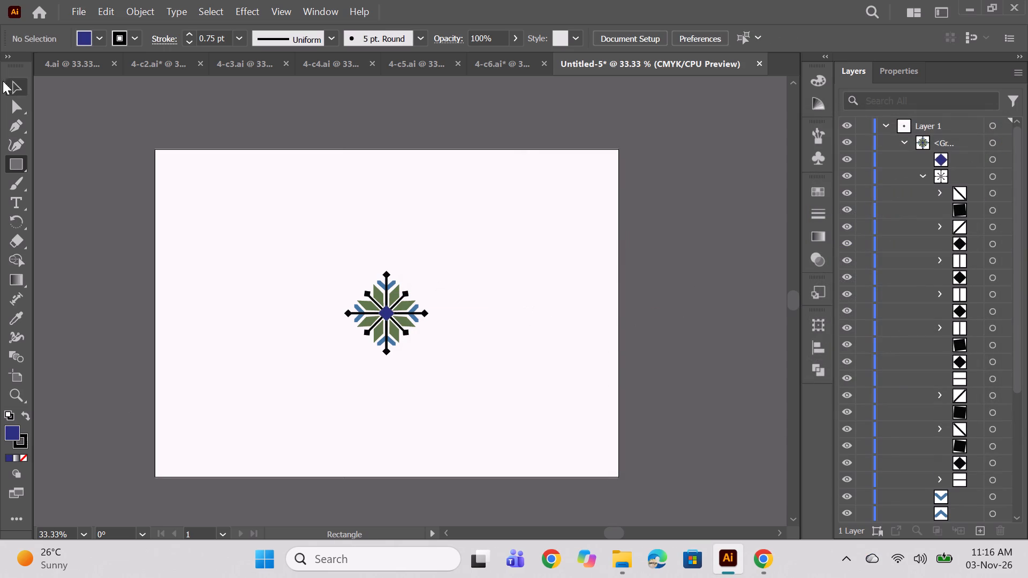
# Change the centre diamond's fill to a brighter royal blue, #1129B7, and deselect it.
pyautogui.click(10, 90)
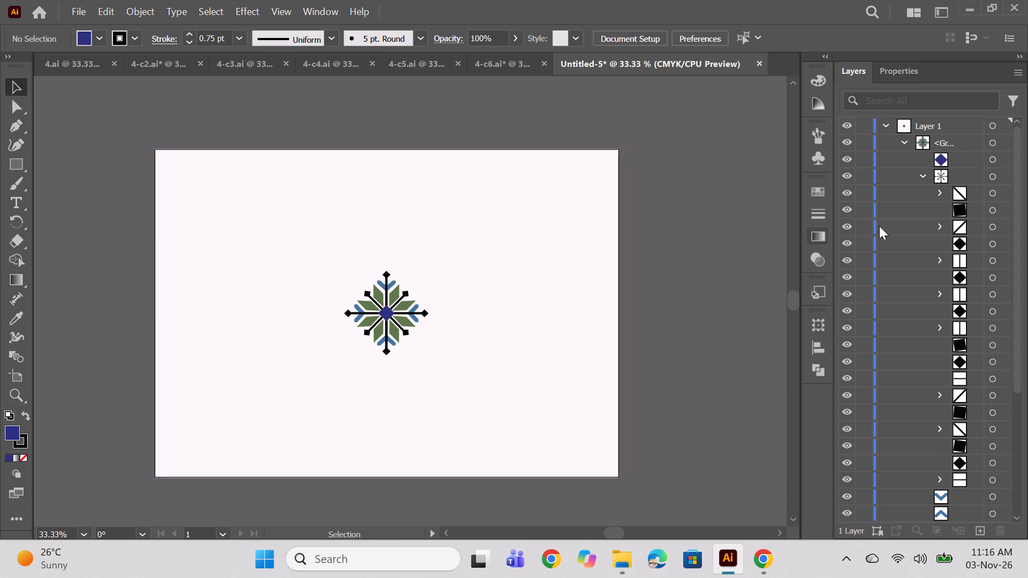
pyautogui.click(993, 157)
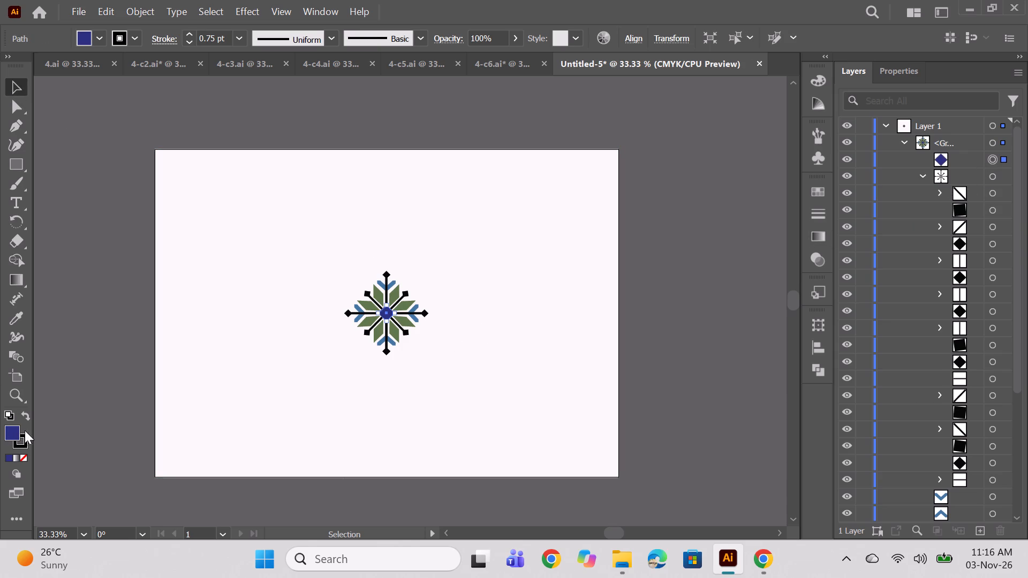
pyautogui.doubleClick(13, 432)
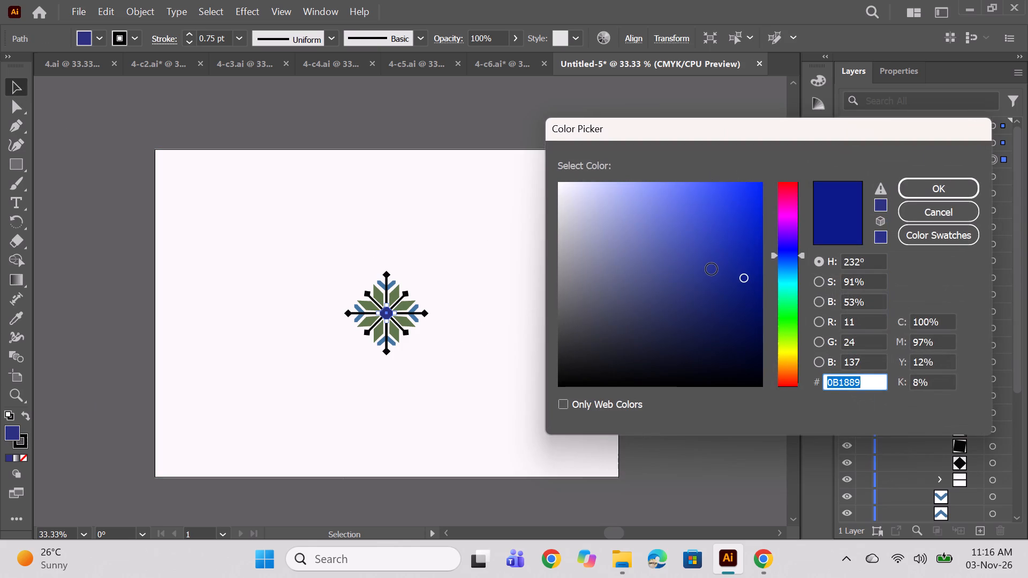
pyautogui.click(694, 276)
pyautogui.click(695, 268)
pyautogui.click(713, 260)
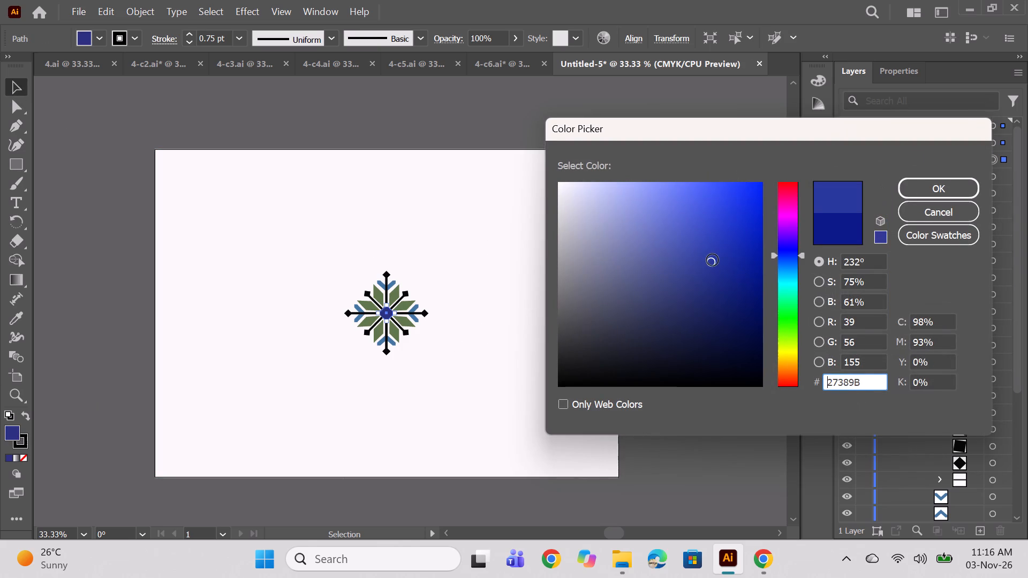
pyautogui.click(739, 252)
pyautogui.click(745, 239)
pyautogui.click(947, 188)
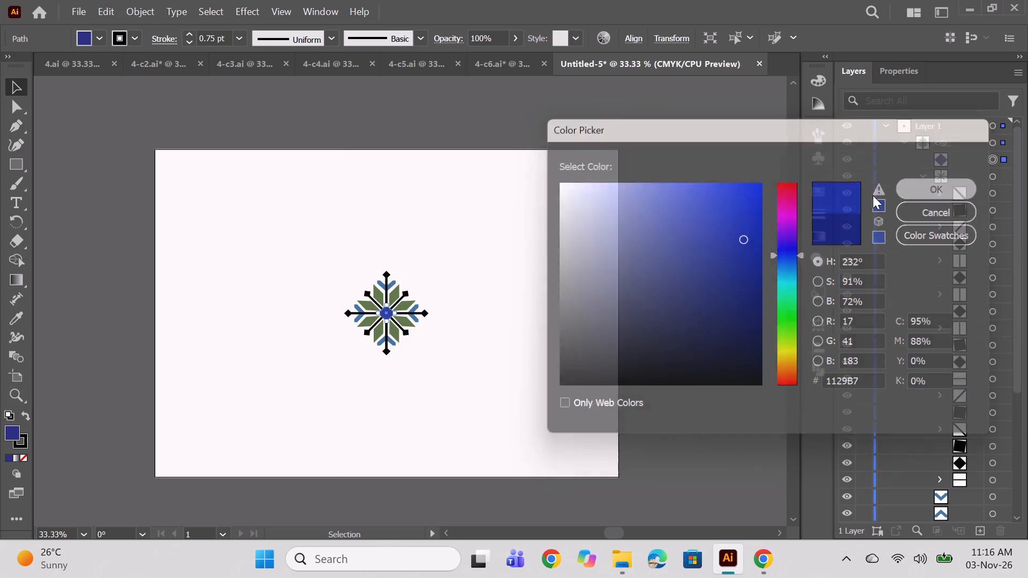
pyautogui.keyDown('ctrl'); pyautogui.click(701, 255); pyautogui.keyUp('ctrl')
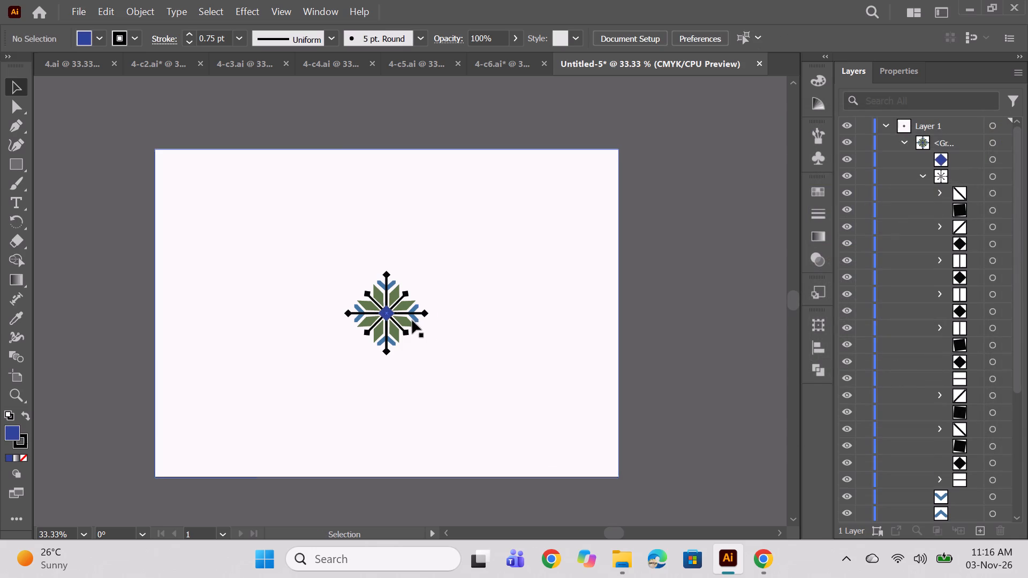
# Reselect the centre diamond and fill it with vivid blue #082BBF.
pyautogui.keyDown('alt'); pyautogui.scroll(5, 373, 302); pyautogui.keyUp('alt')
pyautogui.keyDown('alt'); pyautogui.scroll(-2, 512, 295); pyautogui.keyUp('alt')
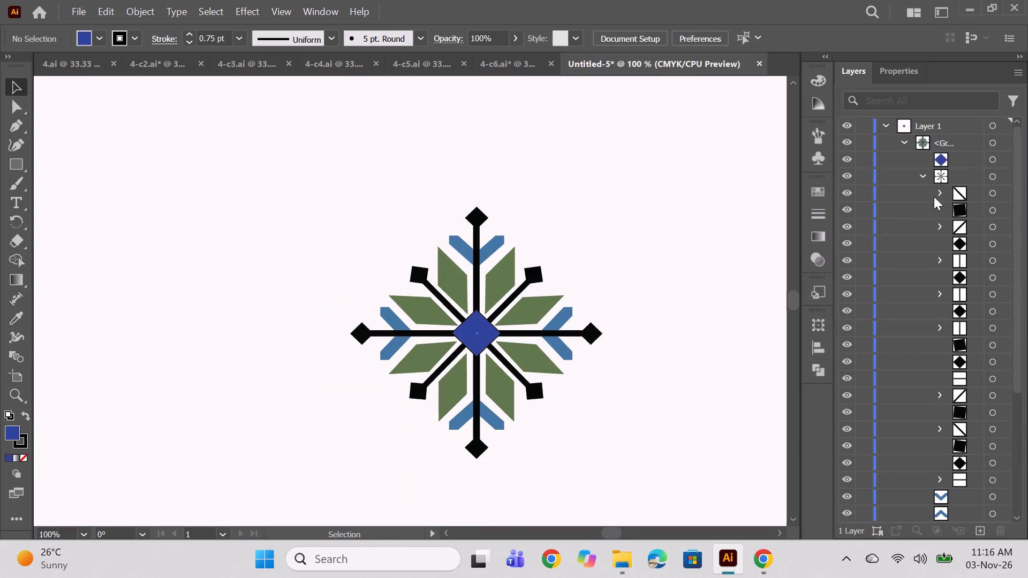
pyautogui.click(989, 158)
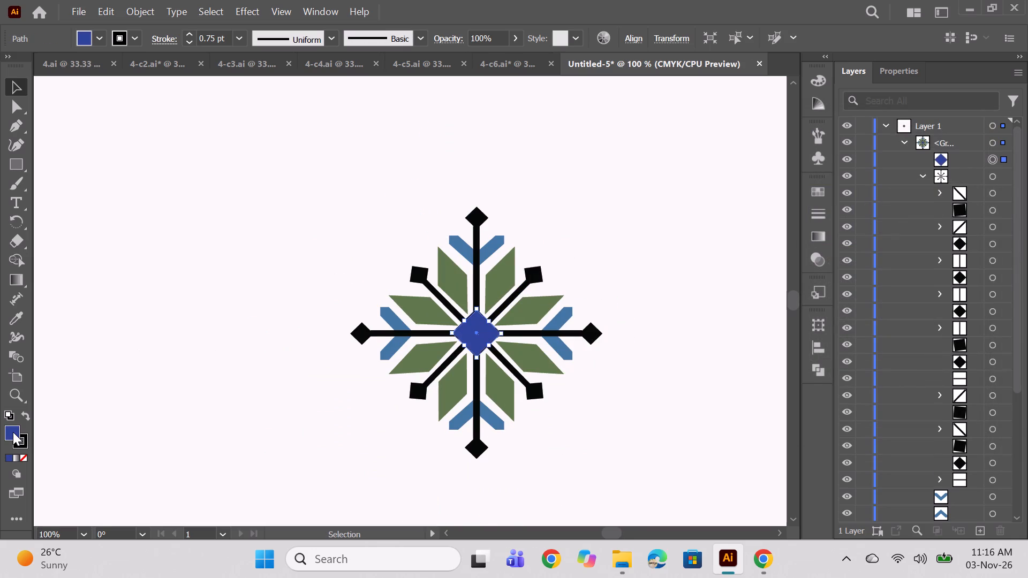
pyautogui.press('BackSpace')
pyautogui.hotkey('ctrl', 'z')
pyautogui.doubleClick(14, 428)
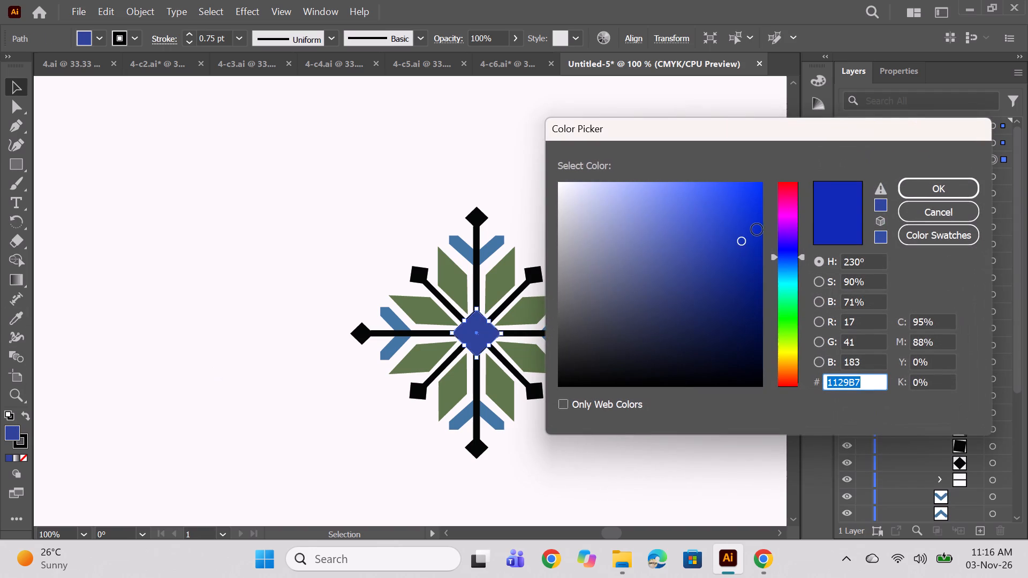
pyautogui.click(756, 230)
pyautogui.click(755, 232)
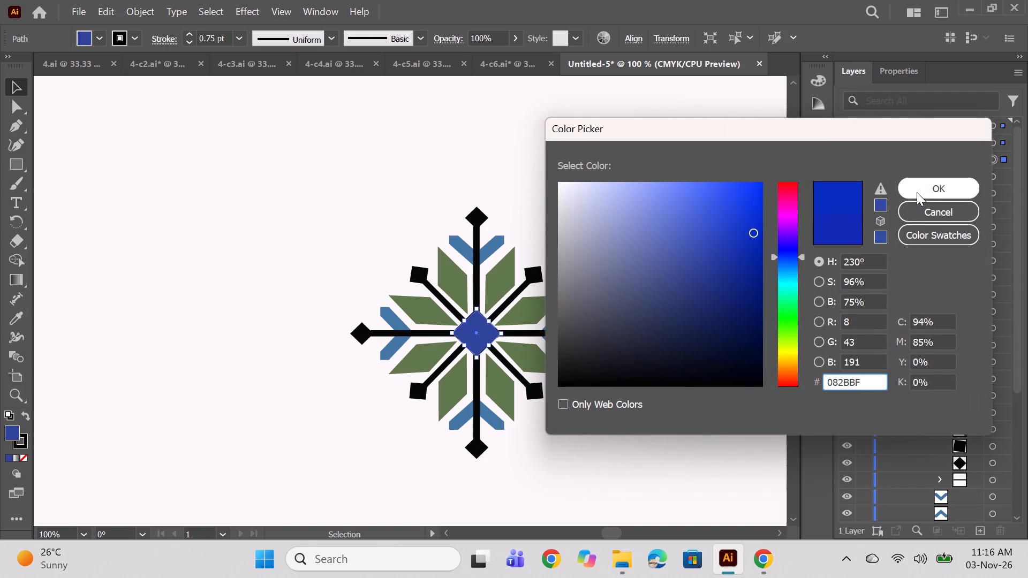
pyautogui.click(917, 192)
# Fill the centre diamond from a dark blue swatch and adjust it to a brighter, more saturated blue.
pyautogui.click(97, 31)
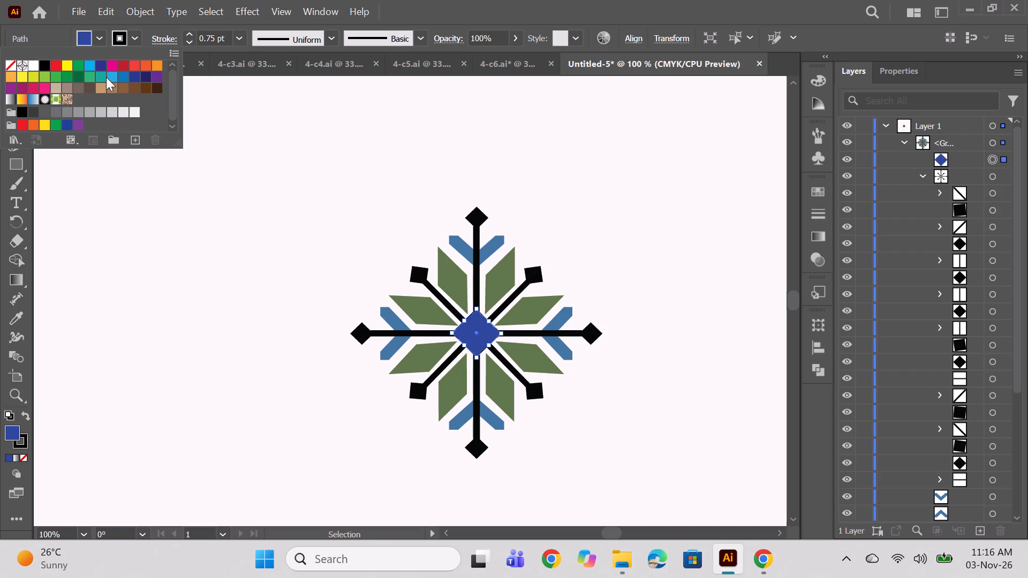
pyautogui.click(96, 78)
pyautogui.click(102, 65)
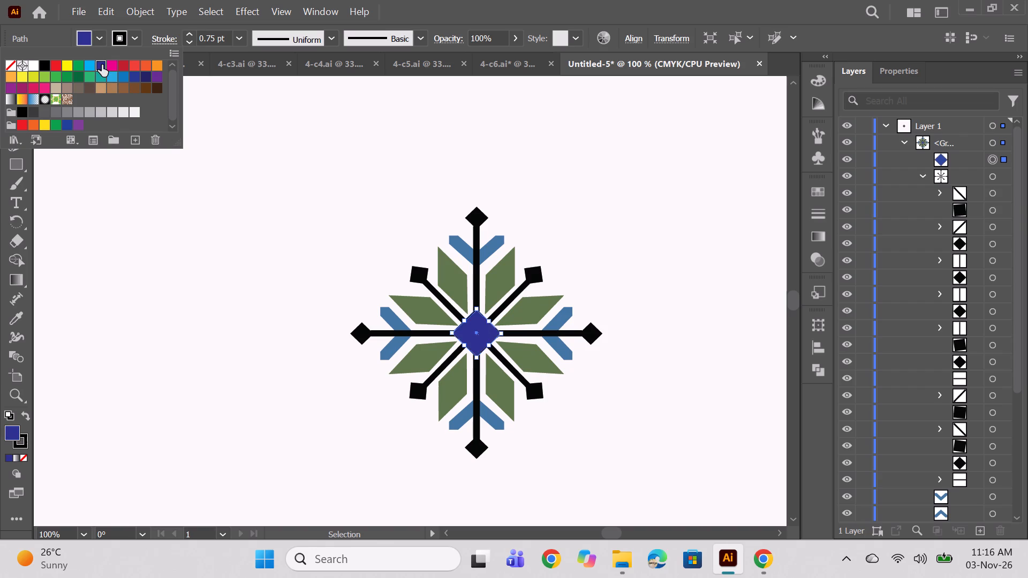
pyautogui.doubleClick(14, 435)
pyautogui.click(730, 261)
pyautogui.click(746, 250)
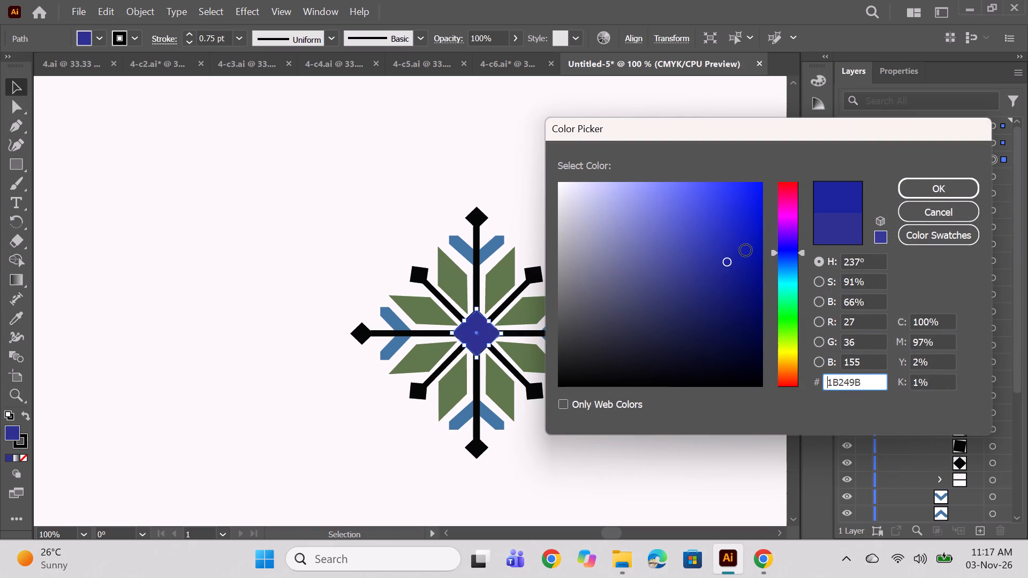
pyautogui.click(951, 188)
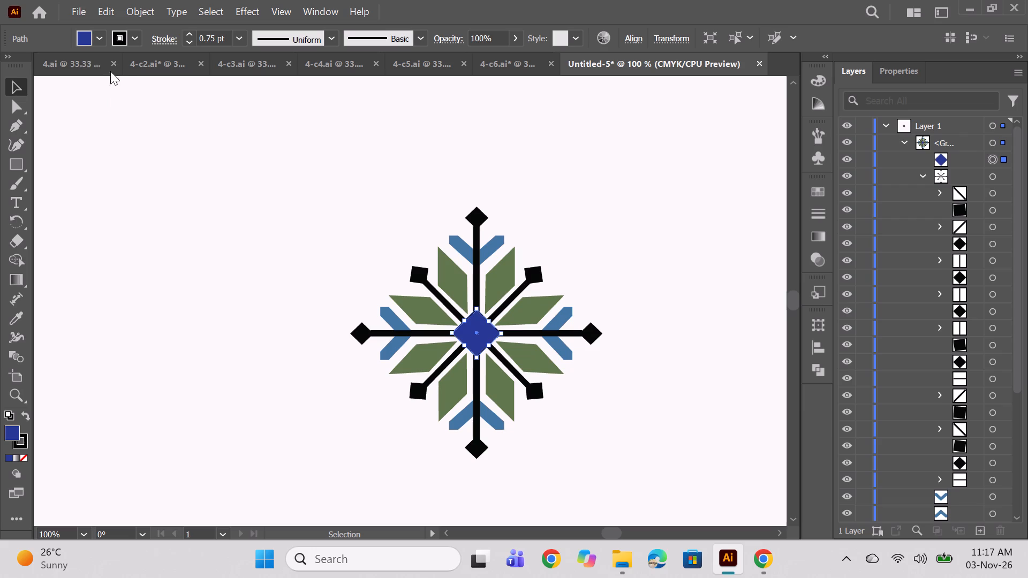
# Compare blue swatches on the centre diamond and apply the dark blue one next to C=85 M=50 Y=0 K=0.
pyautogui.click(97, 36)
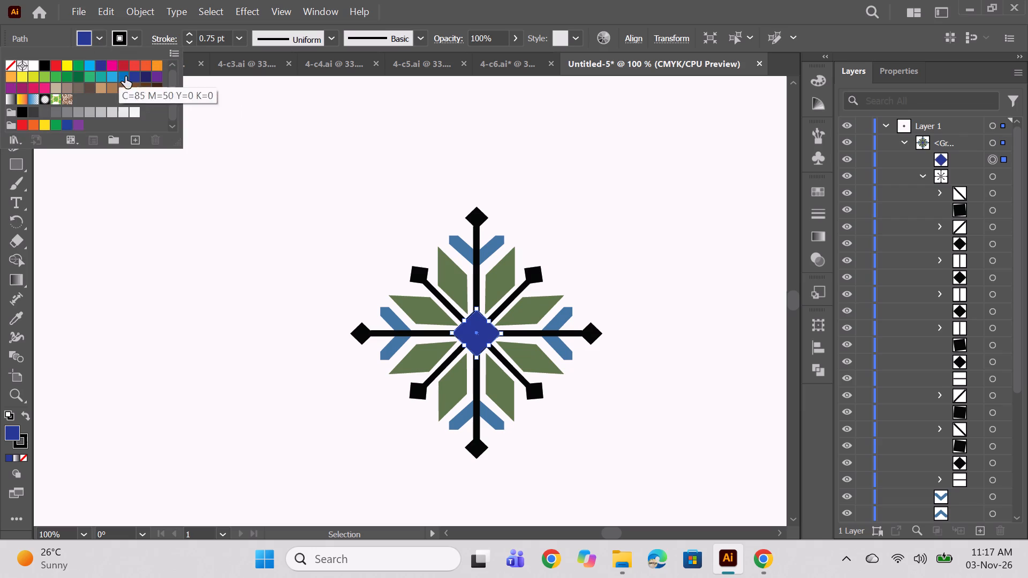
pyautogui.click(134, 79)
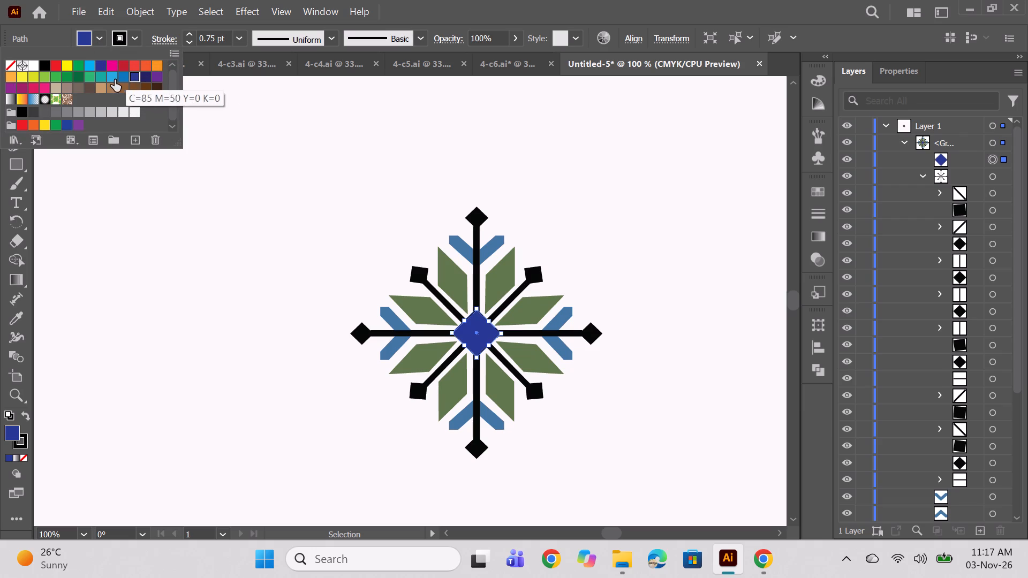
pyautogui.click(115, 78)
pyautogui.click(130, 78)
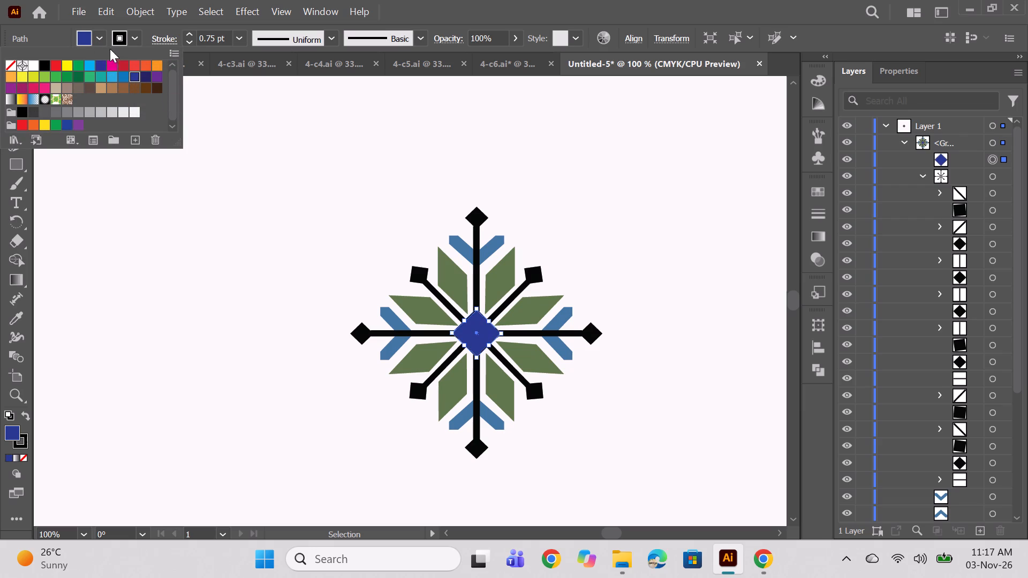
pyautogui.scroll(-4, 44, 109)
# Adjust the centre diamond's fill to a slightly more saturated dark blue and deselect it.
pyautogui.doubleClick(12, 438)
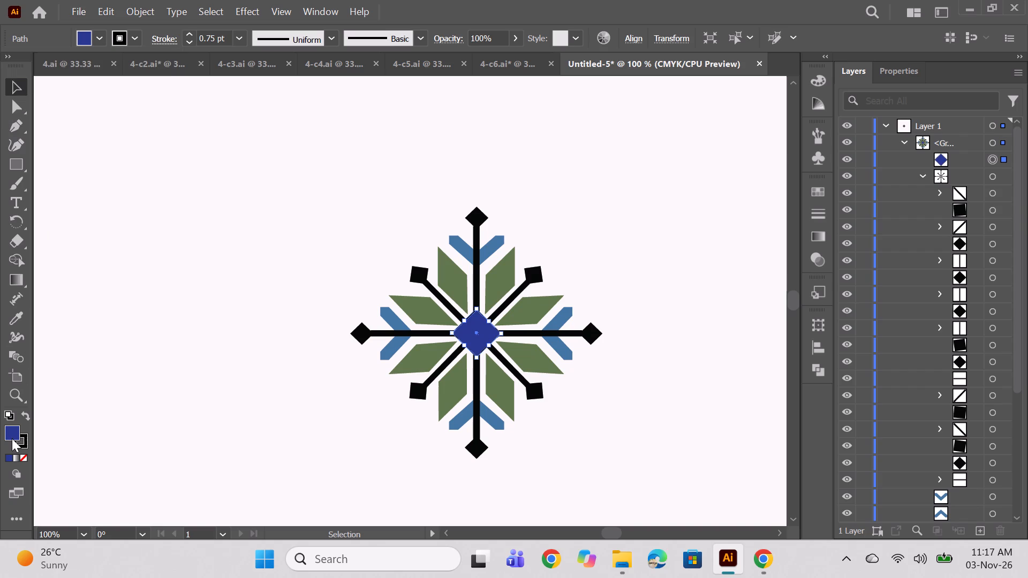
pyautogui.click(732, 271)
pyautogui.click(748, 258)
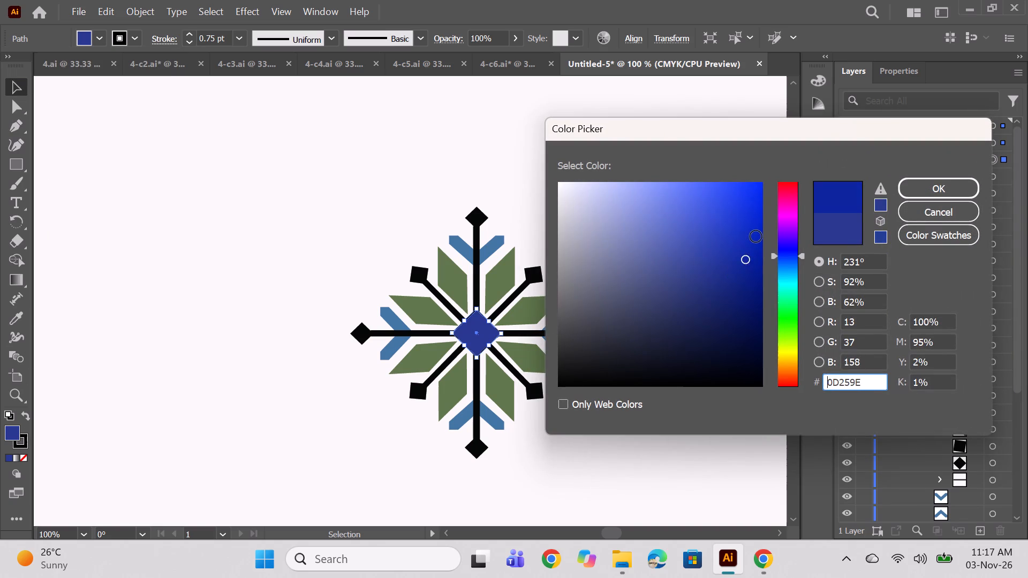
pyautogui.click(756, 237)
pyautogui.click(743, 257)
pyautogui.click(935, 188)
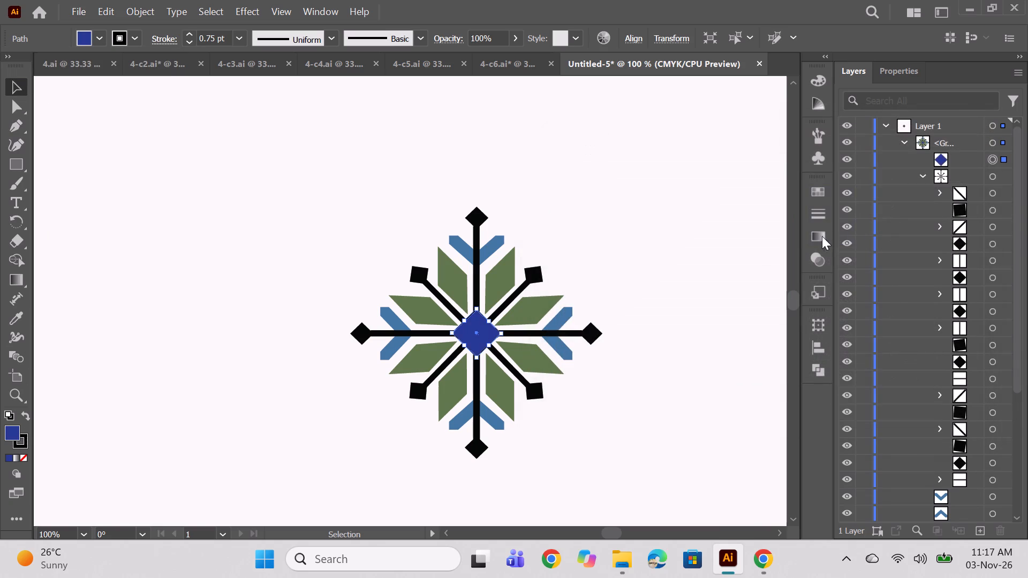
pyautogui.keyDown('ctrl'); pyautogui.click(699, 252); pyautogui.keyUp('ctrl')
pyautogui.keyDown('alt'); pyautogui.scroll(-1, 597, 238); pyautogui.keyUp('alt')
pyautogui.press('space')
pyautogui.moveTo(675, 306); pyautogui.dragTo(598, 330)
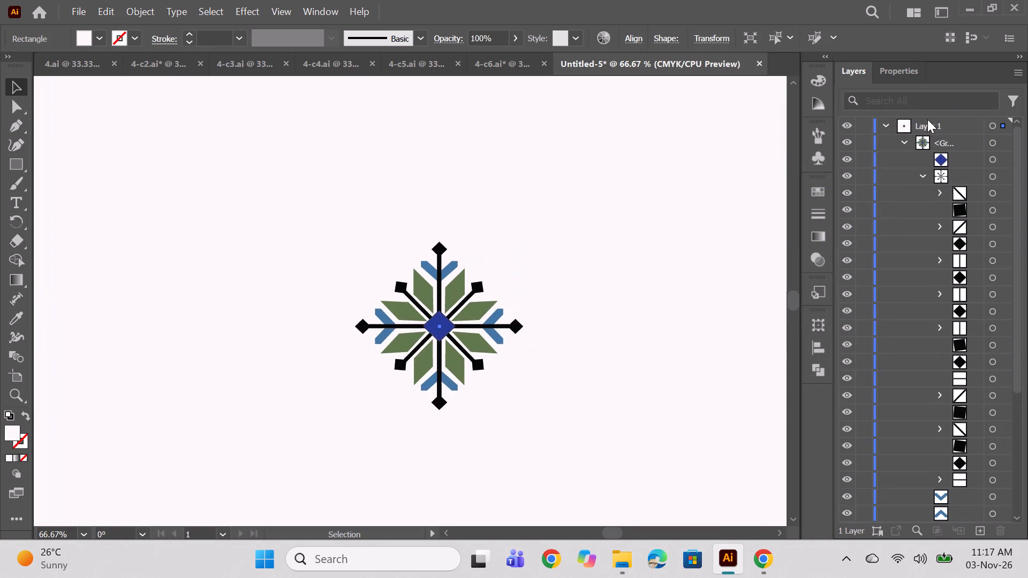
# Reselect the centre diamond, compare brown swatches on it and apply a medium brown in place of the blue.
pyautogui.click(985, 163)
pyautogui.click(991, 159)
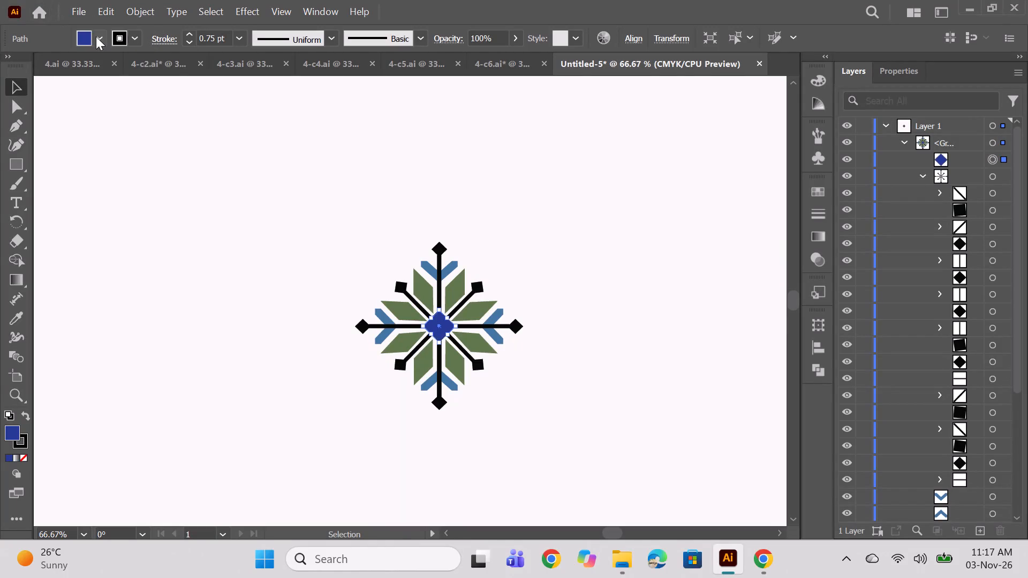
pyautogui.click(98, 36)
pyautogui.click(123, 89)
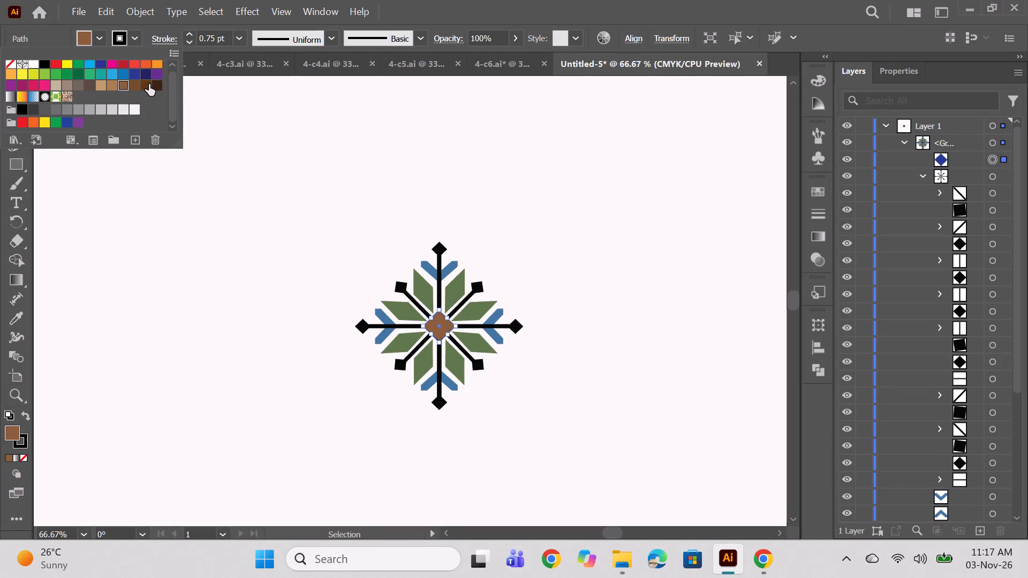
pyautogui.click(147, 84)
pyautogui.click(132, 85)
pyautogui.keyDown('ctrl'); pyautogui.click(503, 150); pyautogui.keyUp('ctrl')
pyautogui.keyDown('alt'); pyautogui.scroll(-3, 493, 189); pyautogui.keyUp('alt')
pyautogui.keyDown('ctrl'); pyautogui.click(573, 229); pyautogui.keyUp('ctrl')
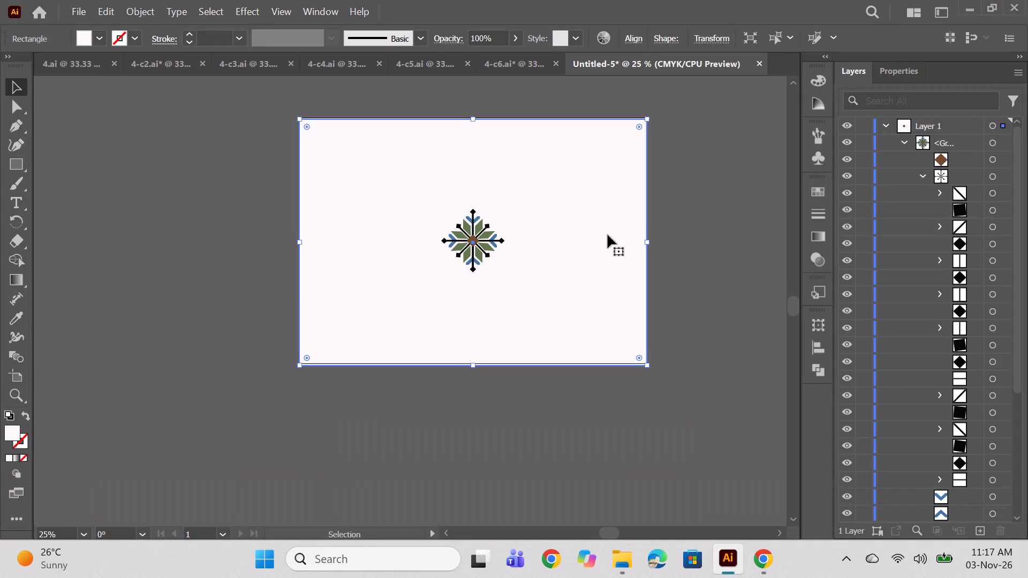
pyautogui.scroll(1, 571, 216)
pyautogui.hotkey('ctrl', 'z')
pyautogui.press('space')
pyautogui.moveTo(695, 218); pyautogui.dragTo(682, 246)
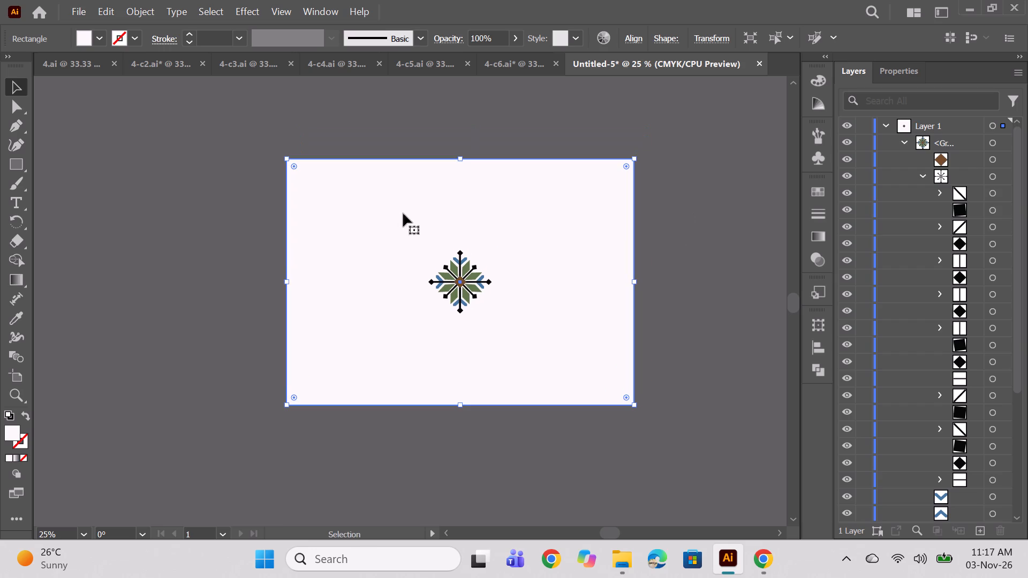
# Make a pattern from the whole snowflake-flower motif and set its tile type to Hex by Row.
pyautogui.click(448, 269)
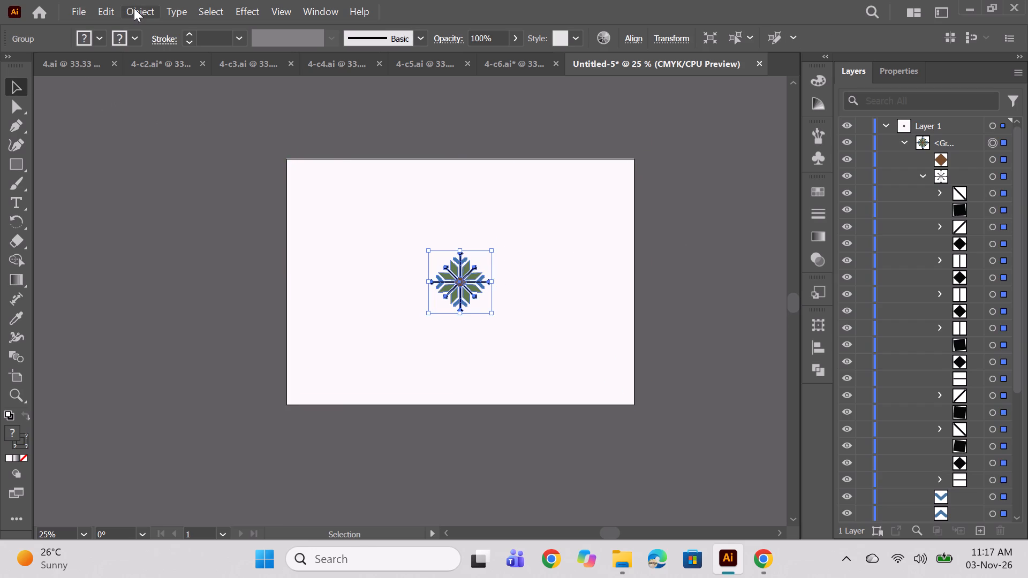
pyautogui.click(134, 8)
pyautogui.click(180, 485)
pyautogui.click(387, 480)
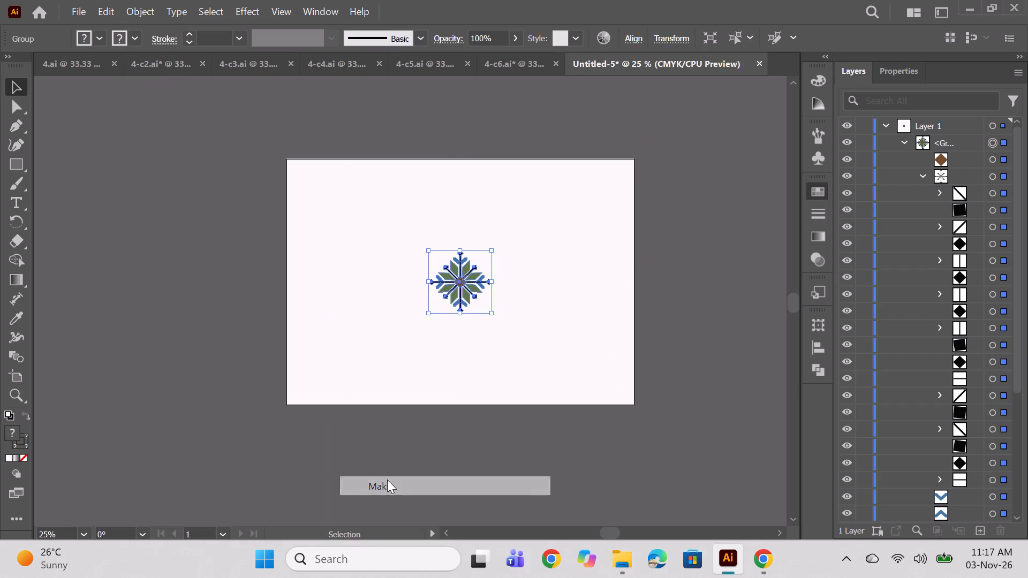
pyautogui.click(683, 313)
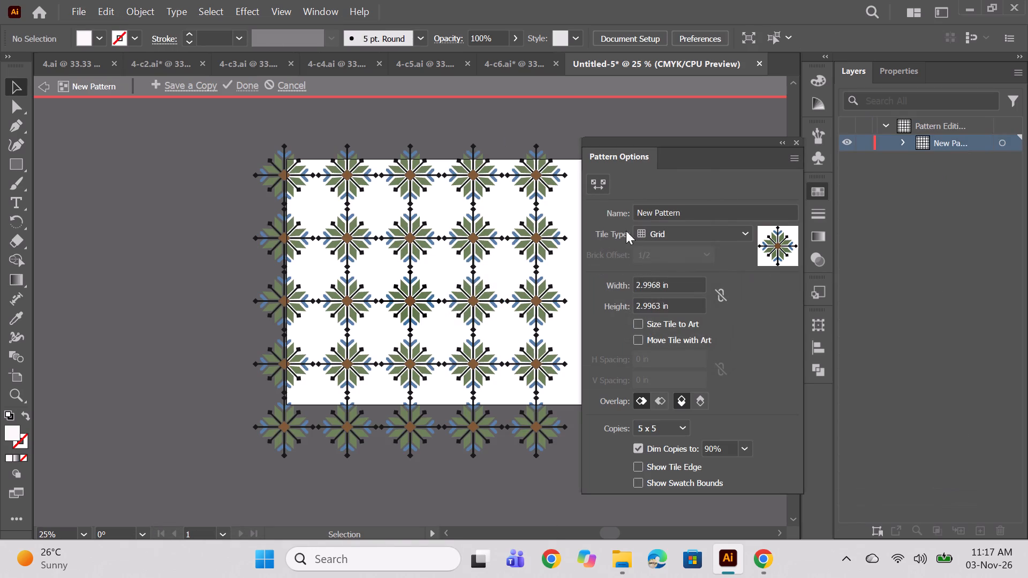
pyautogui.click(688, 239)
pyautogui.click(701, 319)
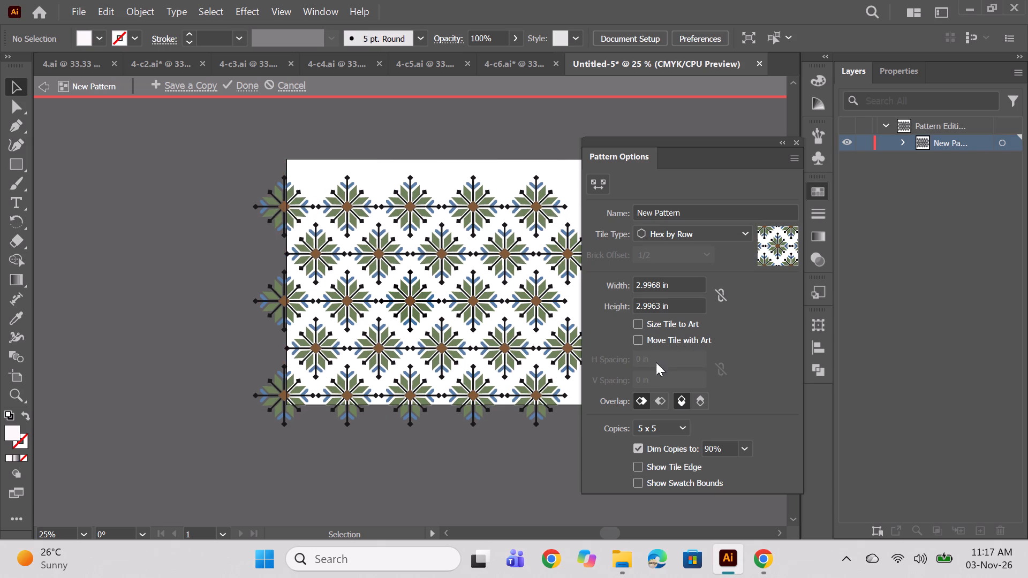
# Size the pattern tile to the art with 0.75 in horizontal and vertical spacing, and finish editing the pattern.
pyautogui.click(642, 324)
pyautogui.click(640, 356)
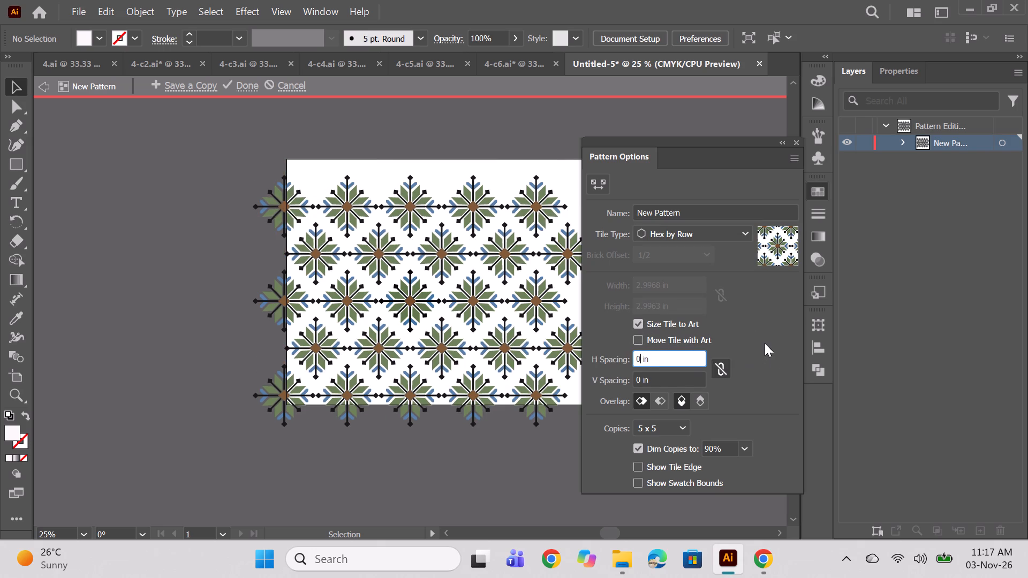
pyautogui.write('.75')
pyautogui.press('Return')
pyautogui.click(639, 380)
pyautogui.write('.75')
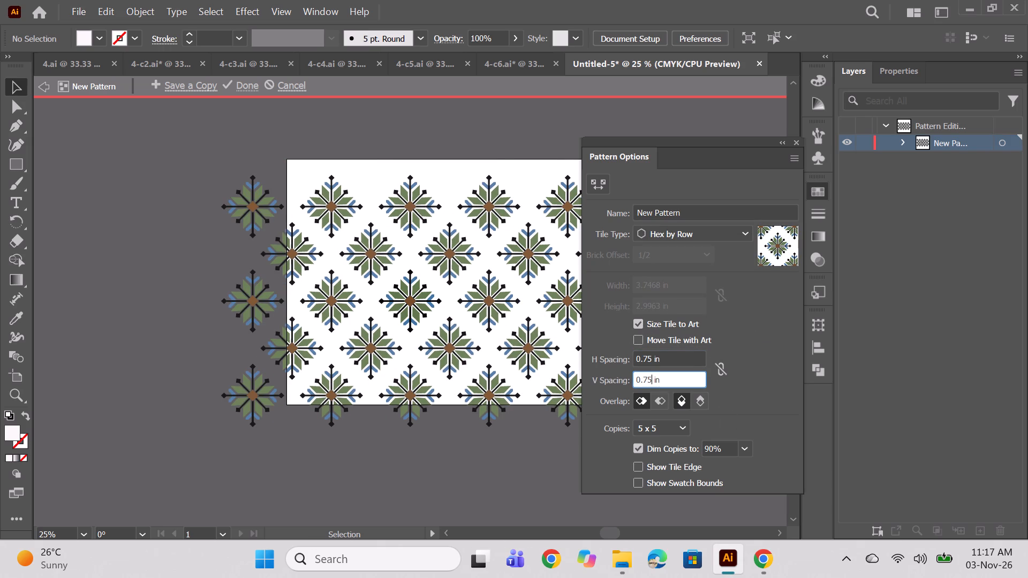
pyautogui.press('Return')
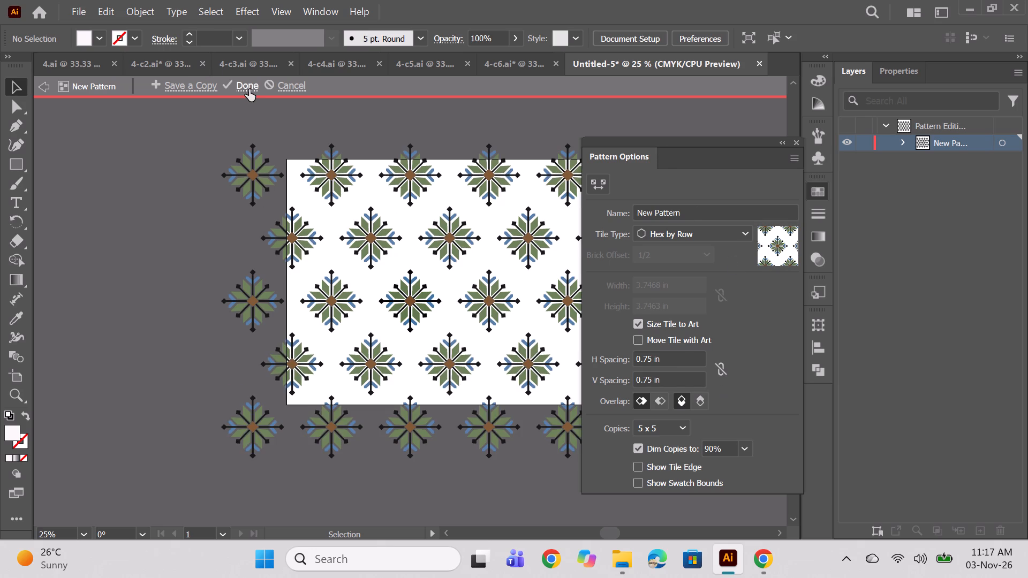
pyautogui.click(247, 87)
# Draw a rectangle covering the whole artboard and fill it with the new snowflake pattern swatch.
pyautogui.click(18, 161)
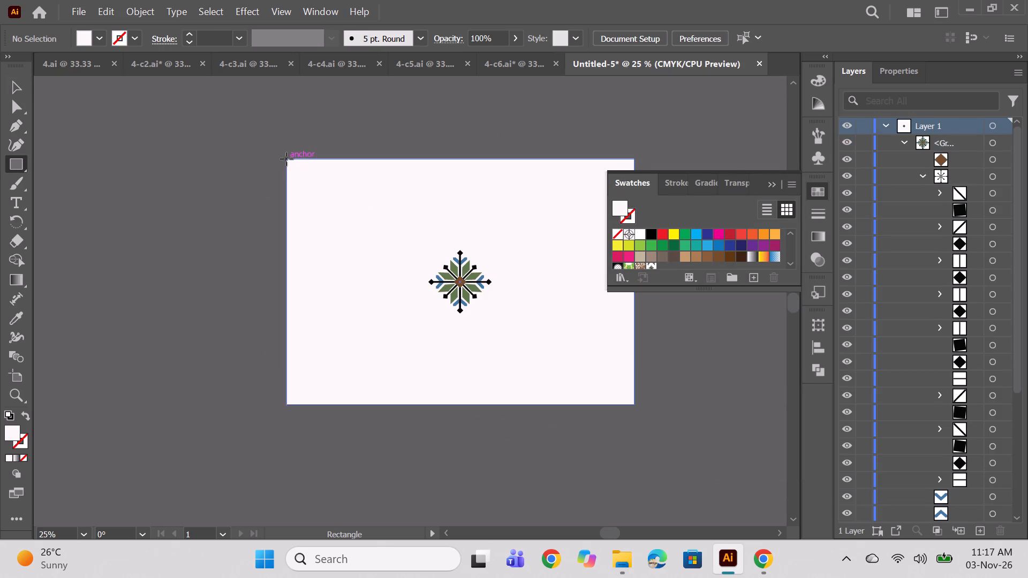
pyautogui.moveTo(286, 159); pyautogui.dragTo(633, 404)
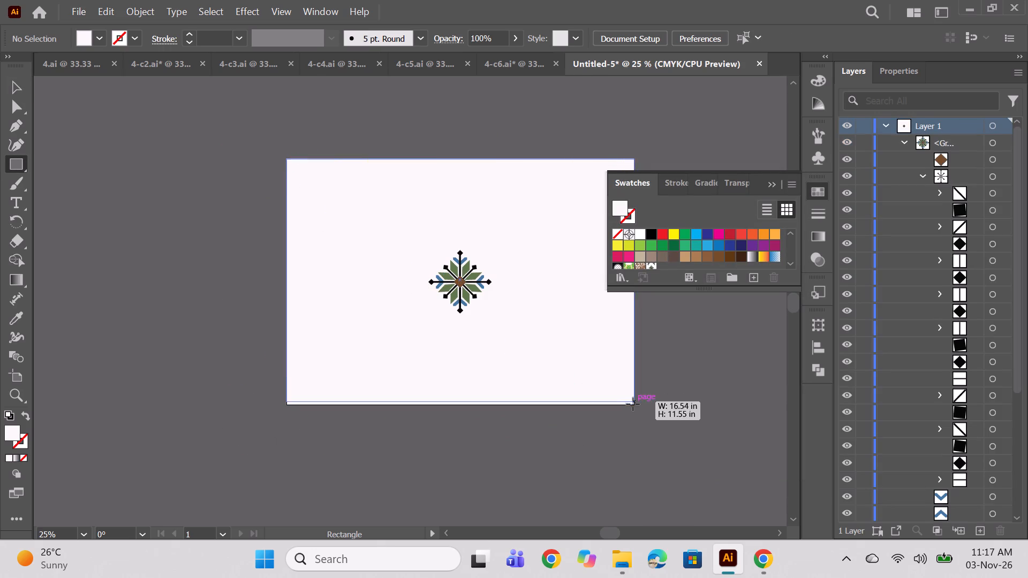
pyautogui.moveTo(633, 404); pyautogui.dragTo(634, 406)
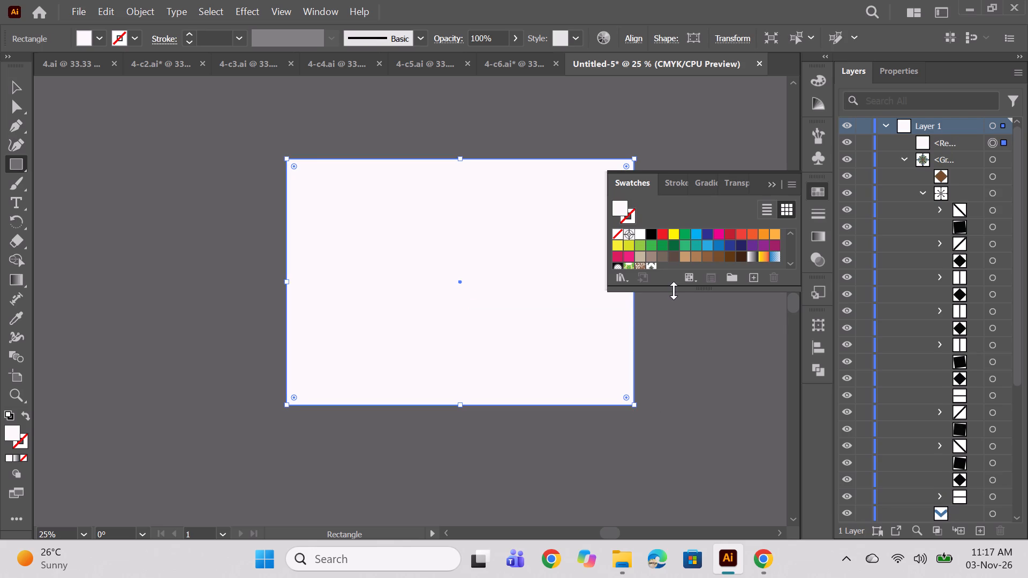
pyautogui.click(653, 268)
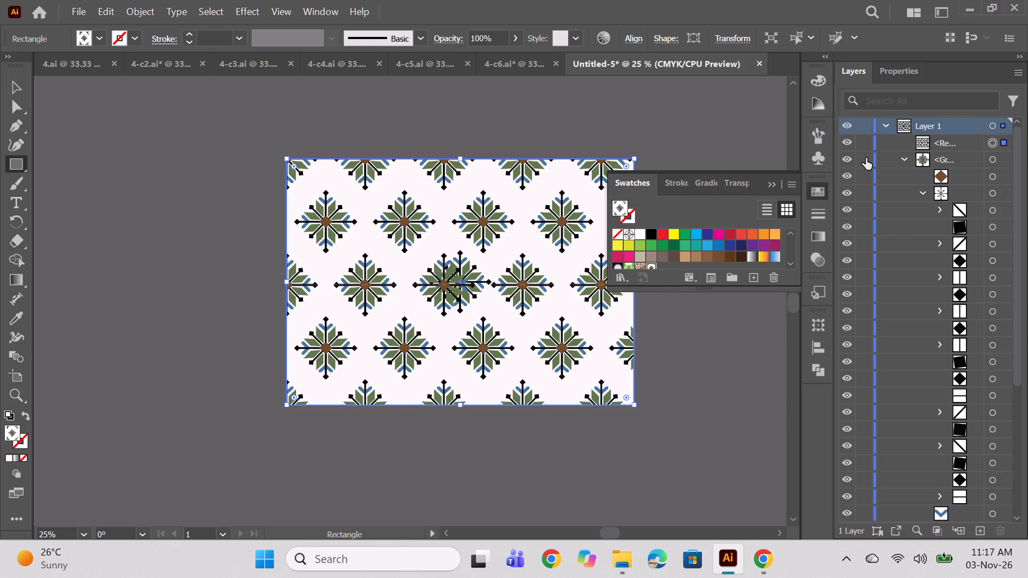
# Hide the original motif group beneath the pattern-filled rectangle and deselect everything.
pyautogui.click(843, 158)
pyautogui.click(767, 185)
pyautogui.keyDown('ctrl'); pyautogui.click(725, 290); pyautogui.keyUp('ctrl')
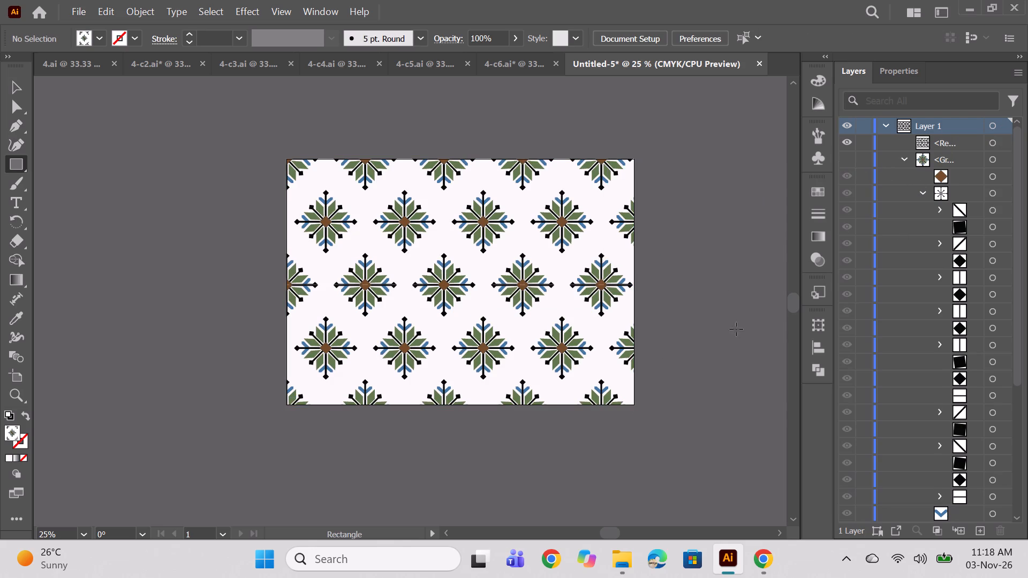
# Examine the new pattern and compare it with the other open colourway files, ending on 4-c4.ai.
pyautogui.press('space')
pyautogui.moveTo(736, 329); pyautogui.dragTo(687, 381)
pyautogui.scroll(-1, 717, 275)
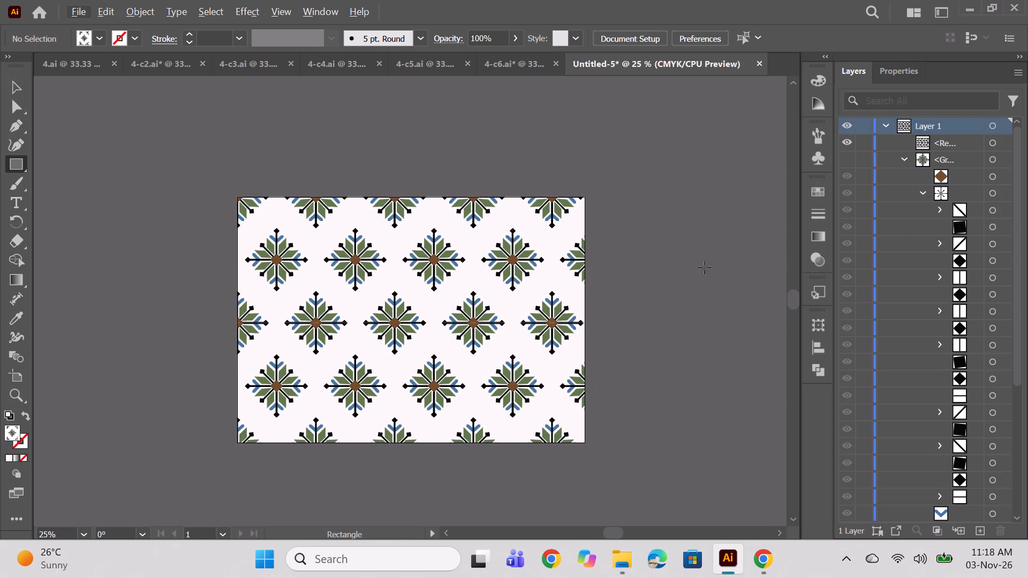
pyautogui.click(513, 59)
pyautogui.click(409, 67)
pyautogui.click(338, 67)
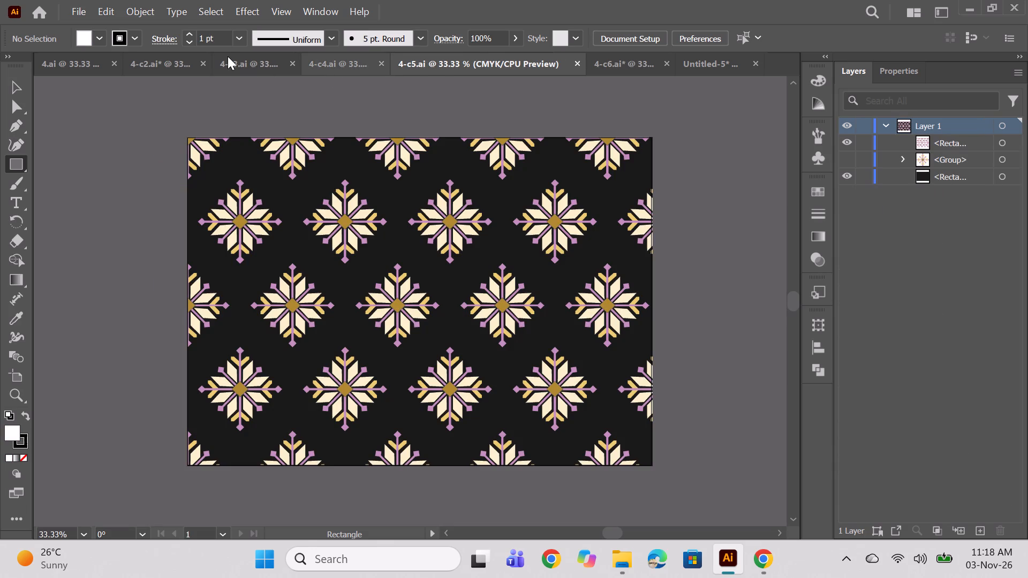
pyautogui.click(228, 56)
pyautogui.click(154, 62)
pyautogui.click(451, 62)
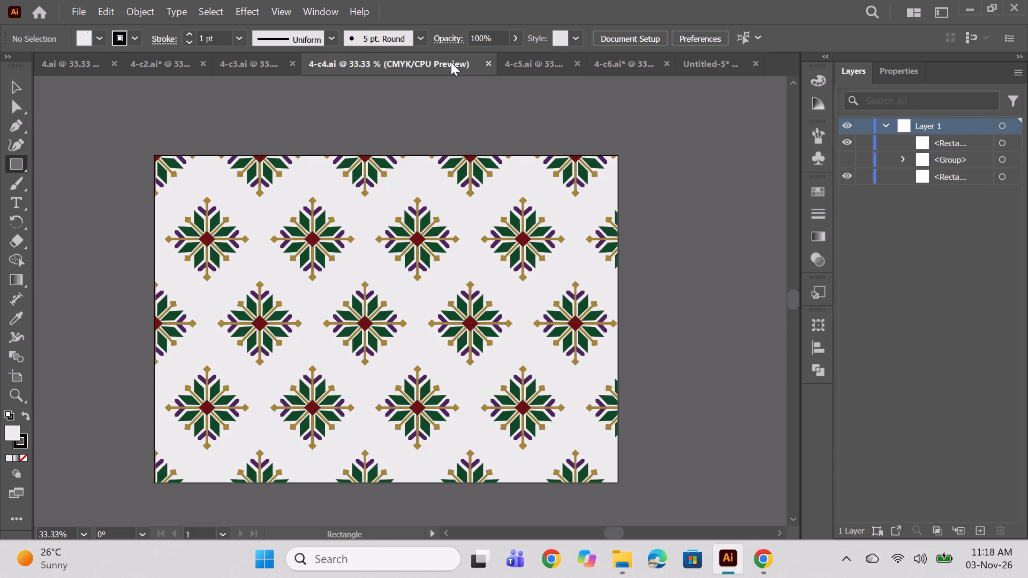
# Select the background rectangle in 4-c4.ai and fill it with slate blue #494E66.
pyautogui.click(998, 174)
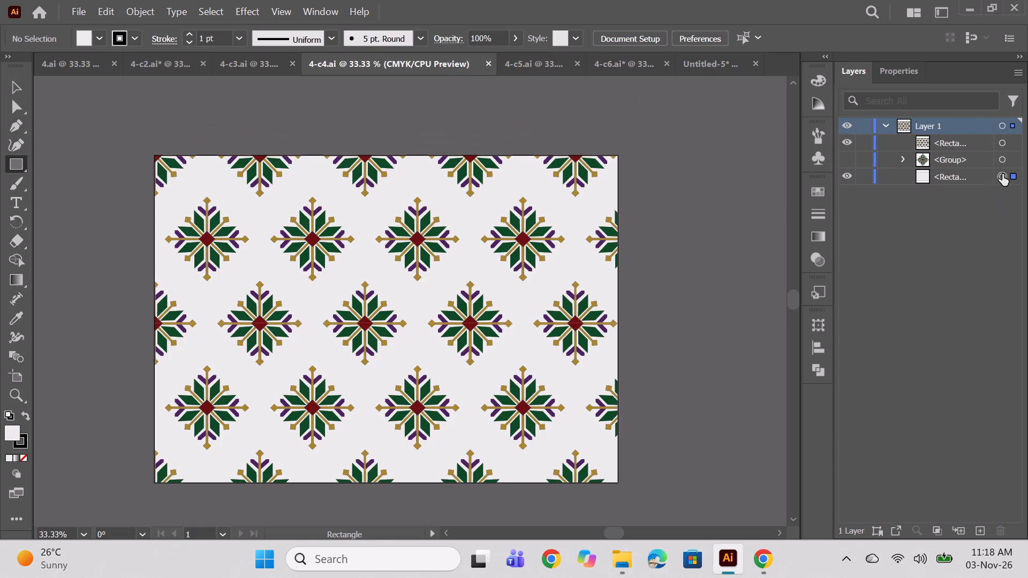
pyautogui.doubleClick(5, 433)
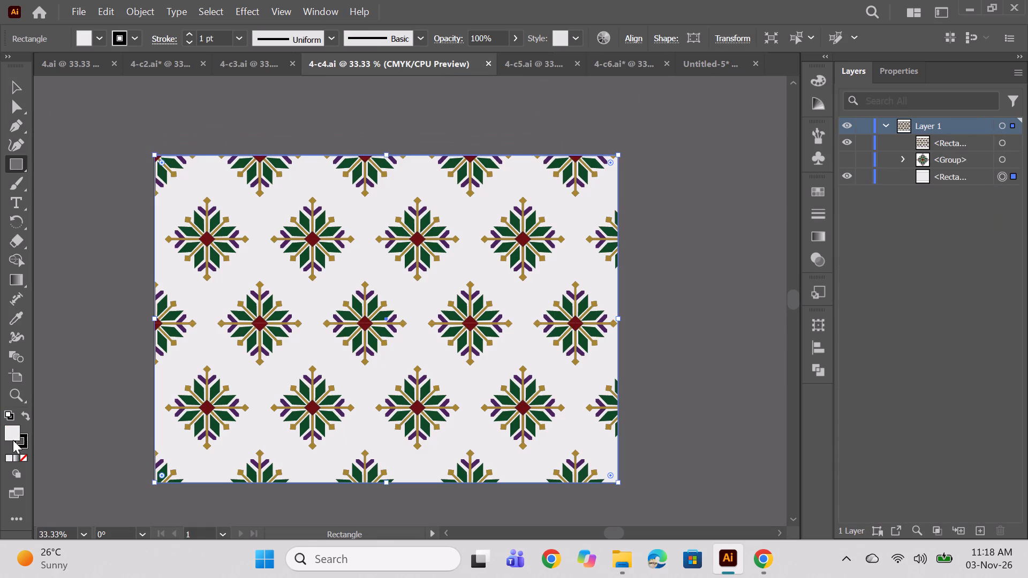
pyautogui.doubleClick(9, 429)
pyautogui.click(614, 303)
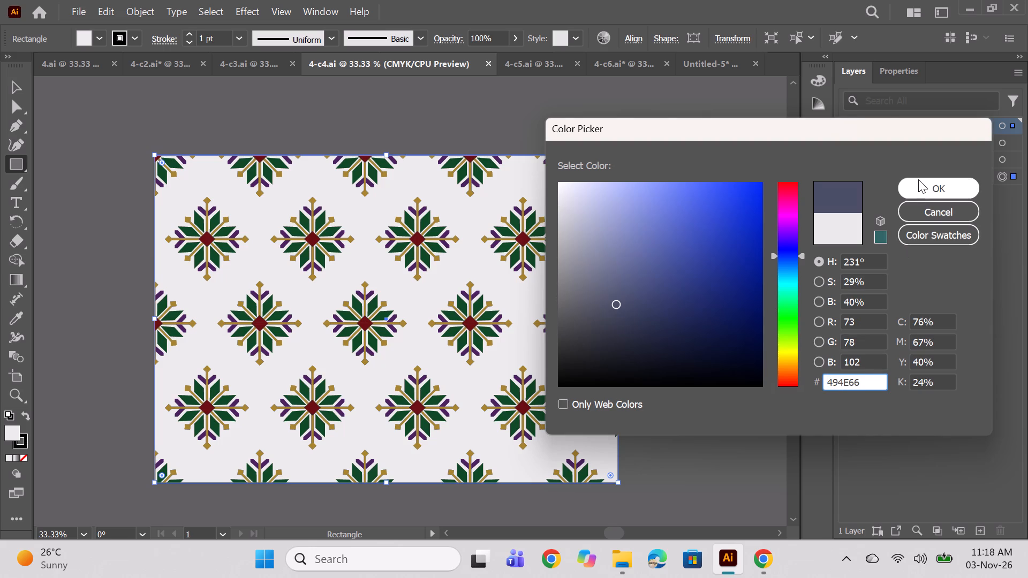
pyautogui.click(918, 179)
# Change the background rectangle's fill to light lilac pink, #D5ABD8.
pyautogui.doubleClick(13, 437)
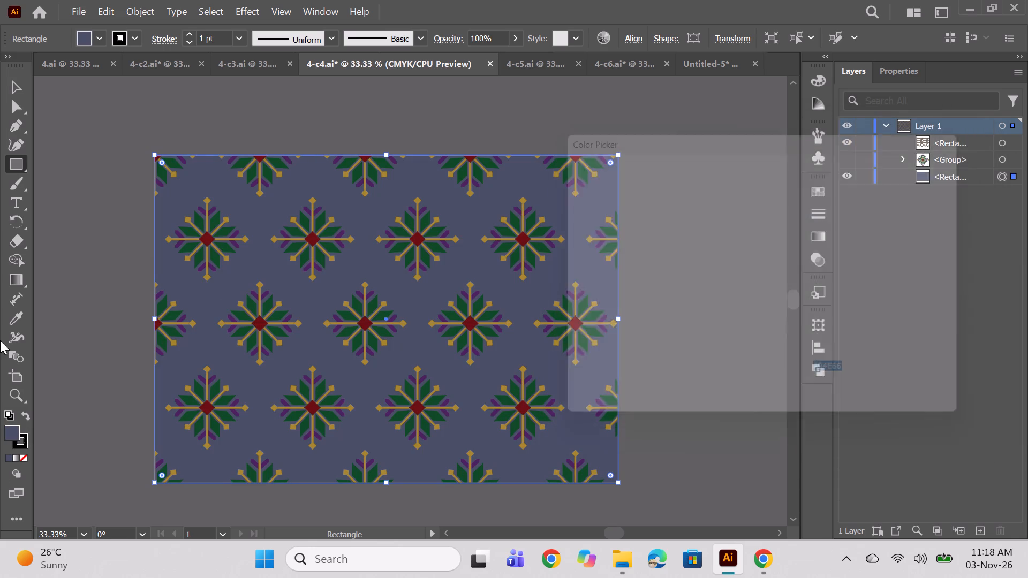
pyautogui.doubleClick(791, 225)
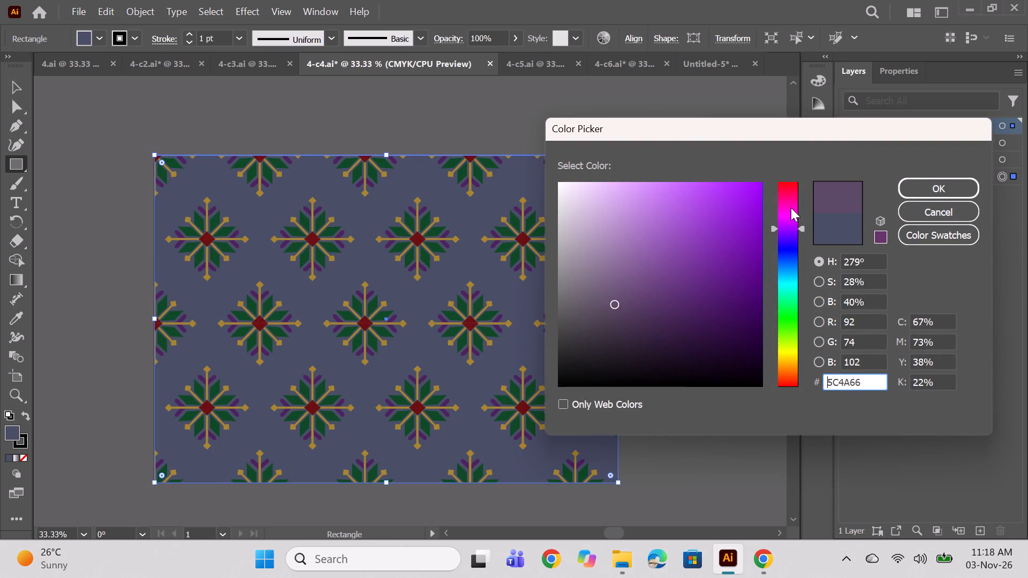
pyautogui.click(791, 208)
pyautogui.click(788, 217)
pyautogui.click(623, 214)
pyautogui.click(607, 177)
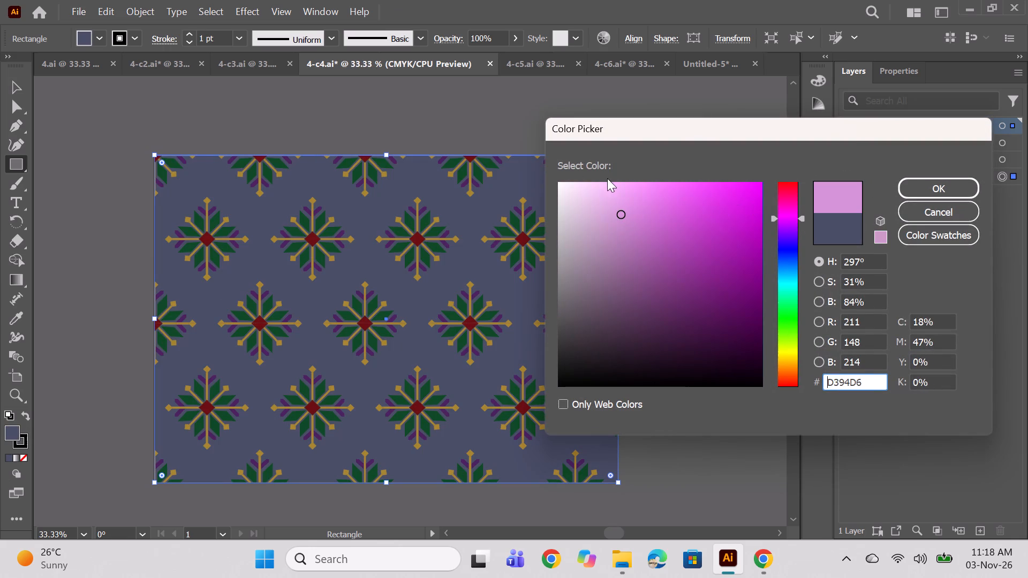
pyautogui.click(611, 181)
pyautogui.click(595, 220)
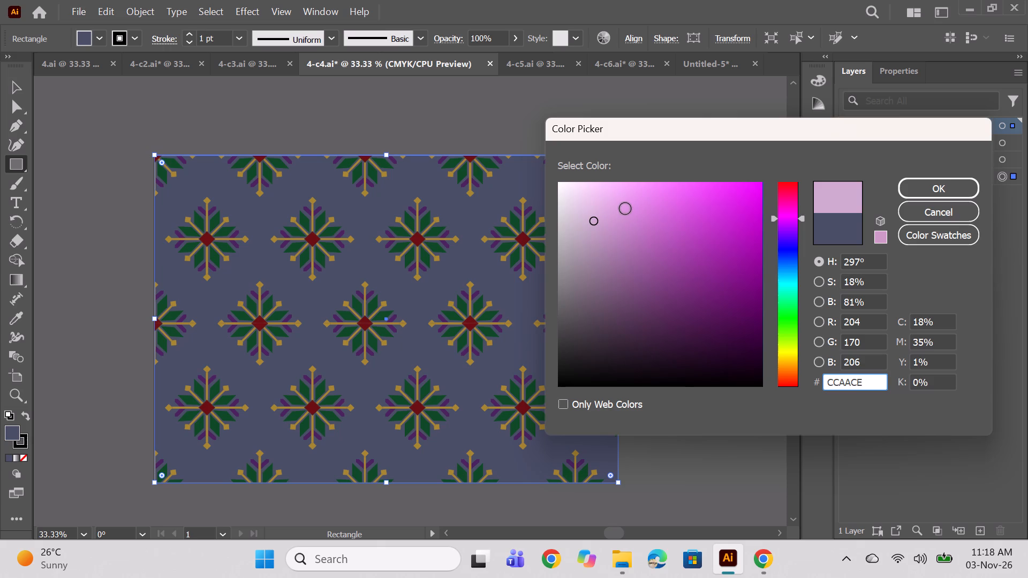
pyautogui.click(602, 212)
pyautogui.click(945, 185)
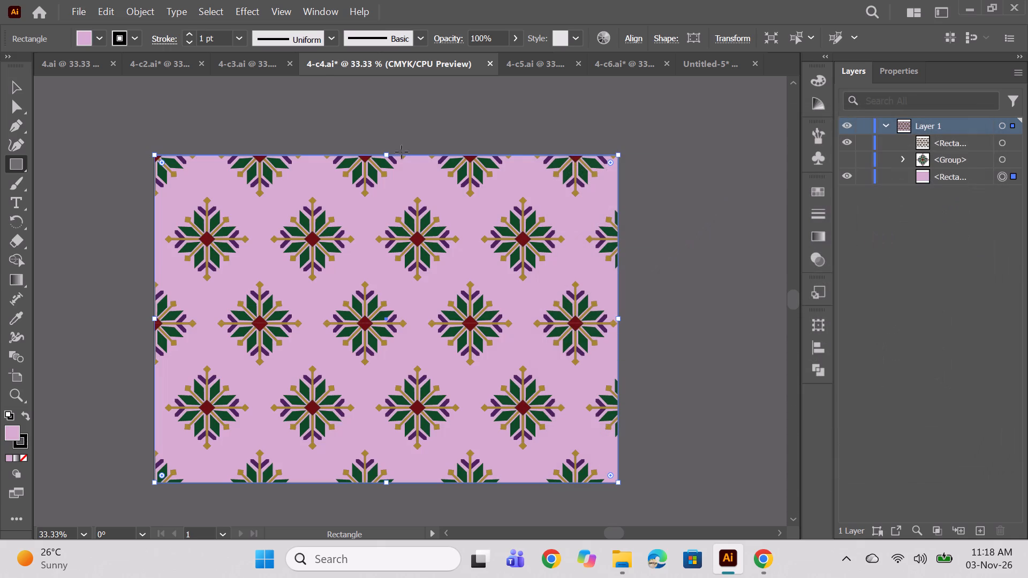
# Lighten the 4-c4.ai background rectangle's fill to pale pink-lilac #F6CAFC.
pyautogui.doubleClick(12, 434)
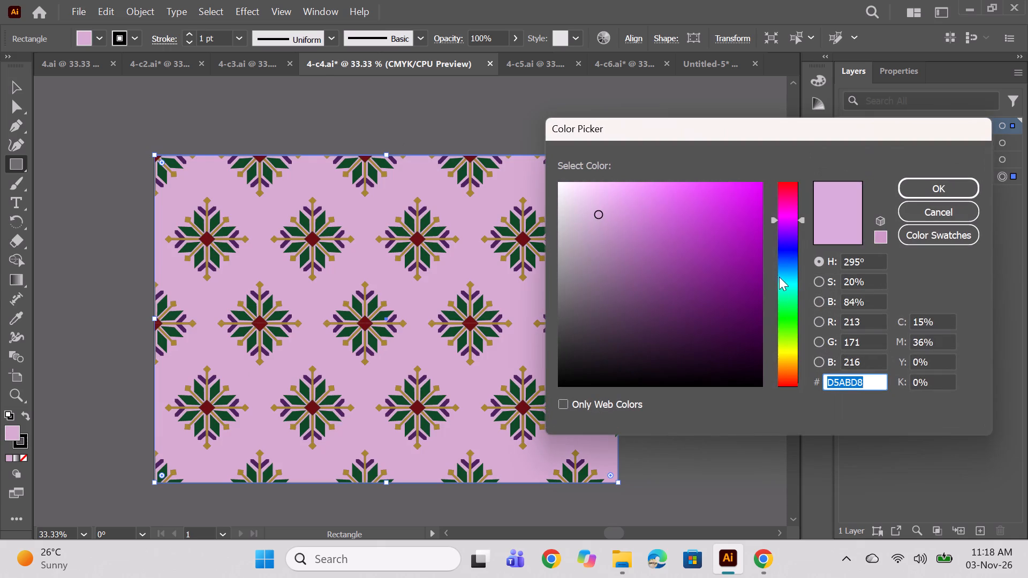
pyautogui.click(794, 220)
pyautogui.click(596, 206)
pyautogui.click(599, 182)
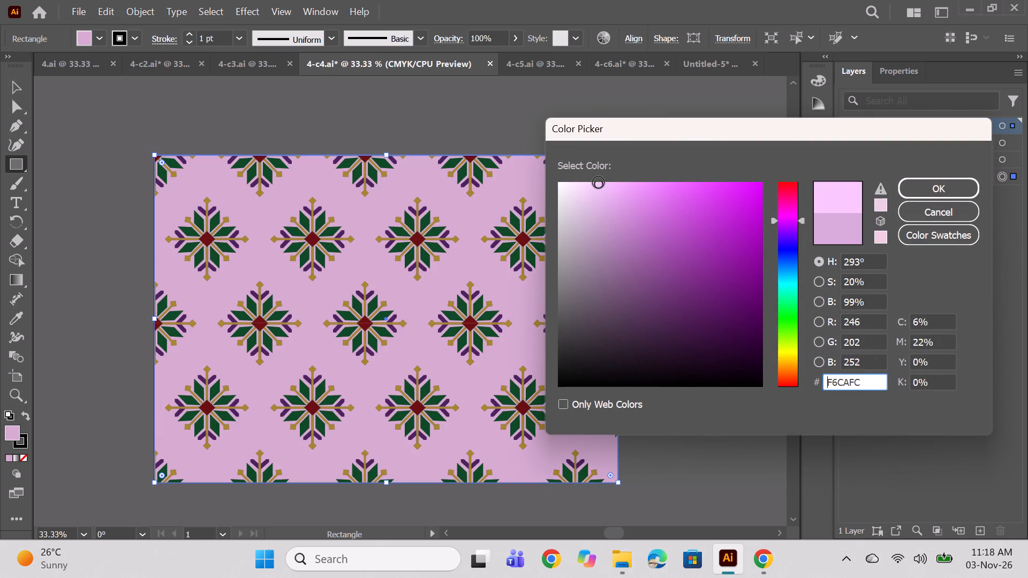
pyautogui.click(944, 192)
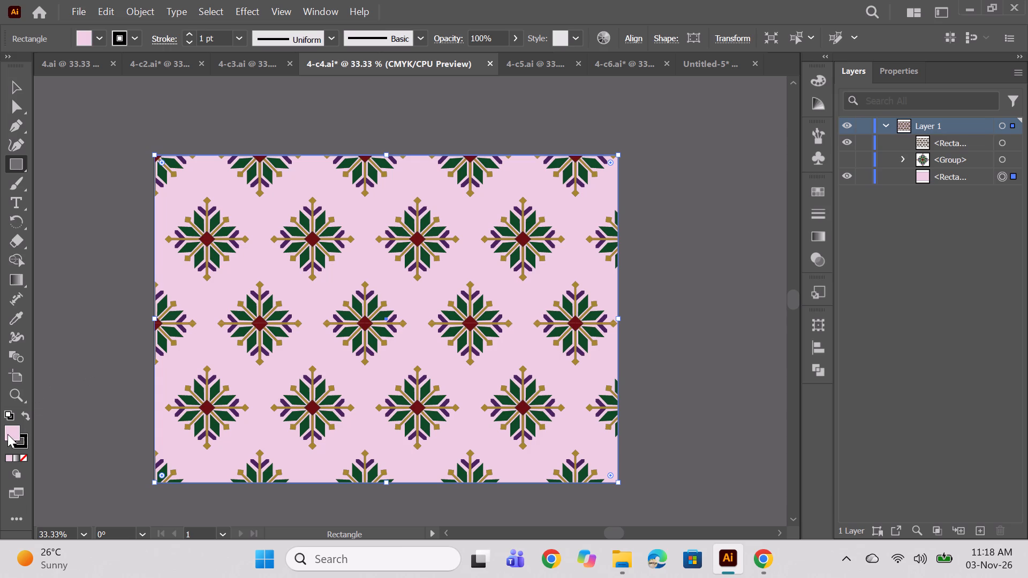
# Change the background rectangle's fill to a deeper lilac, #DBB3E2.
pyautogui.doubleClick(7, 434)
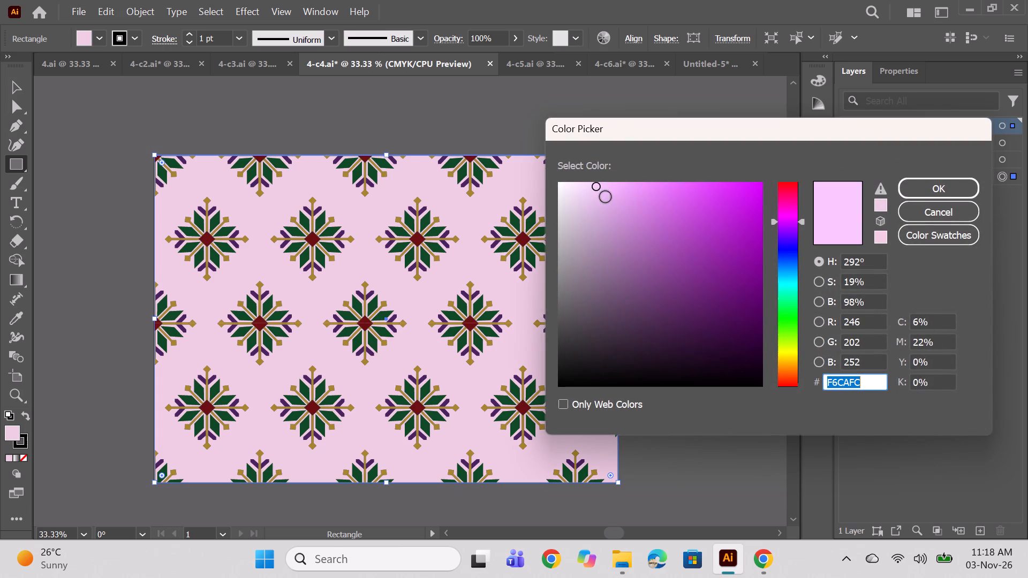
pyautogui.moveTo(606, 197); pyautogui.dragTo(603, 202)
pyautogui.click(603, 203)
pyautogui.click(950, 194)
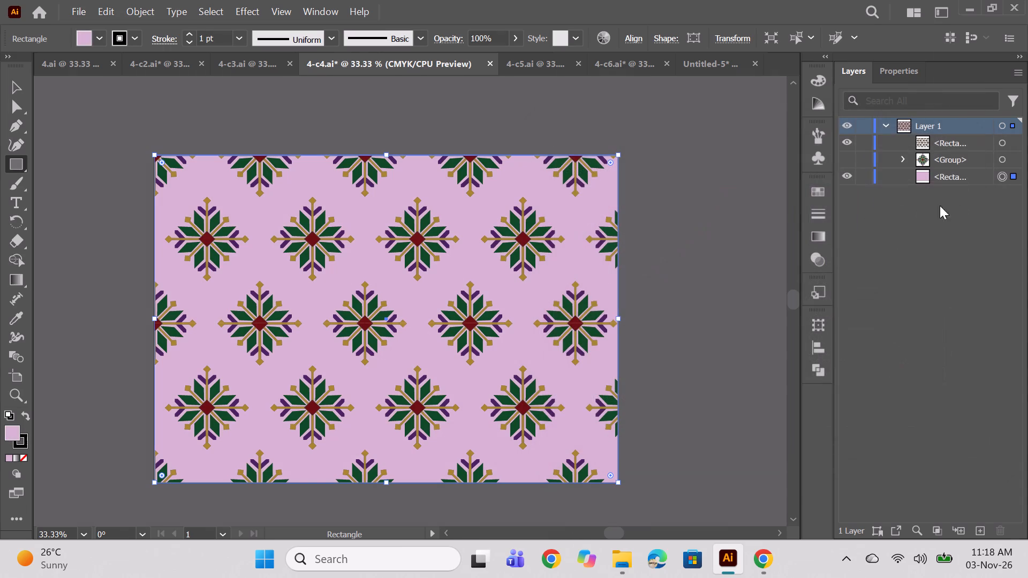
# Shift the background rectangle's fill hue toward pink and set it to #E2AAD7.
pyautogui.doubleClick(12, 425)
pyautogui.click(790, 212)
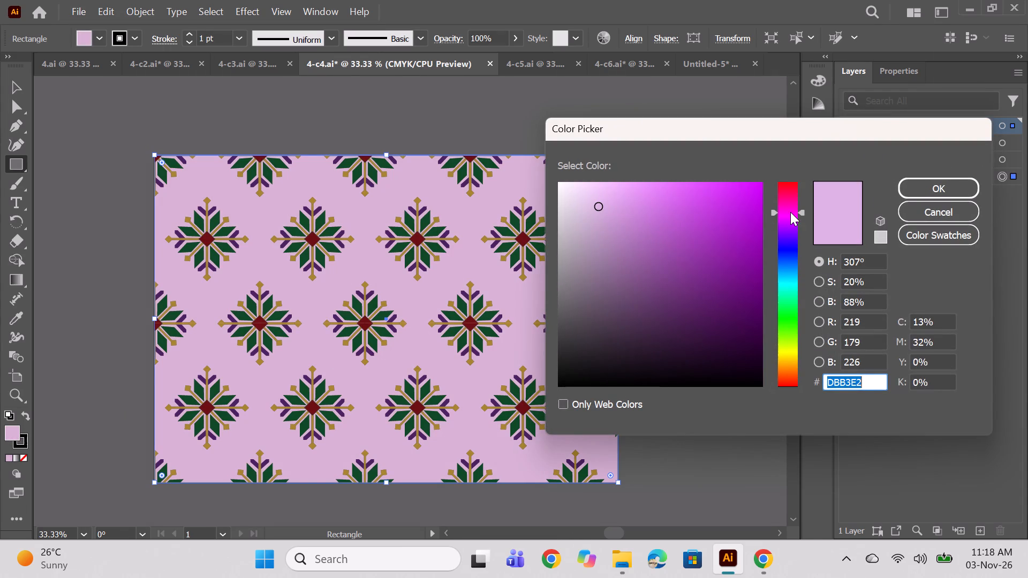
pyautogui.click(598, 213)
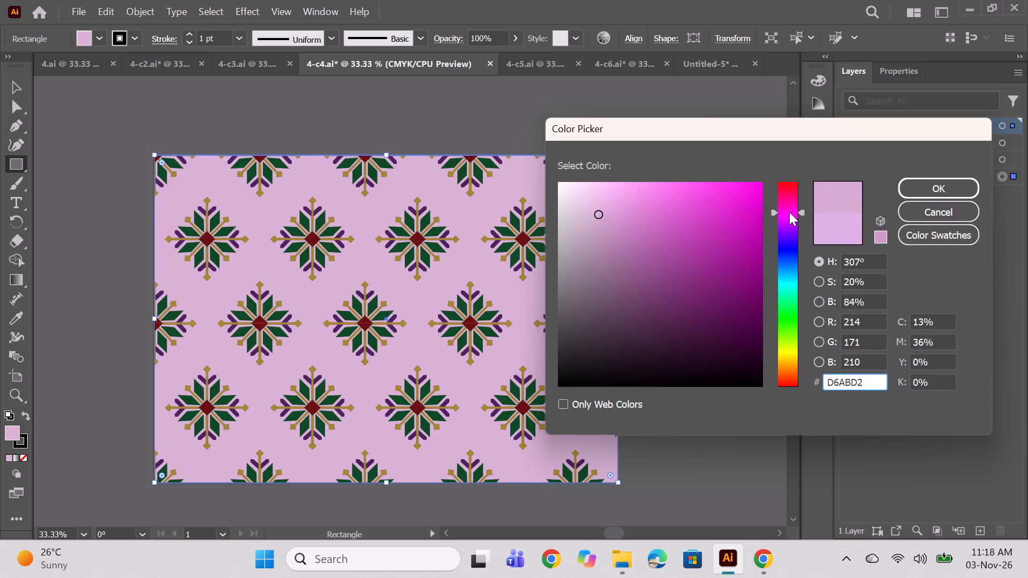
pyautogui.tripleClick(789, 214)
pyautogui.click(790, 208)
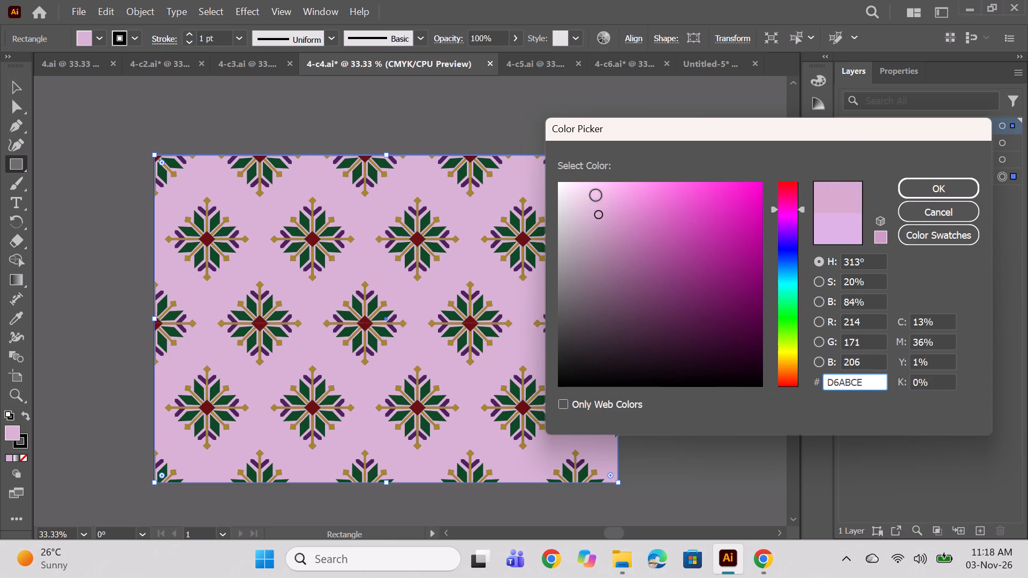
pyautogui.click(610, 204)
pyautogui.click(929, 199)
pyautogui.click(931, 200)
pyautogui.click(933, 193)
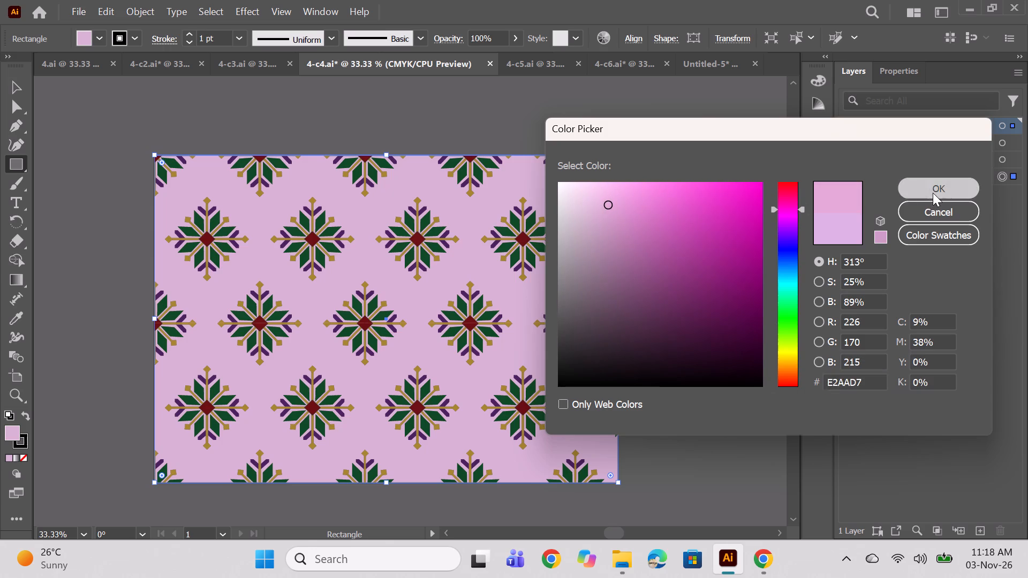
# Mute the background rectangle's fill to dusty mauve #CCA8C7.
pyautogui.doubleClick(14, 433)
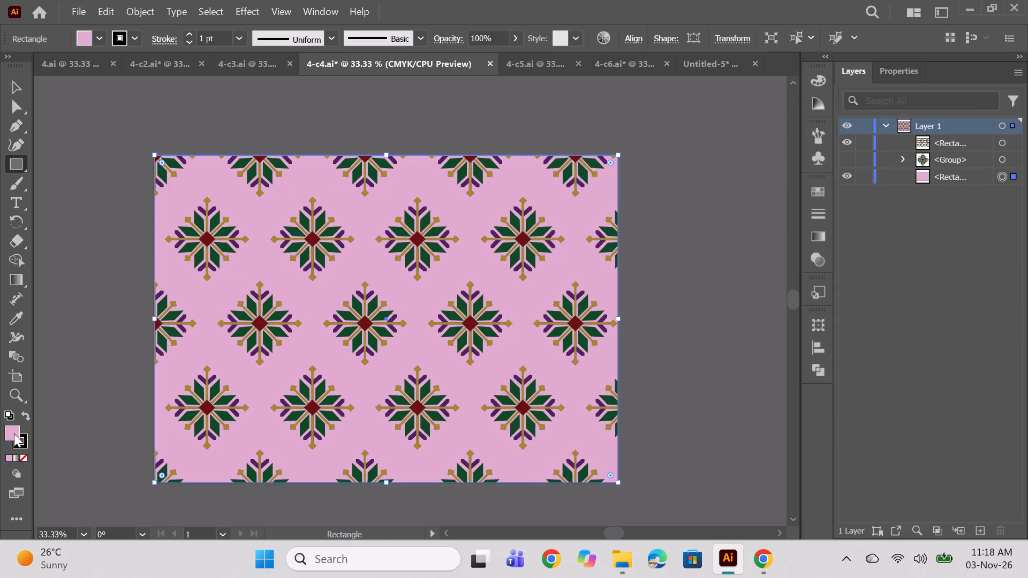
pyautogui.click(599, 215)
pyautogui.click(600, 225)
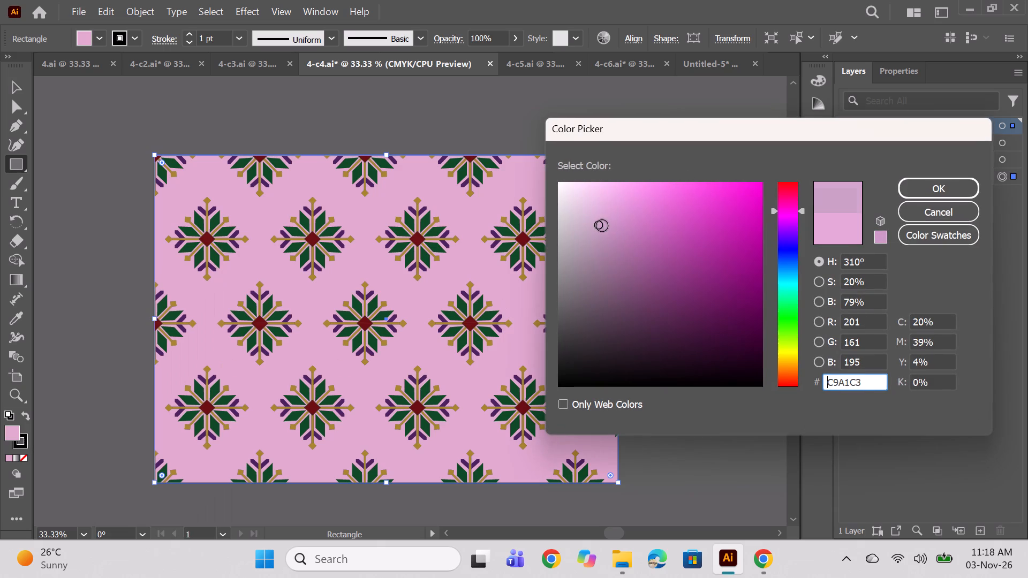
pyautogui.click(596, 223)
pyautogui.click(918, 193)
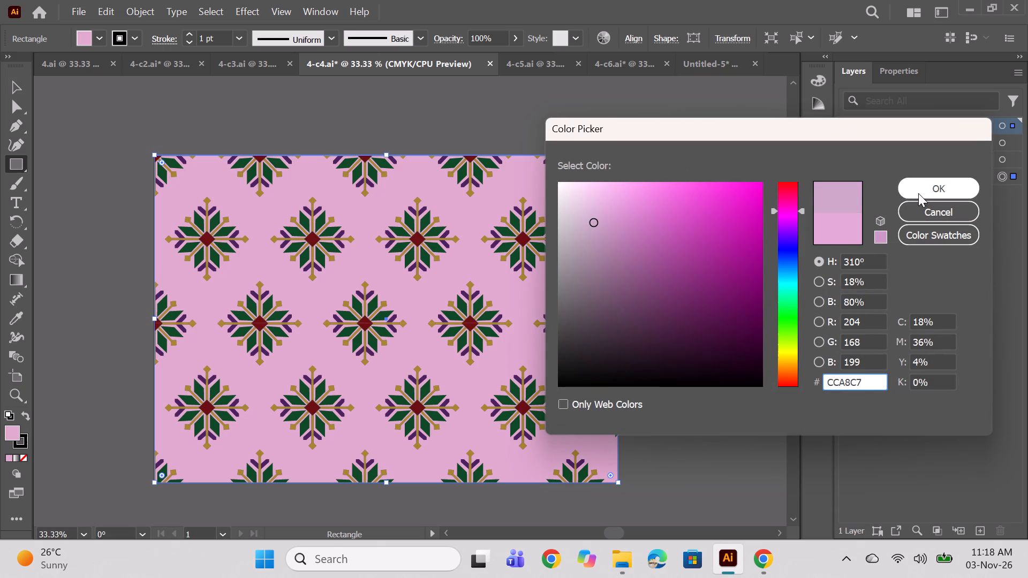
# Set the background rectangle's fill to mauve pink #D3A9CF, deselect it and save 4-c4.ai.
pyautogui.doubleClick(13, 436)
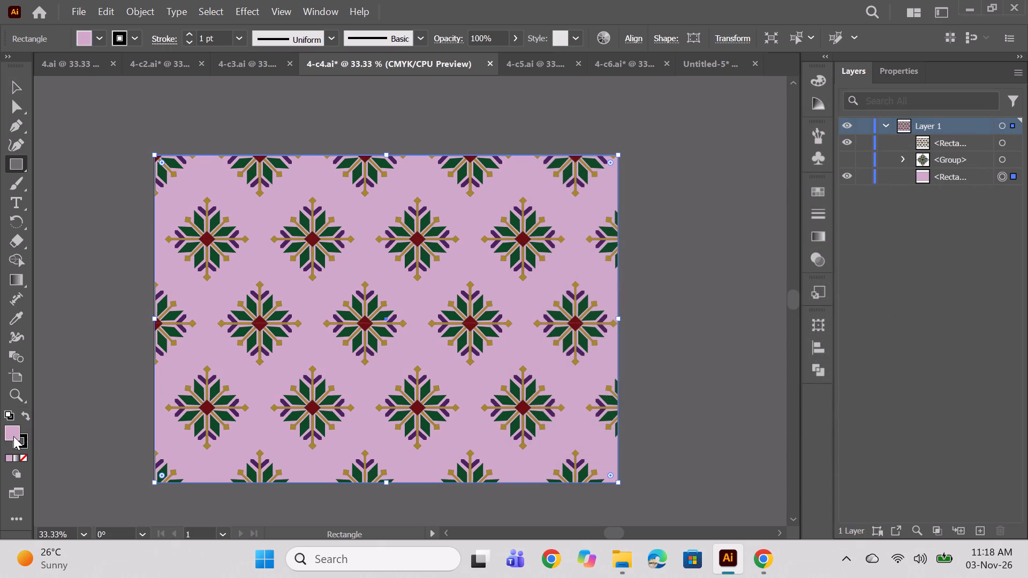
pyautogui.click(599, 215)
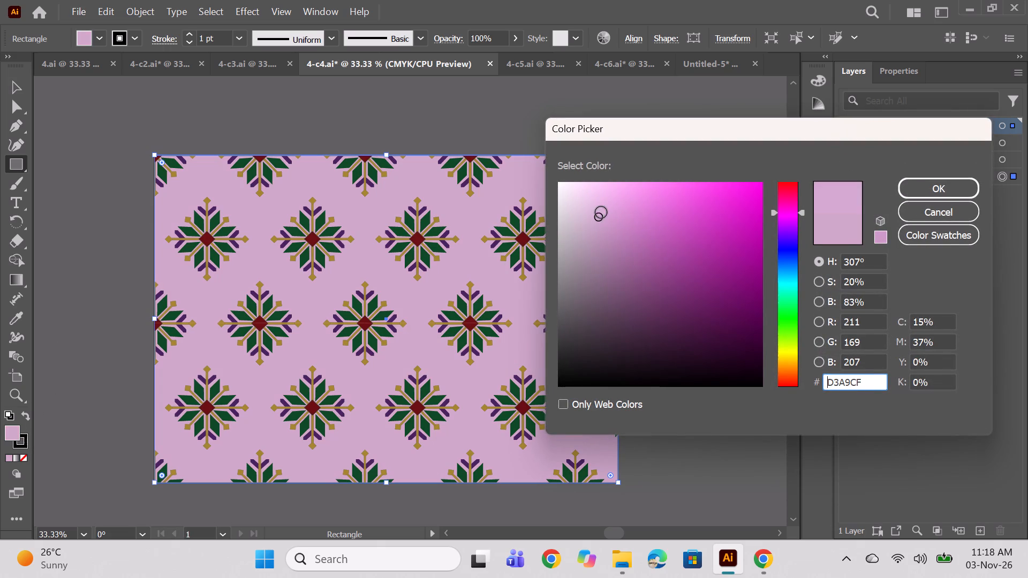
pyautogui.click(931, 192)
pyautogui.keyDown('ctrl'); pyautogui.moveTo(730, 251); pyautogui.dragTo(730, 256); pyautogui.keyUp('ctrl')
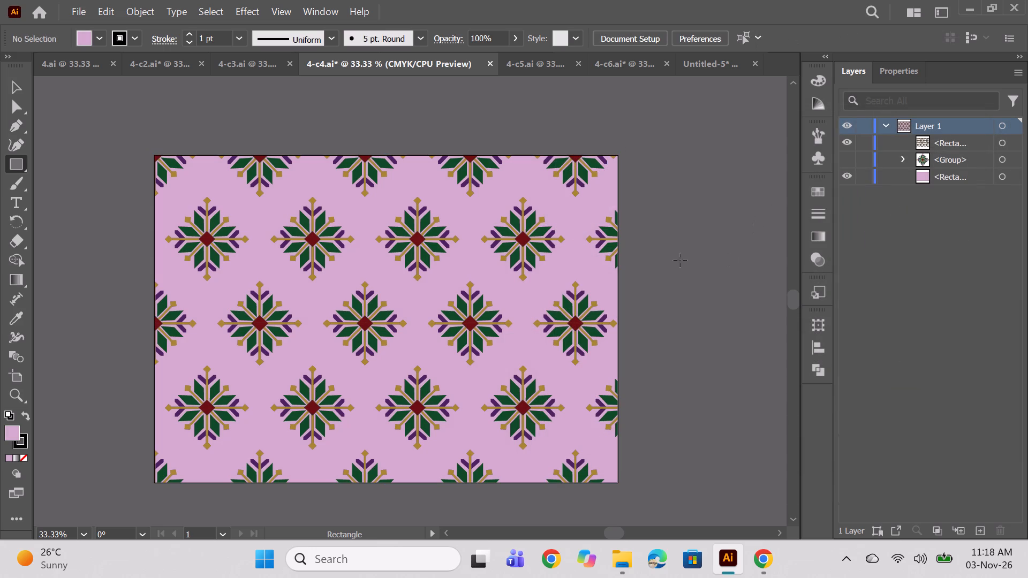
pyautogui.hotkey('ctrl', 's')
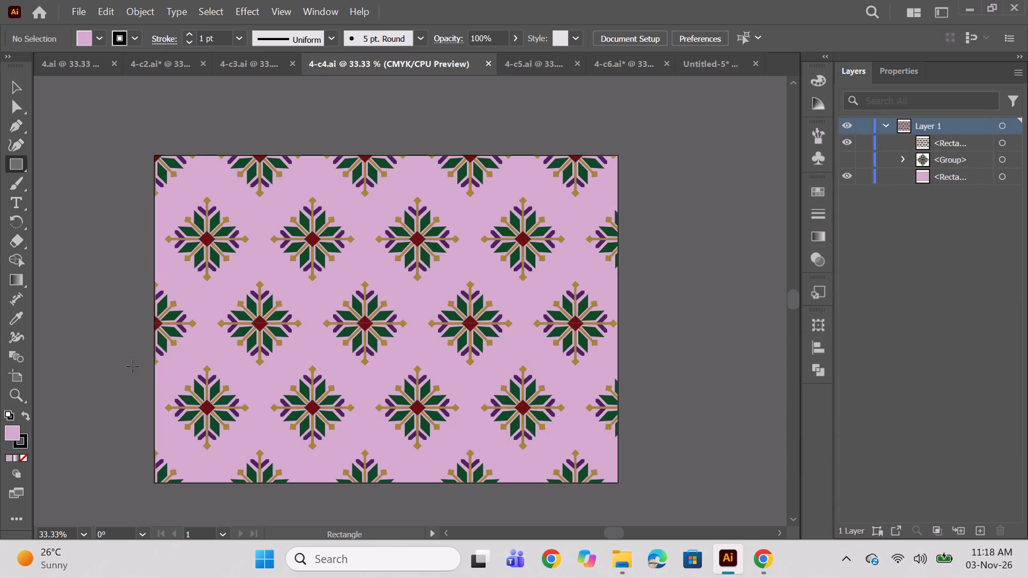
# Select the background rectangle again, fill it with bright pink #F9BBE9, deselect it and save 4-c4.ai.
pyautogui.click(1003, 177)
pyautogui.doubleClick(7, 433)
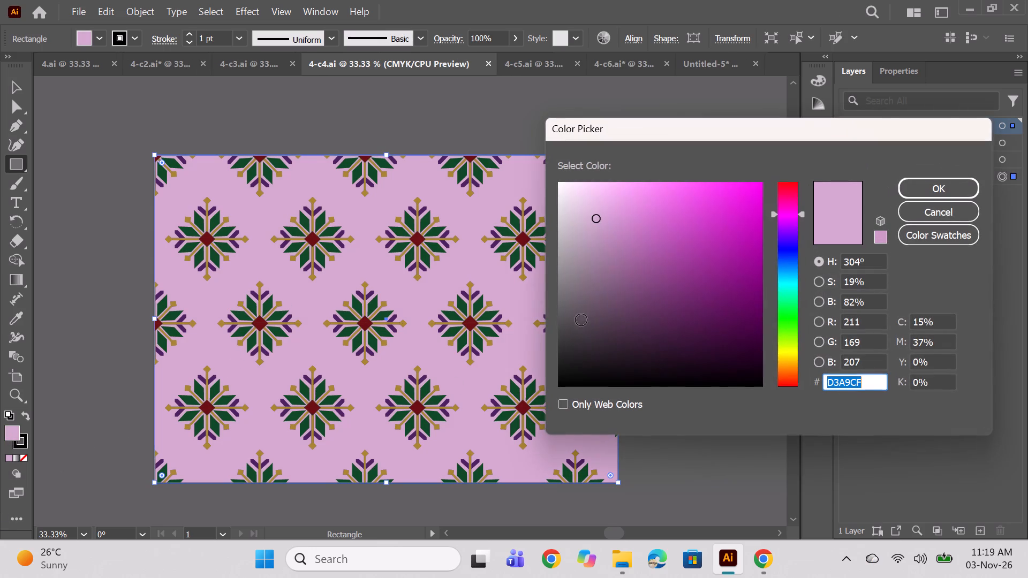
pyautogui.click(597, 209)
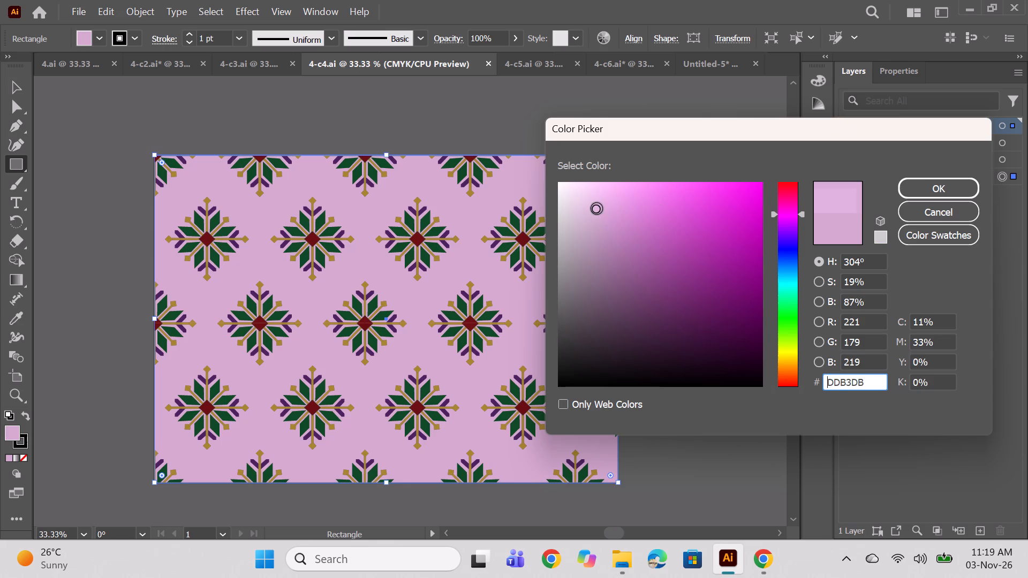
pyautogui.click(785, 206)
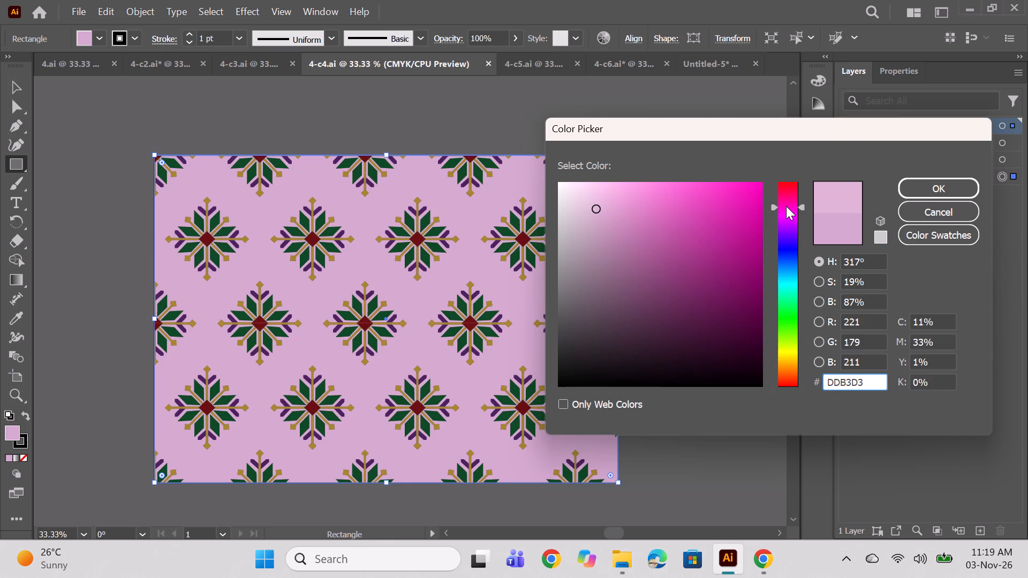
pyautogui.click(603, 204)
pyautogui.click(606, 204)
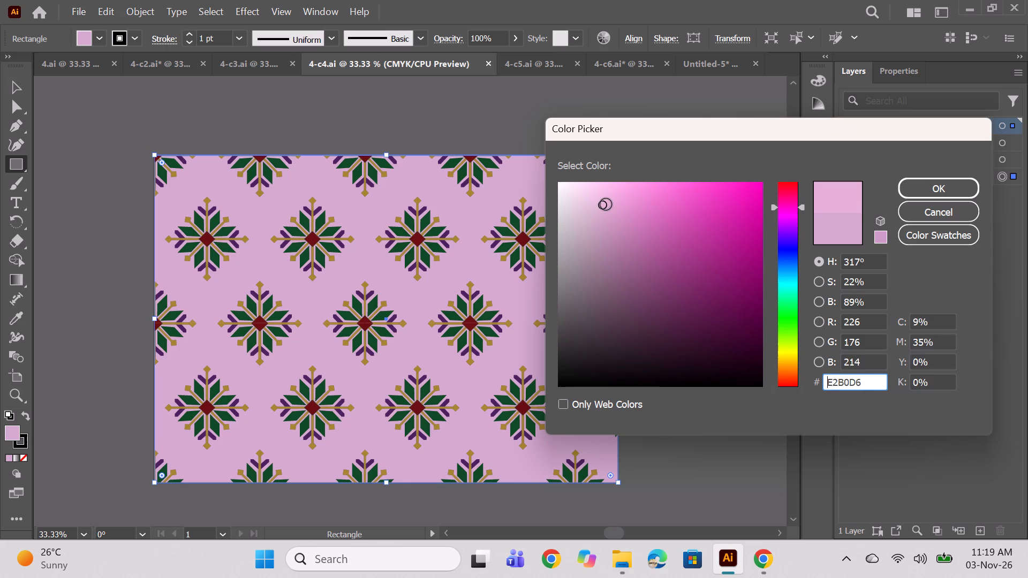
pyautogui.click(620, 192)
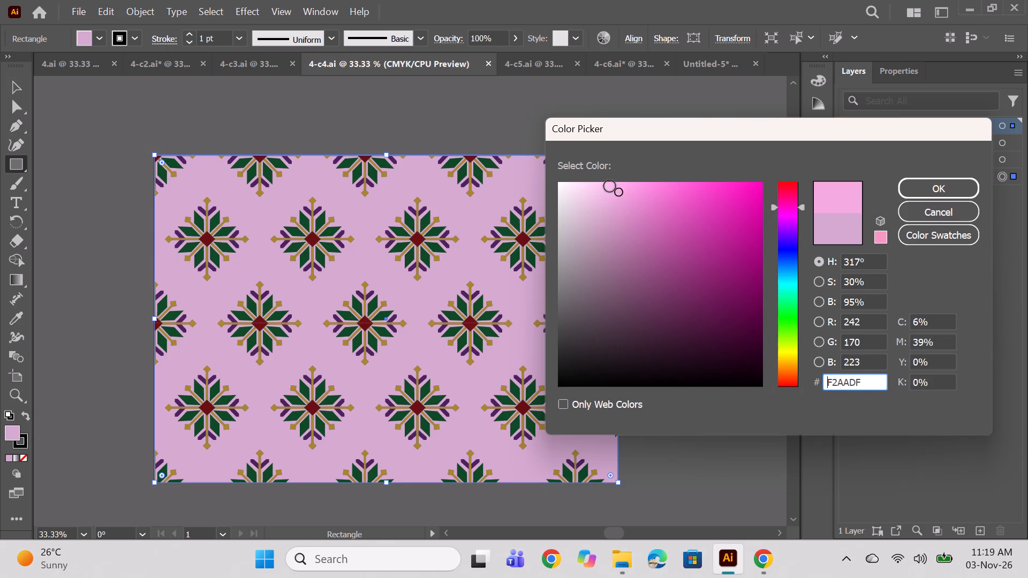
pyautogui.click(610, 186)
pyautogui.click(944, 188)
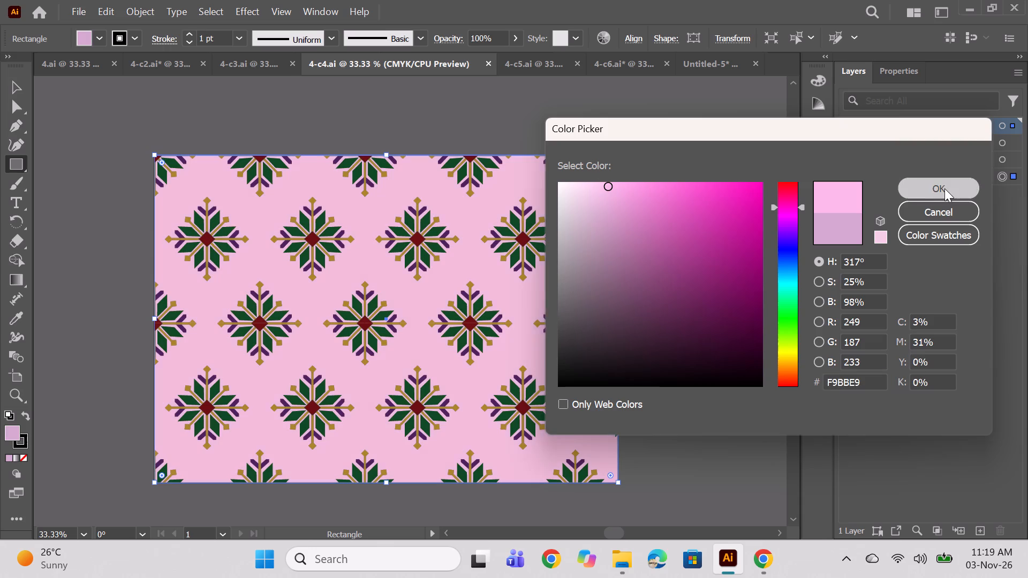
pyautogui.keyDown('ctrl'); pyautogui.click(740, 242); pyautogui.keyUp('ctrl')
pyautogui.hotkey('ctrl', 's')
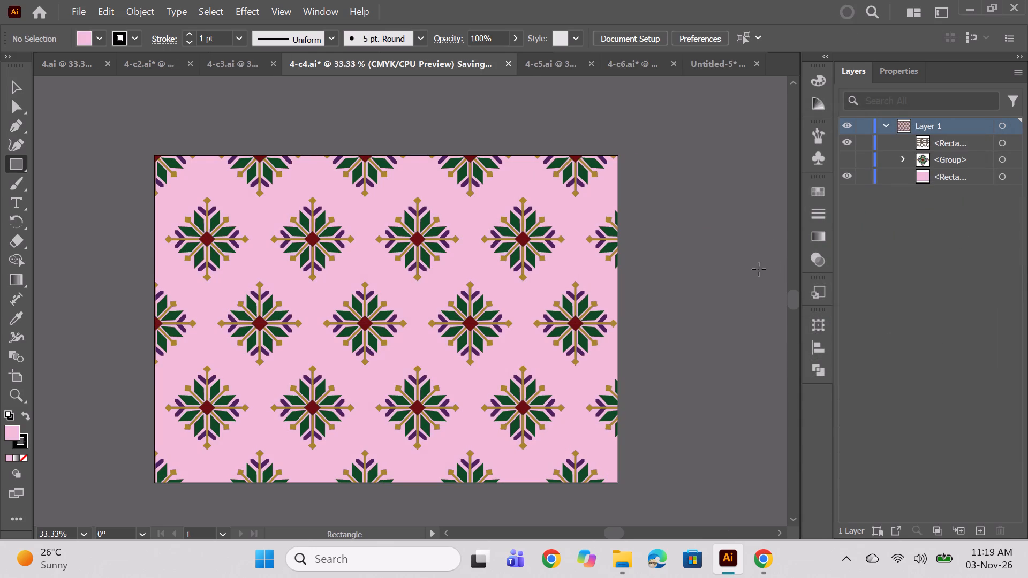
pyautogui.hotkey('ctrl', 's')
# Bring the Untitled-5 document to the front, docked with the others, and save it as Illustrator file 4-c7 in the Plain prints folder.
pyautogui.moveTo(704, 71); pyautogui.dragTo(712, 89)
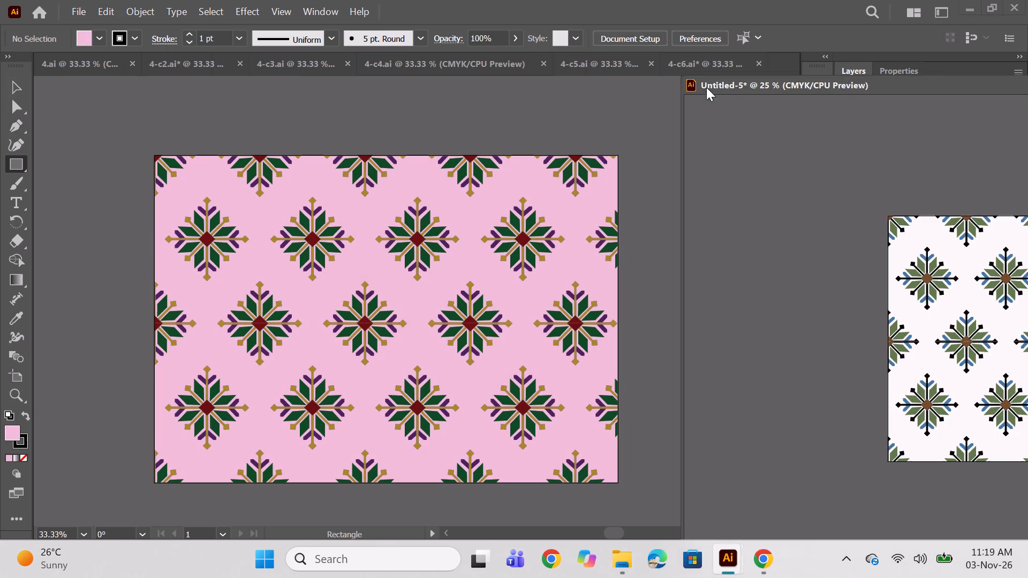
pyautogui.click(717, 69)
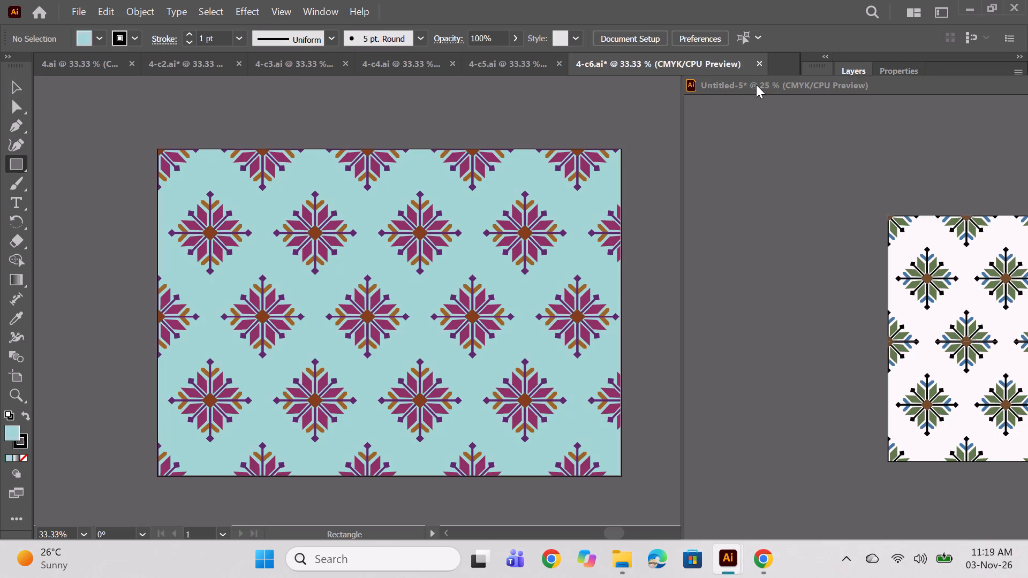
pyautogui.moveTo(756, 85); pyautogui.dragTo(731, 73)
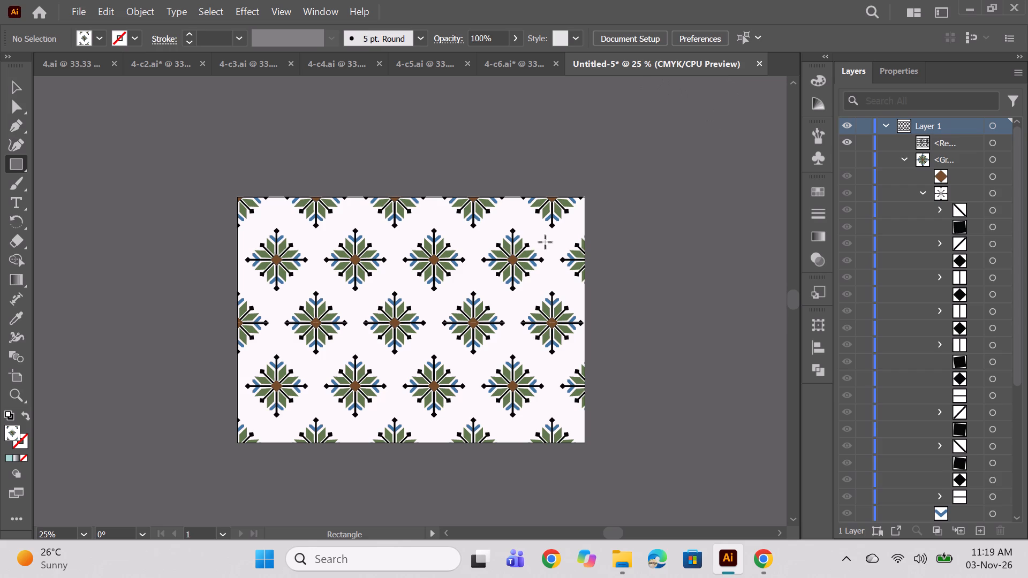
pyautogui.hotkey('ctrl', 's')
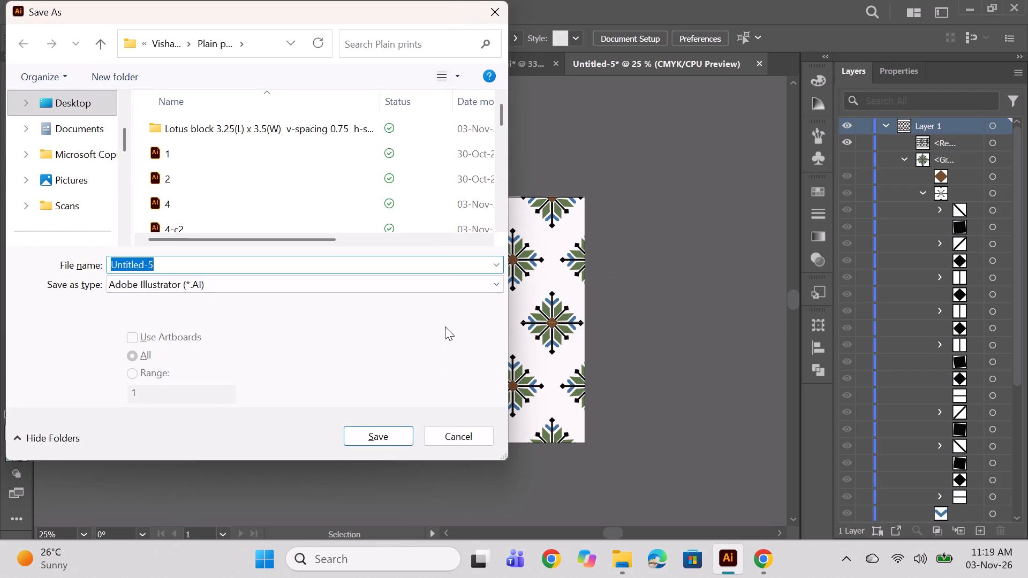
pyautogui.write('4-')
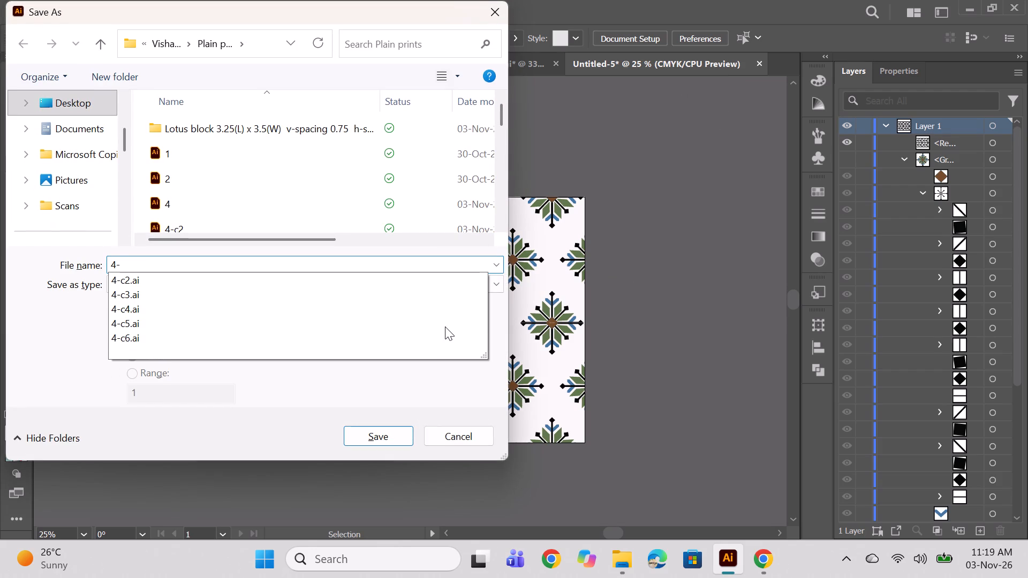
pyautogui.write('c7')
pyautogui.press('Return')
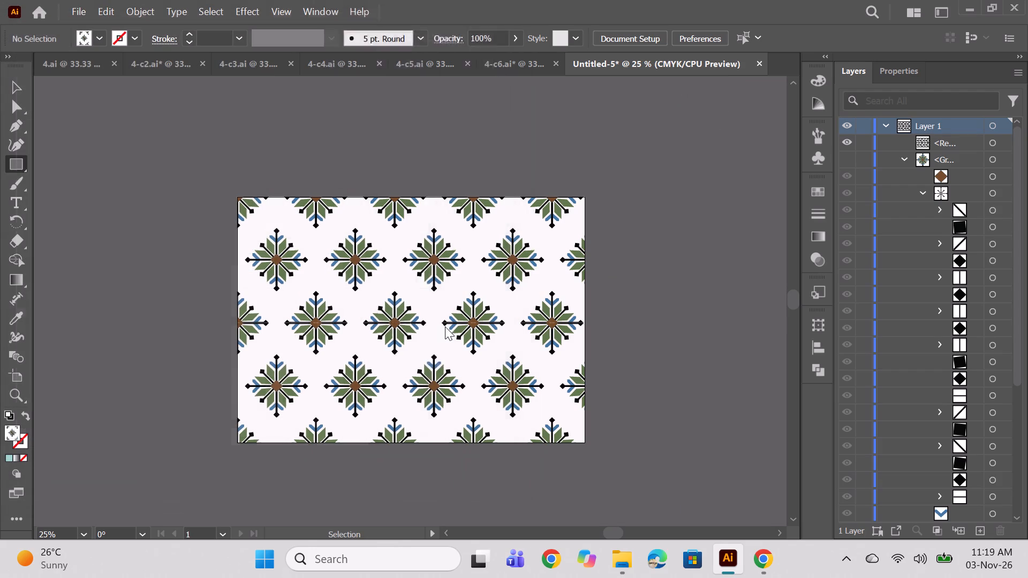
pyautogui.click(584, 504)
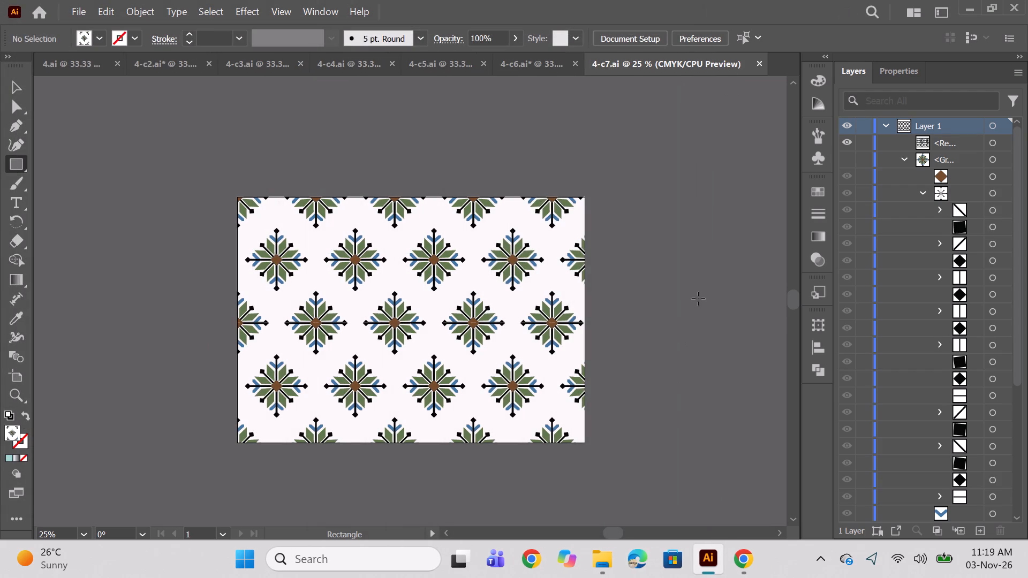
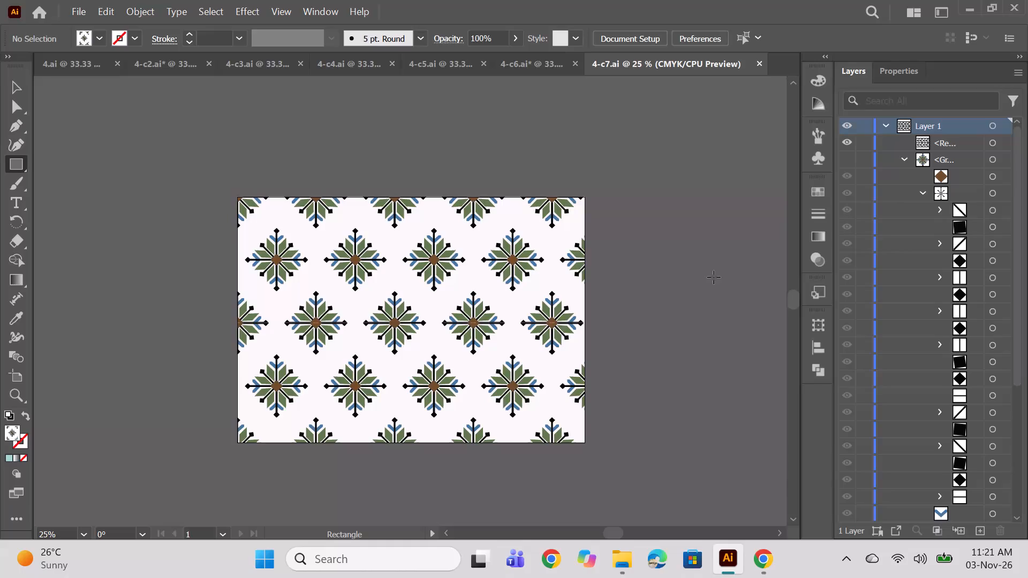
# Create a new landscape A3 document, 16.5354 x 11.6929 in, in CMYK colour with one artboard.
pyautogui.hotkey('ctrl', 'n')
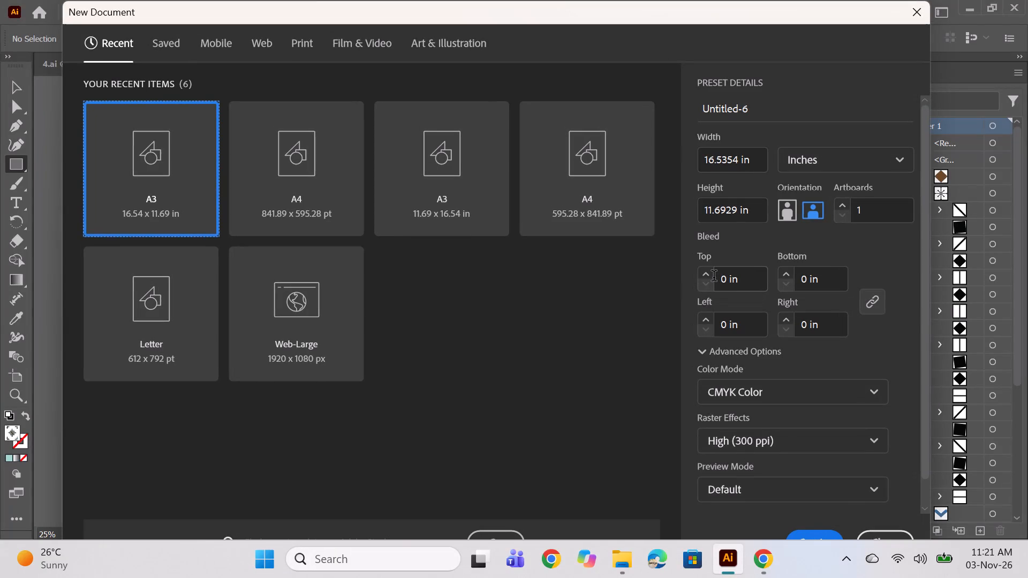
pyautogui.press('Return')
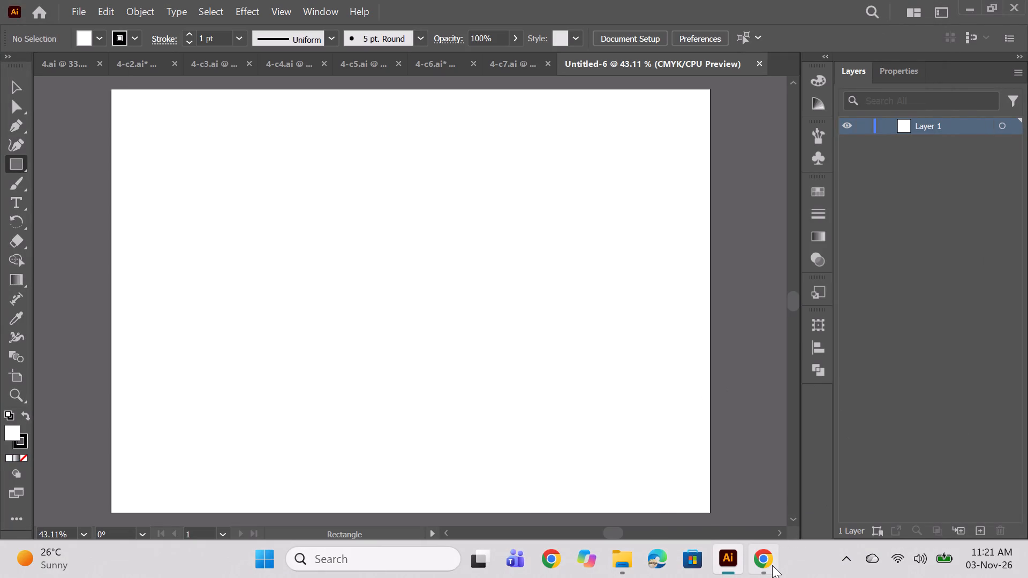
# Switch to Chrome and examine the printed fabrics image results, including the CottonBee cotton satin print and its related images.
pyautogui.click(772, 565)
pyautogui.scroll(-3, 787, 360)
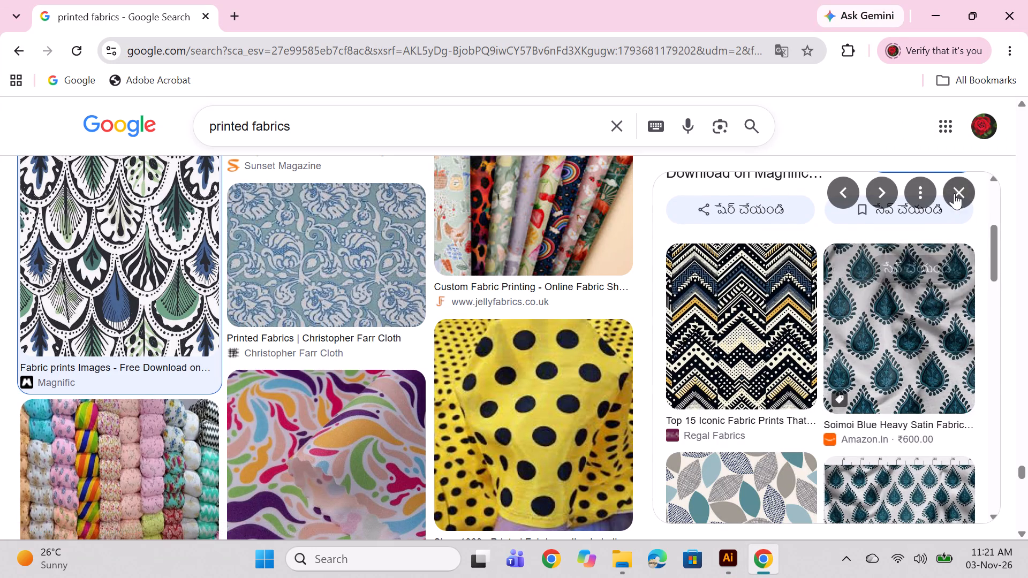
pyautogui.click(954, 193)
pyautogui.scroll(-2, 447, 356)
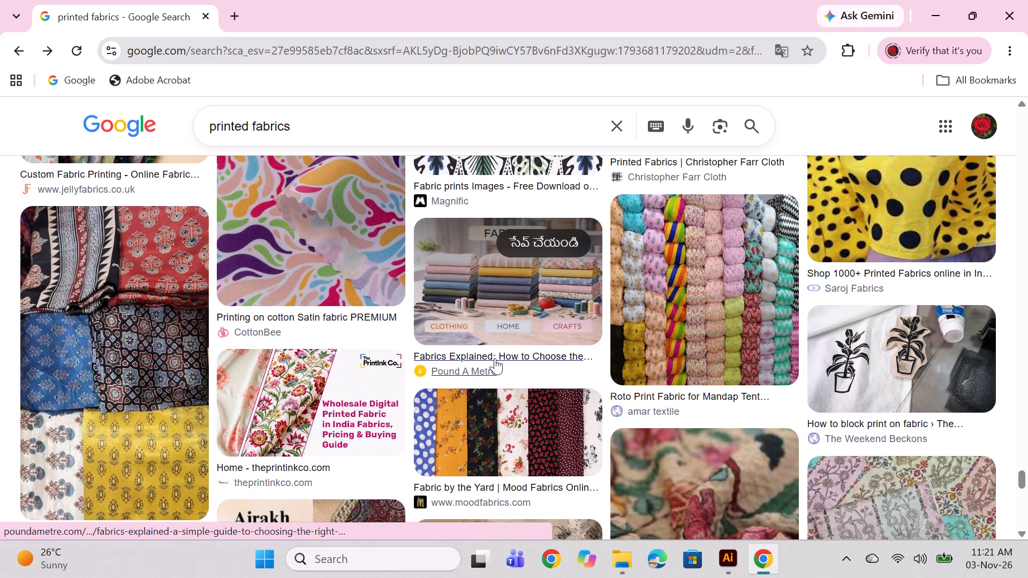
pyautogui.scroll(-2, 344, 421)
pyautogui.scroll(3, 344, 409)
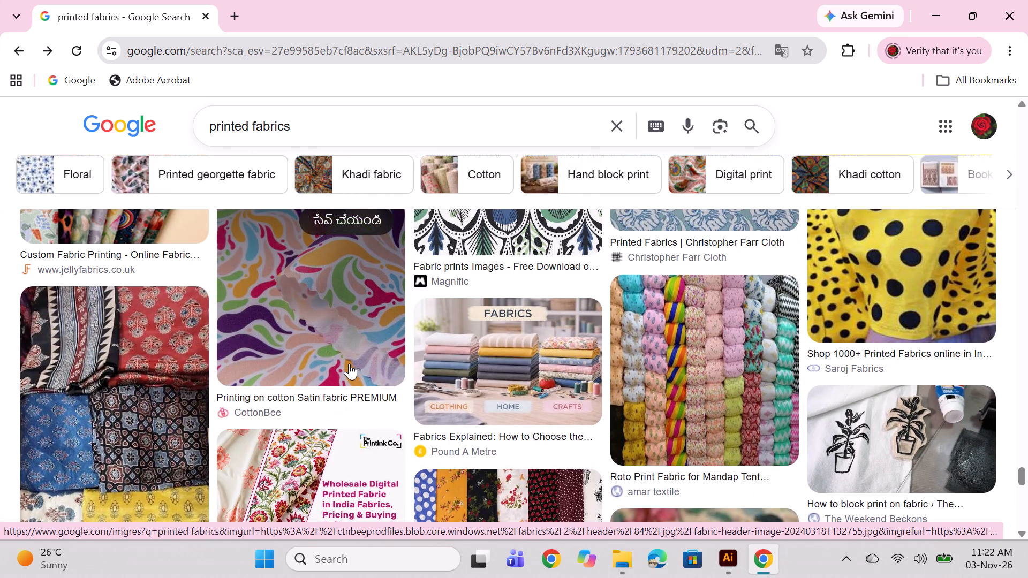
pyautogui.scroll(-1, 346, 366)
pyautogui.click(339, 306)
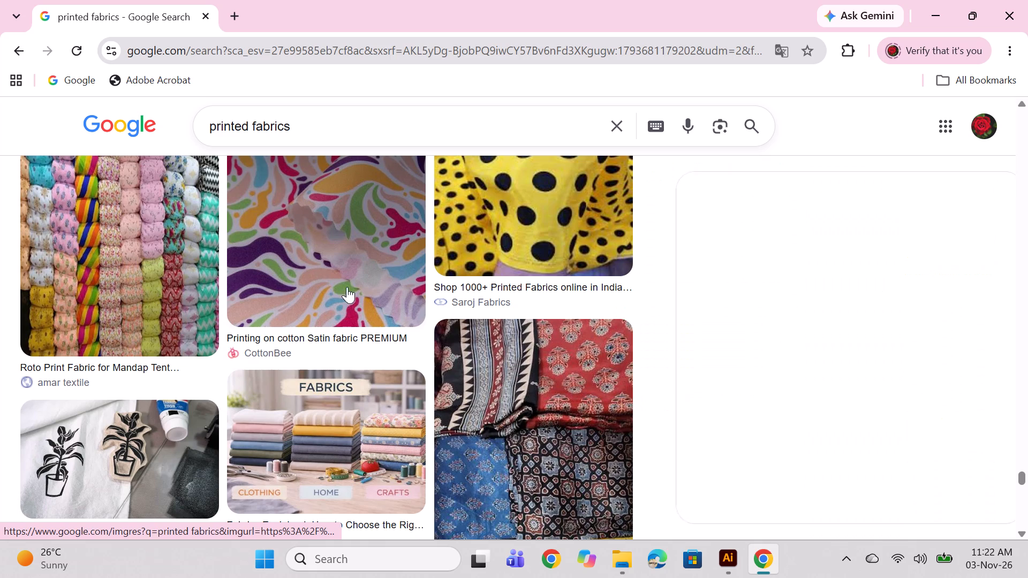
pyautogui.scroll(-1, 884, 289)
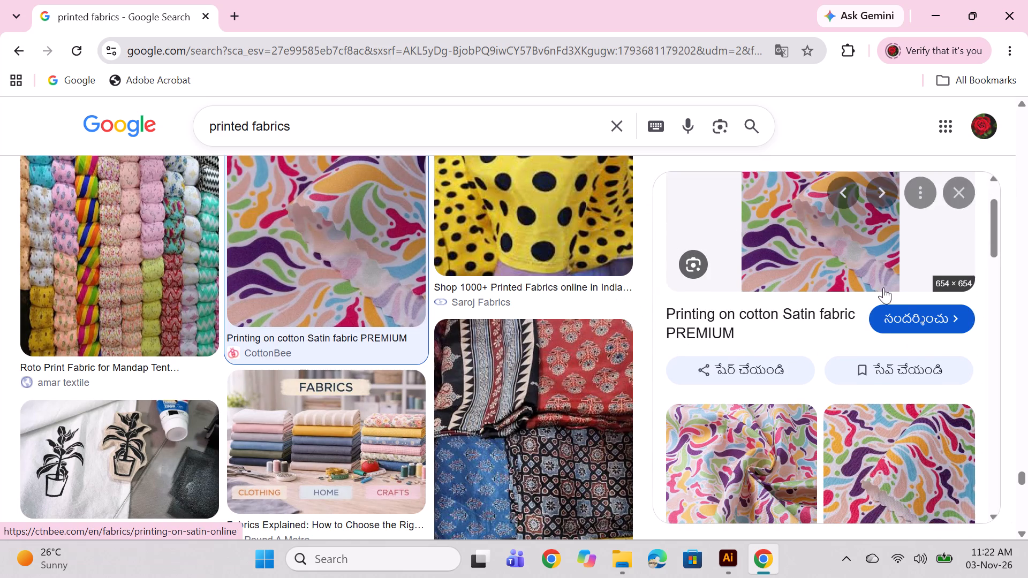
pyautogui.scroll(-5, 883, 287)
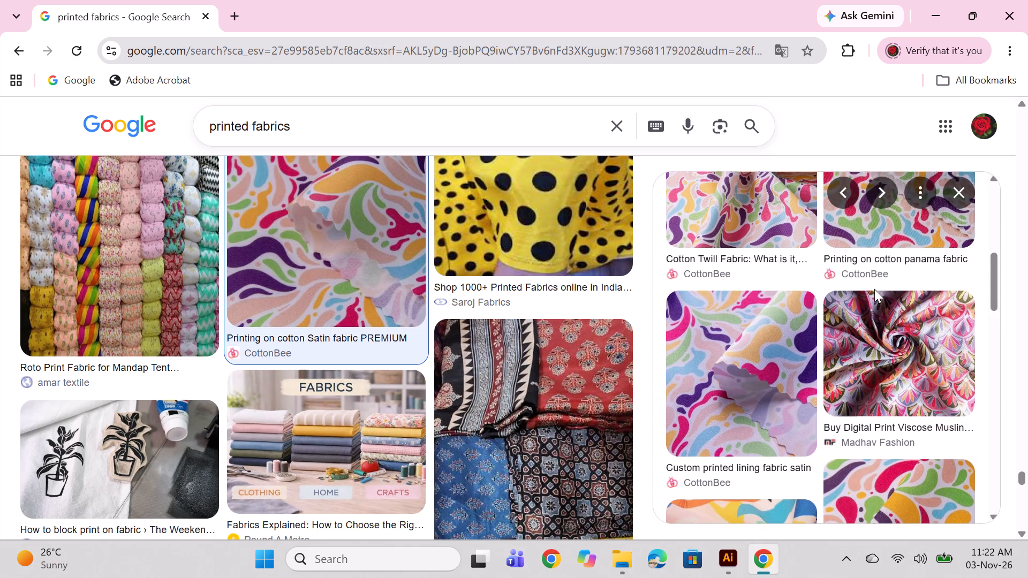
pyautogui.scroll(-1, 874, 289)
pyautogui.click(960, 197)
# Look further through the printed fabrics image results for pattern and colour references.
pyautogui.scroll(-2, 442, 341)
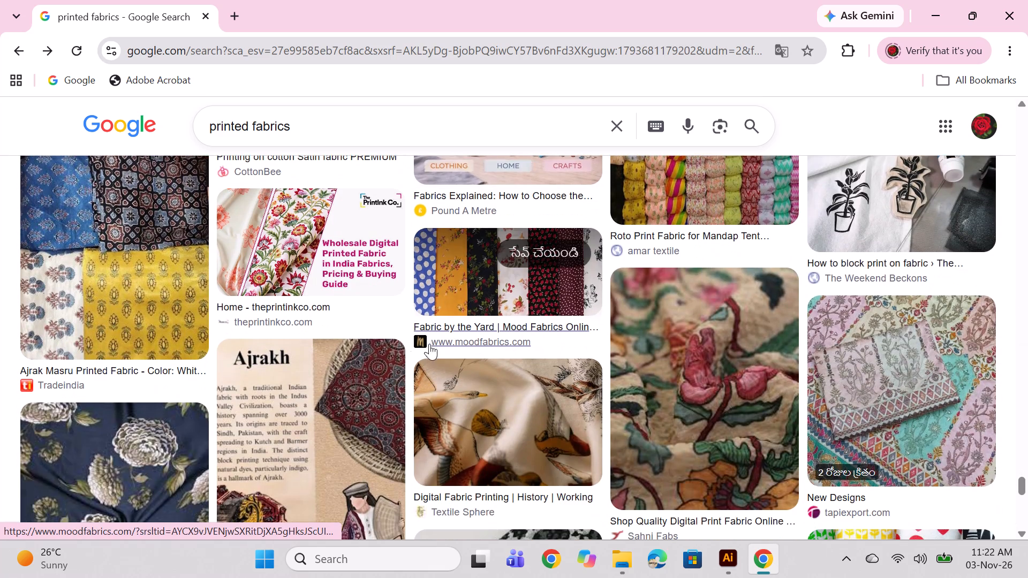
pyautogui.scroll(-4, 402, 337)
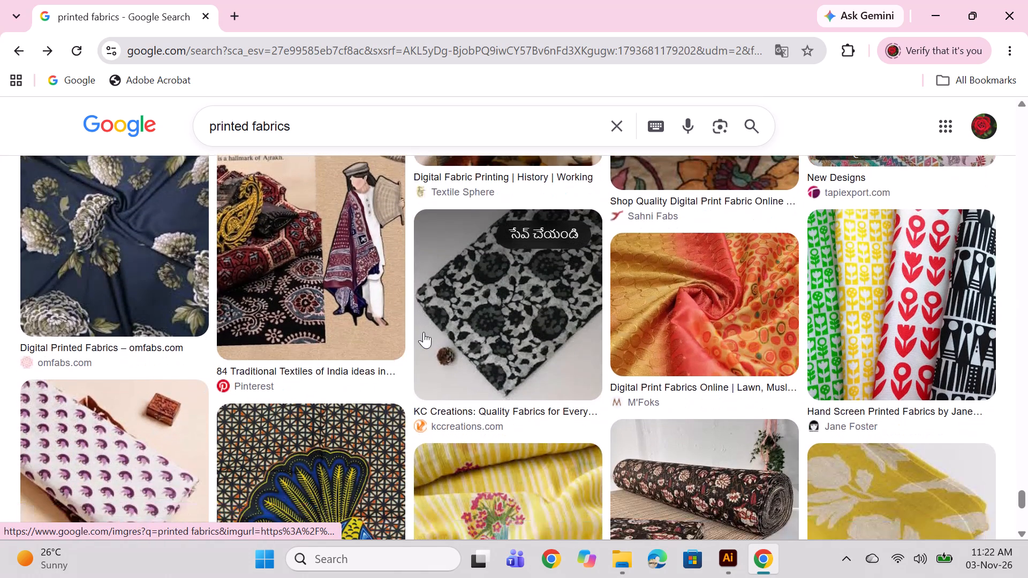
pyautogui.scroll(-5, 424, 332)
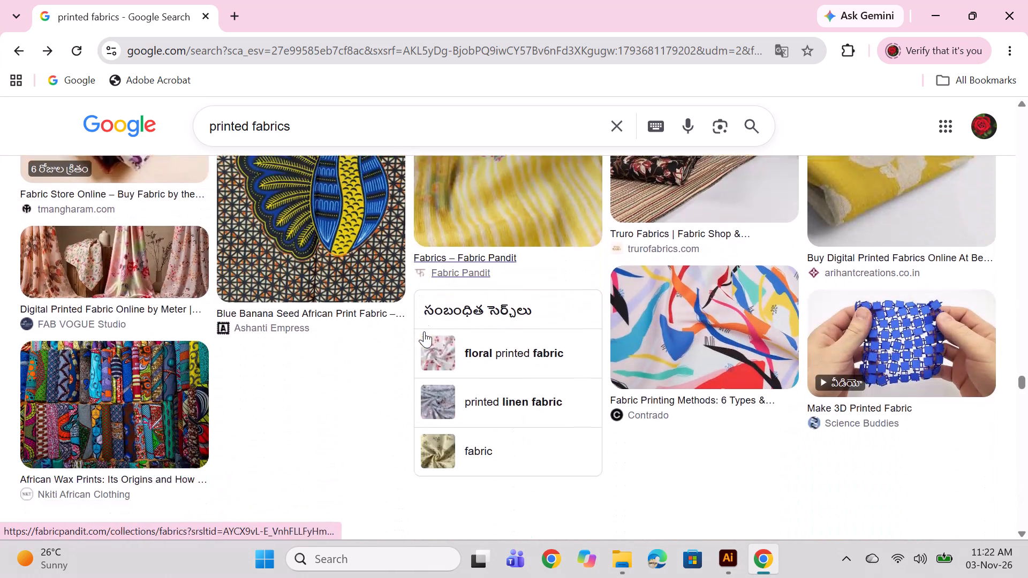
pyautogui.scroll(-5, 424, 331)
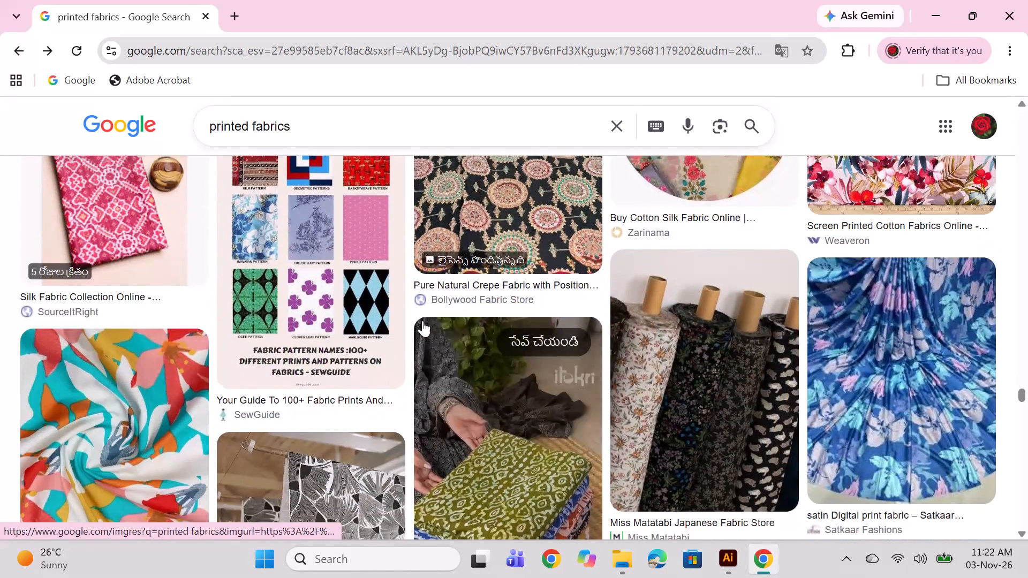
pyautogui.scroll(-7, 422, 321)
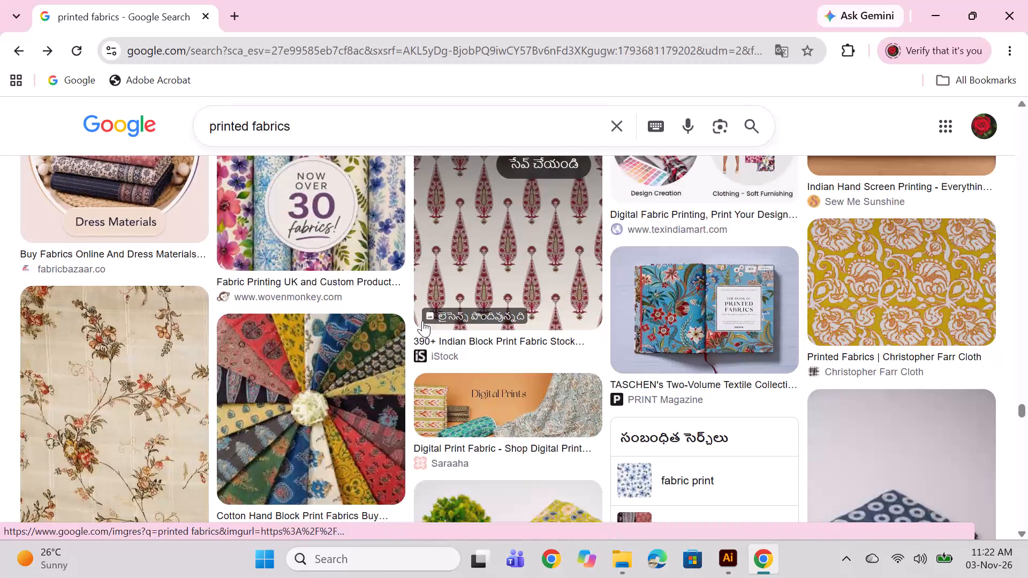
pyautogui.scroll(-5, 422, 321)
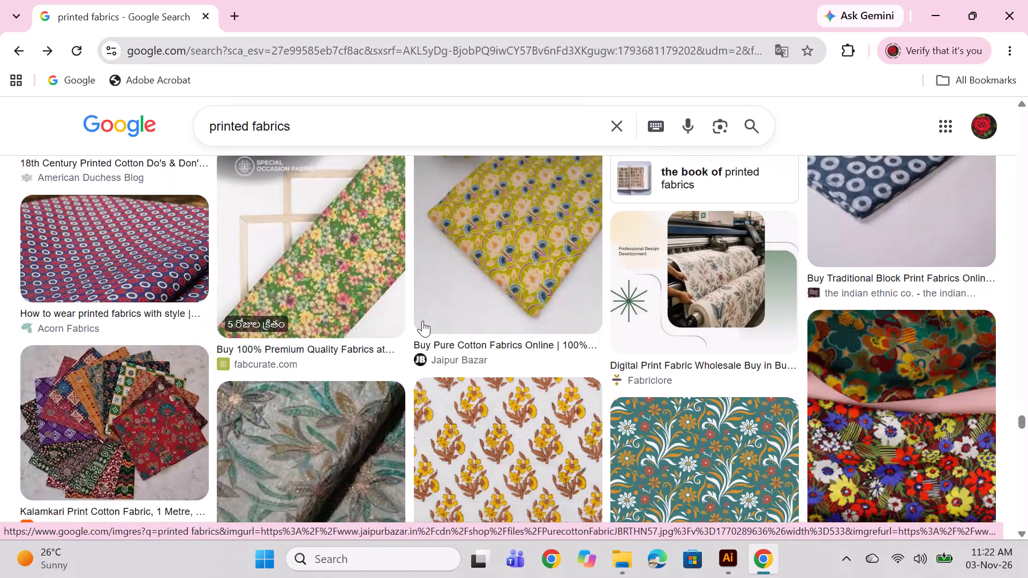
pyautogui.scroll(-3, 422, 321)
# Return to Illustrator and draw a background rectangle covering the whole artboard of the new document.
pyautogui.click(720, 561)
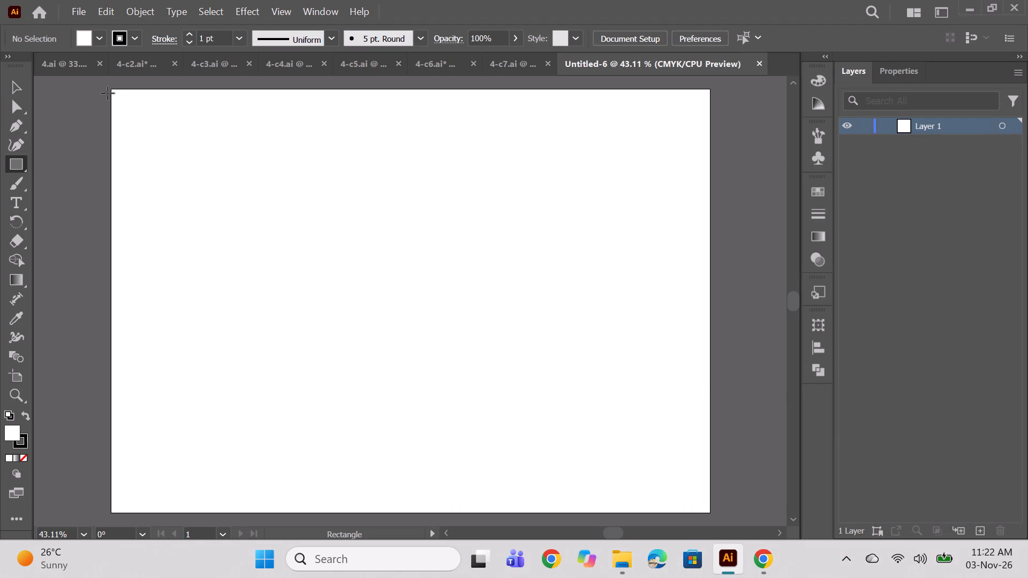
pyautogui.moveTo(110, 89); pyautogui.dragTo(697, 499)
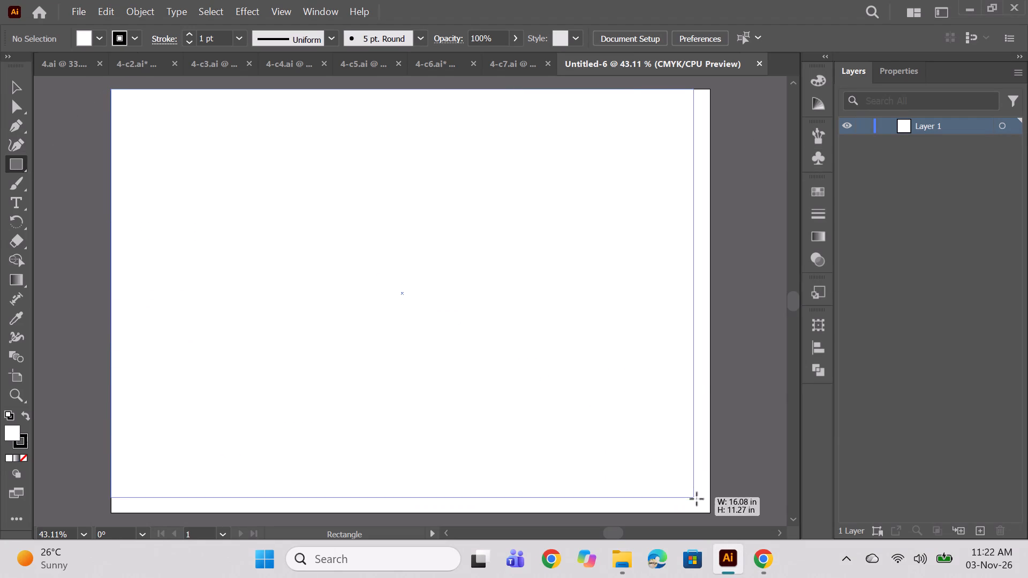
pyautogui.moveTo(697, 499); pyautogui.dragTo(710, 512)
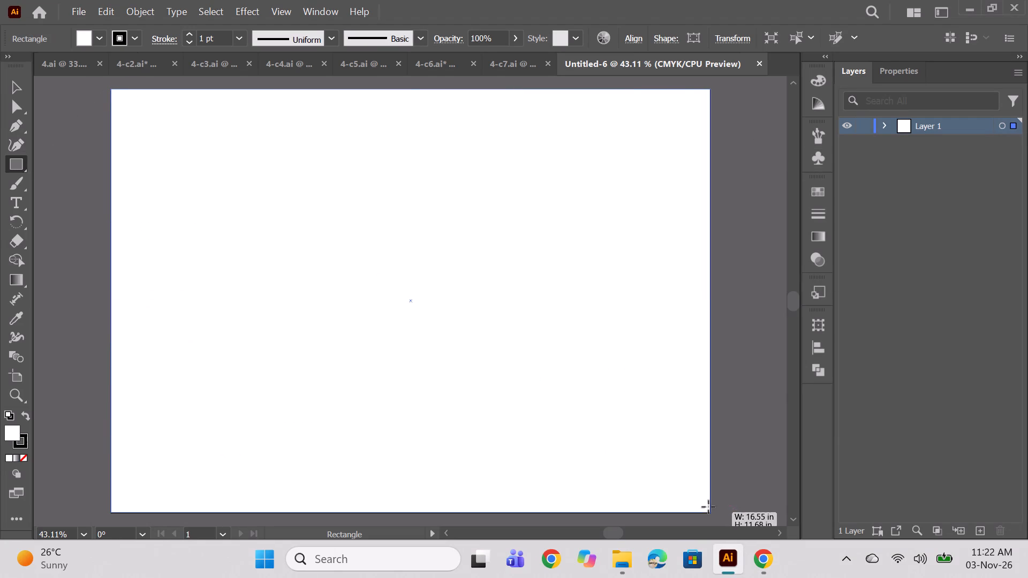
# Fill the background rectangle with a light peach colour.
pyautogui.doubleClick(10, 436)
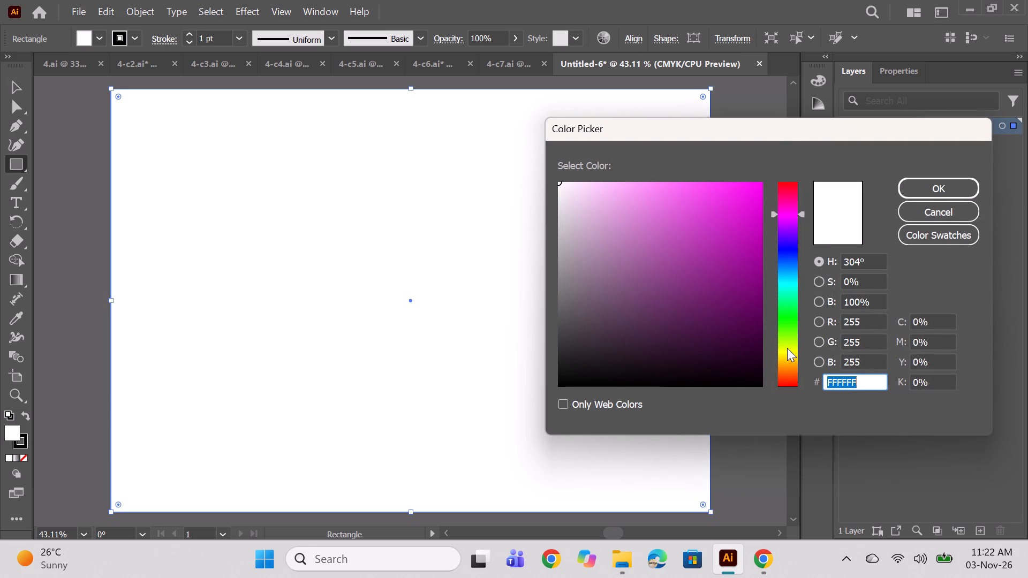
pyautogui.click(789, 349)
pyautogui.click(792, 358)
pyautogui.click(792, 354)
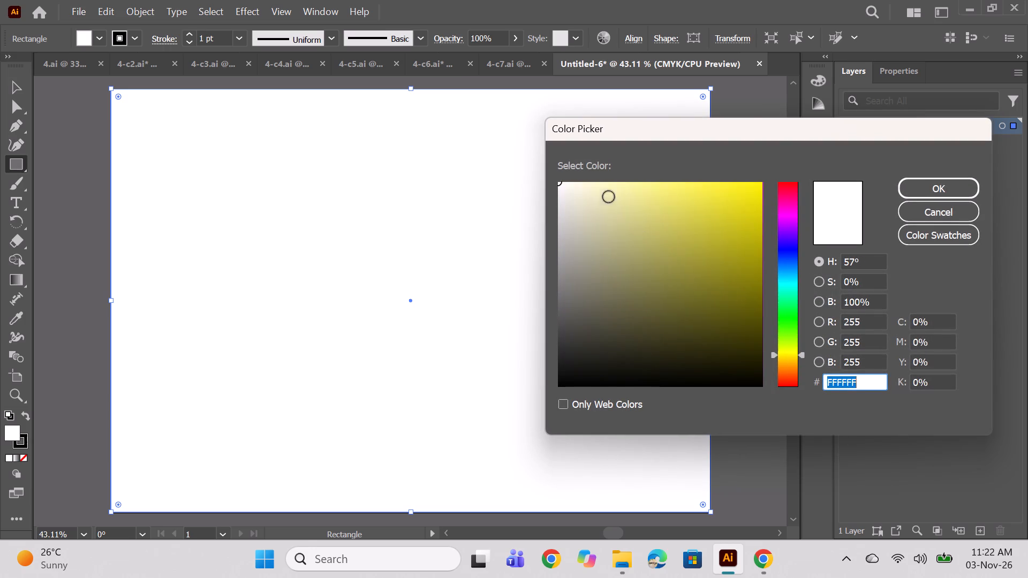
pyautogui.click(617, 181)
pyautogui.click(791, 362)
pyautogui.click(790, 366)
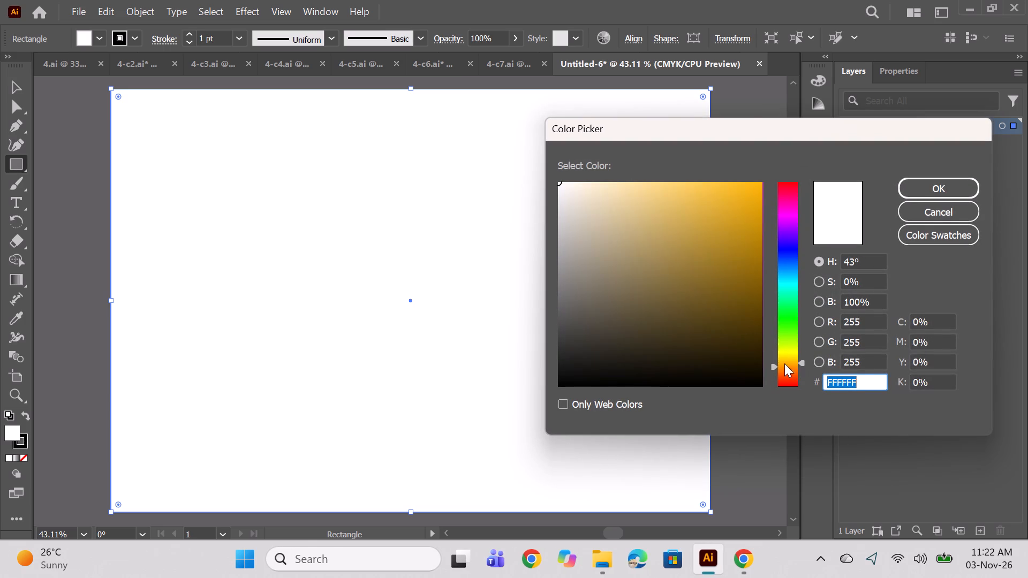
pyautogui.click(622, 183)
pyautogui.click(614, 197)
pyautogui.click(626, 182)
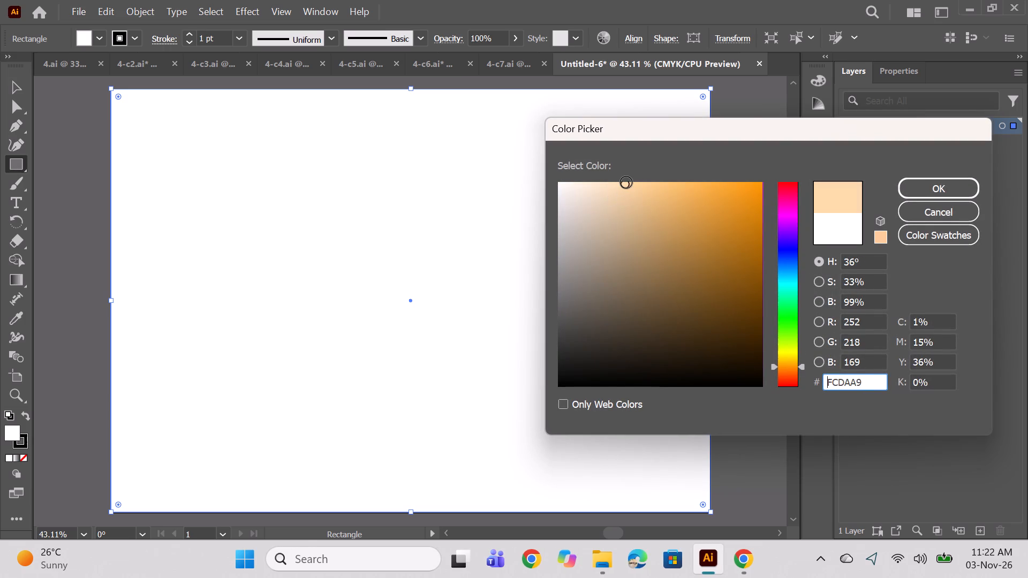
pyautogui.click(626, 182)
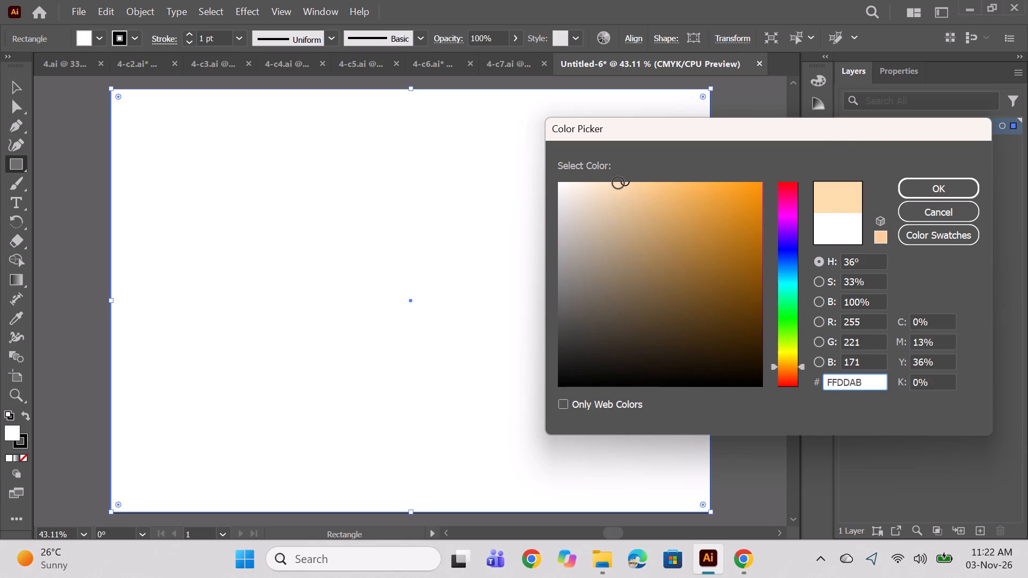
pyautogui.click(618, 186)
pyautogui.click(917, 183)
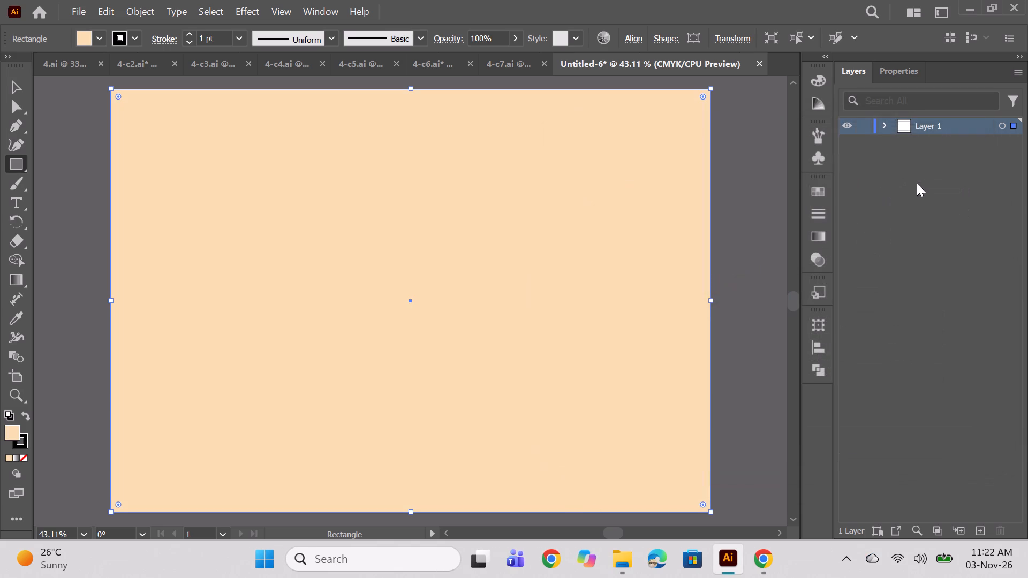
# Expand Layer 1 and paste the copied snowflake-flower motif over the peach background at the artboard's centre.
pyautogui.click(885, 122)
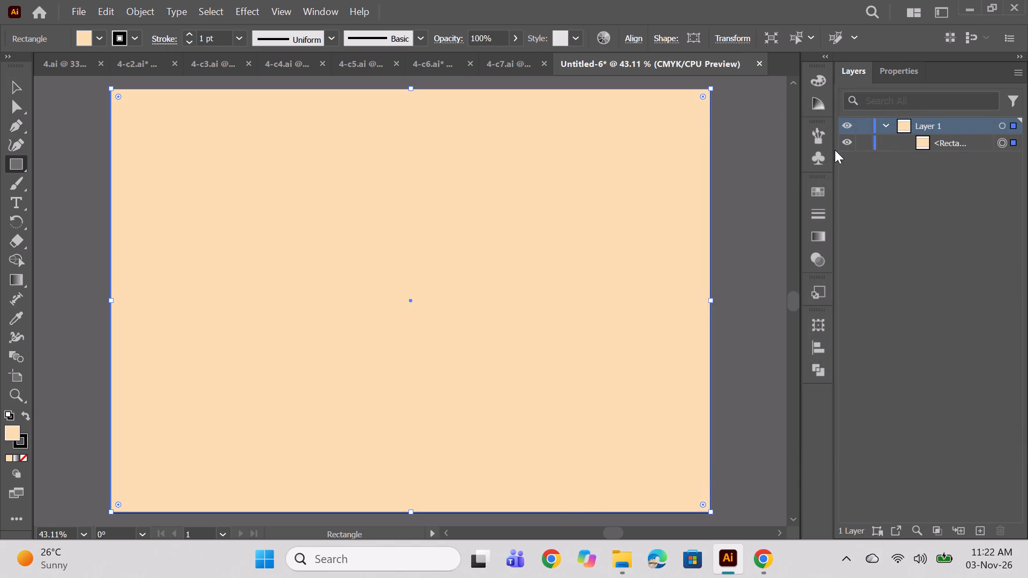
pyautogui.hotkey('ctrl', 'v')
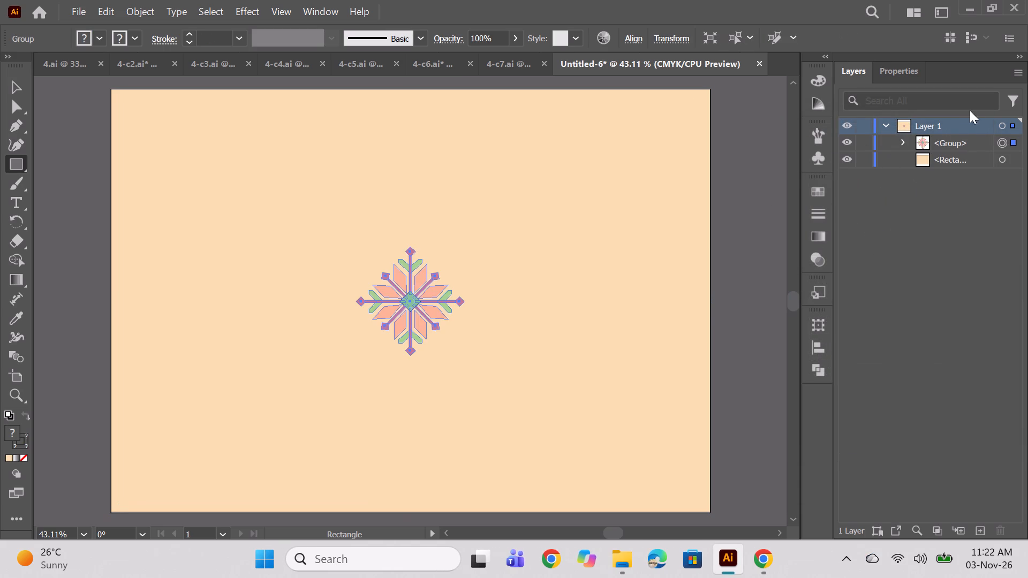
# Select all eight petal paths inside the pasted flower group and recolour them hot pink #F75282.
pyautogui.click(902, 141)
pyautogui.scroll(-8, 967, 201)
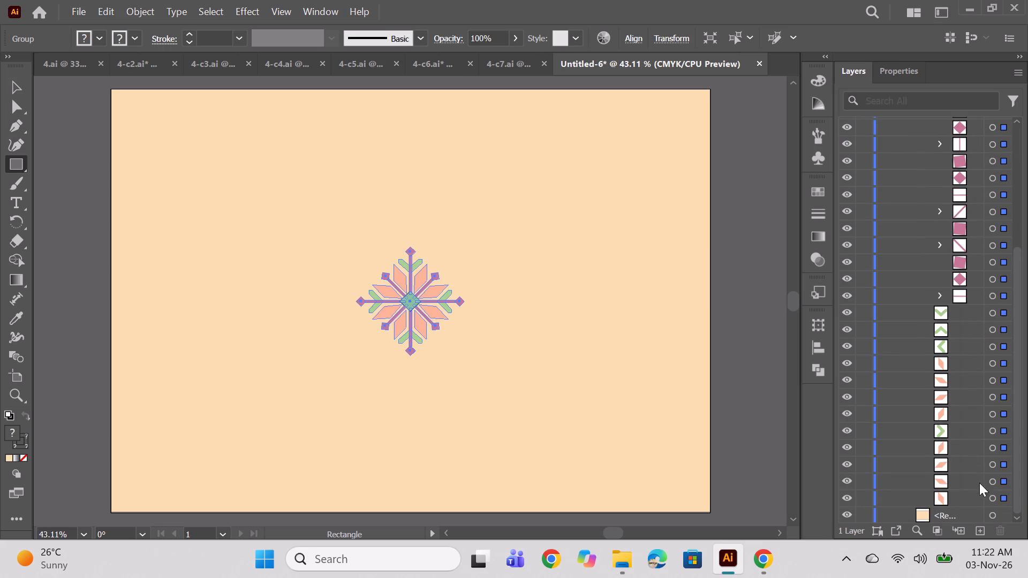
pyautogui.click(991, 496)
pyautogui.keyDown('ctrl'); pyautogui.click(991, 483); pyautogui.keyUp('ctrl')
pyautogui.keyDown('ctrl'); pyautogui.click(993, 465); pyautogui.keyUp('ctrl')
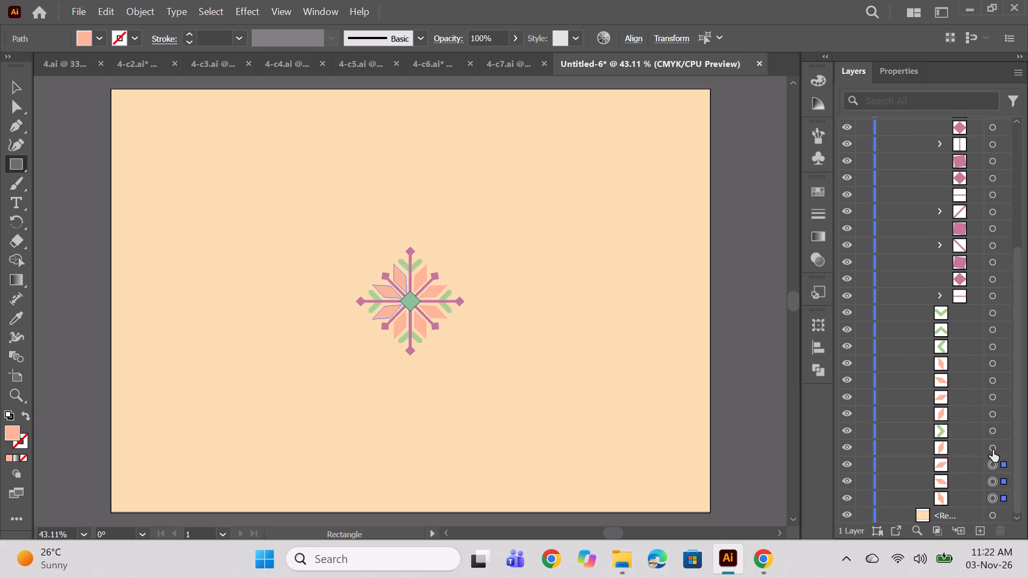
pyautogui.keyDown('ctrl'); pyautogui.click(993, 450); pyautogui.keyUp('ctrl')
pyautogui.keyDown('ctrl'); pyautogui.click(993, 412); pyautogui.keyUp('ctrl')
pyautogui.keyDown('ctrl'); pyautogui.click(993, 392); pyautogui.keyUp('ctrl')
pyautogui.keyDown('ctrl'); pyautogui.click(996, 375); pyautogui.keyUp('ctrl')
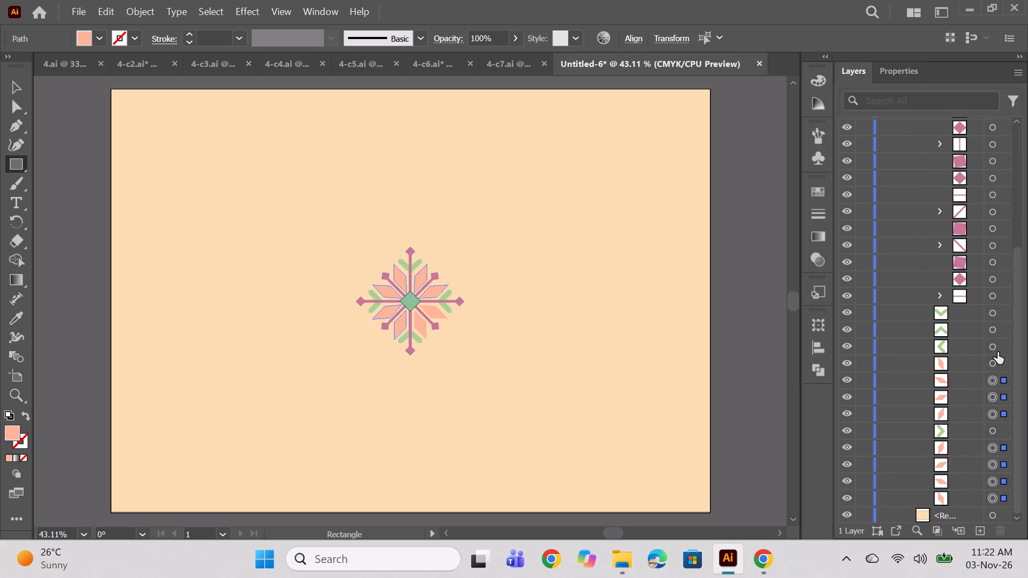
pyautogui.keyDown('ctrl'); pyautogui.click(994, 360); pyautogui.keyUp('ctrl')
pyautogui.doubleClick(12, 432)
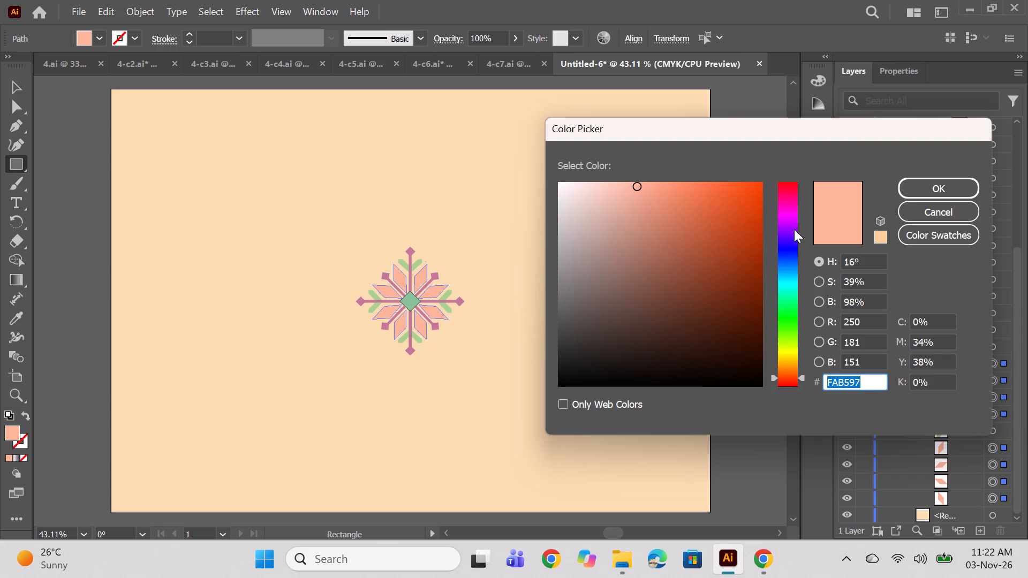
pyautogui.click(792, 218)
pyautogui.doubleClick(789, 204)
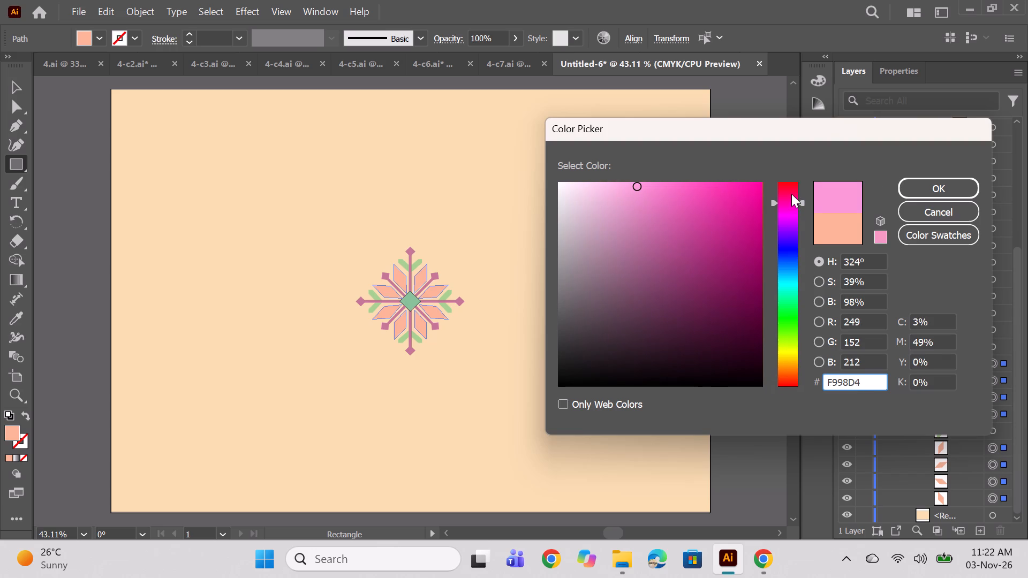
pyautogui.click(791, 194)
pyautogui.click(683, 184)
pyautogui.click(713, 188)
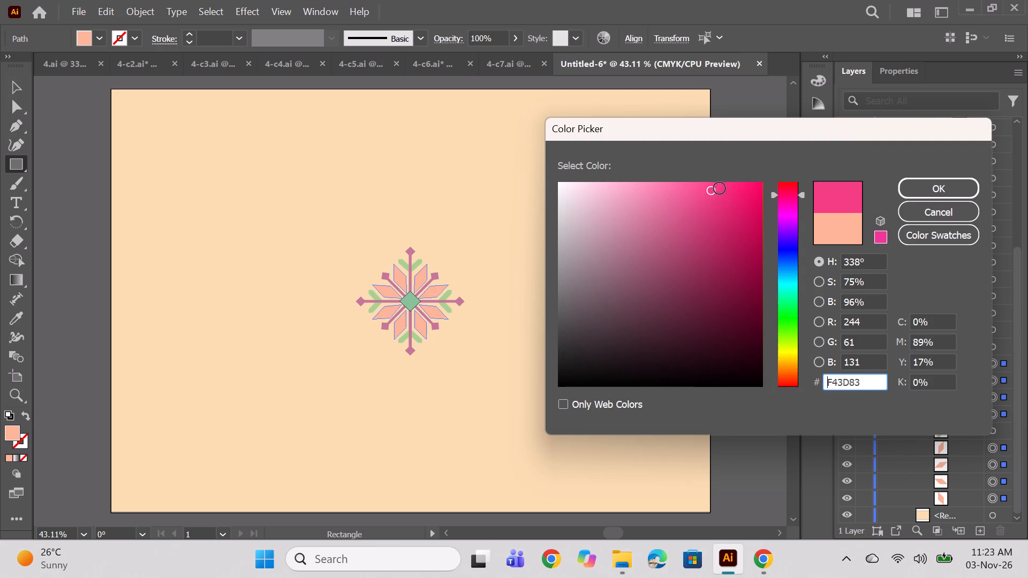
pyautogui.click(711, 186)
pyautogui.click(707, 204)
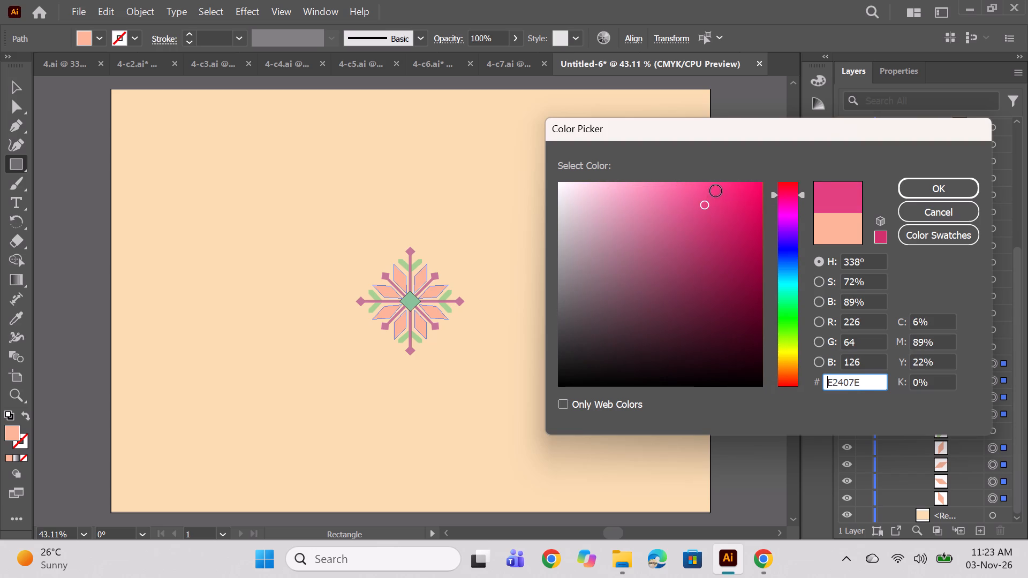
pyautogui.click(790, 191)
pyautogui.click(713, 188)
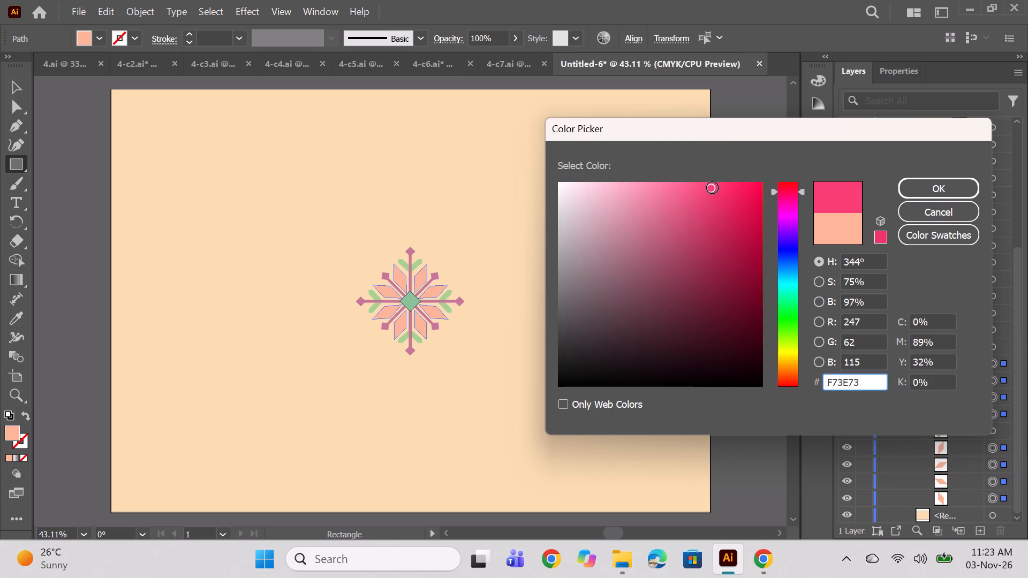
pyautogui.click(704, 192)
pyautogui.click(695, 187)
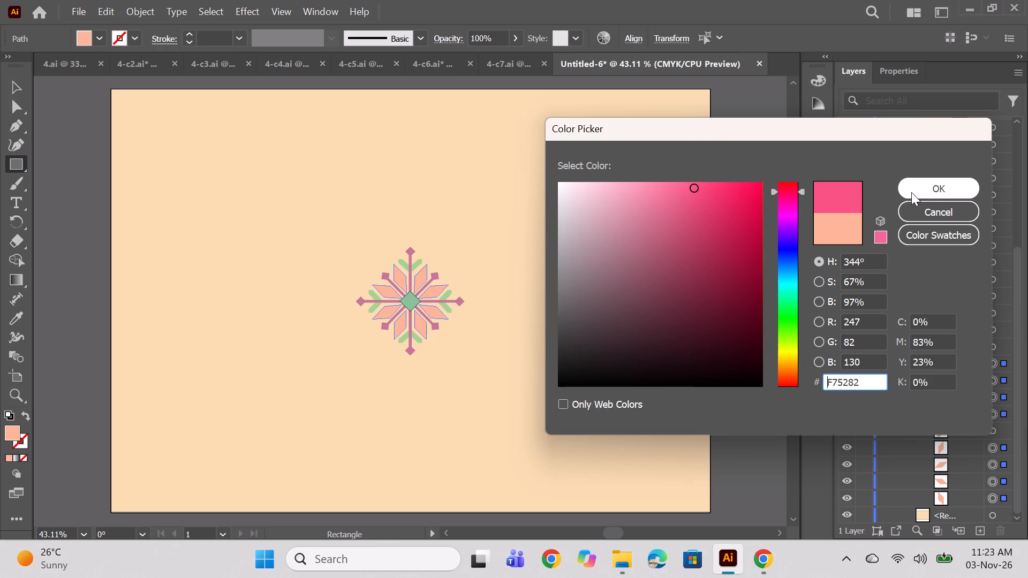
pyautogui.click(911, 192)
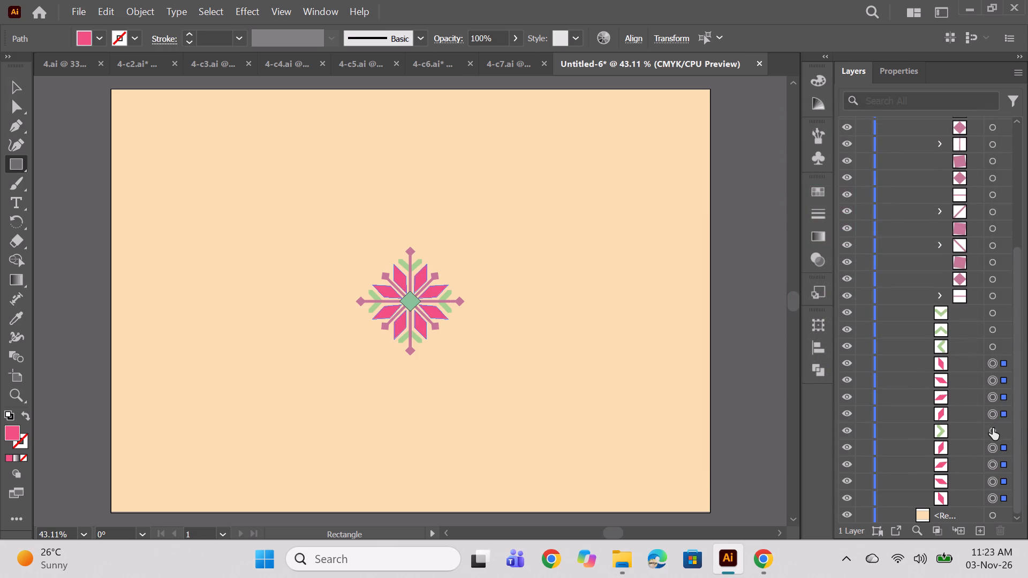
# Select the four light green chevron paths in the flower group and recolour them deep purple #6F1893.
pyautogui.click(994, 429)
pyautogui.keyDown('ctrl'); pyautogui.click(995, 348); pyautogui.keyUp('ctrl')
pyautogui.keyDown('ctrl'); pyautogui.click(995, 333); pyautogui.keyUp('ctrl')
pyautogui.keyDown('ctrl'); pyautogui.click(994, 314); pyautogui.keyUp('ctrl')
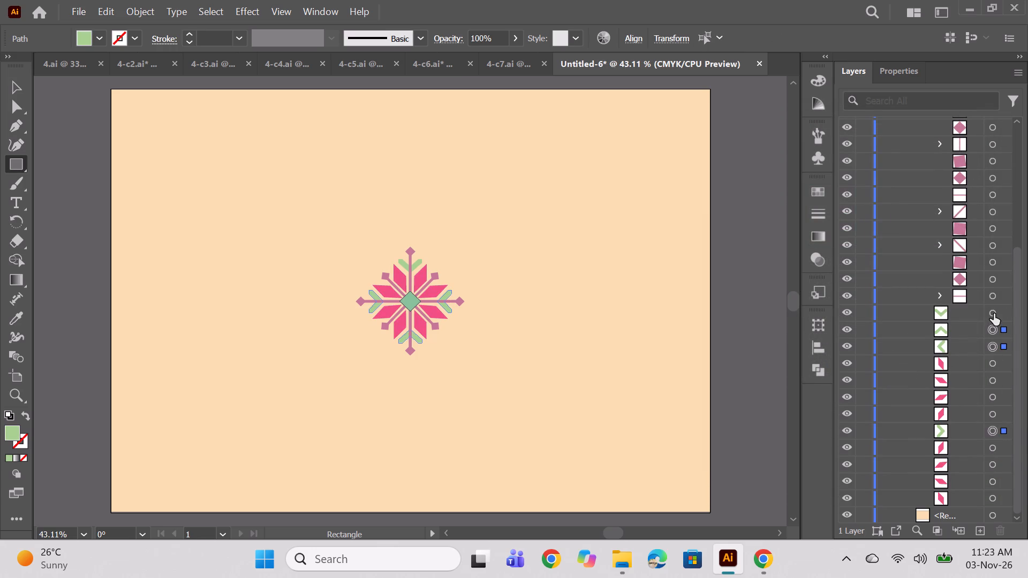
pyautogui.doubleClick(16, 430)
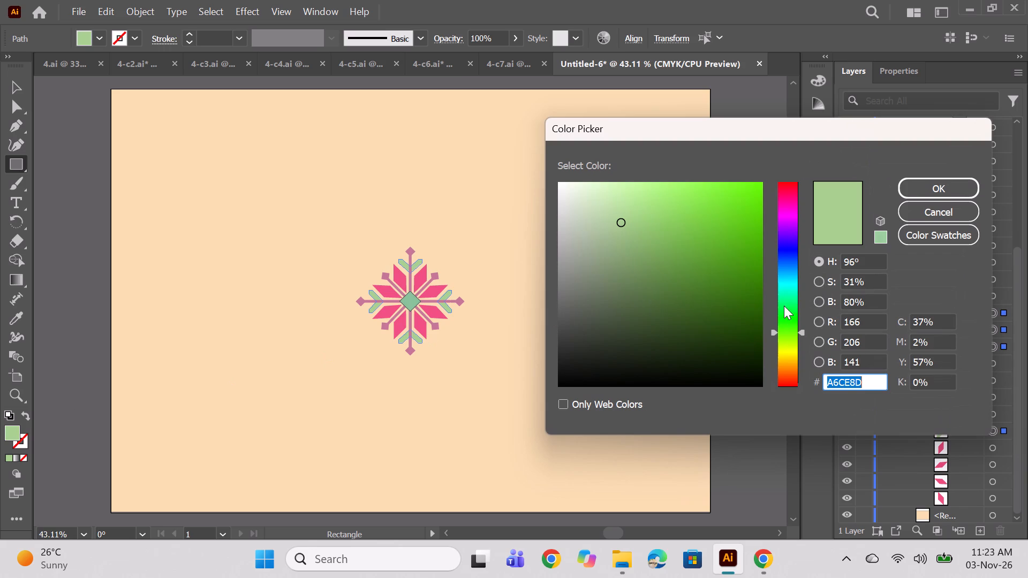
pyautogui.click(790, 239)
pyautogui.click(792, 225)
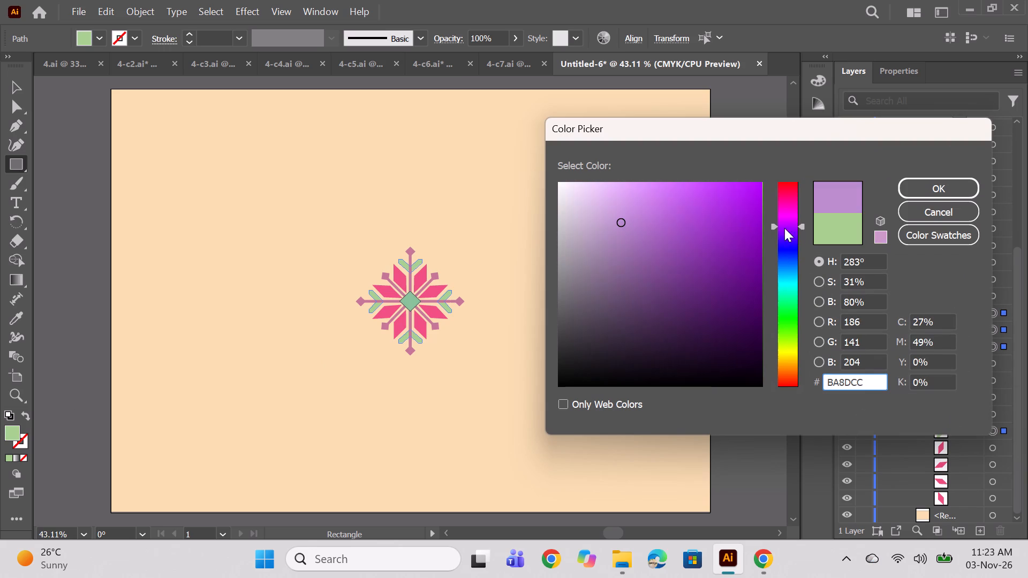
pyautogui.click(687, 311)
pyautogui.click(697, 275)
pyautogui.click(712, 262)
pyautogui.click(731, 267)
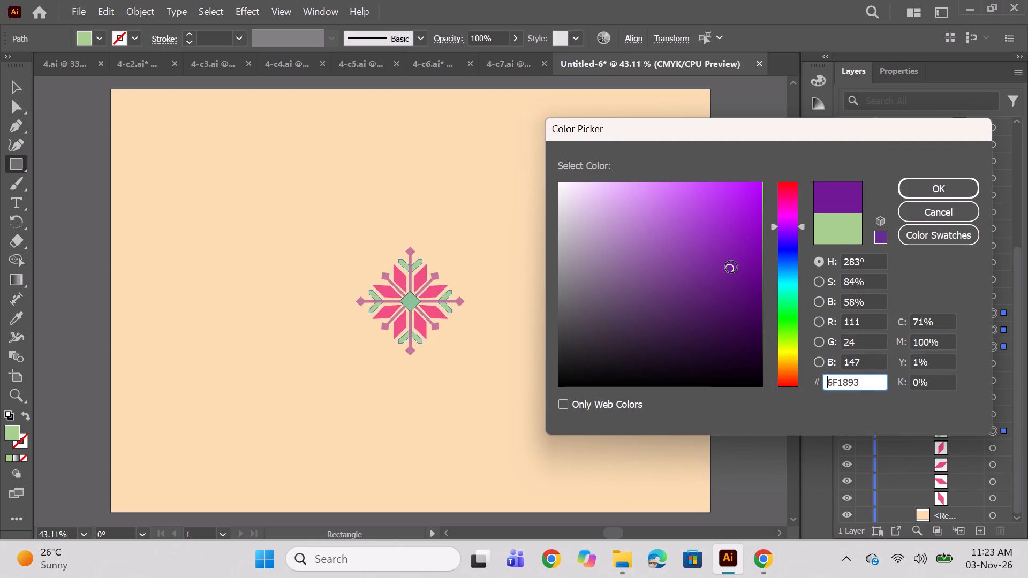
pyautogui.click(931, 196)
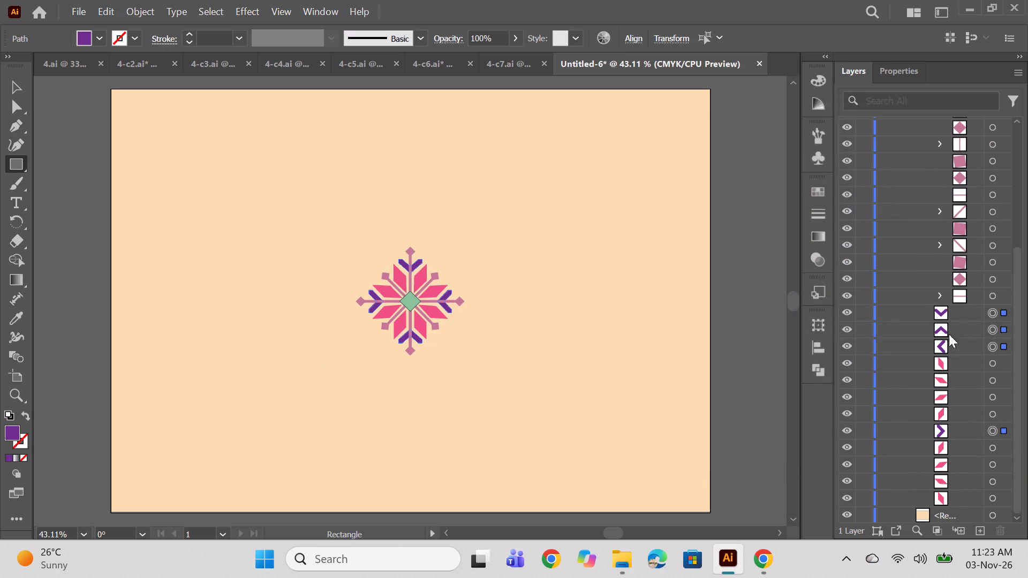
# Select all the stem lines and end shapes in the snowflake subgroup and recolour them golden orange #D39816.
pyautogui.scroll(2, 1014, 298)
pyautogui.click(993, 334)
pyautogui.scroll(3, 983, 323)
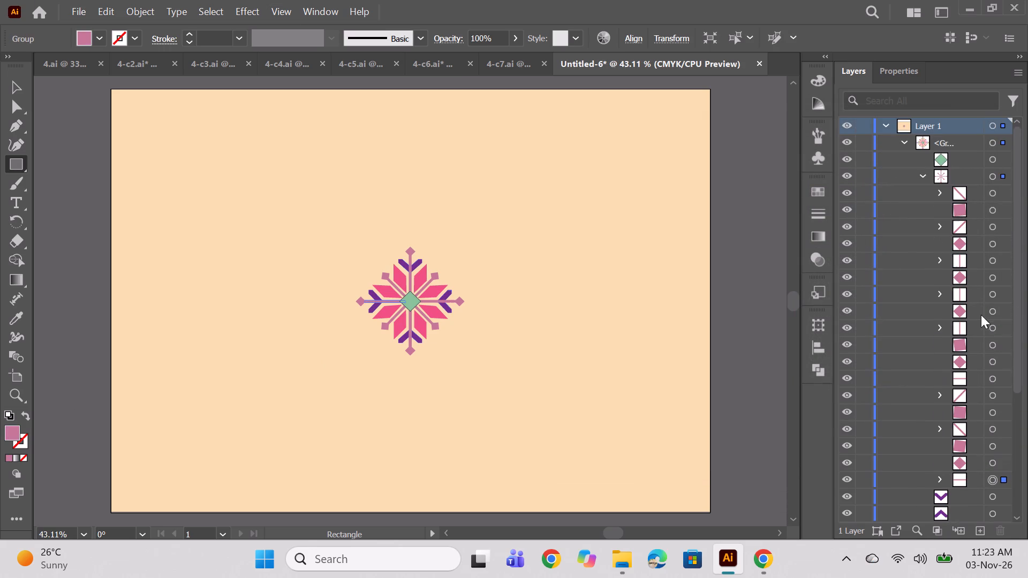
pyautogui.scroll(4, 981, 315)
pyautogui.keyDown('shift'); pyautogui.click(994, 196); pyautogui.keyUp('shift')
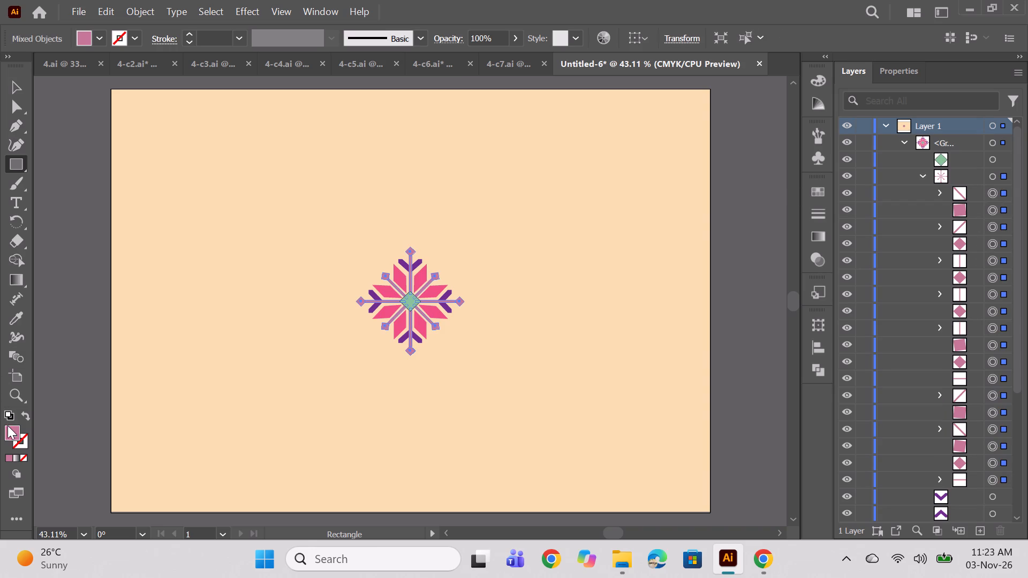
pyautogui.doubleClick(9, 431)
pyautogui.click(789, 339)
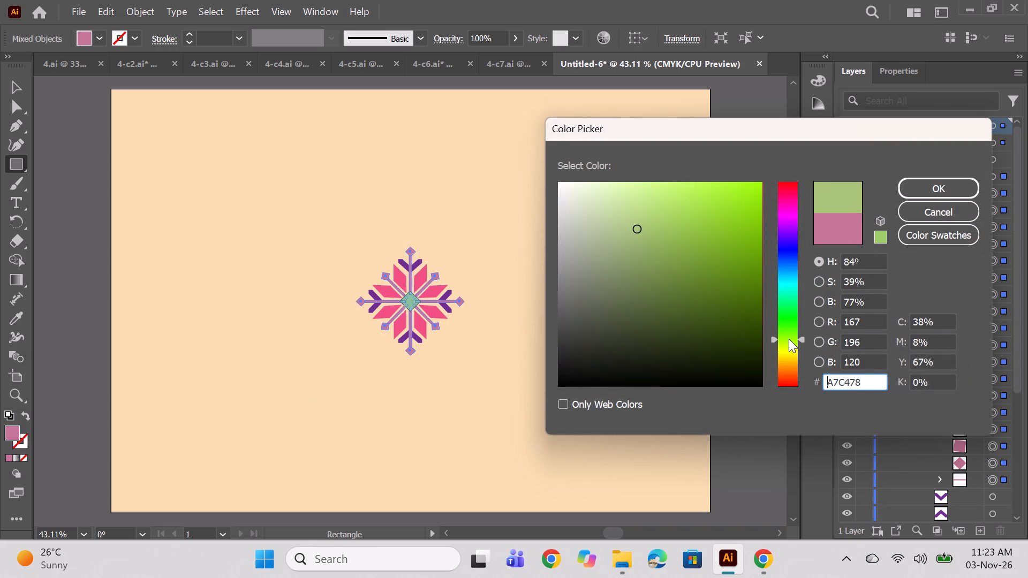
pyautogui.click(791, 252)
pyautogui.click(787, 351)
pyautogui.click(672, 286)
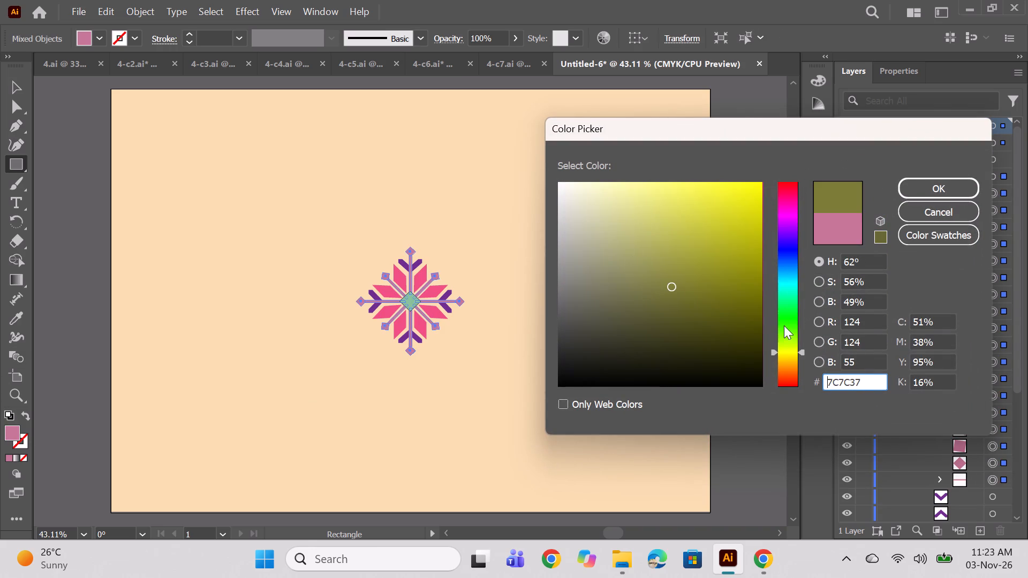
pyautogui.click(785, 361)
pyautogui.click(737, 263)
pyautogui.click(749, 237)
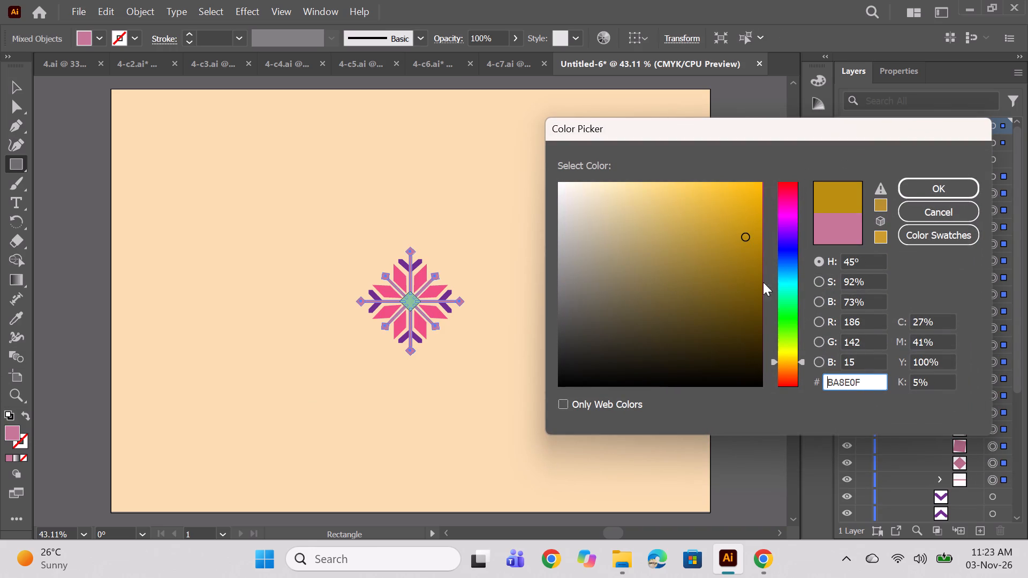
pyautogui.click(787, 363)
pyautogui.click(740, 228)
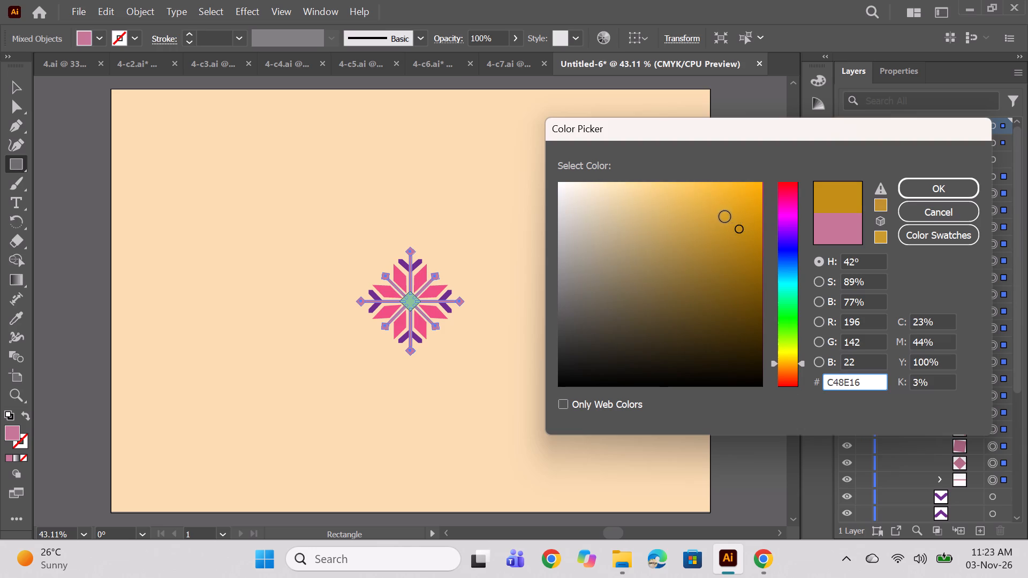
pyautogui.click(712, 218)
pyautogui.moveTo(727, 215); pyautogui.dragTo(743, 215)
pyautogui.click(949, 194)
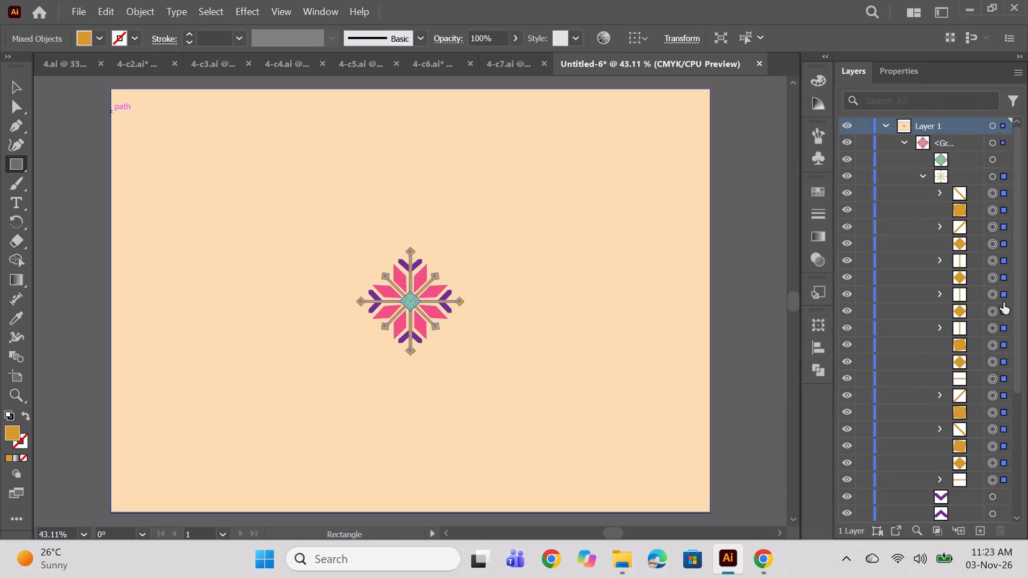
# Recolour the snowflake subgroup's stem lines and end shapes dark green.
pyautogui.doubleClick(6, 434)
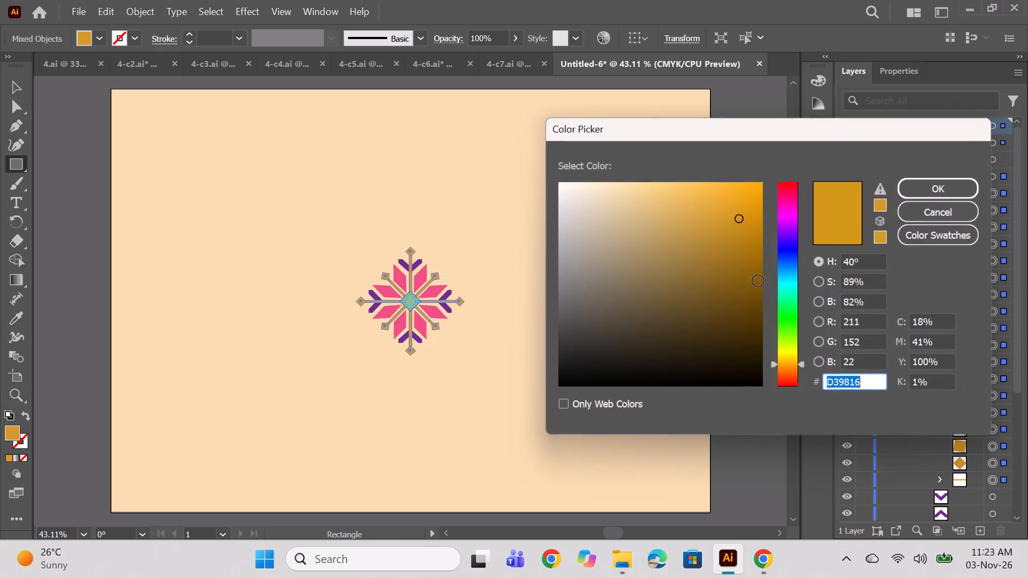
pyautogui.click(789, 332)
pyautogui.click(791, 320)
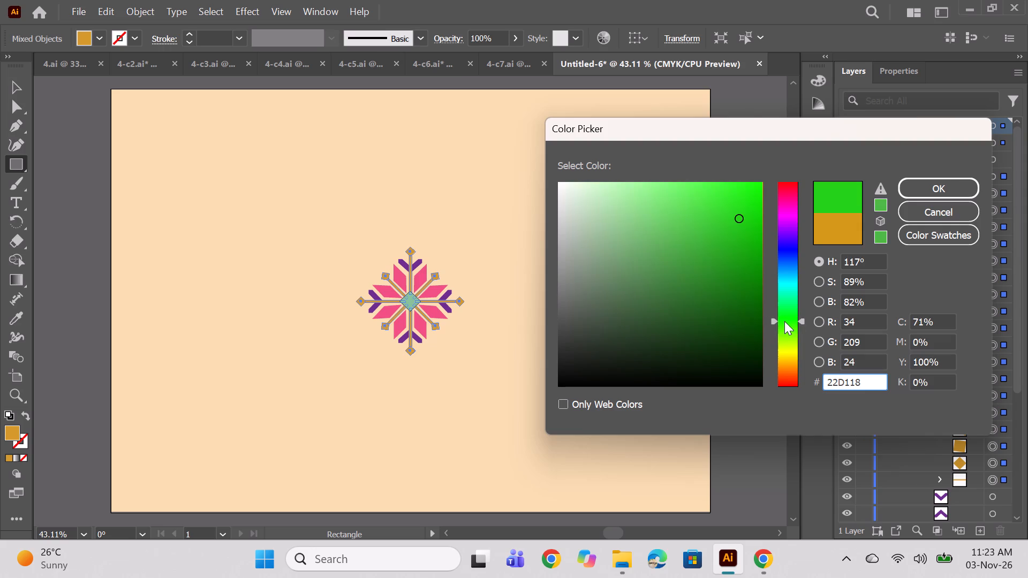
pyautogui.click(784, 321)
pyautogui.click(718, 319)
pyautogui.click(706, 313)
pyautogui.click(714, 305)
pyautogui.click(678, 314)
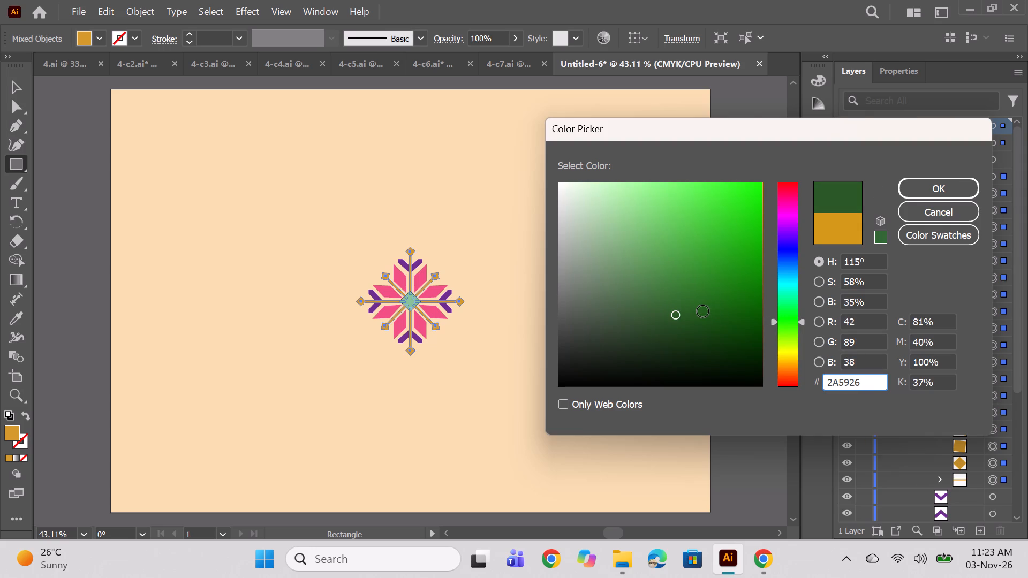
pyautogui.click(704, 311)
pyautogui.click(692, 311)
pyautogui.click(917, 194)
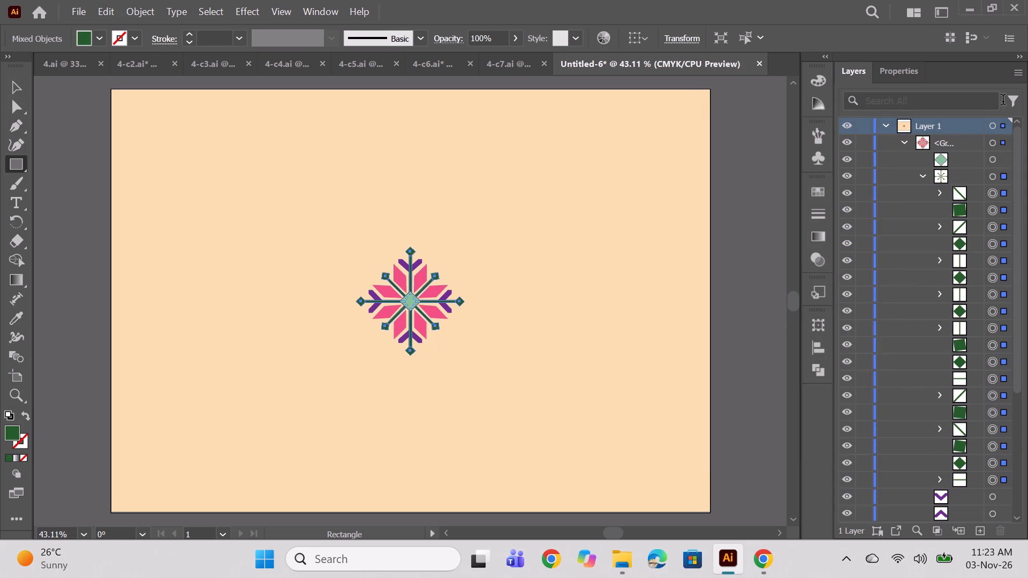
# Select the diamond at the flower's centre and change its fill to ochre brown #B97F2B.
pyautogui.click(993, 158)
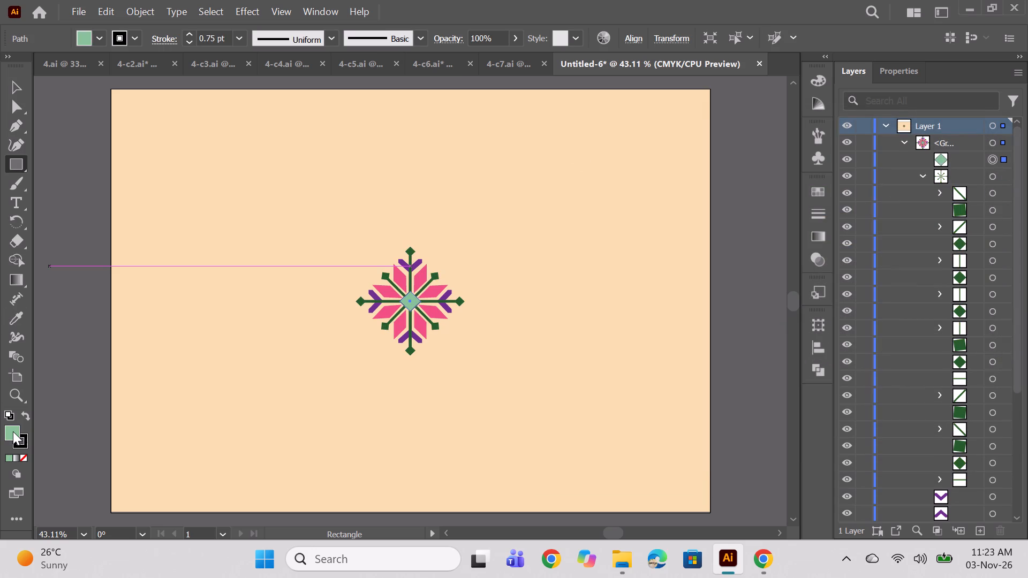
pyautogui.click(13, 431)
pyautogui.doubleClick(13, 431)
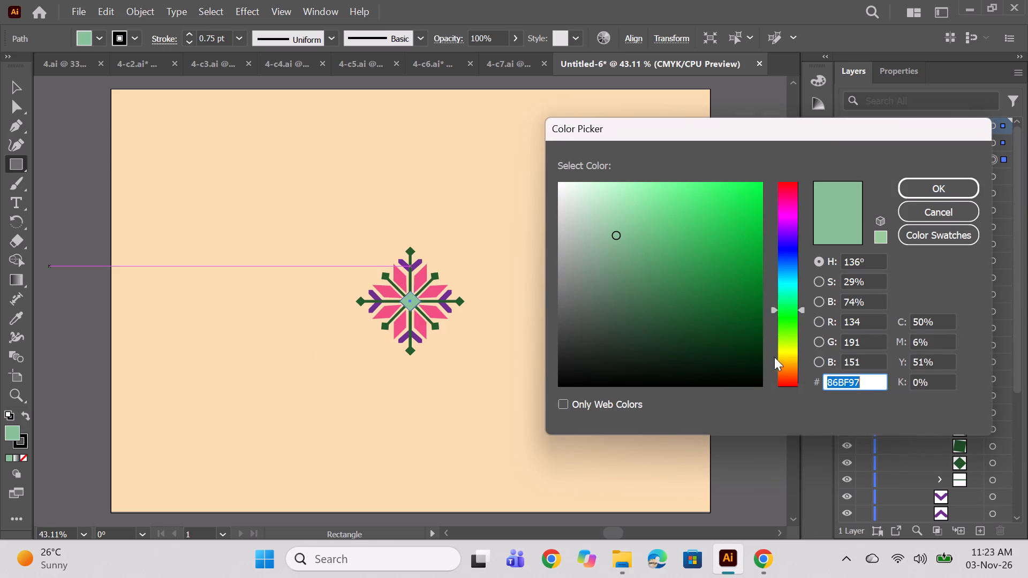
pyautogui.click(783, 355)
pyautogui.click(787, 359)
pyautogui.click(785, 352)
pyautogui.click(790, 356)
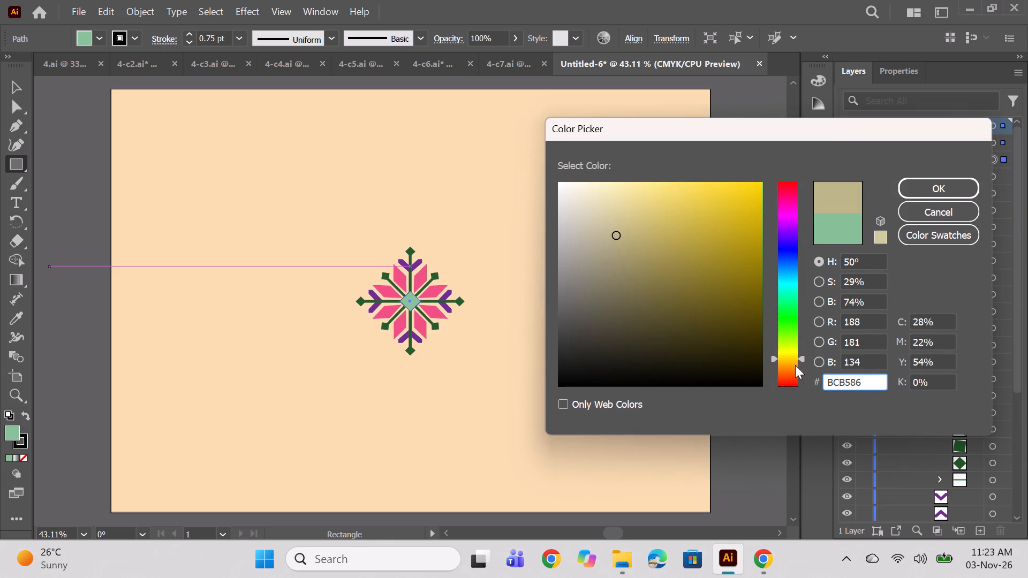
pyautogui.click(790, 364)
pyautogui.click(728, 203)
pyautogui.click(750, 222)
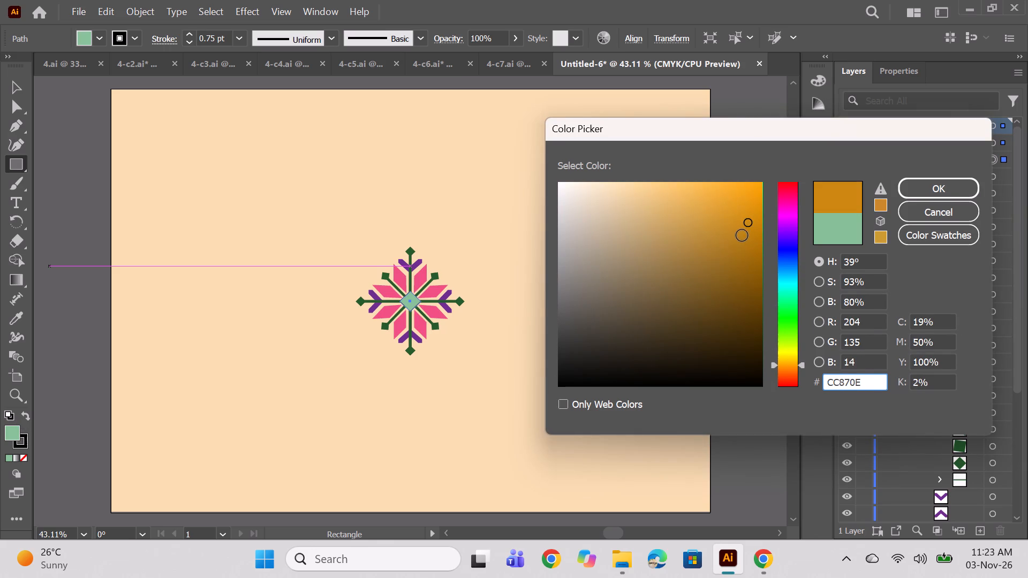
pyautogui.click(740, 235)
pyautogui.click(964, 184)
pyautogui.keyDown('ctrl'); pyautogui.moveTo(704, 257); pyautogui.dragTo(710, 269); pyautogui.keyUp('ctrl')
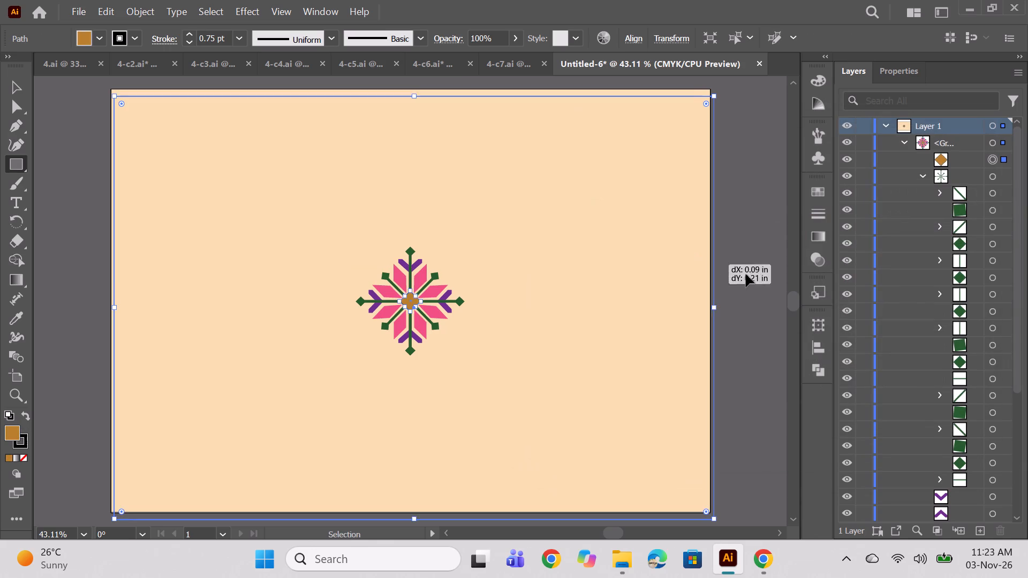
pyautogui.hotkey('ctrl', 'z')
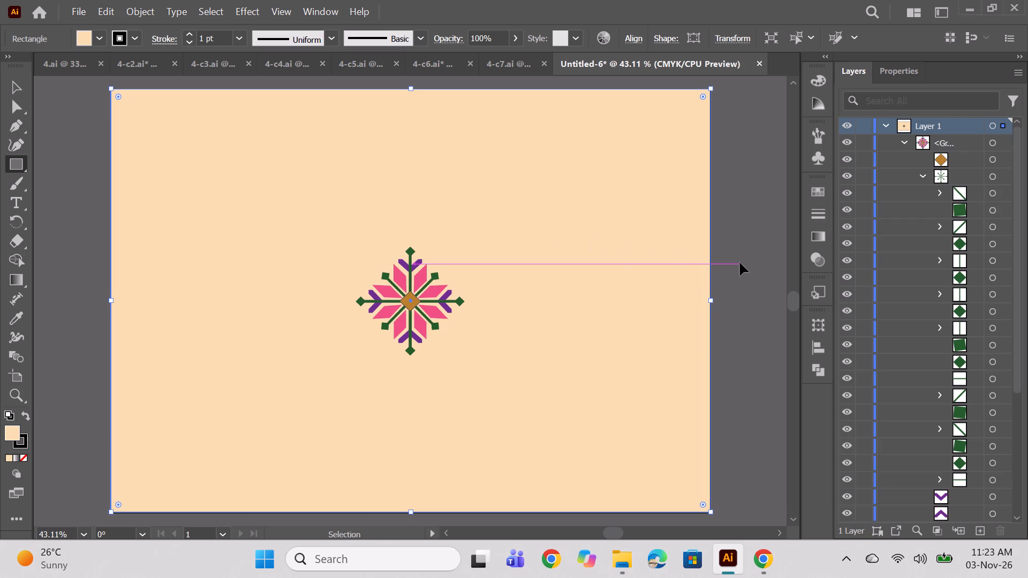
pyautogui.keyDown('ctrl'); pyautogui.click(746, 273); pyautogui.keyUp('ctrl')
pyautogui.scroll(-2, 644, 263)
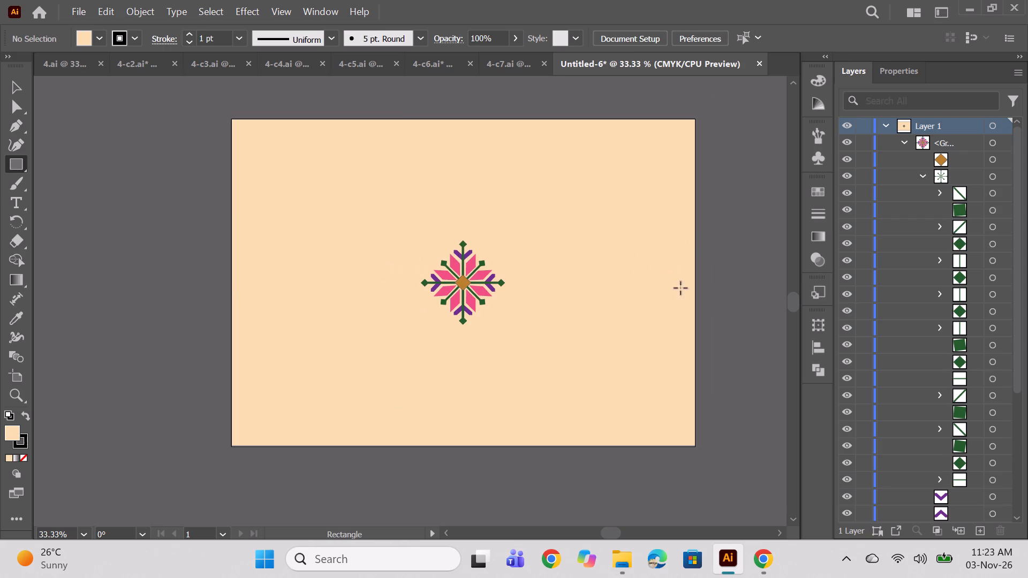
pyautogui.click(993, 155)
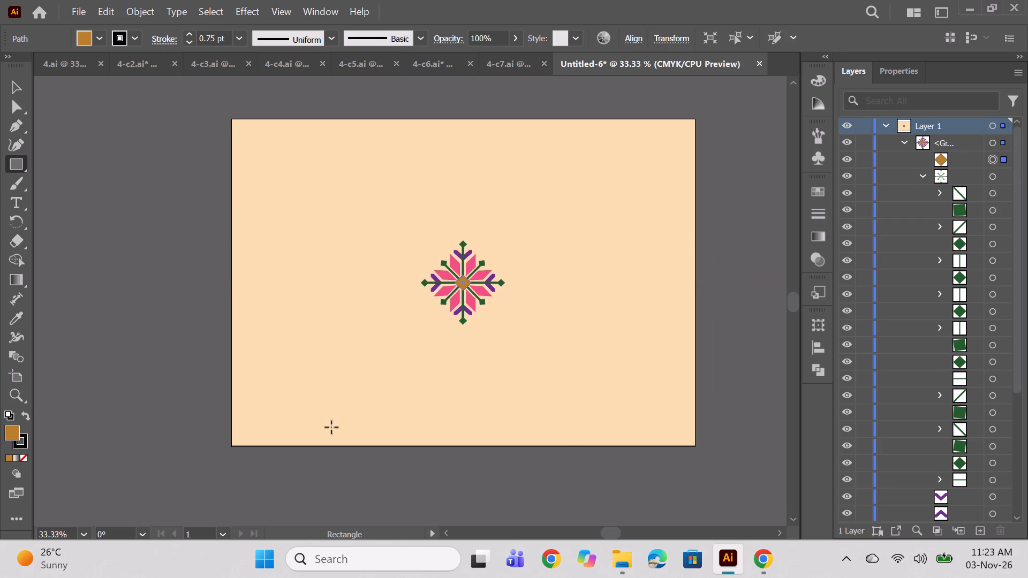
# Switch to Chrome and examine the printed fabrics image results as colour references for the flower.
pyautogui.click(766, 569)
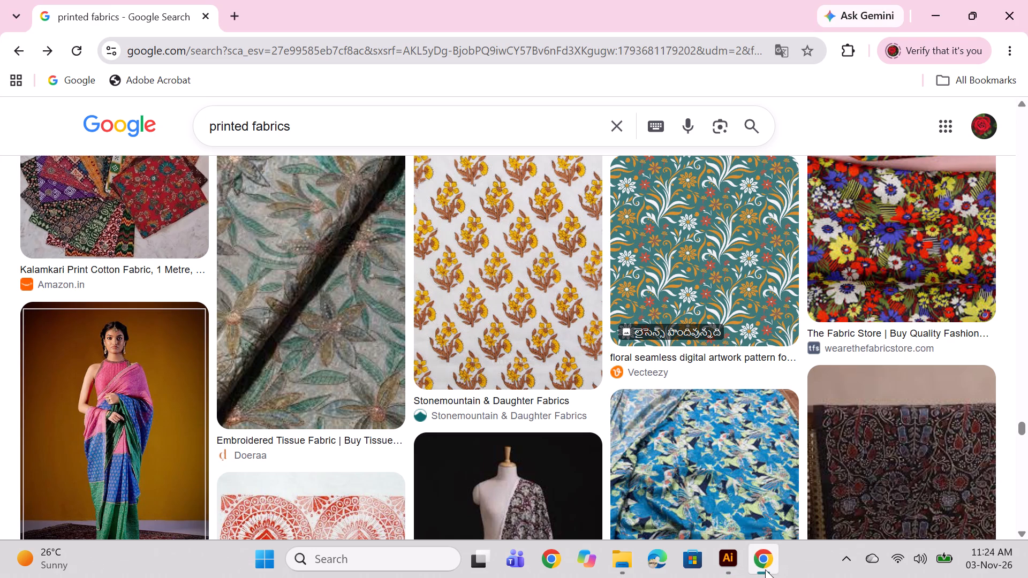
pyautogui.scroll(15, 727, 436)
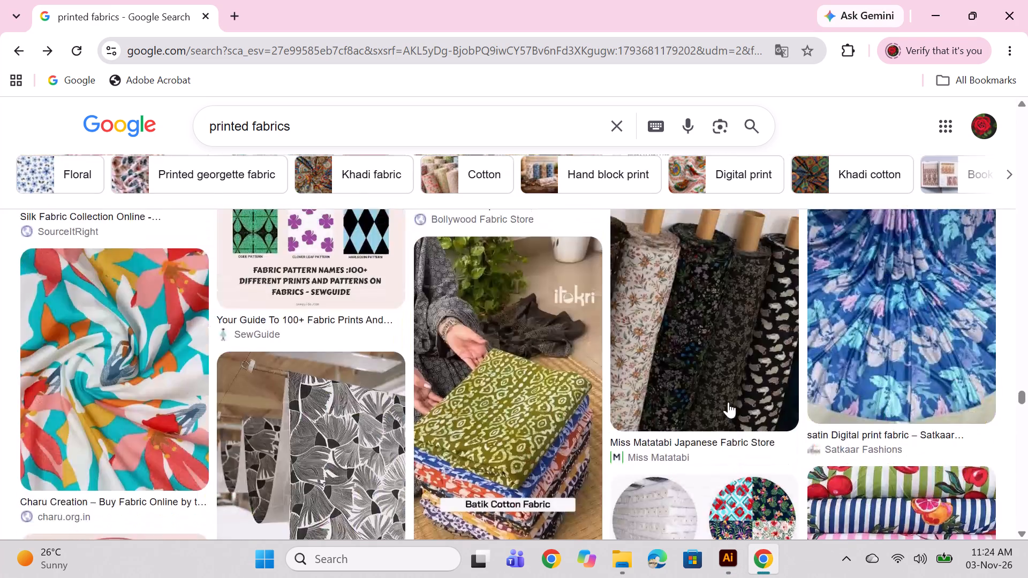
pyautogui.scroll(2, 728, 402)
pyautogui.scroll(-17, 728, 385)
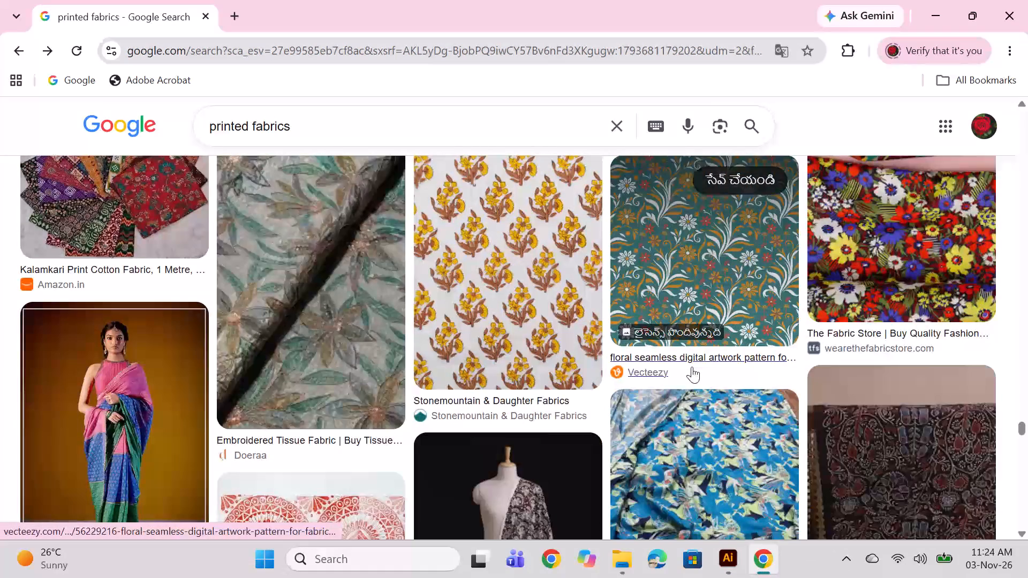
pyautogui.scroll(17, 691, 371)
pyautogui.scroll(-3, 665, 287)
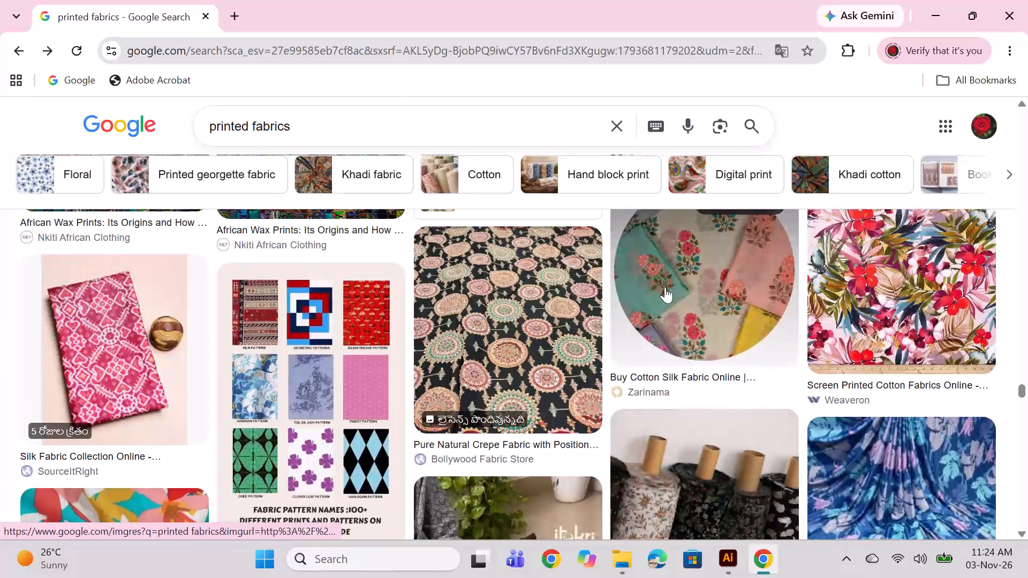
pyautogui.scroll(-1, 665, 287)
pyautogui.scroll(11, 664, 288)
pyautogui.scroll(-11, 653, 293)
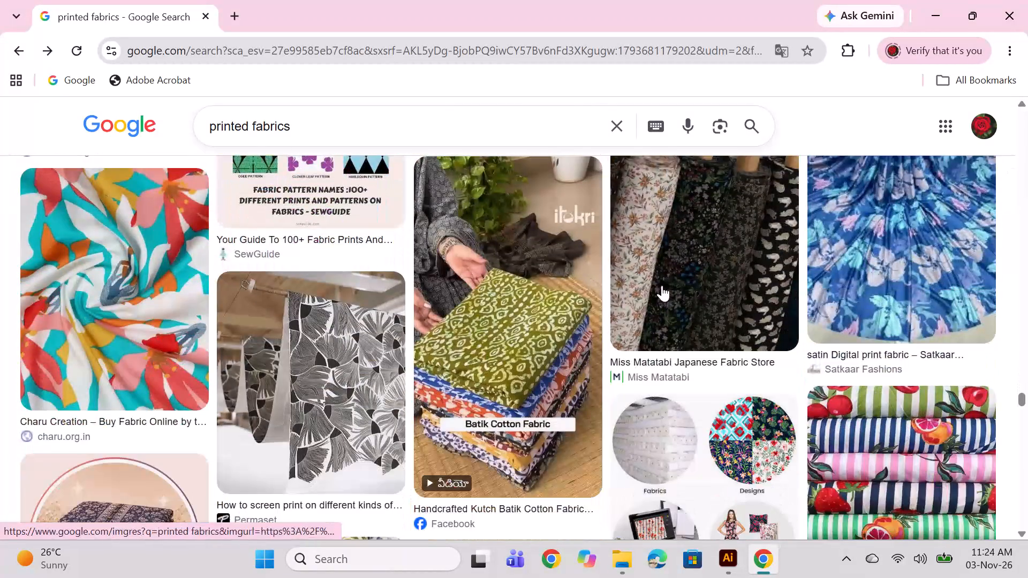
pyautogui.scroll(-11, 662, 285)
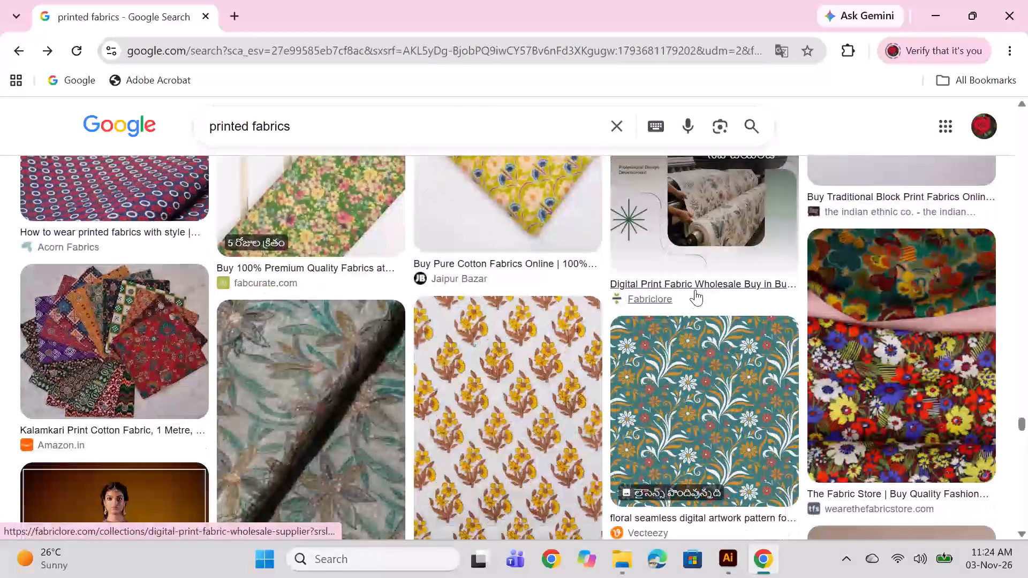
pyautogui.scroll(-13, 691, 292)
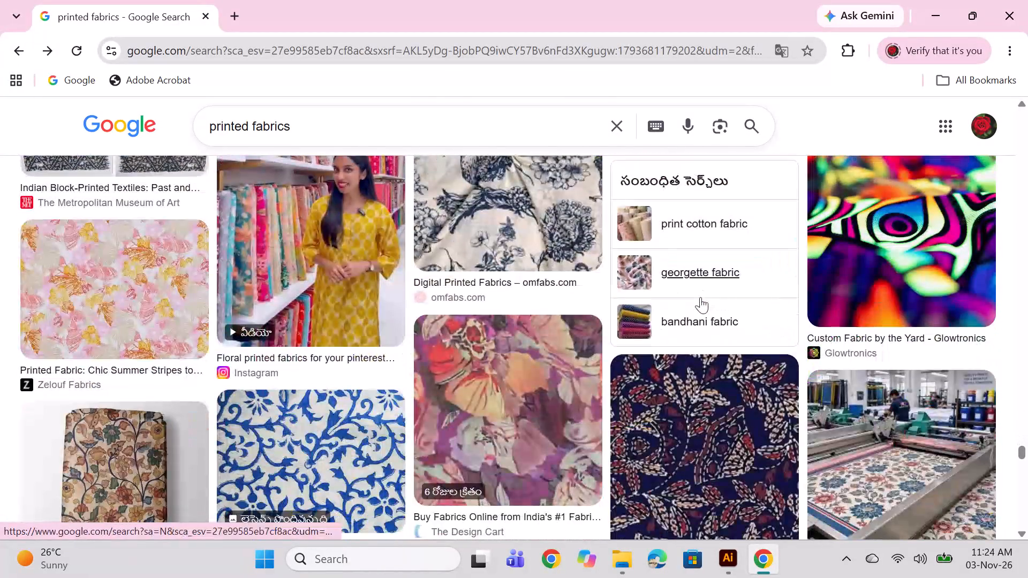
pyautogui.scroll(15, 698, 299)
pyautogui.scroll(-3, 686, 317)
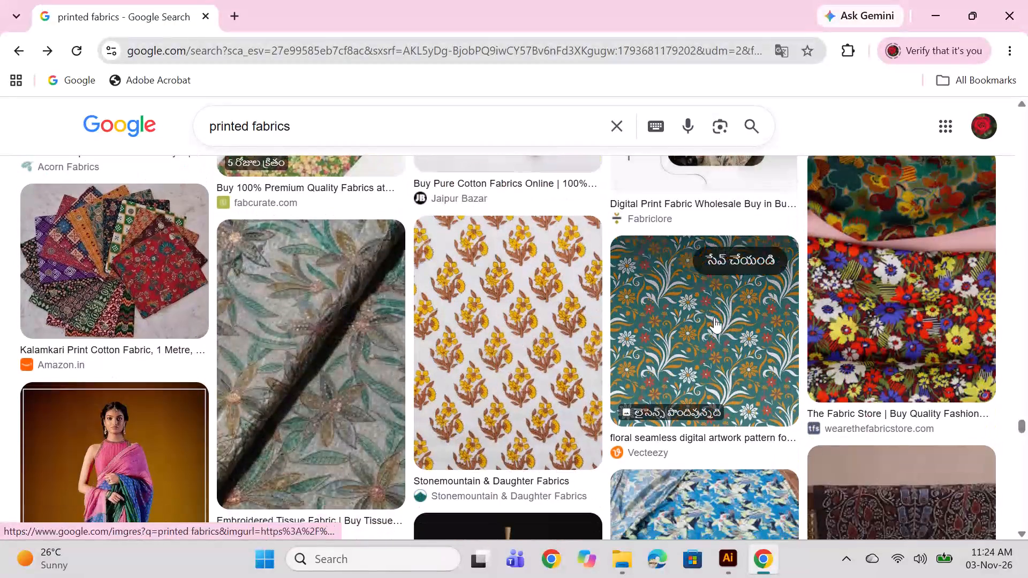
pyautogui.click(714, 317)
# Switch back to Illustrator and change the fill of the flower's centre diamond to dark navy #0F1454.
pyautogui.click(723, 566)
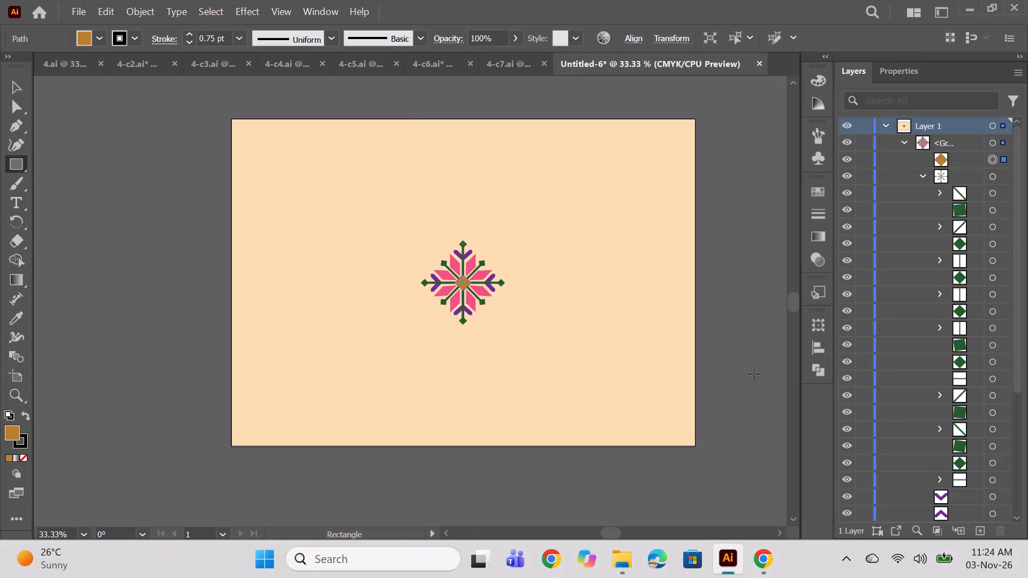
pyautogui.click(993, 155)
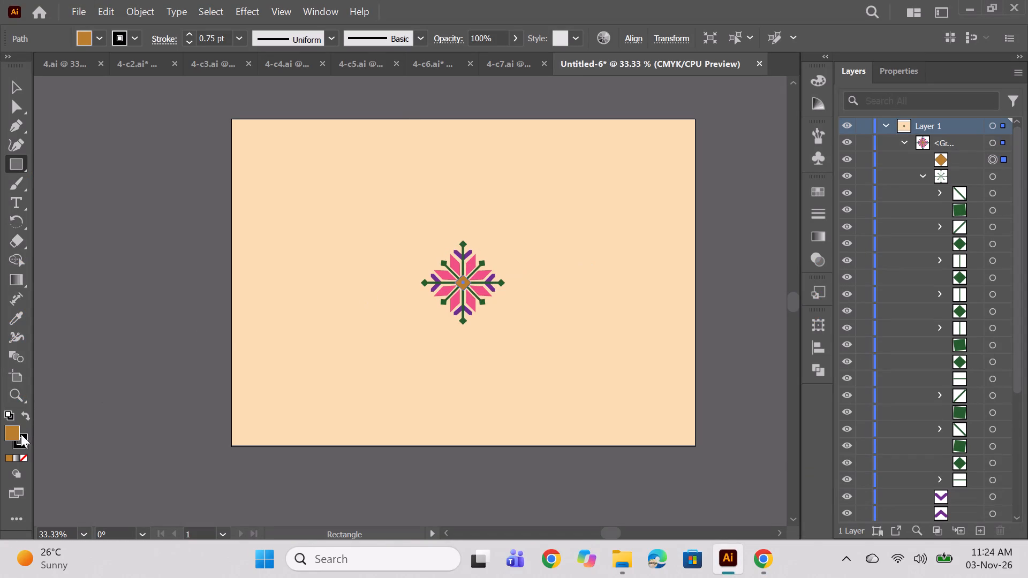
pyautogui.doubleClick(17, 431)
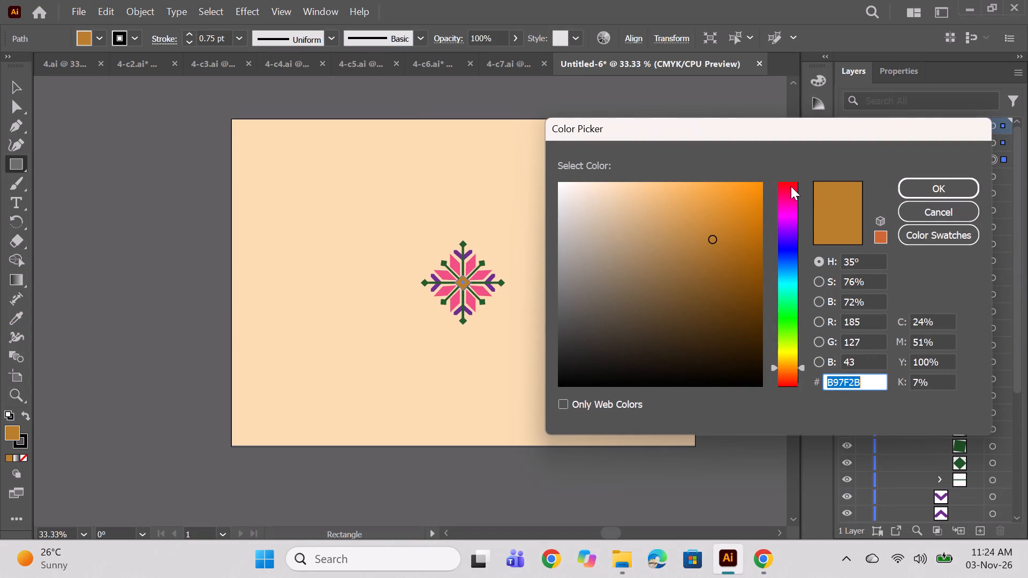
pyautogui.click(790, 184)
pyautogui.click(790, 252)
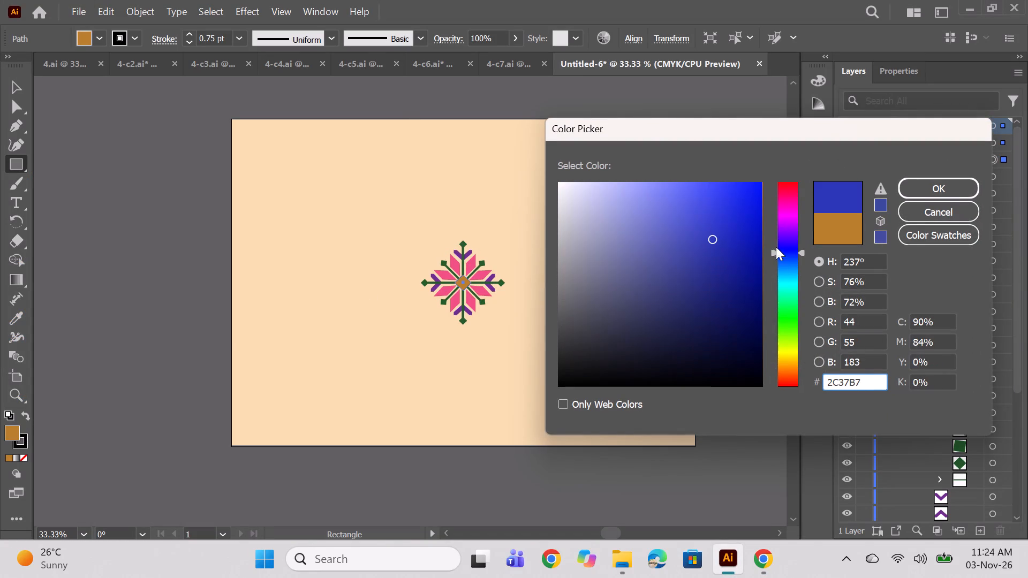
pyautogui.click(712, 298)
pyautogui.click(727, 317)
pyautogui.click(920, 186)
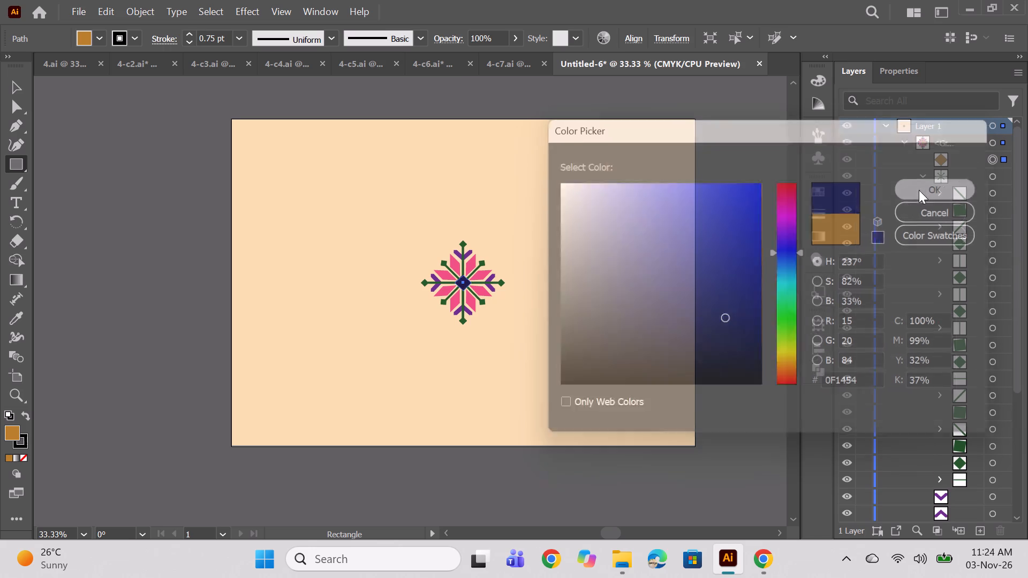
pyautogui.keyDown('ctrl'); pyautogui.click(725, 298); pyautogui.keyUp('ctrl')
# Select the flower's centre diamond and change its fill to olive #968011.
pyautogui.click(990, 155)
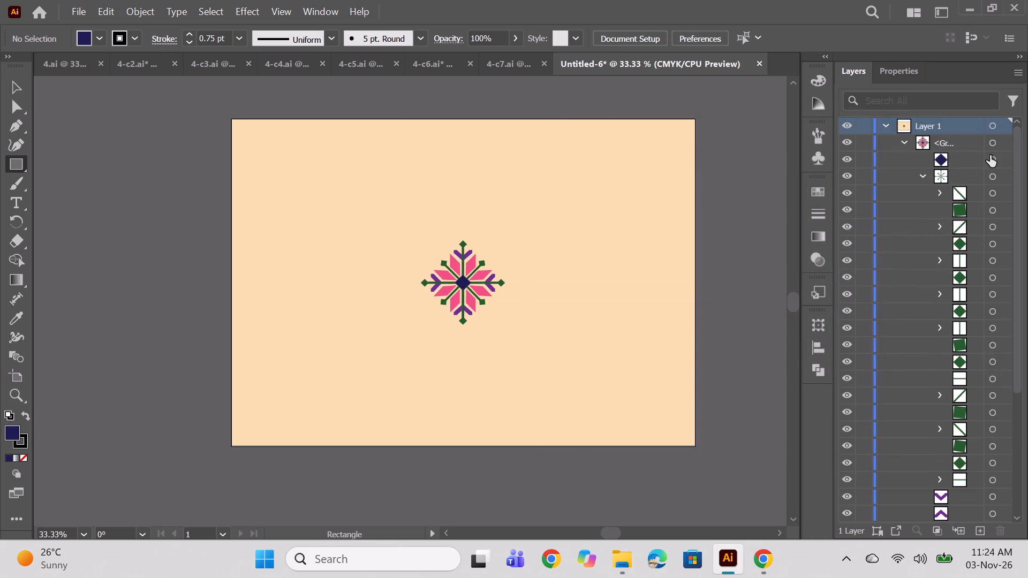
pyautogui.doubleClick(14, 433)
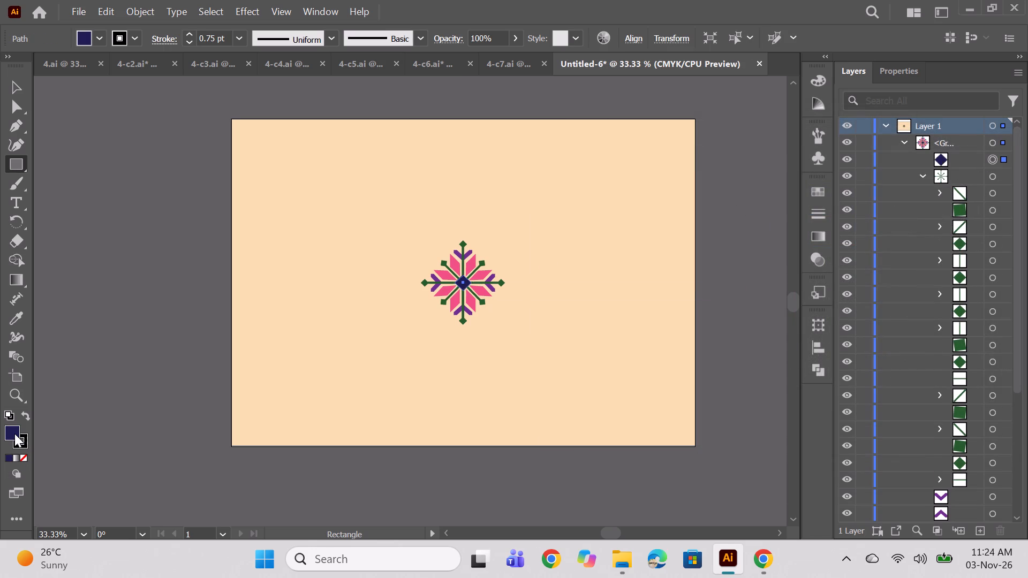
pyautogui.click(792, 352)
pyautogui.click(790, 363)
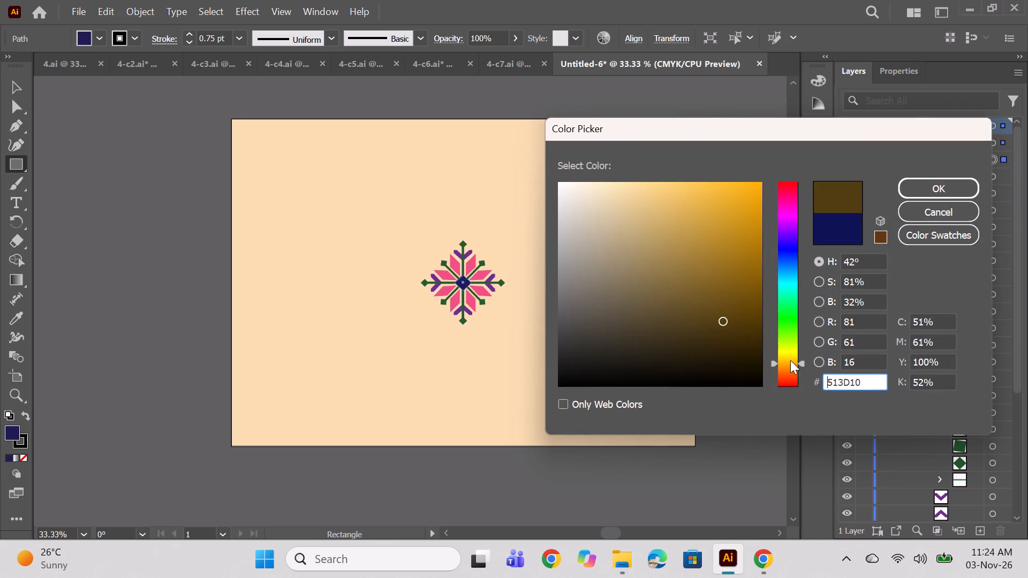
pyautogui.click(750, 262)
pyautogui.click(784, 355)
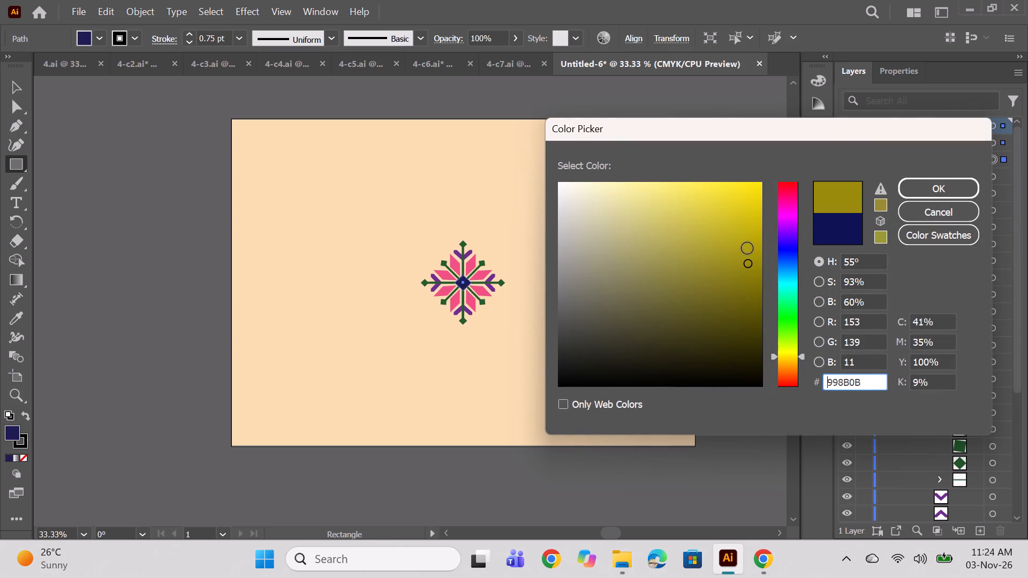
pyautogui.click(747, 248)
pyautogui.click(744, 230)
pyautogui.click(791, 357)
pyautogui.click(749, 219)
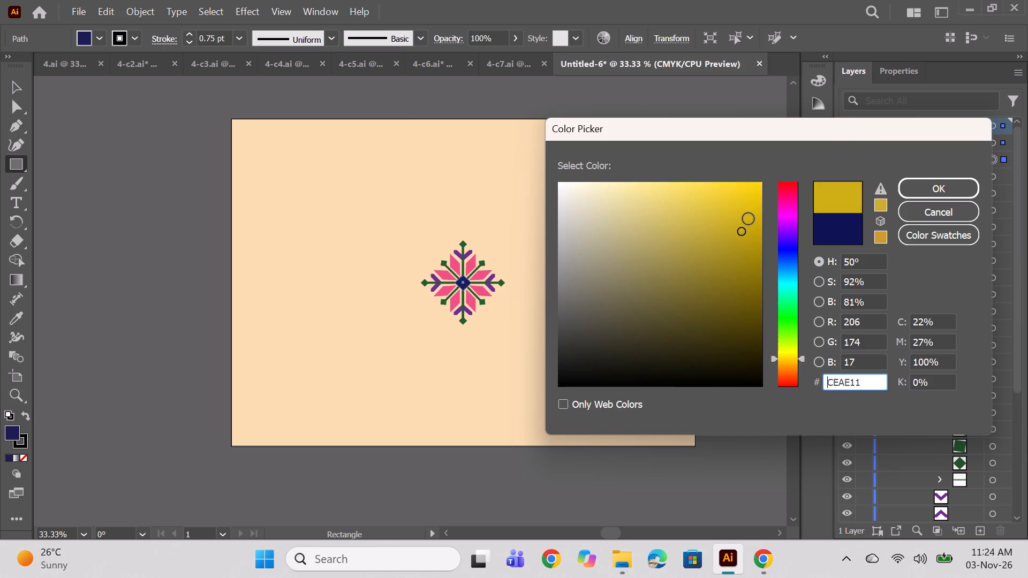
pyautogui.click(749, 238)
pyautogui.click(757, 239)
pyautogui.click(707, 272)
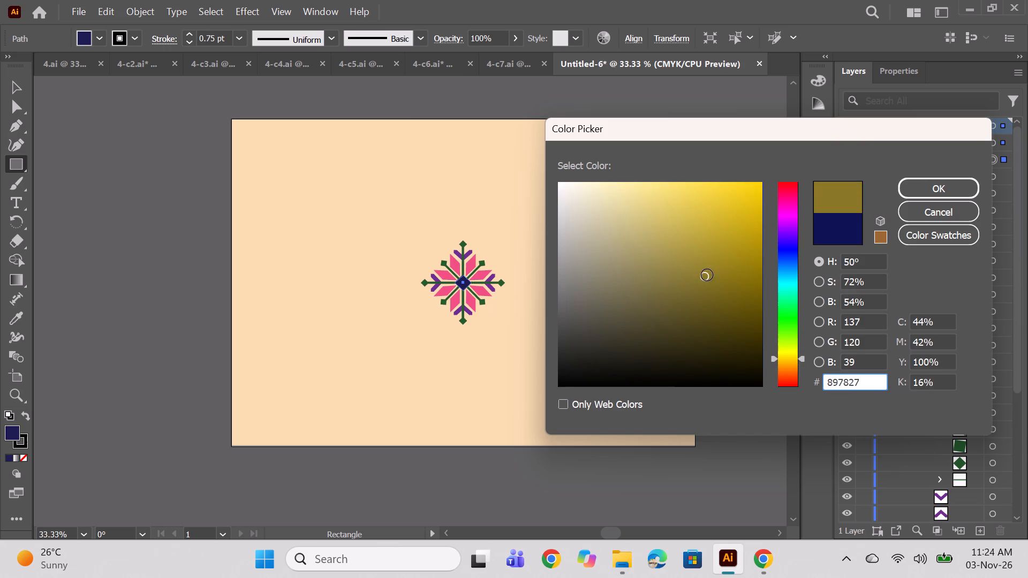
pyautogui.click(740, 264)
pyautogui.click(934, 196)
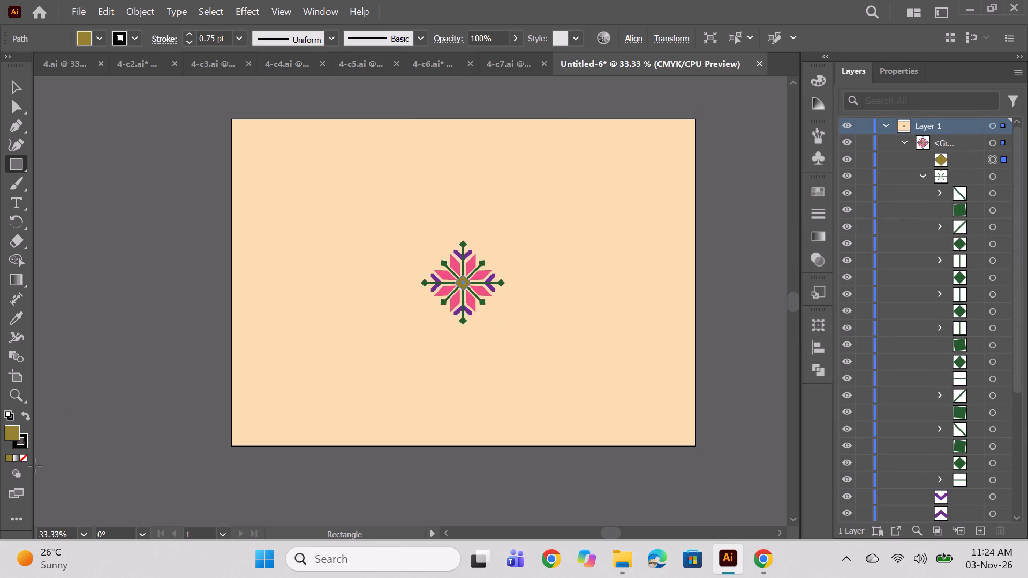
# Change the centre diamond's fill to golden yellow #E0BE2D and deselect it.
pyautogui.doubleClick(18, 435)
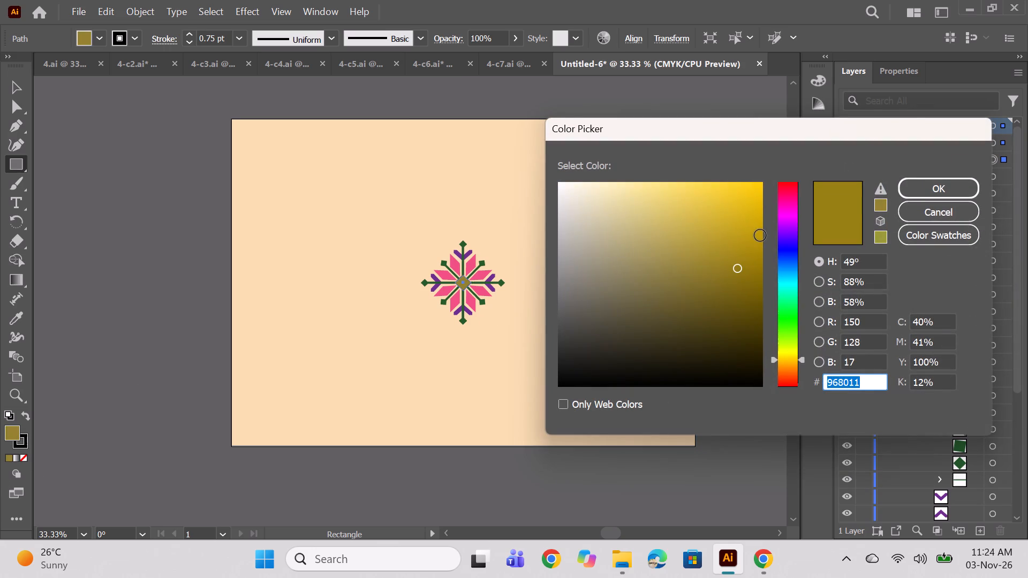
pyautogui.click(758, 235)
pyautogui.click(755, 222)
pyautogui.click(746, 218)
pyautogui.click(727, 218)
pyautogui.click(712, 218)
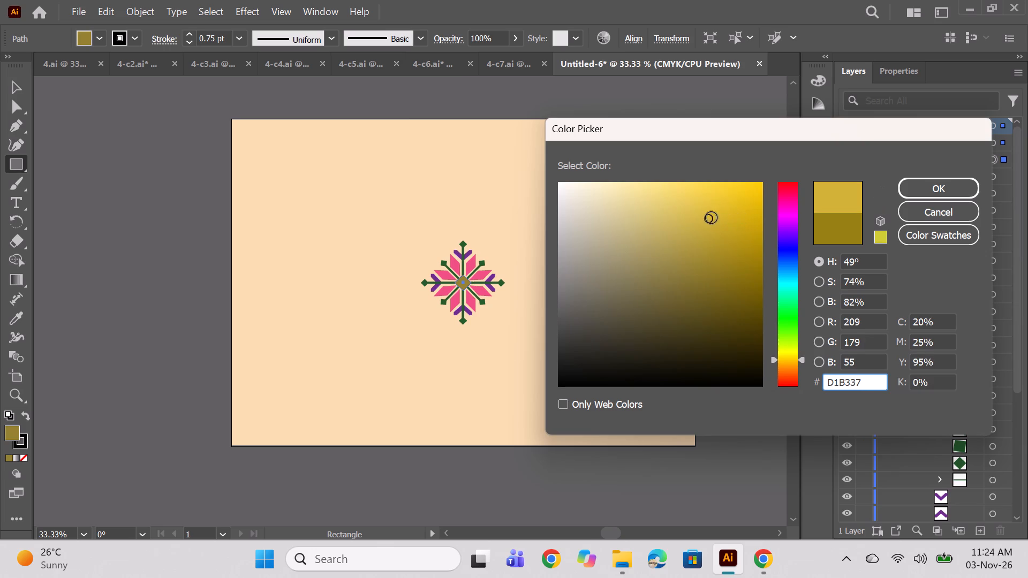
pyautogui.click(719, 210)
pyautogui.click(722, 206)
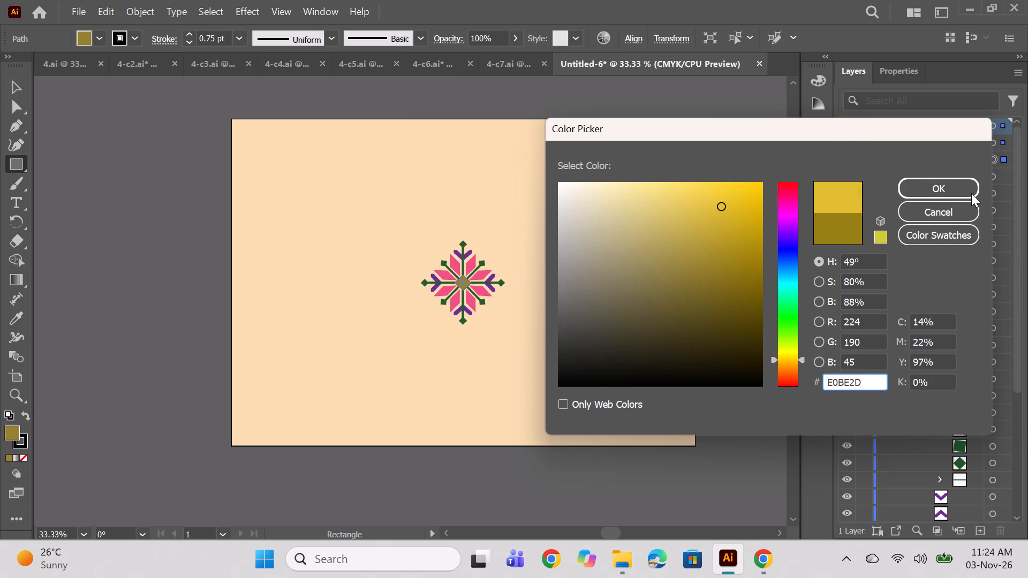
pyautogui.click(950, 192)
pyautogui.keyDown('ctrl'); pyautogui.click(713, 260); pyautogui.keyUp('ctrl')
# Select the whole flower group and make a pattern from it with the Hex by Row tile type.
pyautogui.keyDown('alt'); pyautogui.scroll(-1, 609, 274); pyautogui.keyUp('alt')
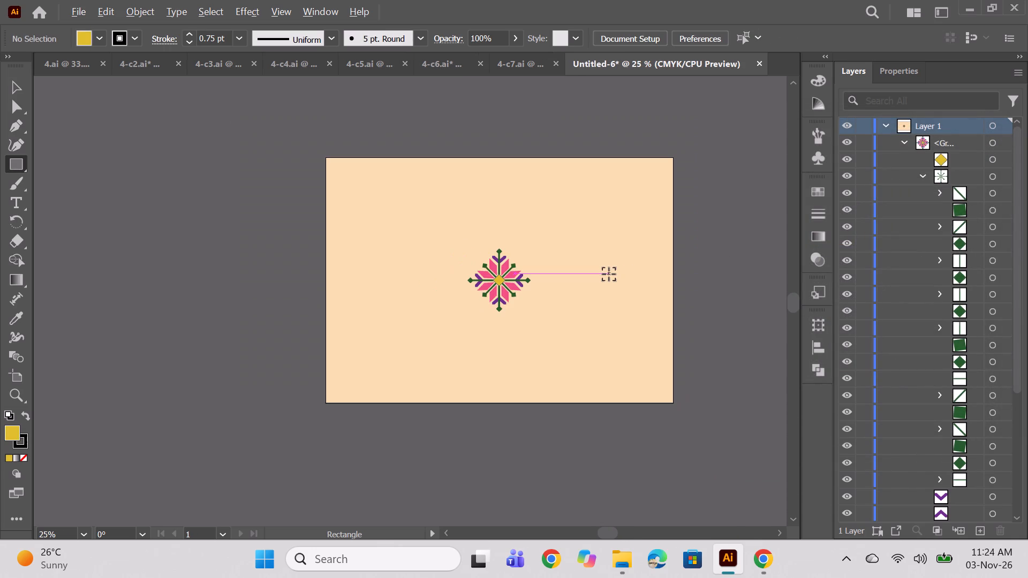
pyautogui.keyDown('alt'); pyautogui.scroll(1, 609, 274); pyautogui.keyUp('alt')
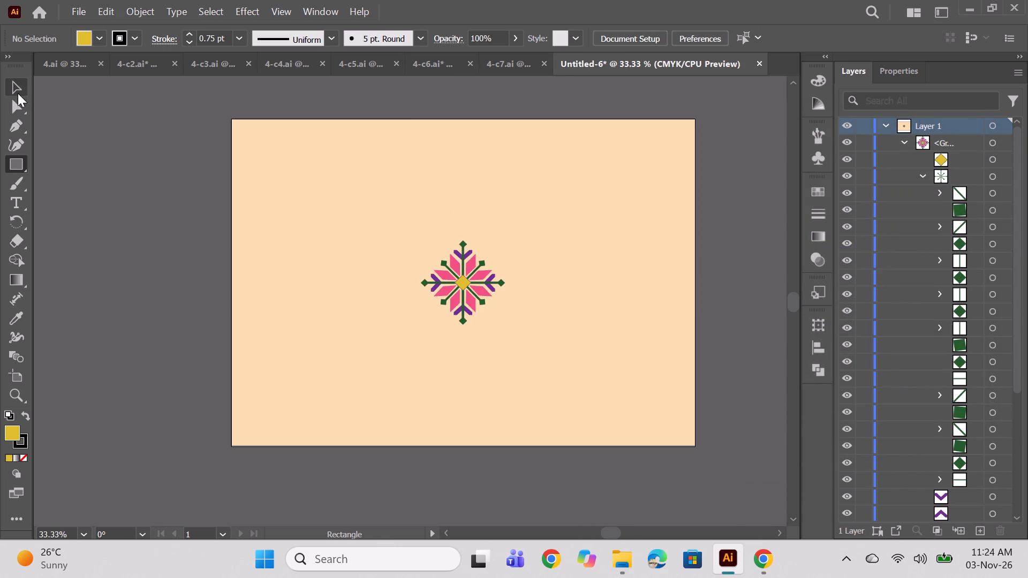
pyautogui.click(17, 90)
pyautogui.click(456, 281)
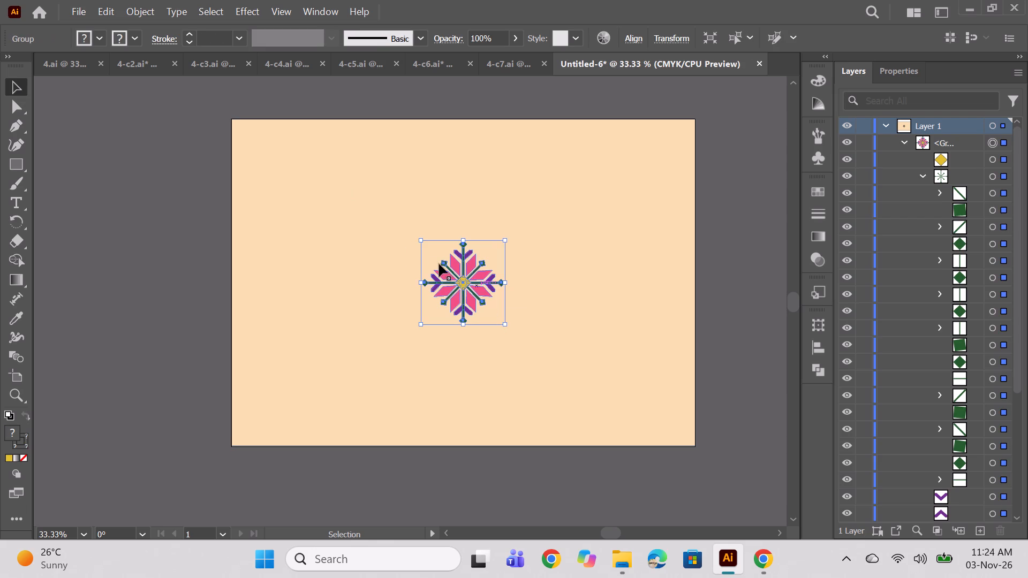
pyautogui.click(112, 7)
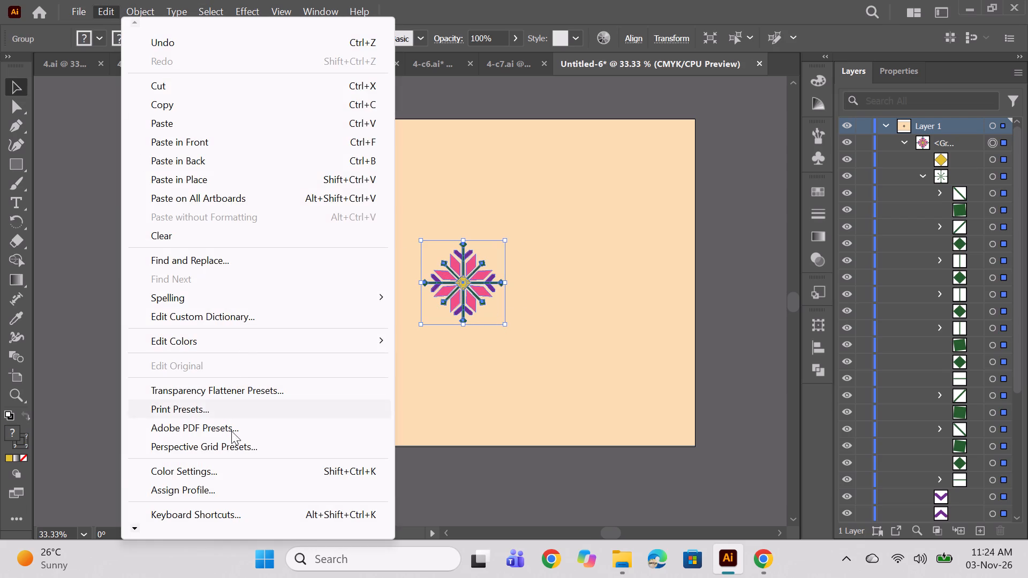
pyautogui.click(144, 14)
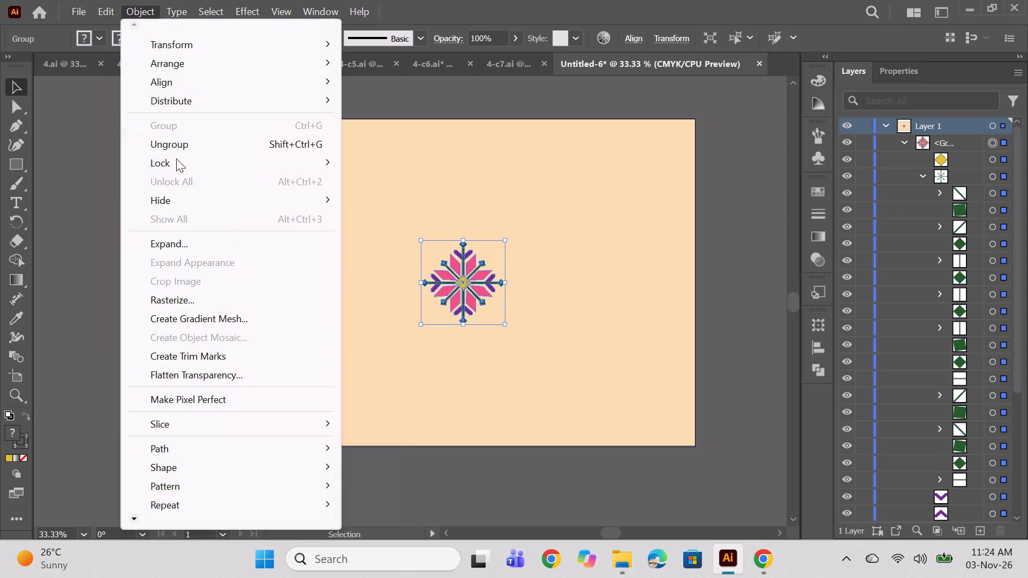
pyautogui.click(186, 482)
pyautogui.click(388, 493)
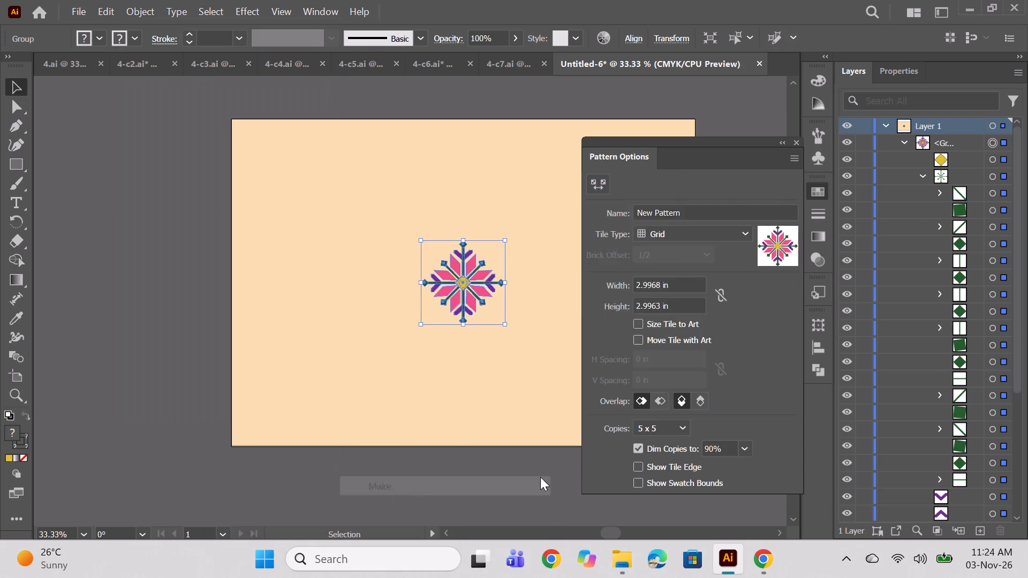
pyautogui.click(665, 304)
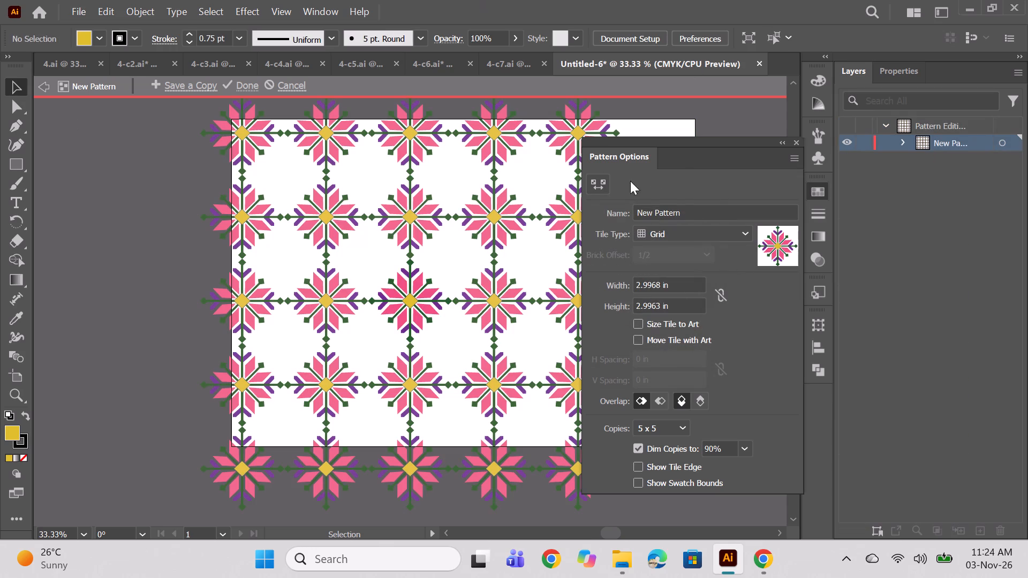
pyautogui.click(688, 231)
pyautogui.click(688, 317)
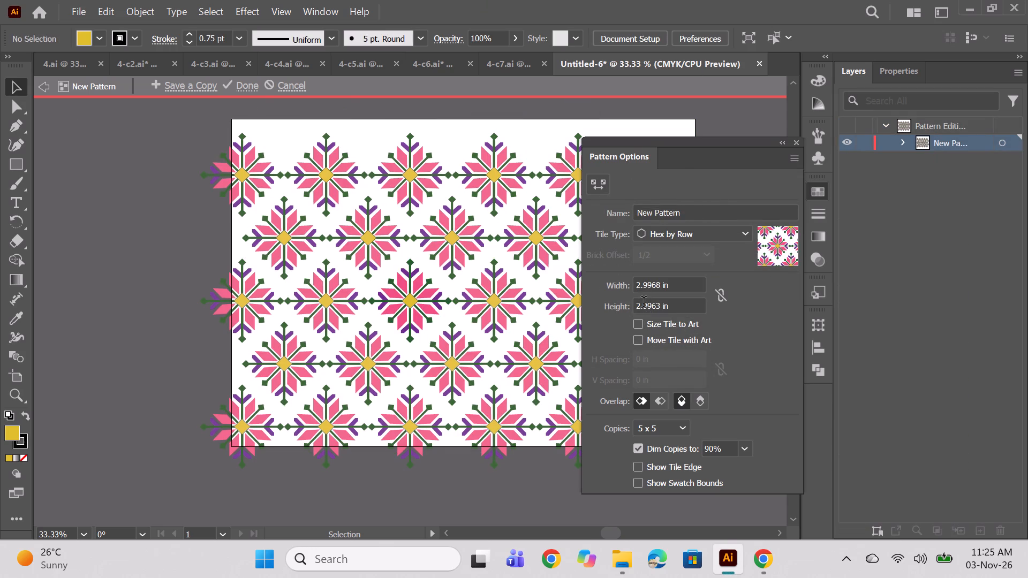
# Size the pattern tile to the art with 0.75 in horizontal and vertical spacing, and finish the pattern.
pyautogui.click(640, 328)
pyautogui.click(641, 360)
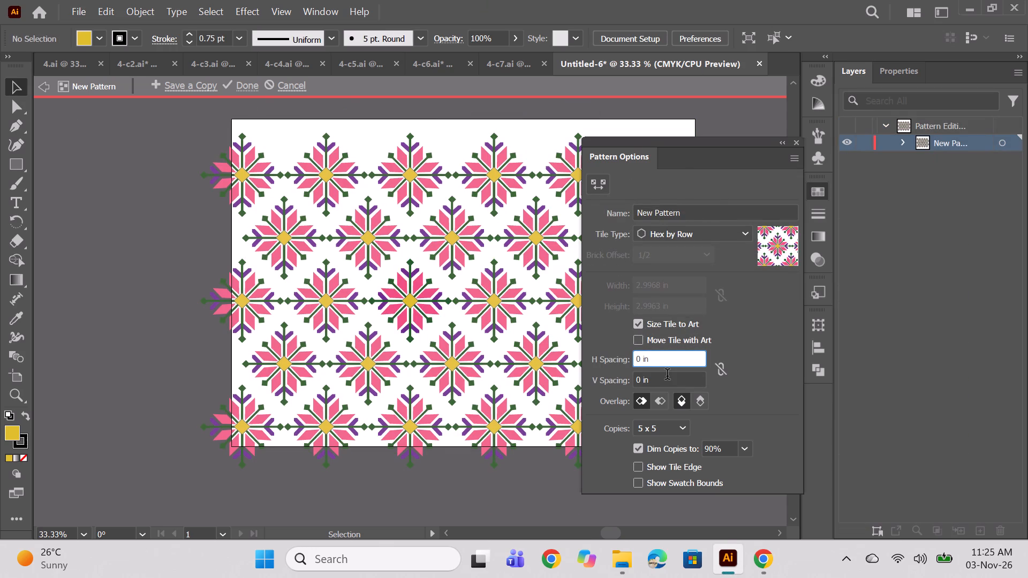
pyautogui.write('.75')
pyautogui.press('Return')
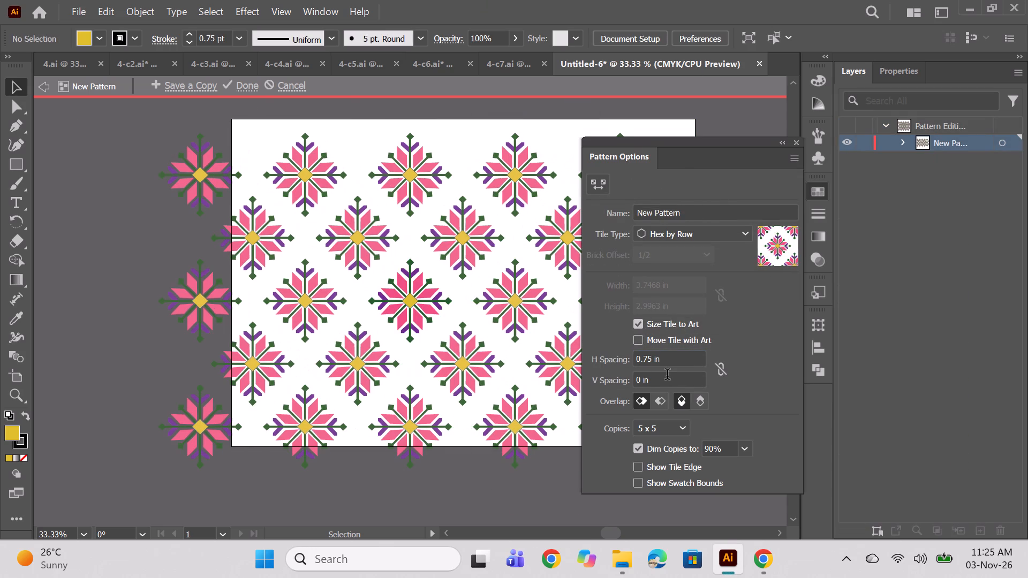
pyautogui.click(641, 375)
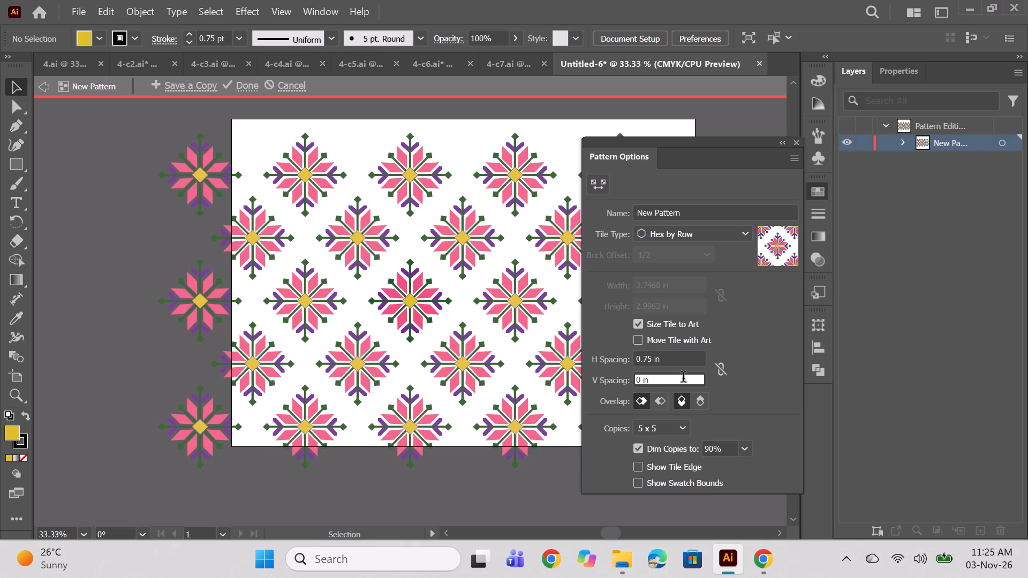
pyautogui.write('.75')
pyautogui.press('Return')
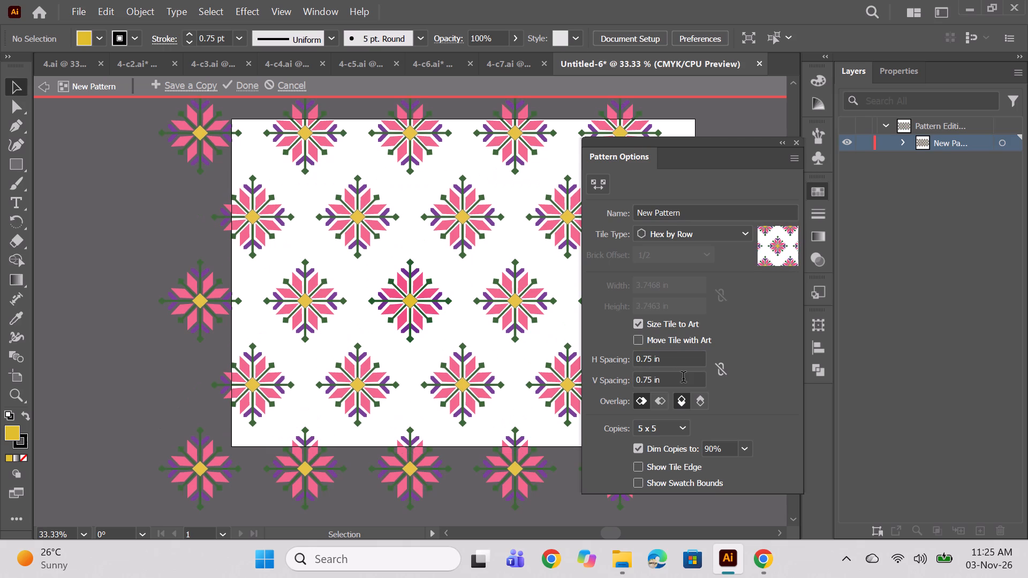
pyautogui.click(224, 83)
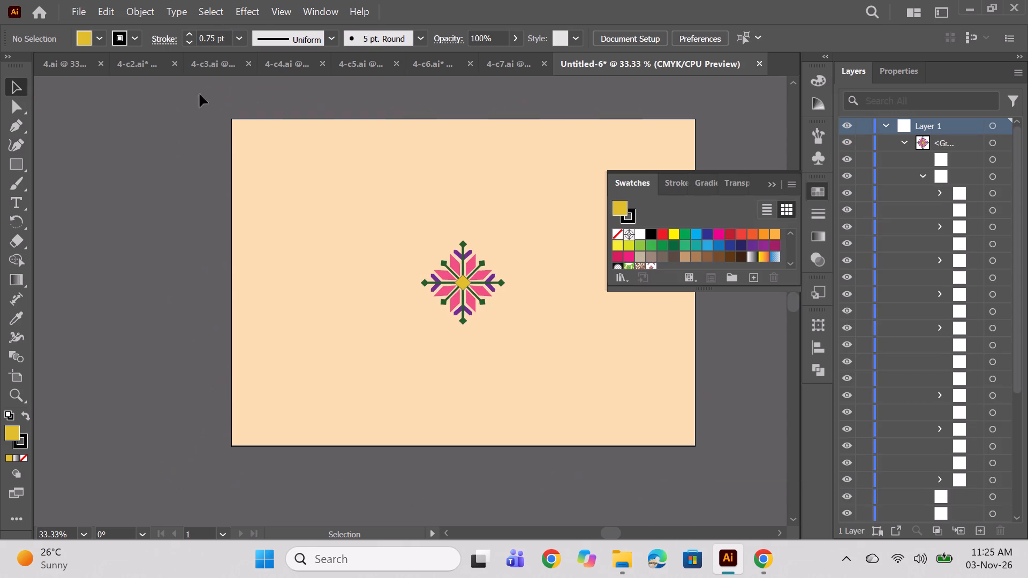
# Draw a rectangle covering the whole artboard and fill it with the new flower pattern swatch.
pyautogui.click(3, 159)
pyautogui.click(7, 159)
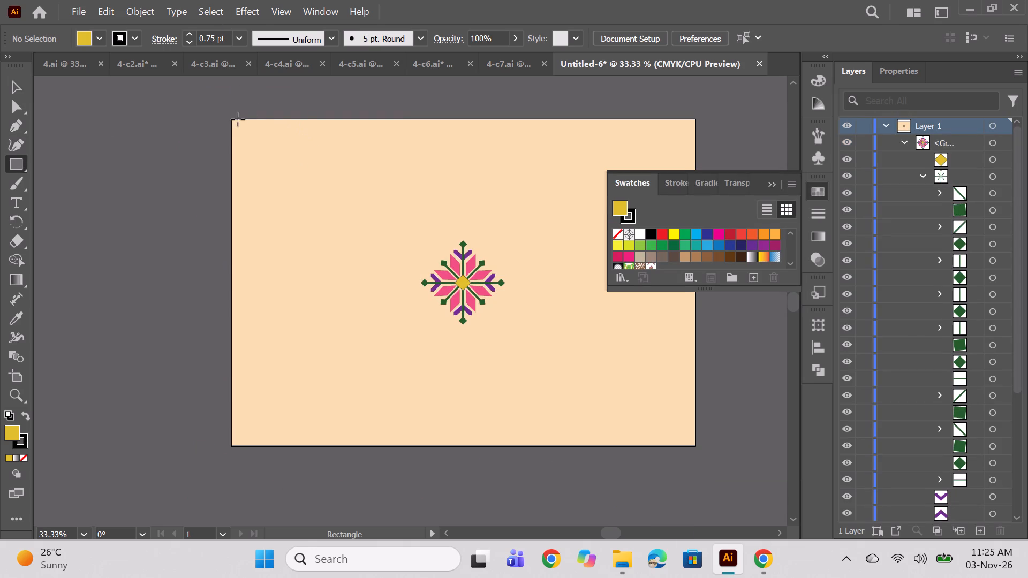
pyautogui.moveTo(231, 118); pyautogui.dragTo(690, 446)
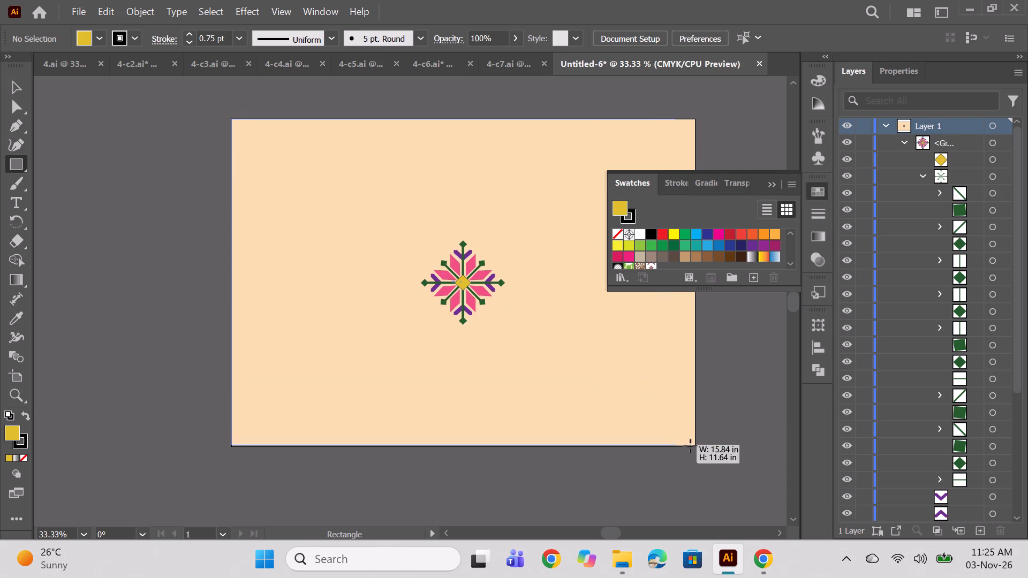
pyautogui.moveTo(690, 446); pyautogui.dragTo(697, 444)
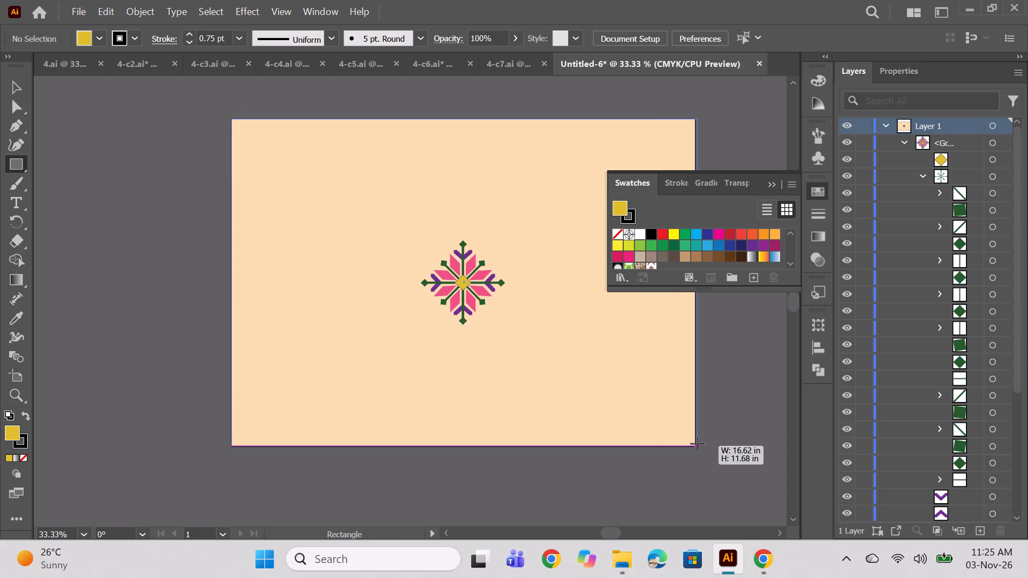
pyautogui.moveTo(697, 444); pyautogui.dragTo(694, 447)
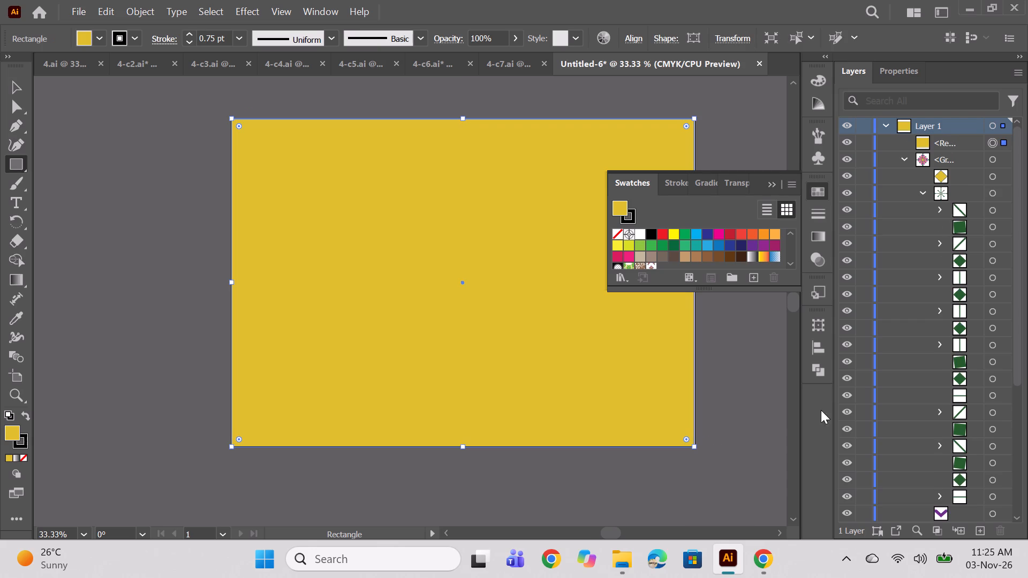
pyautogui.click(648, 264)
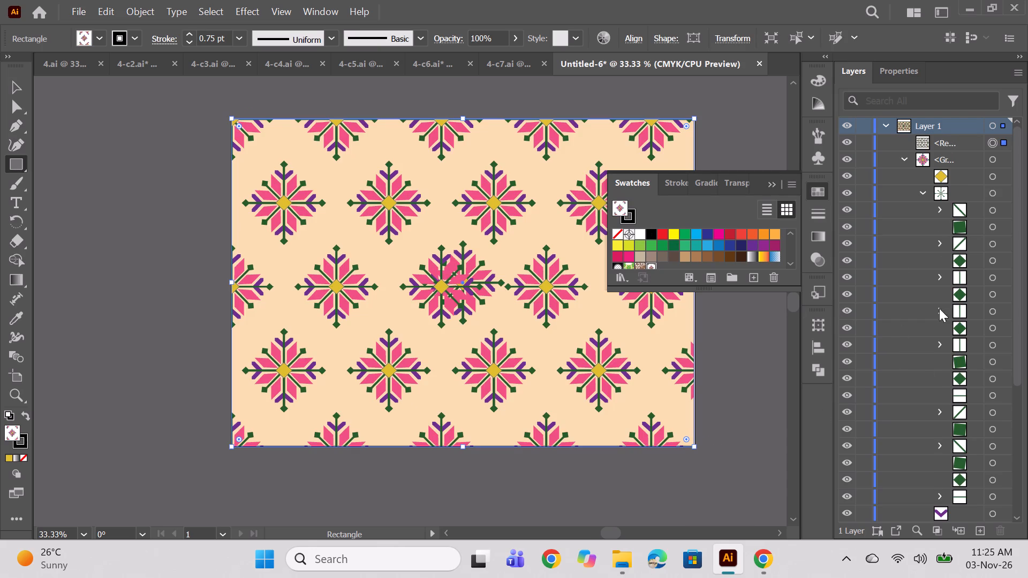
pyautogui.click(770, 185)
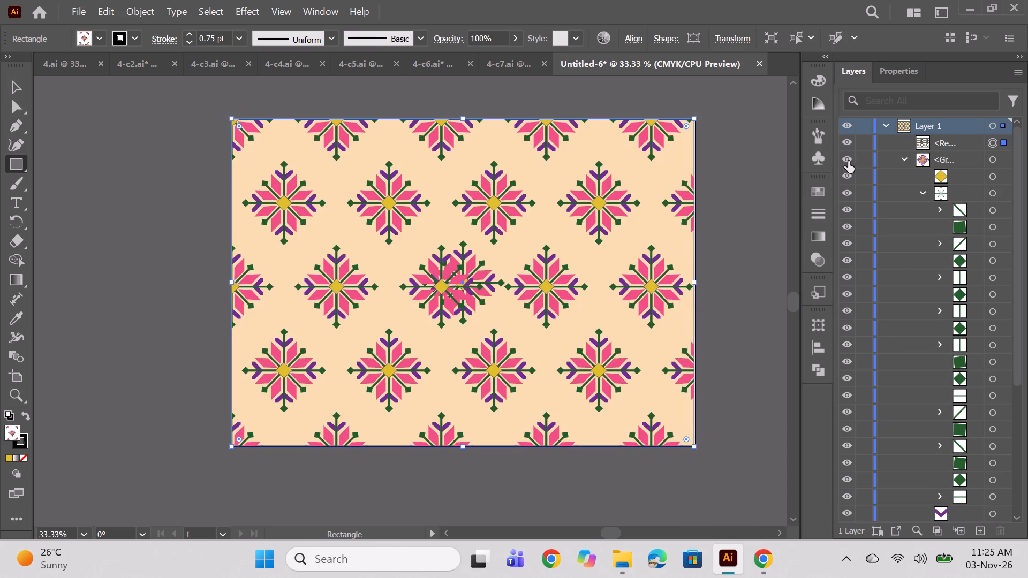
# Hide the original flower group beneath the pattern, collapse its layer listing and deselect everything.
pyautogui.click(849, 161)
pyautogui.click(904, 159)
pyautogui.keyDown('ctrl'); pyautogui.click(766, 215); pyautogui.keyUp('ctrl')
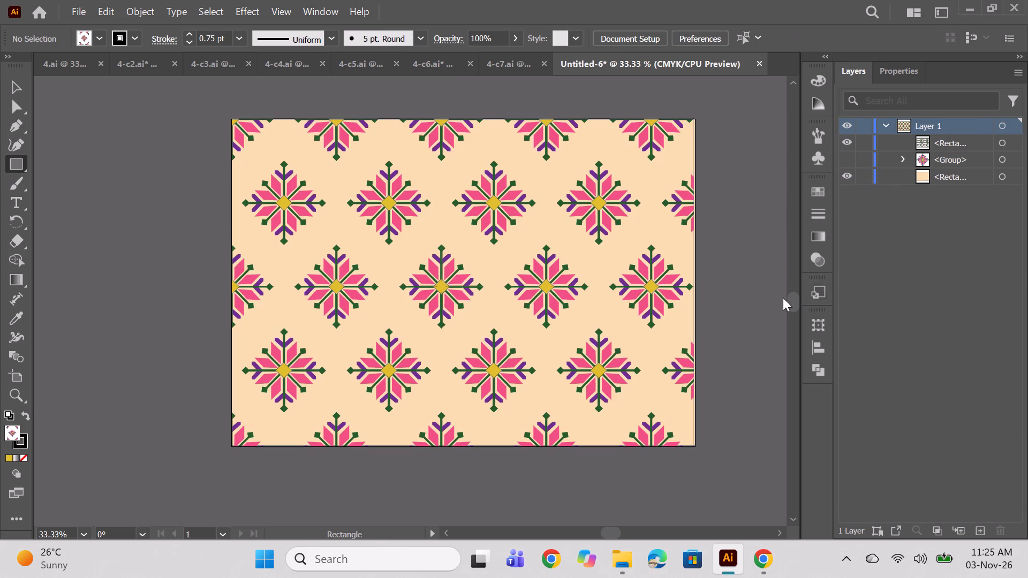
# Review the earlier 4-c2 and 4-c3 colourways against the new pink, purple and green flower pattern on peach.
pyautogui.click(135, 66)
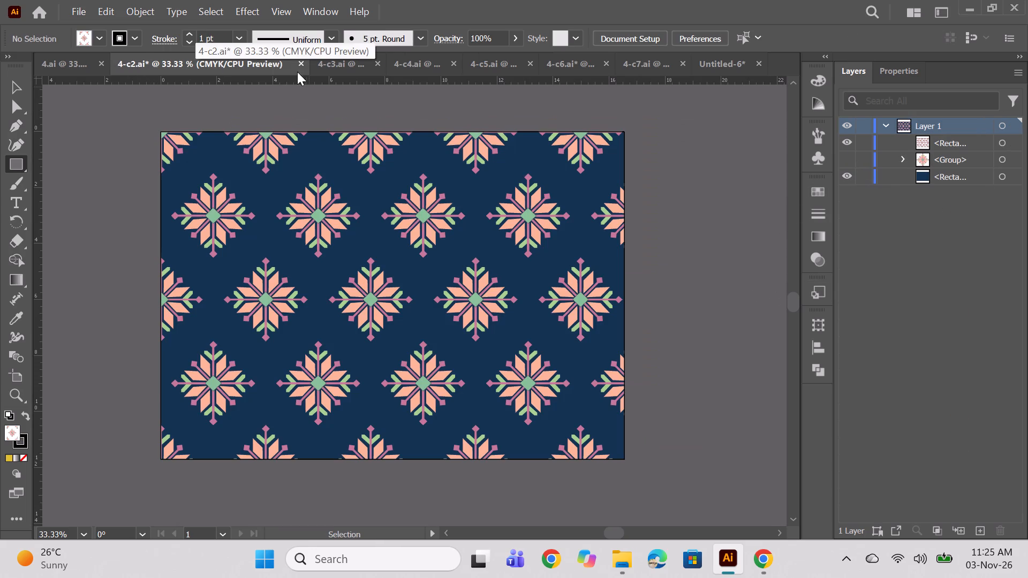
pyautogui.click(326, 68)
pyautogui.click(706, 65)
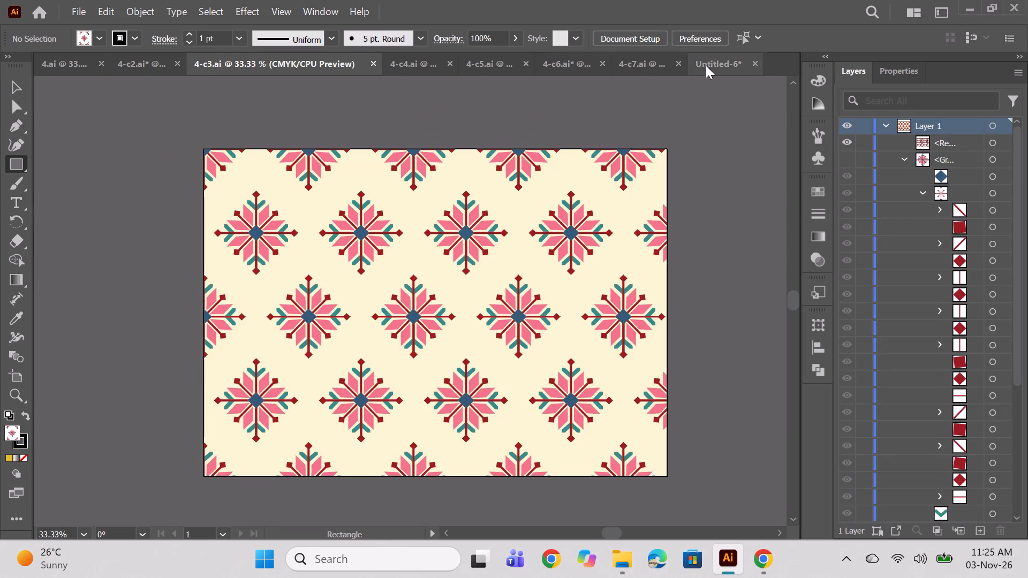
pyautogui.press('space')
pyautogui.press('space')
pyautogui.press('space')
pyautogui.press('space')
pyautogui.press('space')
pyautogui.moveTo(759, 305); pyautogui.dragTo(684, 328)
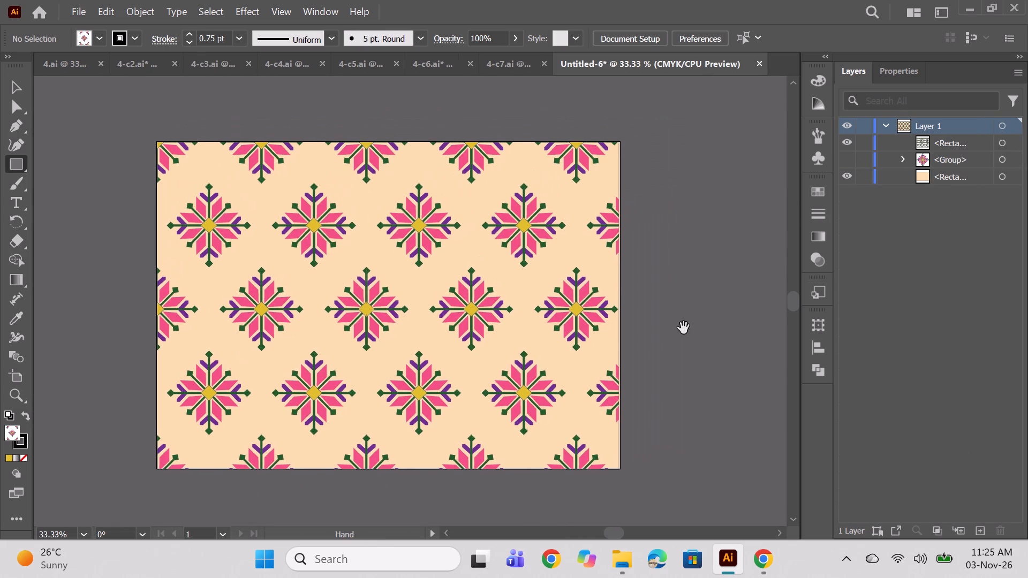
# Save the peach flower pattern document as an Illustrator file named 4-c8, with Illustrator 2020 compatibility and the preset save options.
pyautogui.hotkey('ctrl', 's')
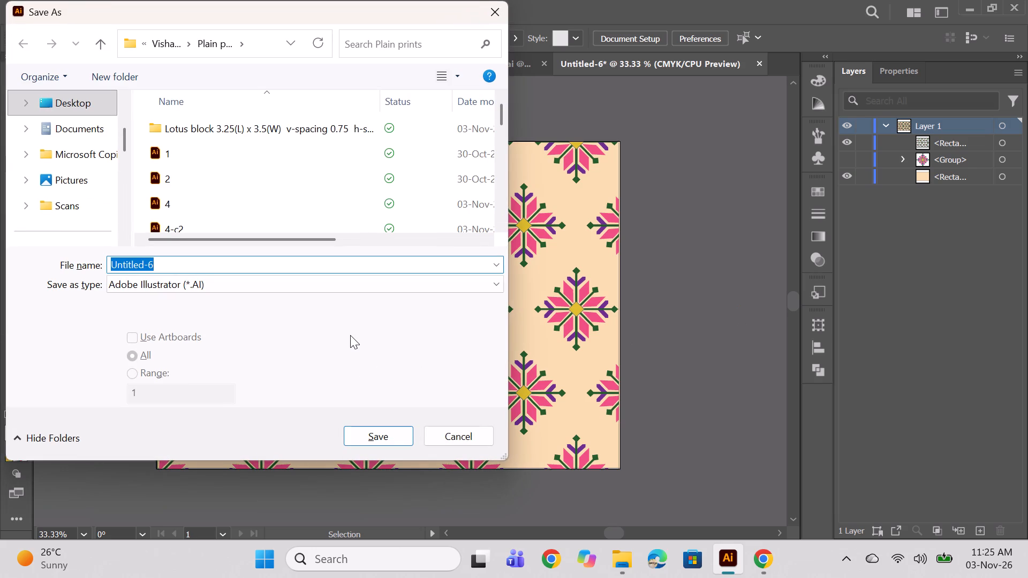
pyautogui.write('4-c')
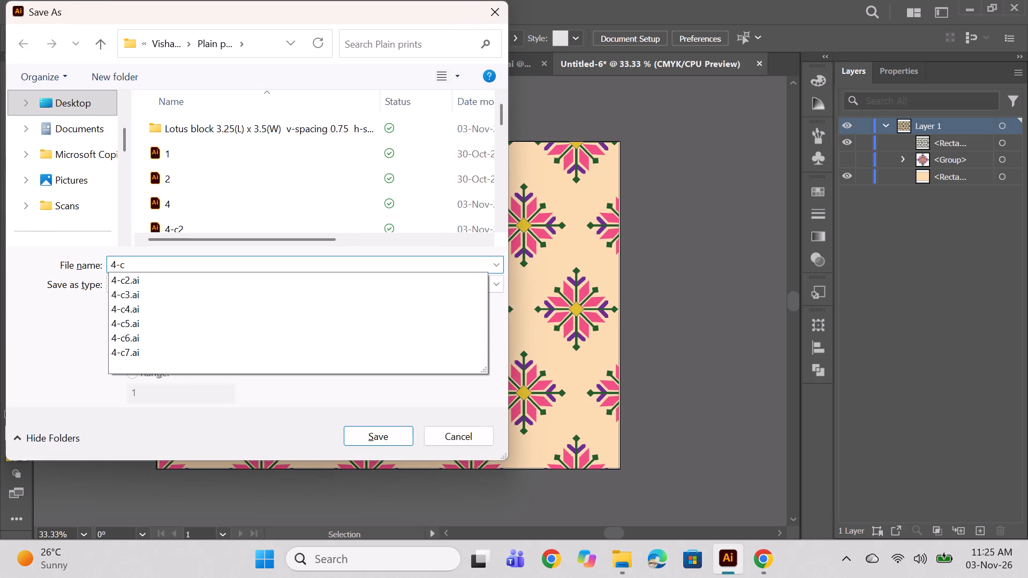
pyautogui.press('8')
pyautogui.press('Return')
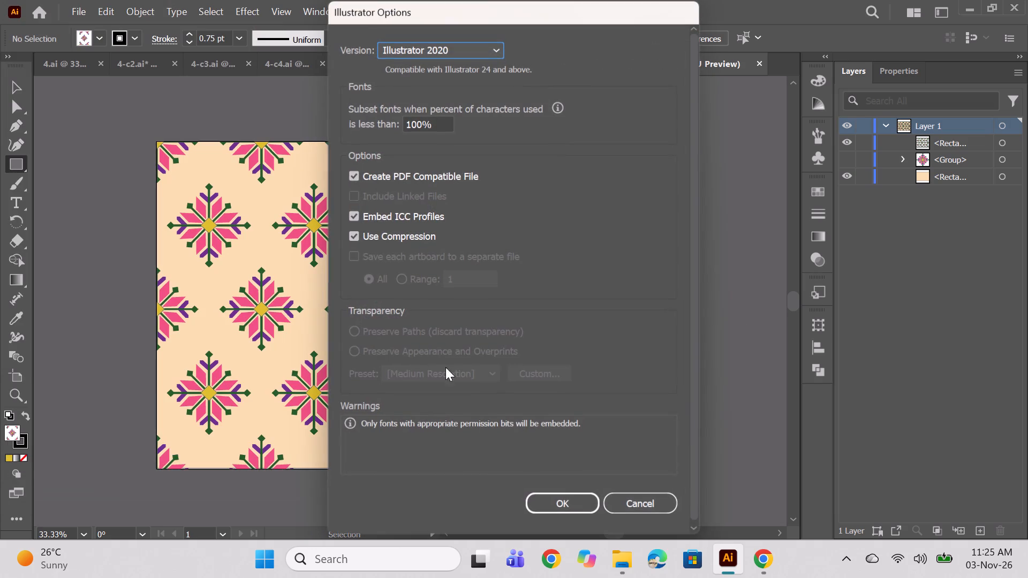
pyautogui.click(559, 500)
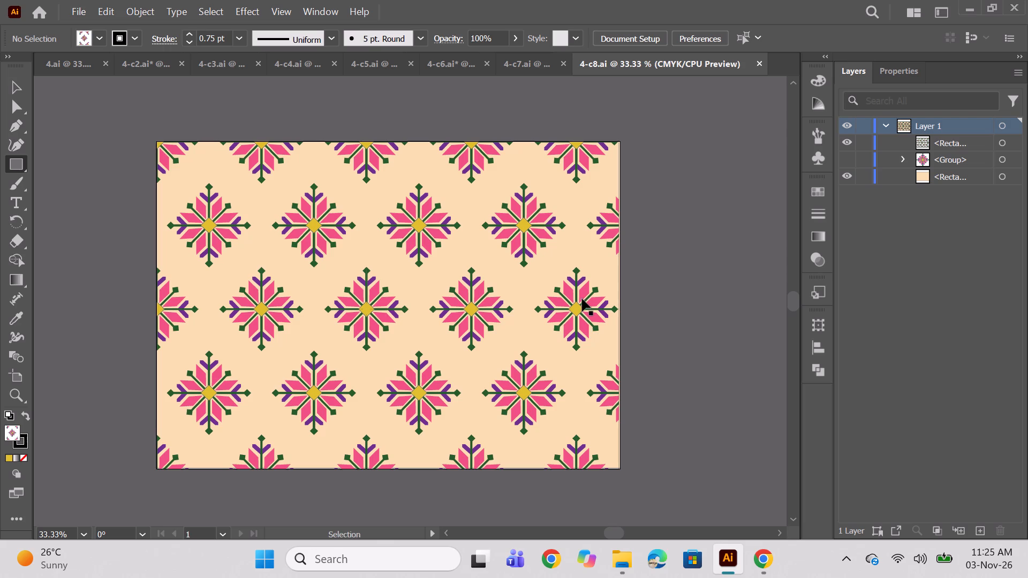
# Create a new blank document with the preset document settings.
pyautogui.hotkey('ctrl', 'n')
pyautogui.press('Return')
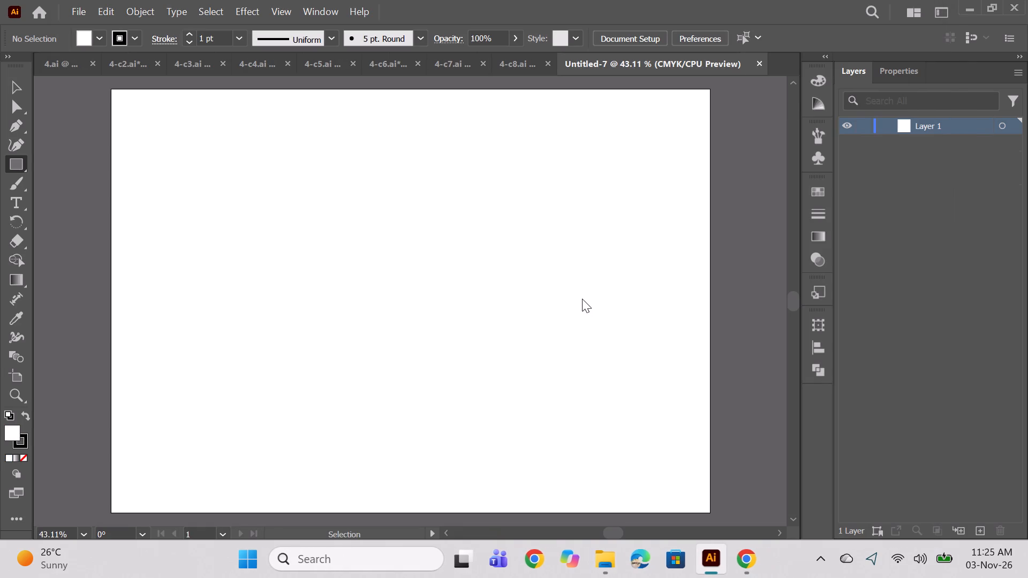
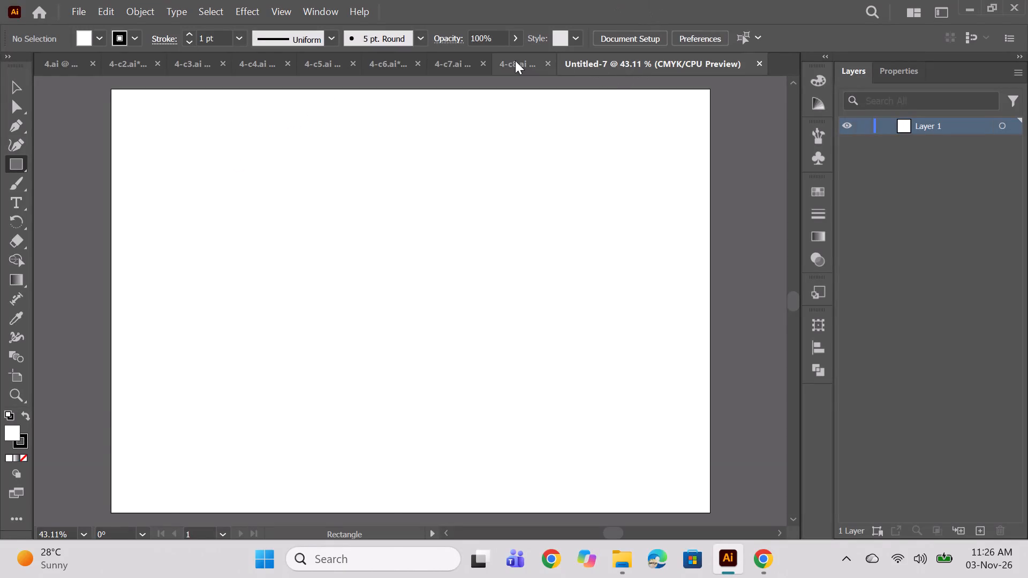
# Check the 4-c8 colourway, and in the new blank document draw a rectangle covering the whole artboard, about 16.54 by 11.69 in.
pyautogui.click(515, 60)
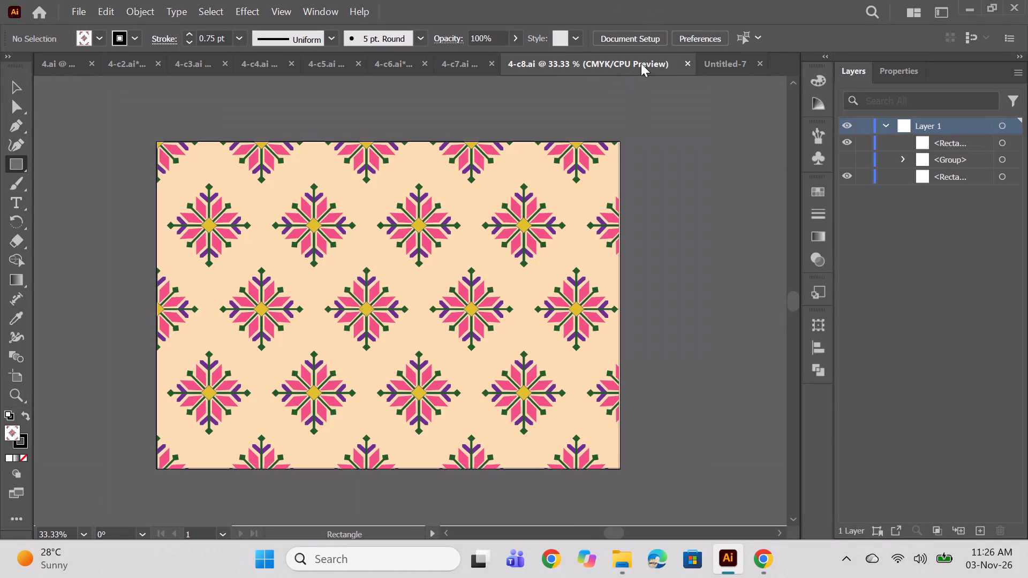
pyautogui.click(716, 61)
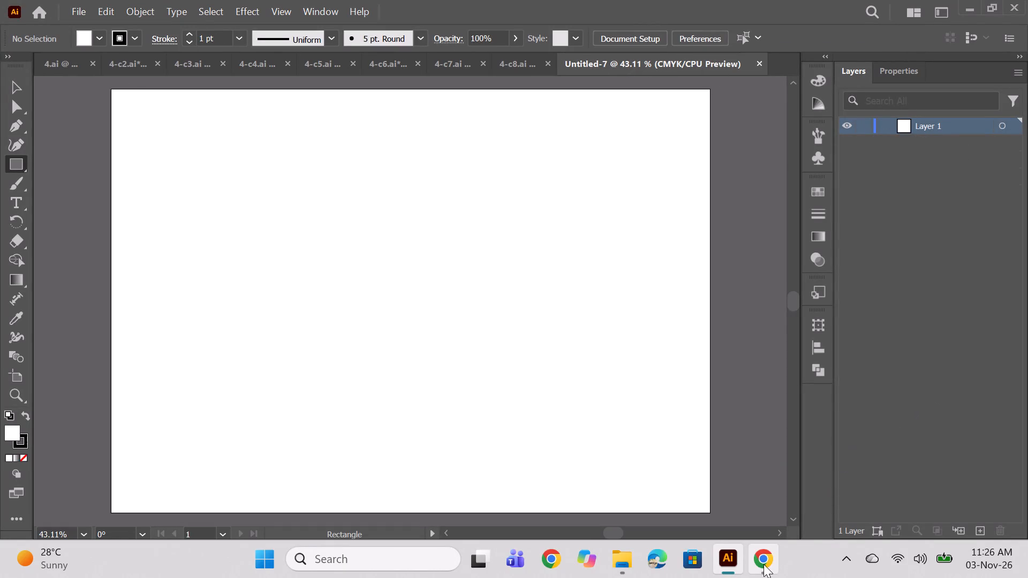
pyautogui.moveTo(110, 88); pyautogui.dragTo(438, 427)
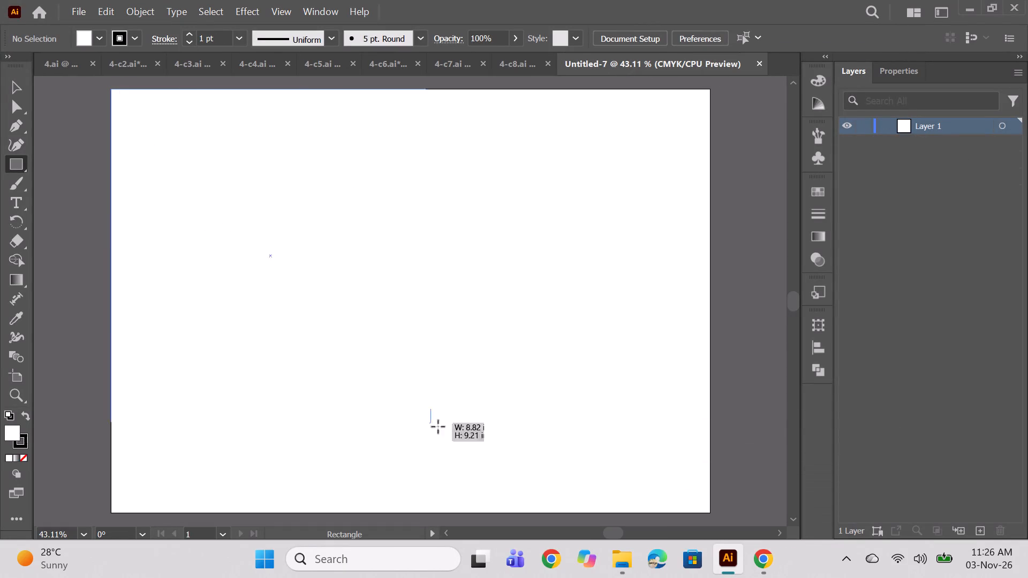
pyautogui.moveTo(438, 427); pyautogui.dragTo(709, 513)
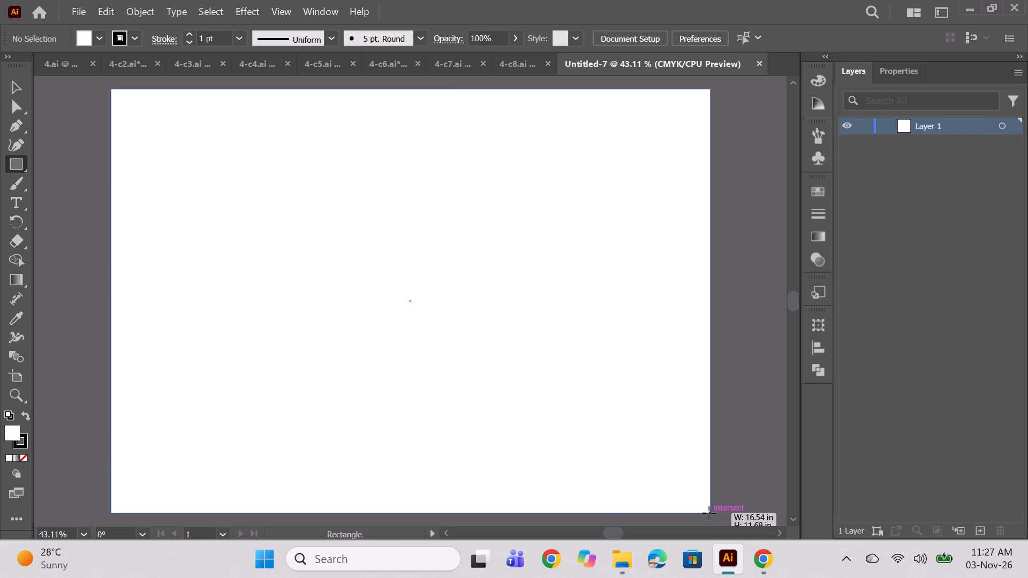
pyautogui.moveTo(709, 513); pyautogui.dragTo(710, 513)
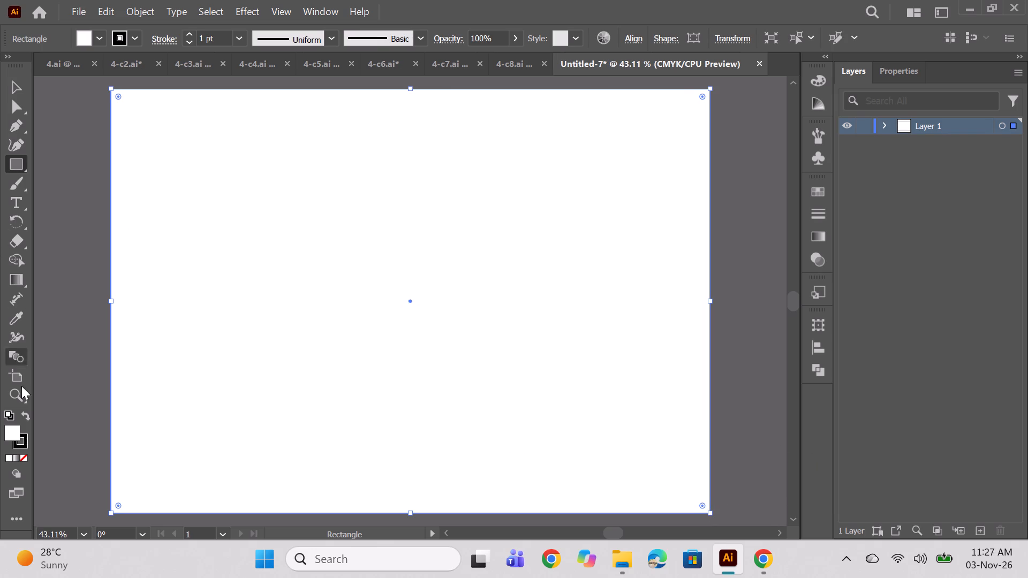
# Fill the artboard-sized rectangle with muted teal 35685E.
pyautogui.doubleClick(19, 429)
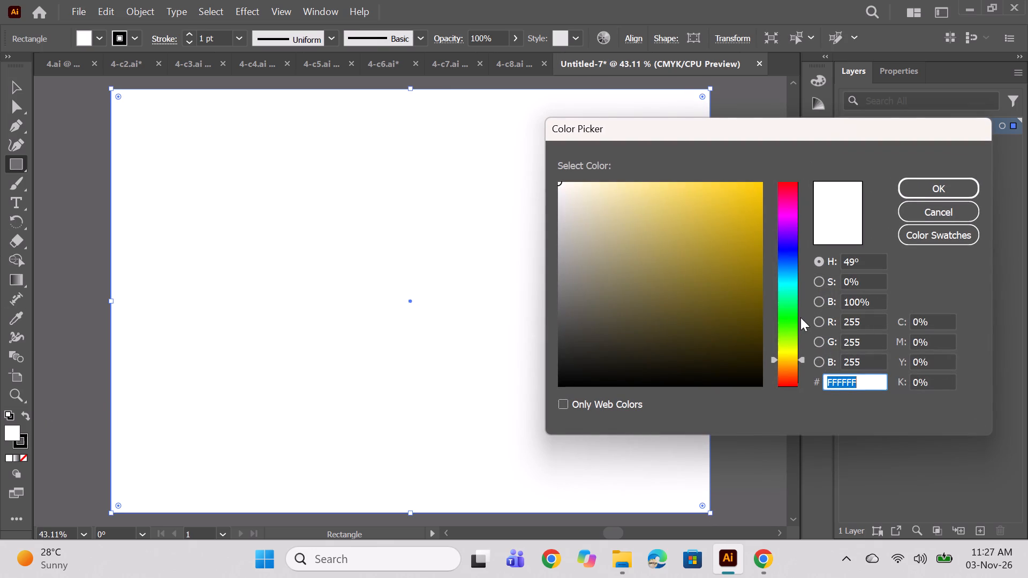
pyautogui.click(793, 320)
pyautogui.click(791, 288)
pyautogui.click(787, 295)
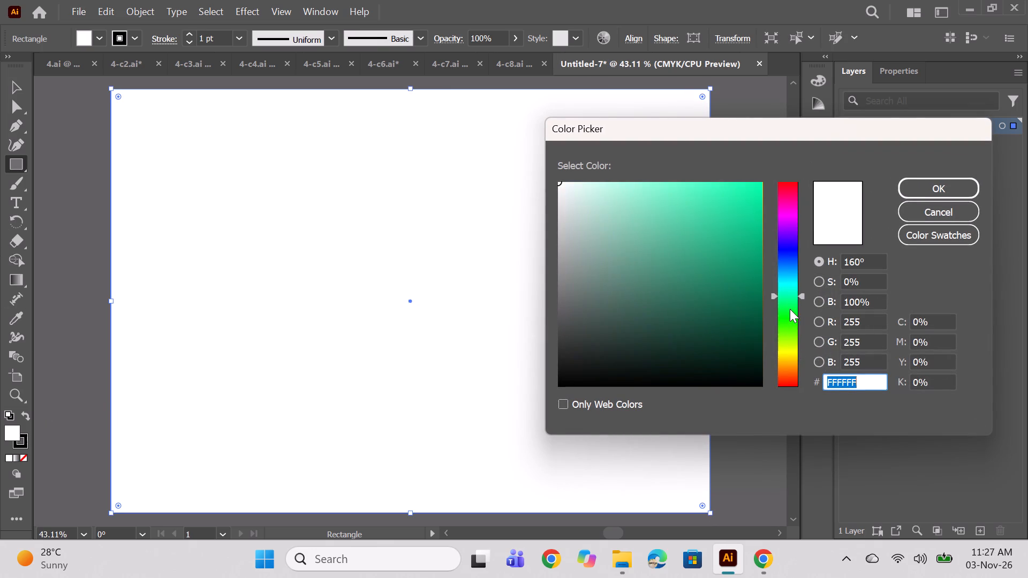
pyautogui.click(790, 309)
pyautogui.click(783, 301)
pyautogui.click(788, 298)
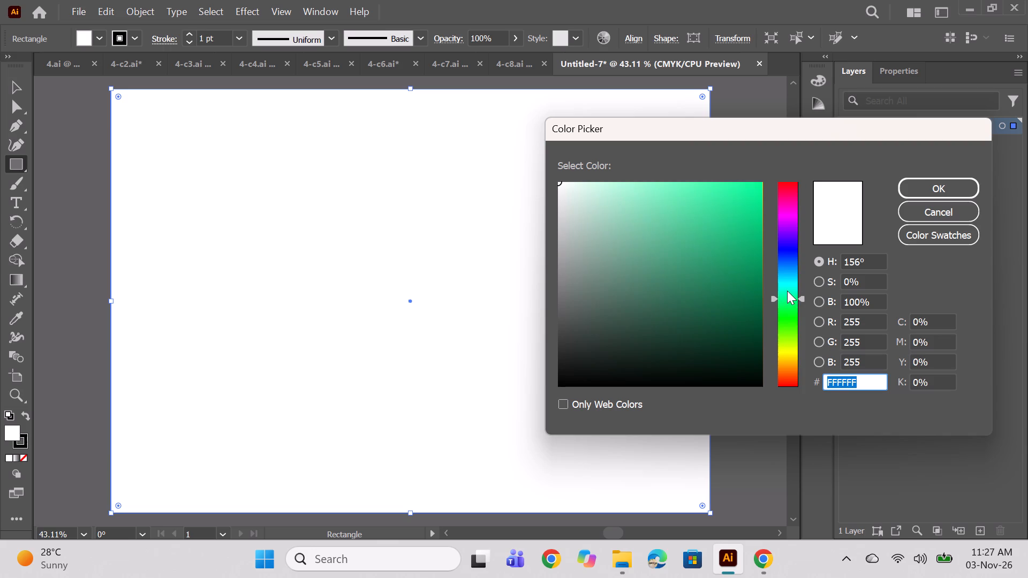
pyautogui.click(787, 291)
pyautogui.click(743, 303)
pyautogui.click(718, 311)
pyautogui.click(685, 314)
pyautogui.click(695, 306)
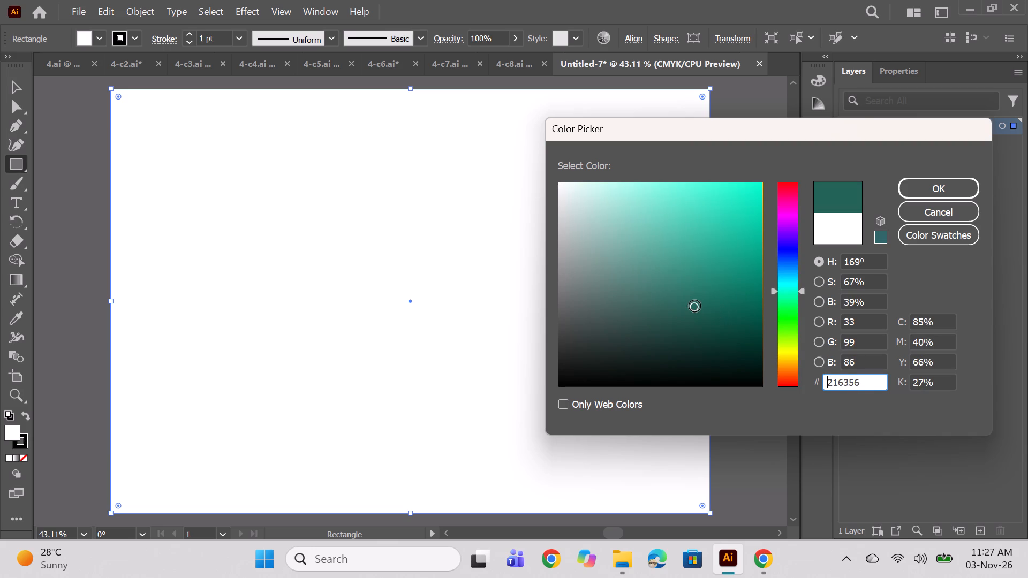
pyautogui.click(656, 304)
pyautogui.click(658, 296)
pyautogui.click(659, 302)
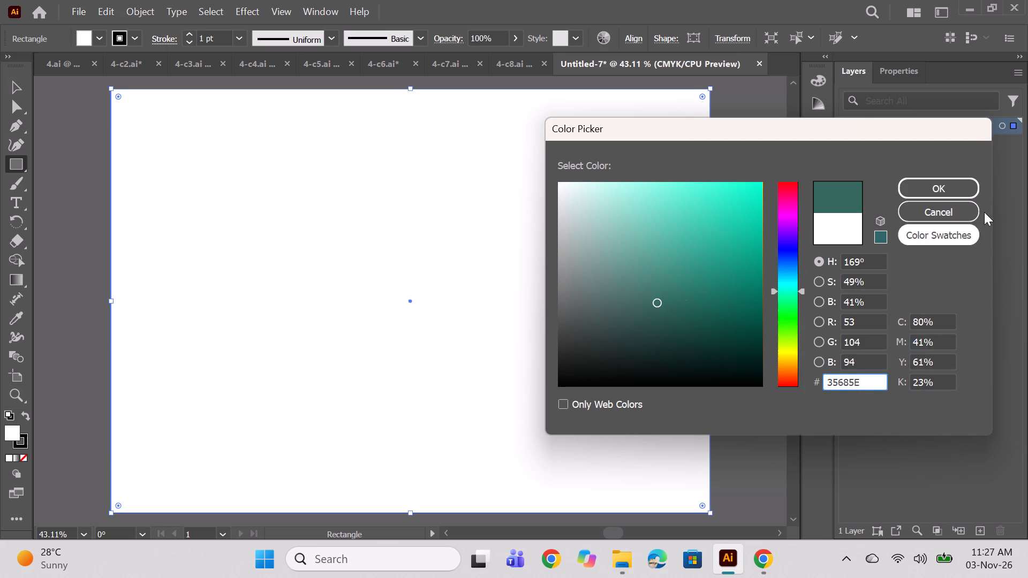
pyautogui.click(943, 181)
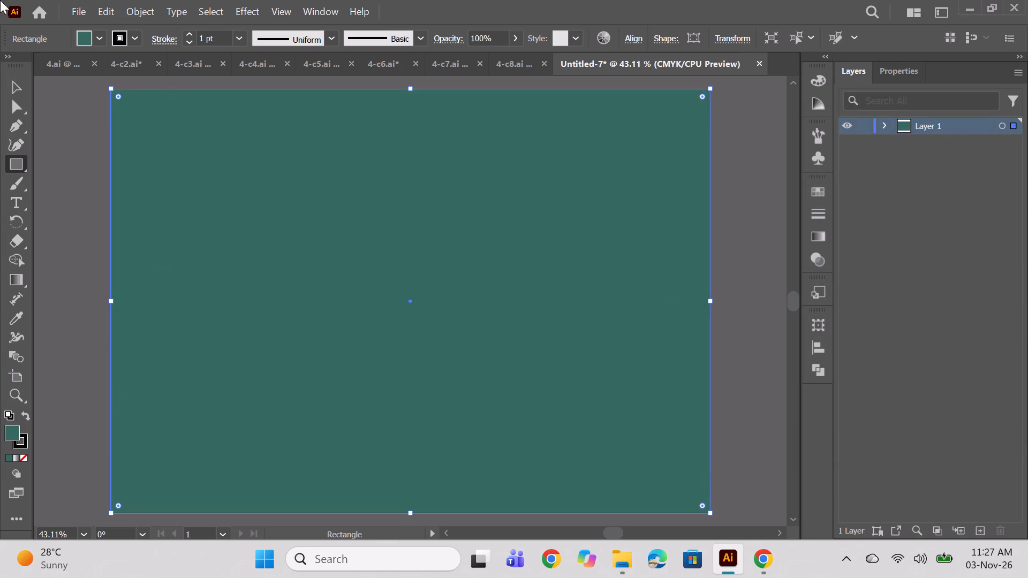
# Darken the background rectangle's fill to deep teal 275B51.
pyautogui.doubleClick(16, 435)
pyautogui.click(677, 311)
pyautogui.click(920, 194)
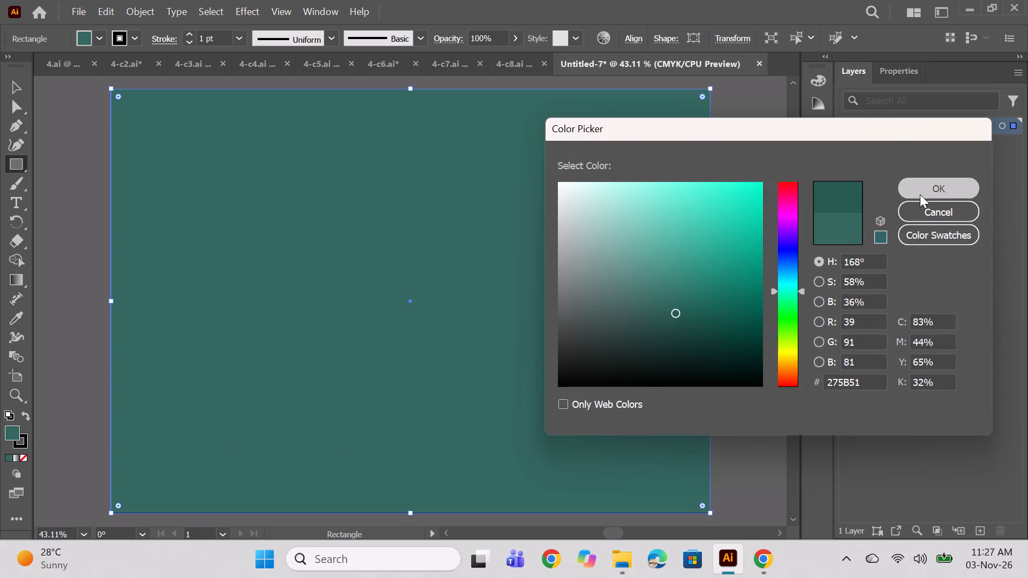
# Paste the copied snowflake flower onto the teal background and expand its group in the layer listing.
pyautogui.hotkey('ctrl', 'v')
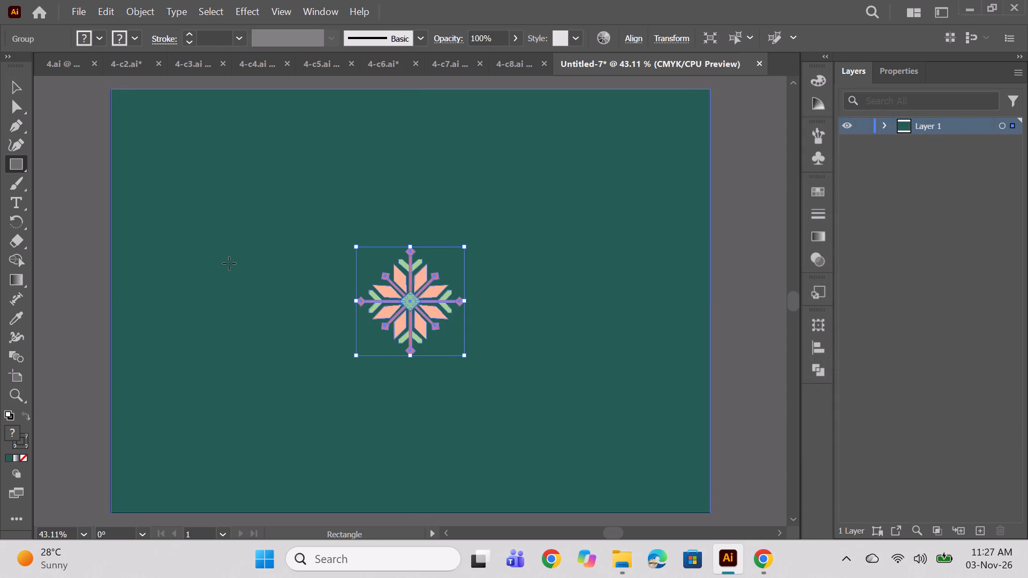
pyautogui.click(885, 120)
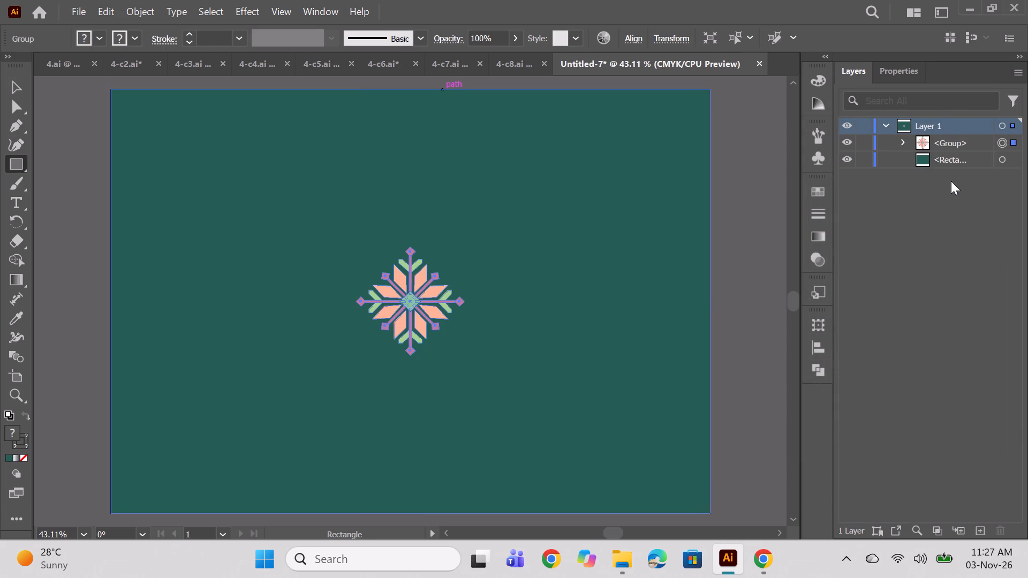
pyautogui.click(907, 143)
pyautogui.scroll(-12, 956, 215)
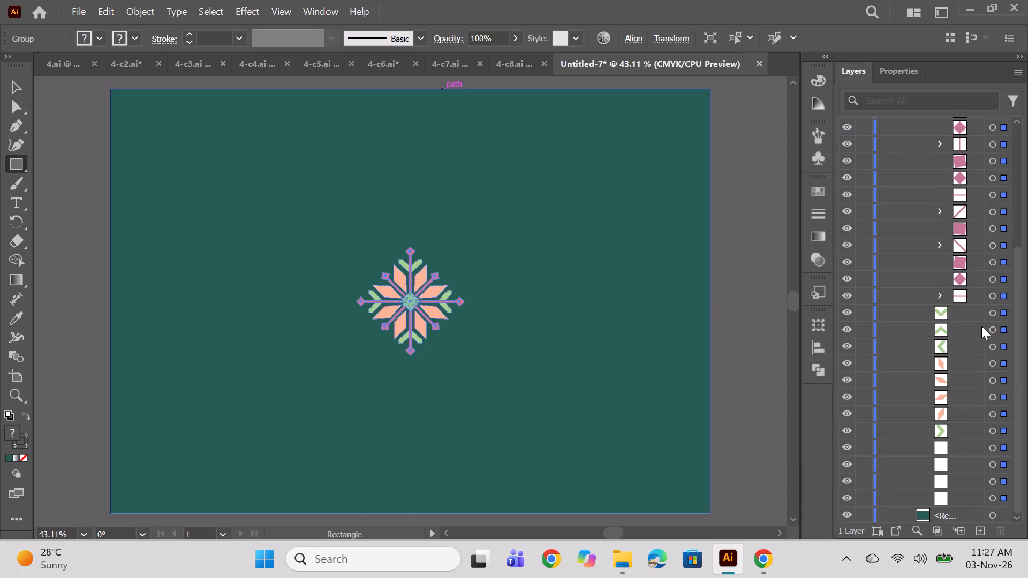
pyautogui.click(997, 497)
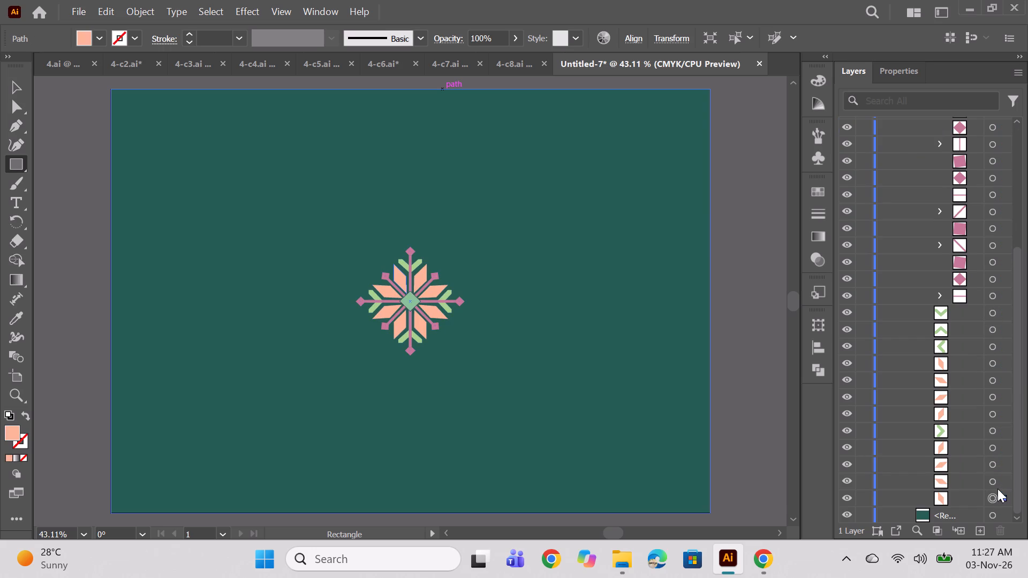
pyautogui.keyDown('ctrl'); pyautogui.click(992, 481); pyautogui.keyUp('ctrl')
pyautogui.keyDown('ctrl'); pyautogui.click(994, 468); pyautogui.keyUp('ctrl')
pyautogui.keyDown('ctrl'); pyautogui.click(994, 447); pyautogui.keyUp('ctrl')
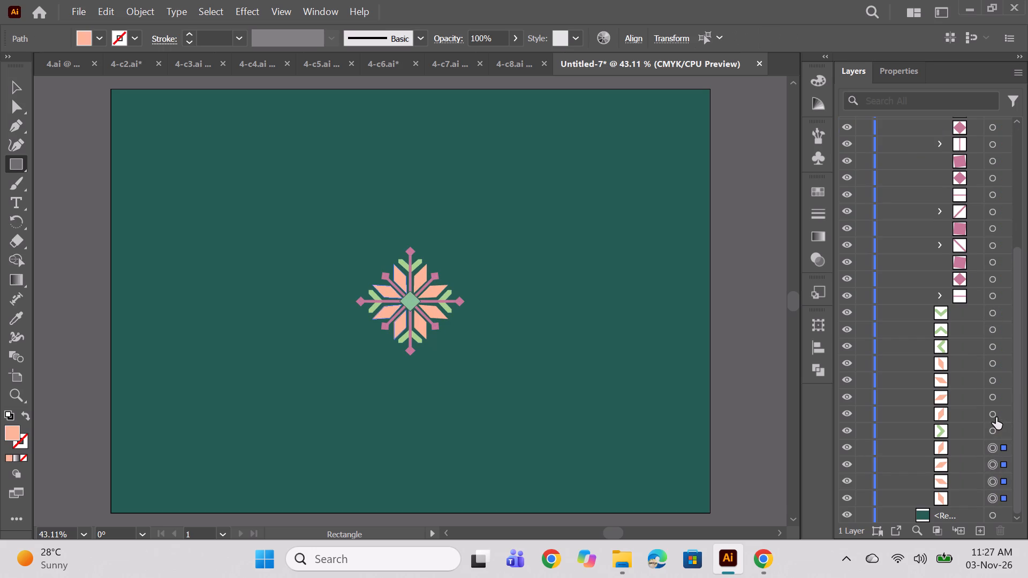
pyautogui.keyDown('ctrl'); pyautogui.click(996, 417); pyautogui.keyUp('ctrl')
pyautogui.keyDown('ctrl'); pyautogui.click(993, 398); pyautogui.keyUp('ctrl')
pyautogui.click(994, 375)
# Select all eight peach petals of the flower and fill them with light blue 9FD7DD.
pyautogui.click(993, 366)
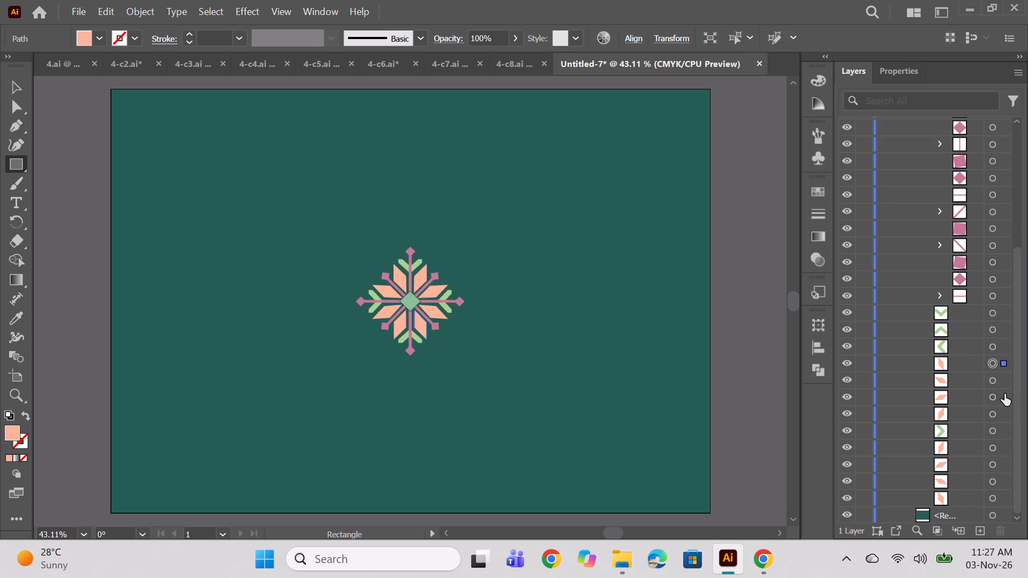
pyautogui.keyDown('ctrl'); pyautogui.click(993, 385); pyautogui.keyUp('ctrl')
pyautogui.keyDown('ctrl'); pyautogui.click(996, 394); pyautogui.keyUp('ctrl')
pyautogui.keyDown('ctrl'); pyautogui.click(994, 414); pyautogui.keyUp('ctrl')
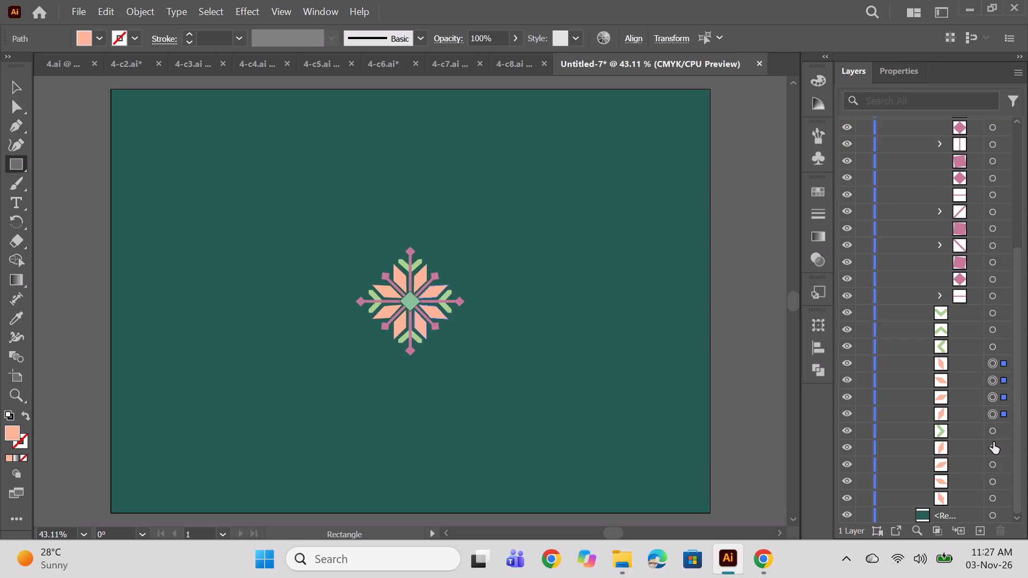
pyautogui.keyDown('ctrl'); pyautogui.click(995, 448); pyautogui.keyUp('ctrl')
pyautogui.keyDown('ctrl'); pyautogui.click(993, 467); pyautogui.keyUp('ctrl')
pyautogui.keyDown('ctrl'); pyautogui.click(992, 483); pyautogui.keyUp('ctrl')
pyautogui.keyDown('ctrl'); pyautogui.click(991, 504); pyautogui.keyUp('ctrl')
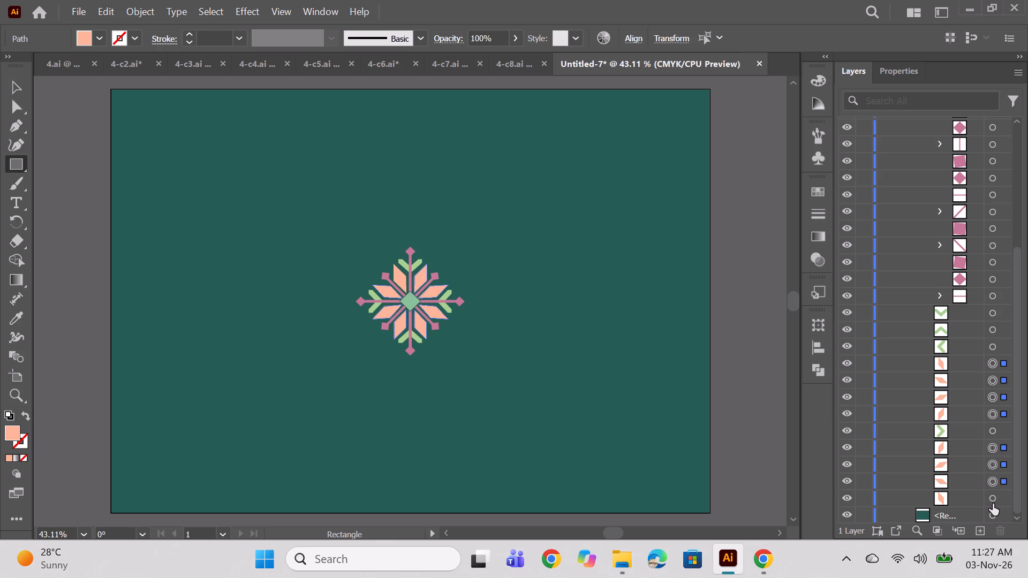
pyautogui.doubleClick(15, 432)
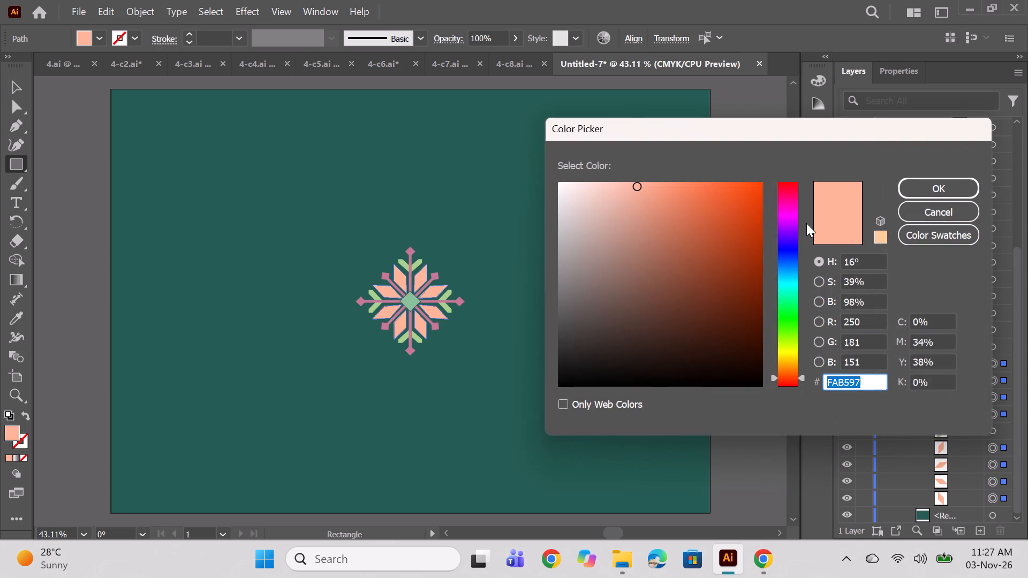
pyautogui.click(788, 212)
pyautogui.click(793, 229)
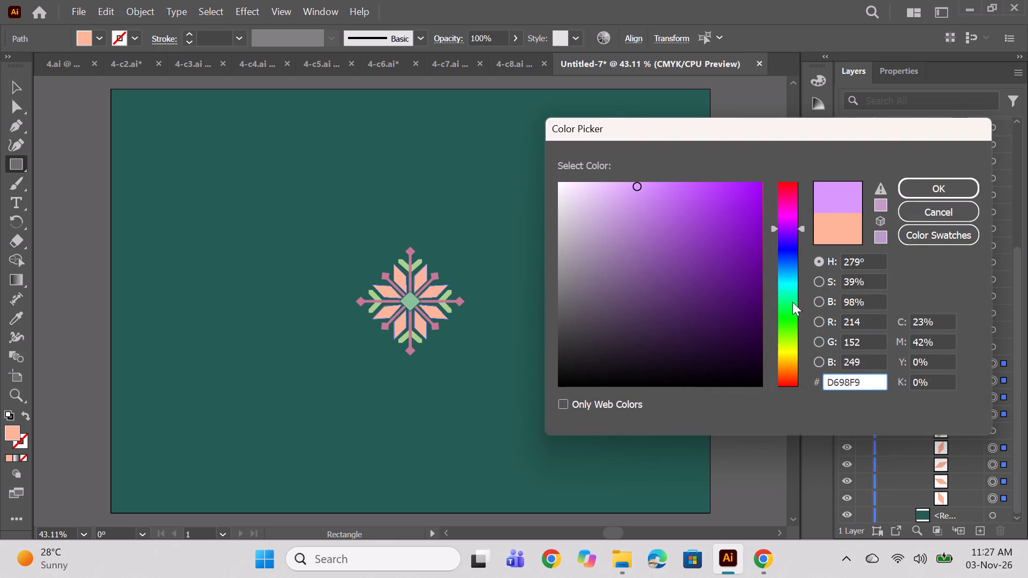
pyautogui.click(788, 288)
pyautogui.click(791, 283)
pyautogui.click(790, 280)
pyautogui.click(608, 178)
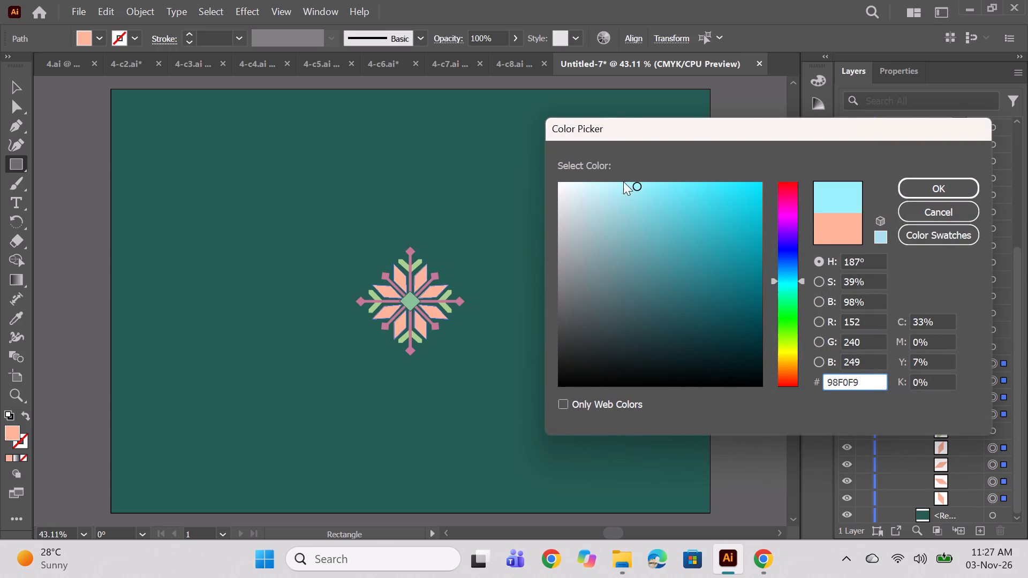
pyautogui.click(629, 197)
pyautogui.click(616, 209)
pyautogui.click(616, 209)
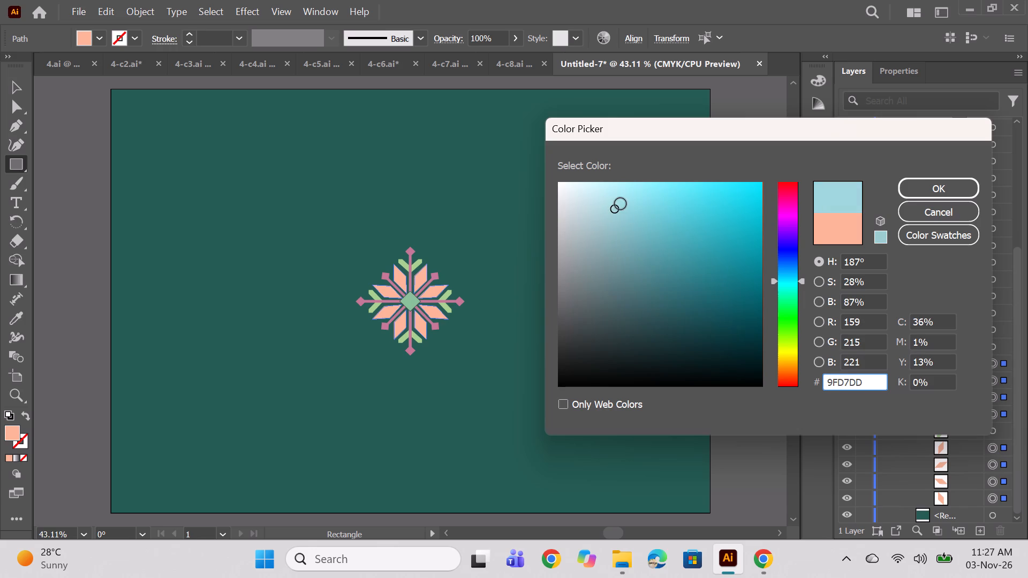
pyautogui.click(914, 186)
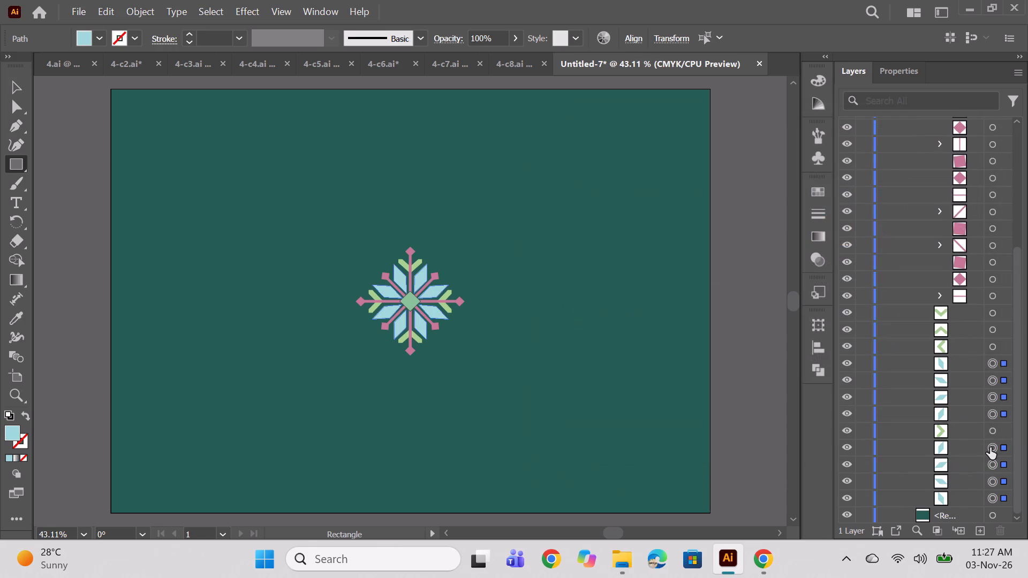
# Mute the fill of the eight petals to greyish blue 95C2C4.
pyautogui.doubleClick(18, 432)
pyautogui.click(618, 229)
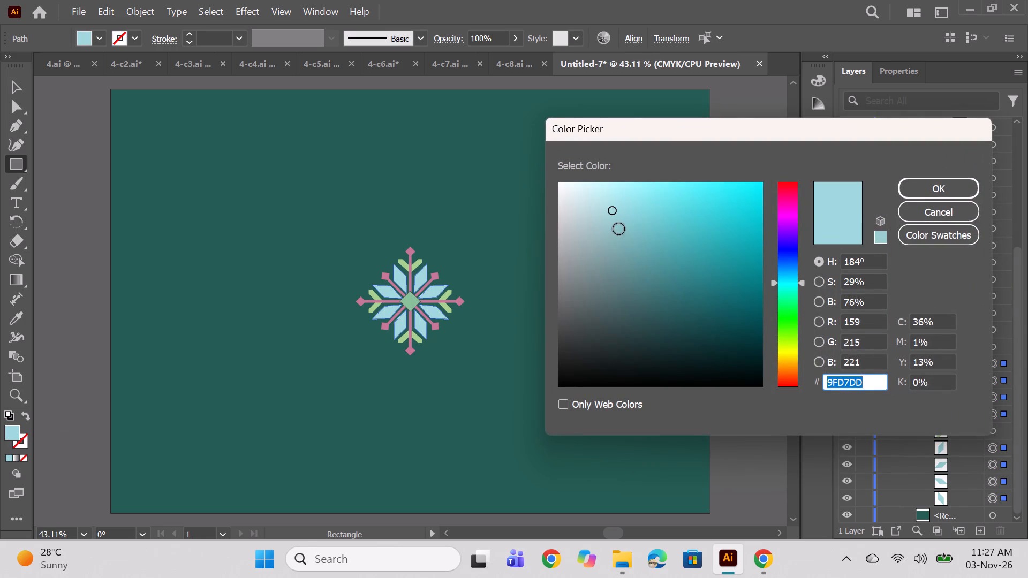
pyautogui.click(608, 240)
pyautogui.click(602, 234)
pyautogui.click(608, 229)
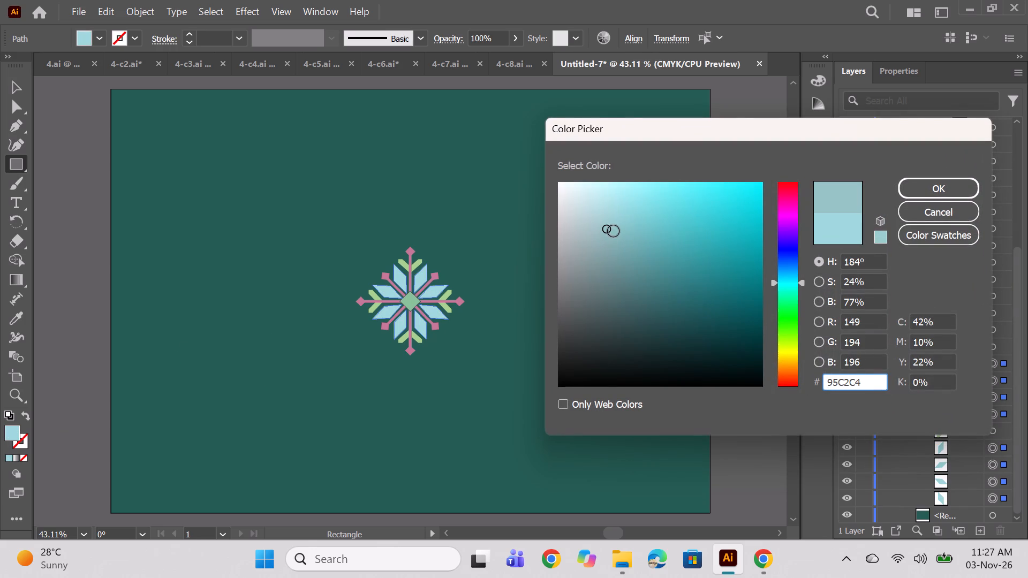
pyautogui.click(914, 189)
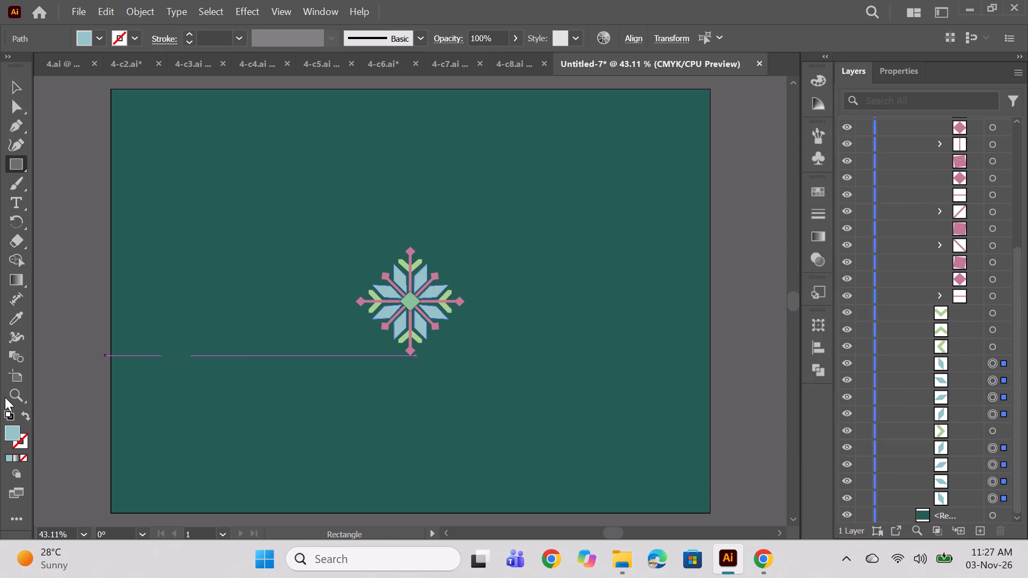
# Refill the eight selected petals with a clearer light blue, 7FBFC9.
pyautogui.doubleClick(7, 433)
pyautogui.moveTo(622, 241); pyautogui.dragTo(626, 242)
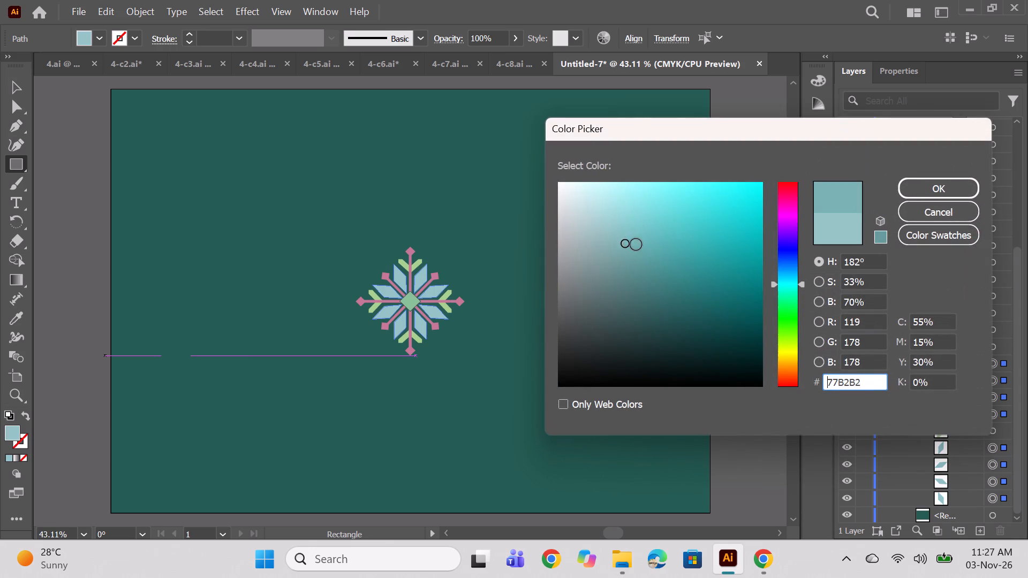
pyautogui.click(636, 245)
pyautogui.click(639, 240)
pyautogui.click(634, 237)
pyautogui.click(626, 230)
pyautogui.click(629, 224)
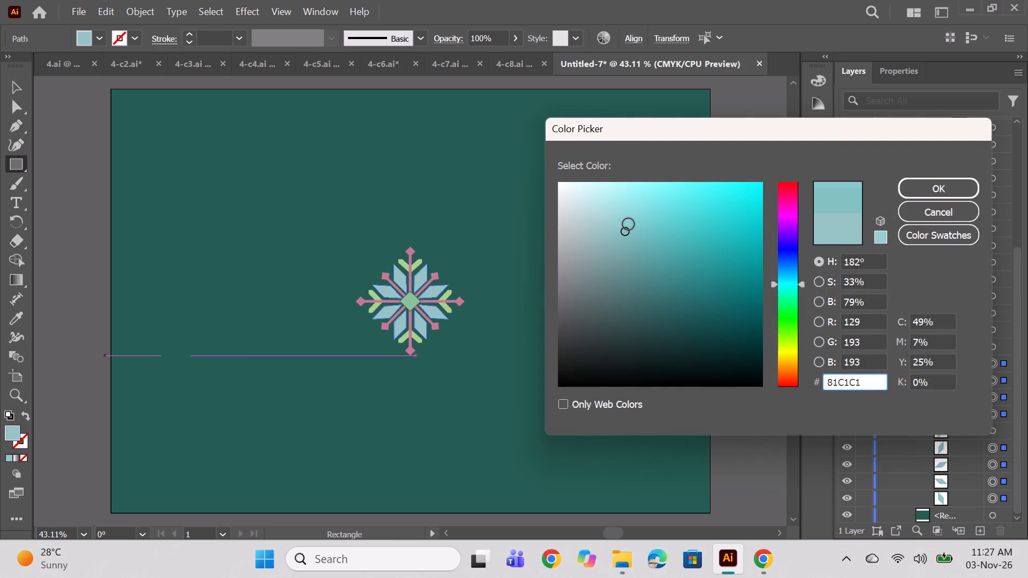
pyautogui.click(640, 214)
pyautogui.click(790, 273)
pyautogui.click(791, 277)
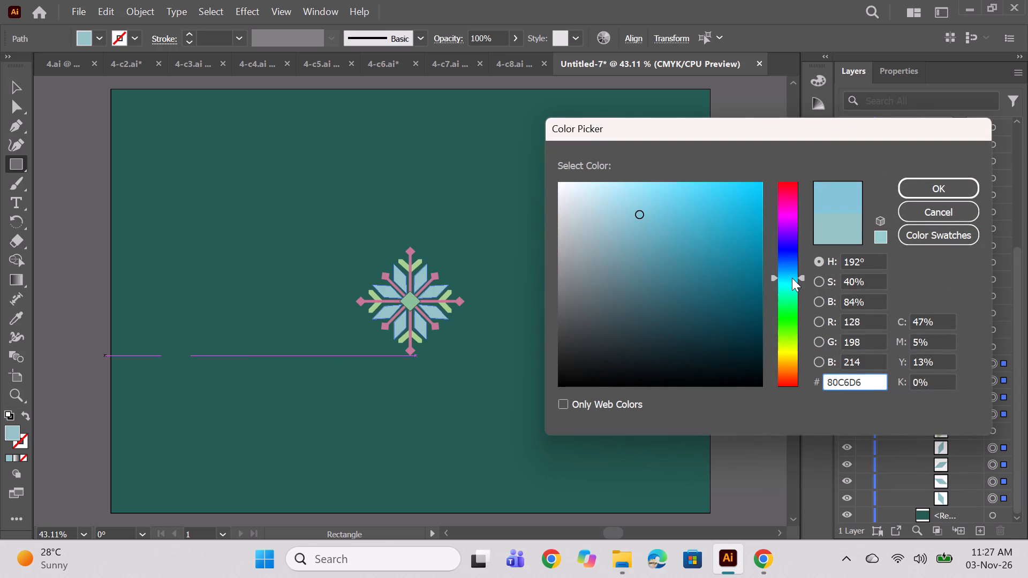
pyautogui.click(788, 270)
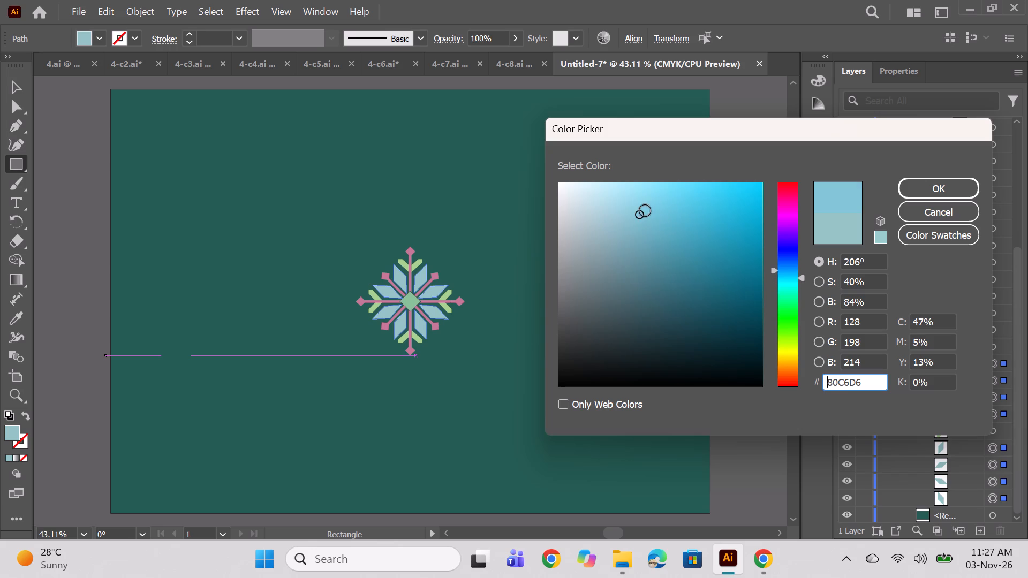
pyautogui.click(645, 211)
pyautogui.click(635, 212)
pyautogui.click(635, 209)
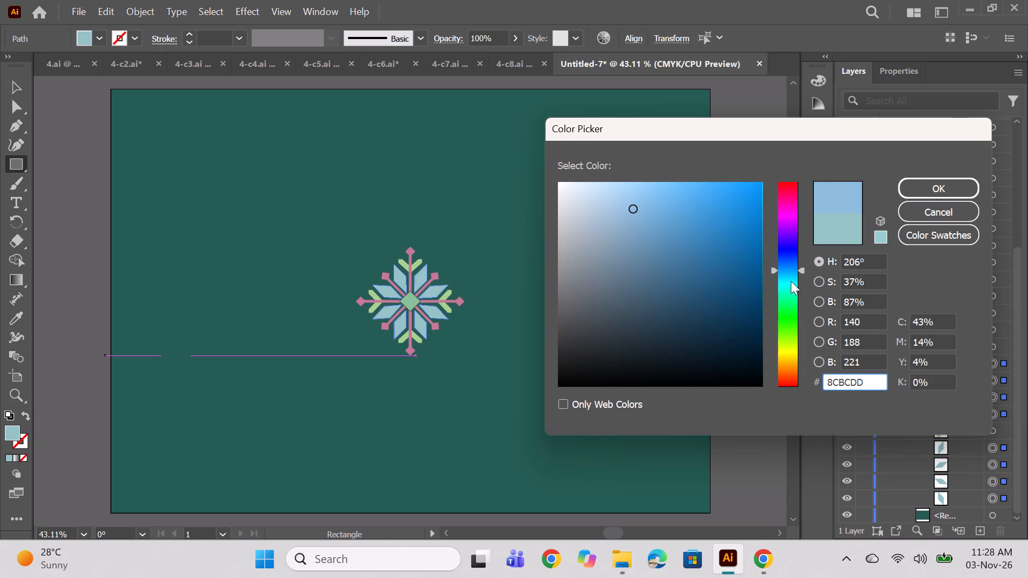
pyautogui.click(789, 278)
pyautogui.click(624, 211)
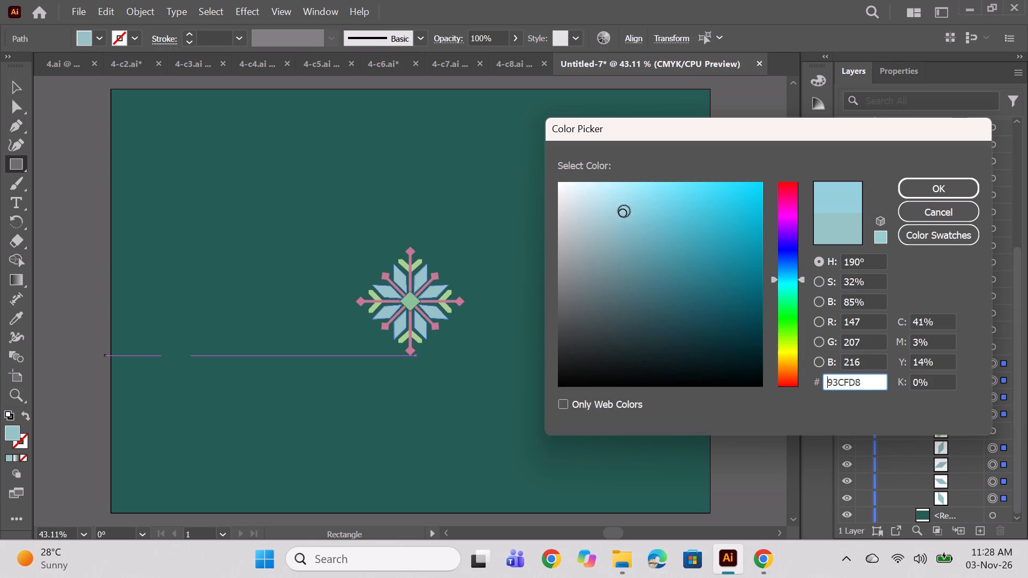
pyautogui.click(632, 215)
pyautogui.click(624, 226)
pyautogui.click(635, 224)
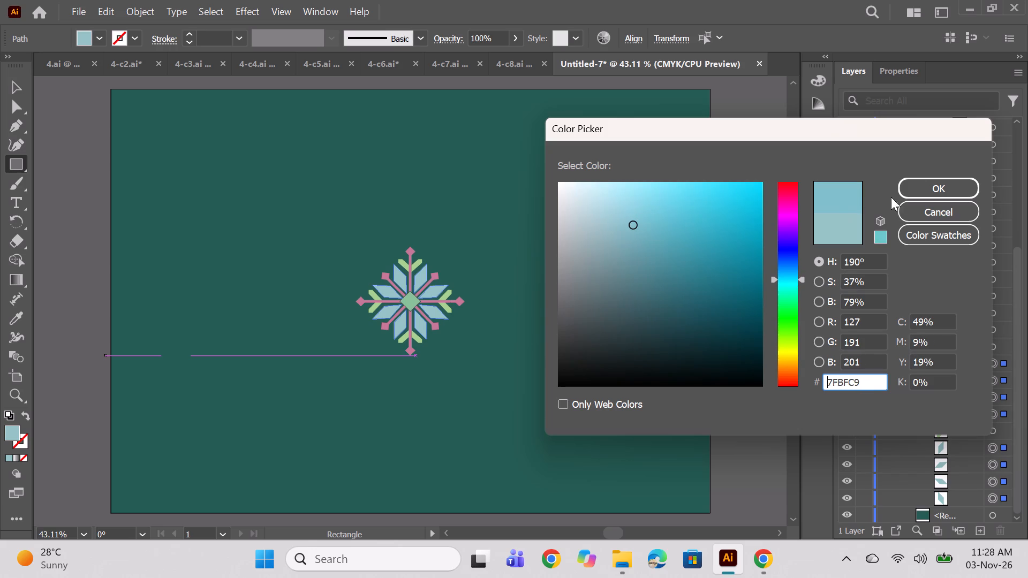
pyautogui.click(924, 191)
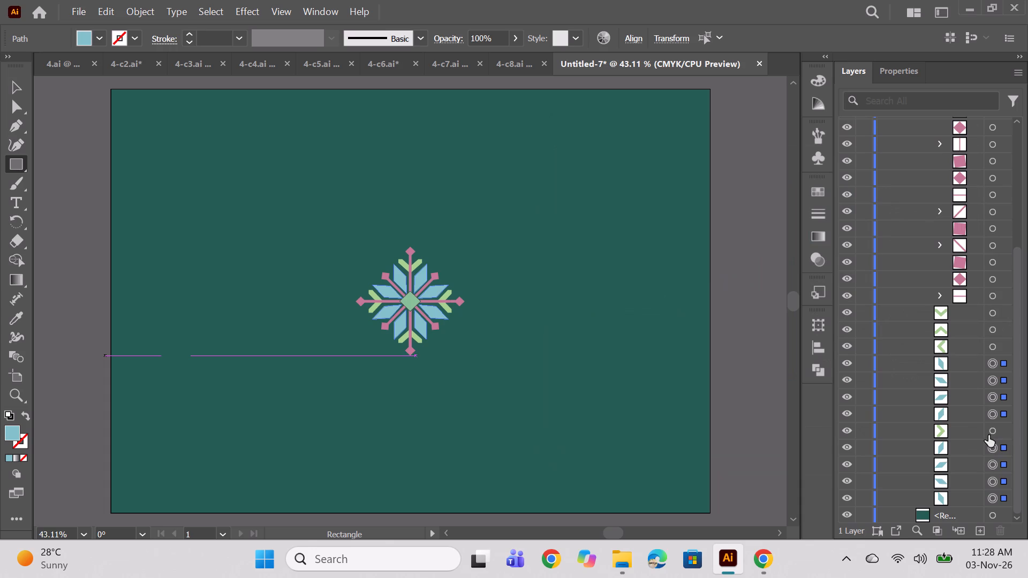
# Select the four green chevron leaves and check their fill colour.
pyautogui.click(985, 435)
pyautogui.click(993, 431)
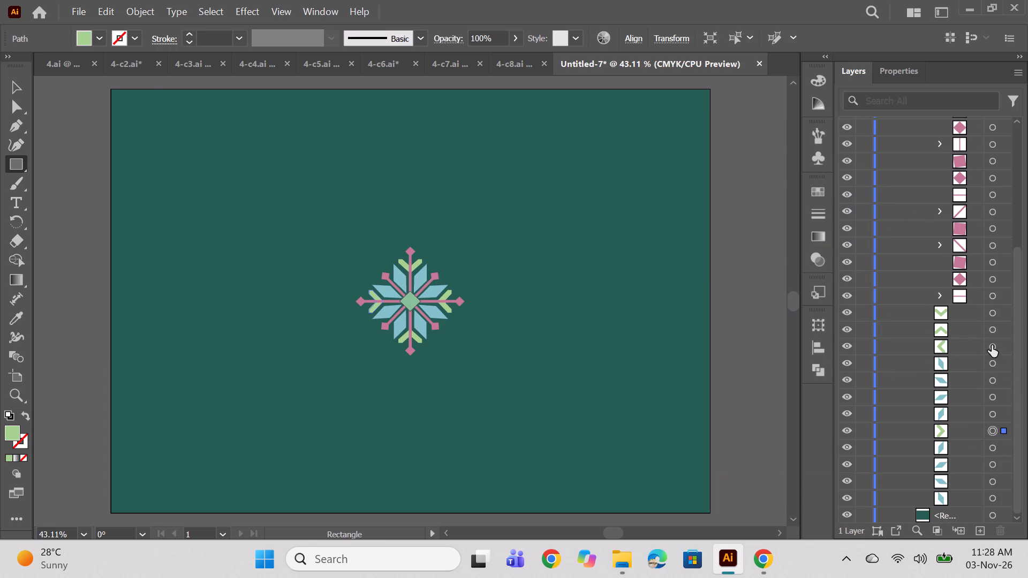
pyautogui.keyDown('ctrl'); pyautogui.click(992, 345); pyautogui.keyUp('ctrl')
pyautogui.keyDown('ctrl'); pyautogui.click(993, 328); pyautogui.keyUp('ctrl')
pyautogui.keyDown('ctrl'); pyautogui.click(994, 315); pyautogui.keyUp('ctrl')
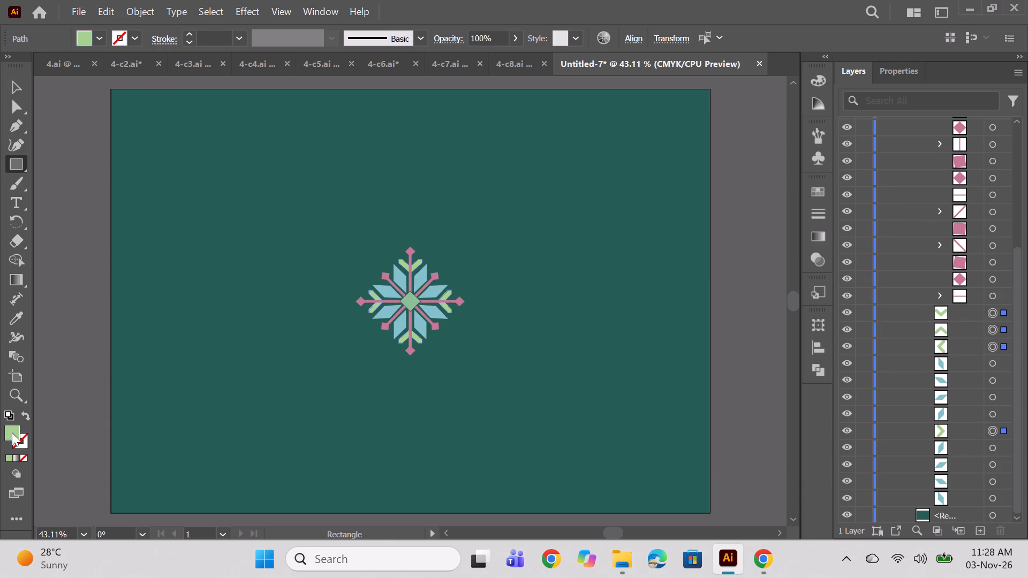
pyautogui.doubleClick(12, 432)
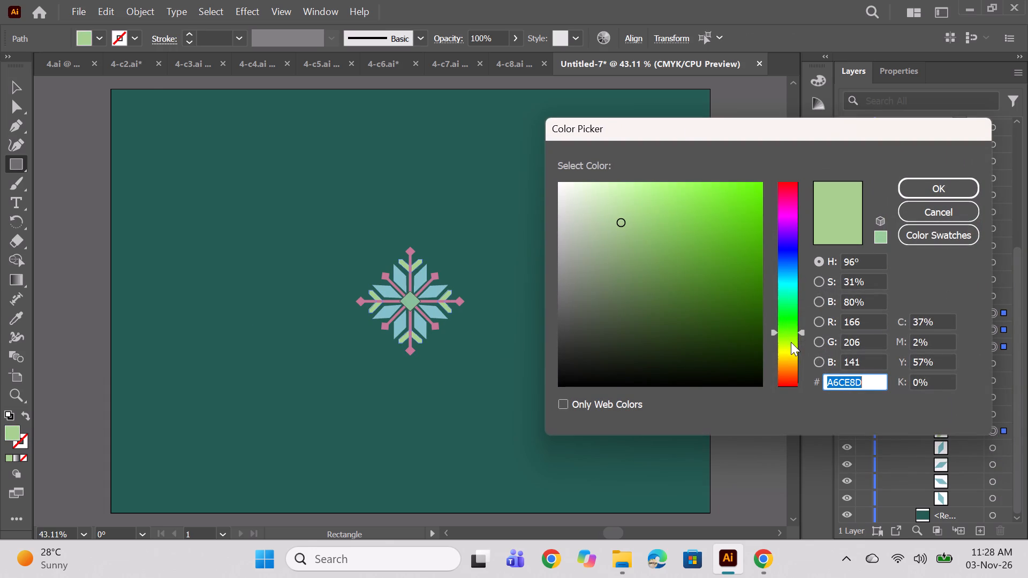
pyautogui.click(963, 192)
# Select all the pink stems and their diamond and square tips, and fill them with pale cream.
pyautogui.click(991, 293)
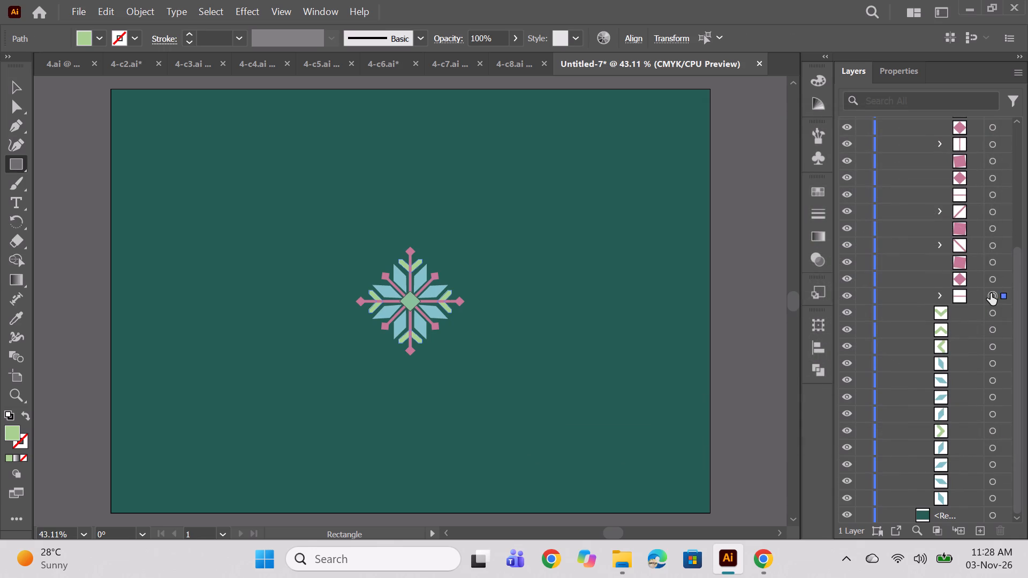
pyautogui.scroll(9, 994, 280)
pyautogui.keyDown('shift'); pyautogui.click(994, 194); pyautogui.keyUp('shift')
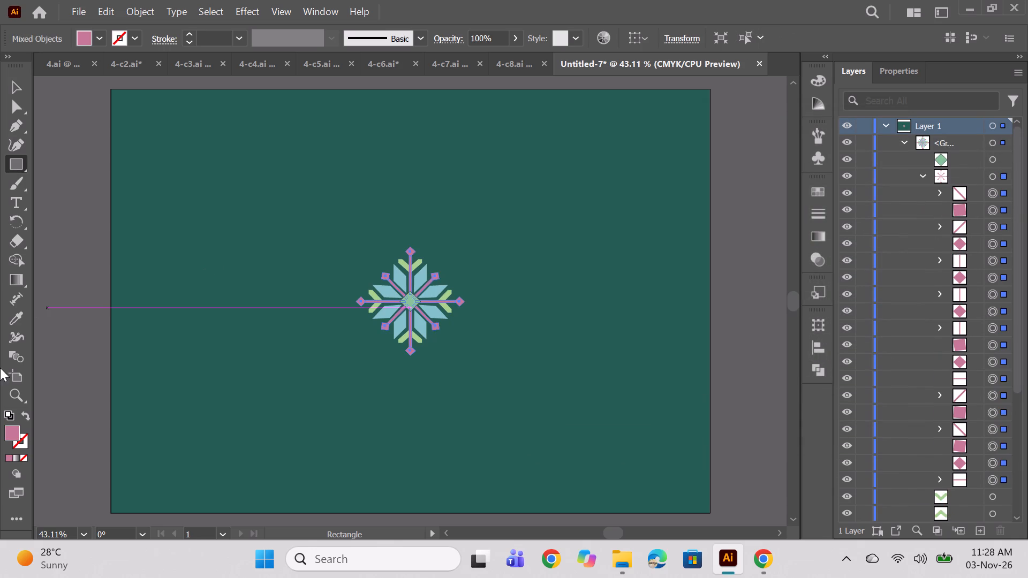
pyautogui.doubleClick(9, 432)
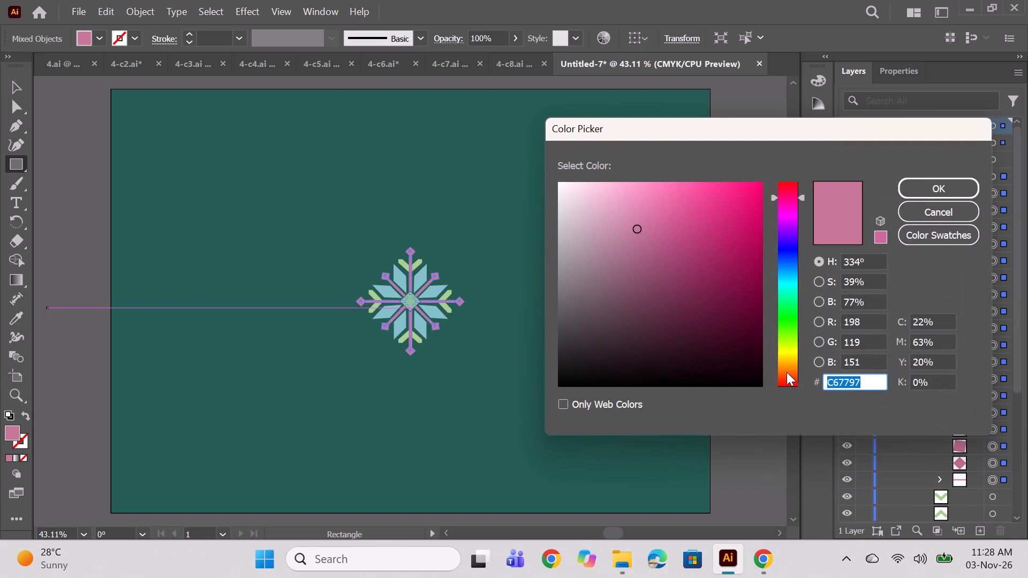
pyautogui.click(787, 372)
pyautogui.click(787, 364)
pyautogui.click(593, 184)
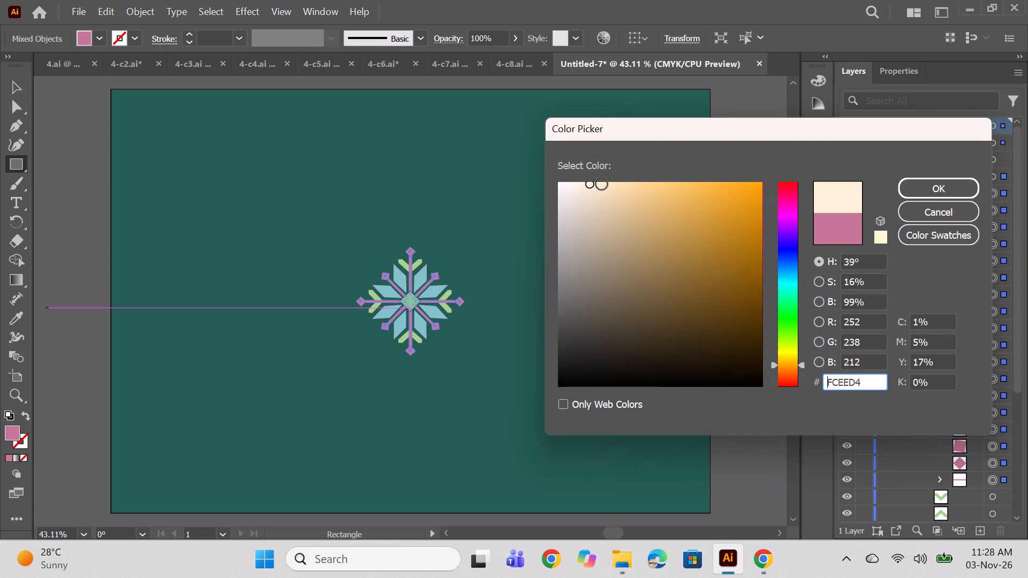
pyautogui.click(602, 184)
pyautogui.click(608, 185)
pyautogui.click(602, 198)
pyautogui.click(608, 187)
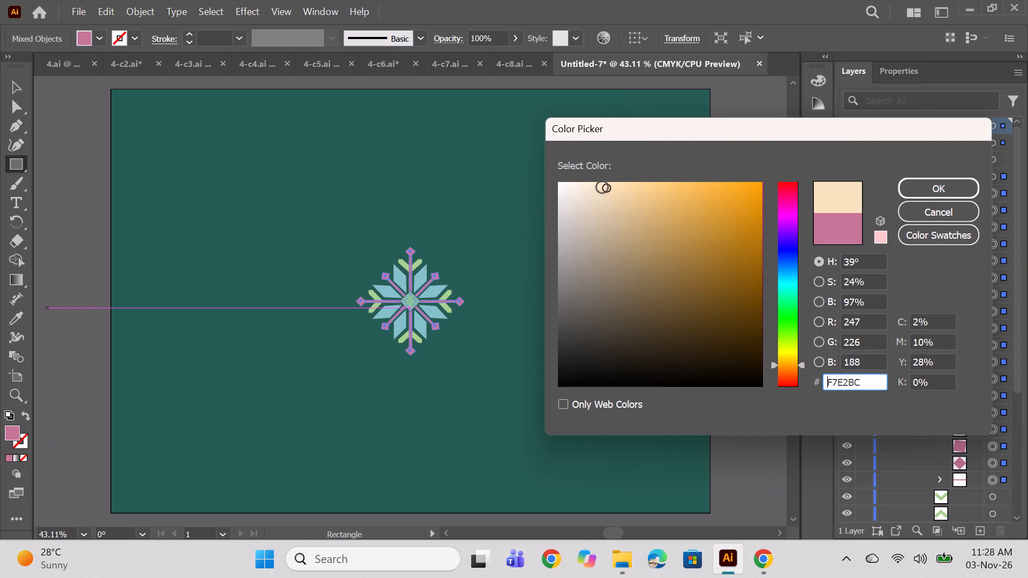
pyautogui.click(597, 187)
pyautogui.click(927, 185)
pyautogui.keyDown('ctrl'); pyautogui.click(753, 288); pyautogui.keyUp('ctrl')
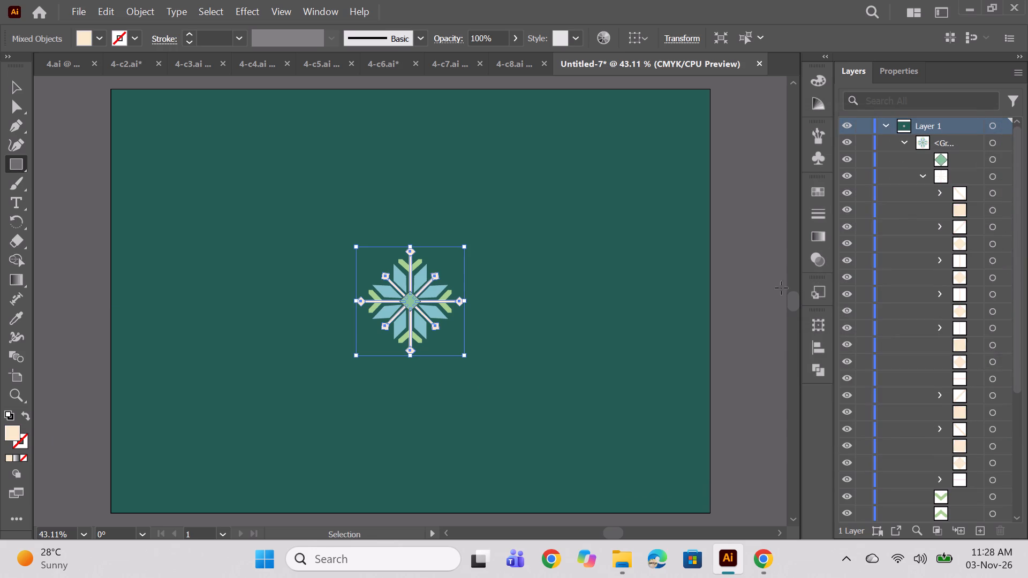
# Fill the flower's green centre diamond with coral D17A66.
pyautogui.click(992, 159)
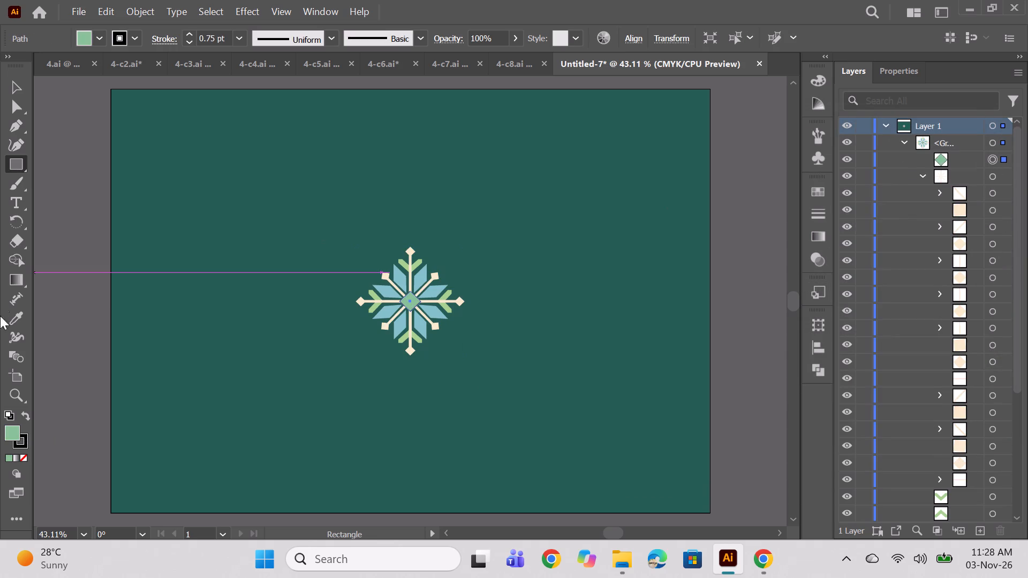
pyautogui.doubleClick(9, 433)
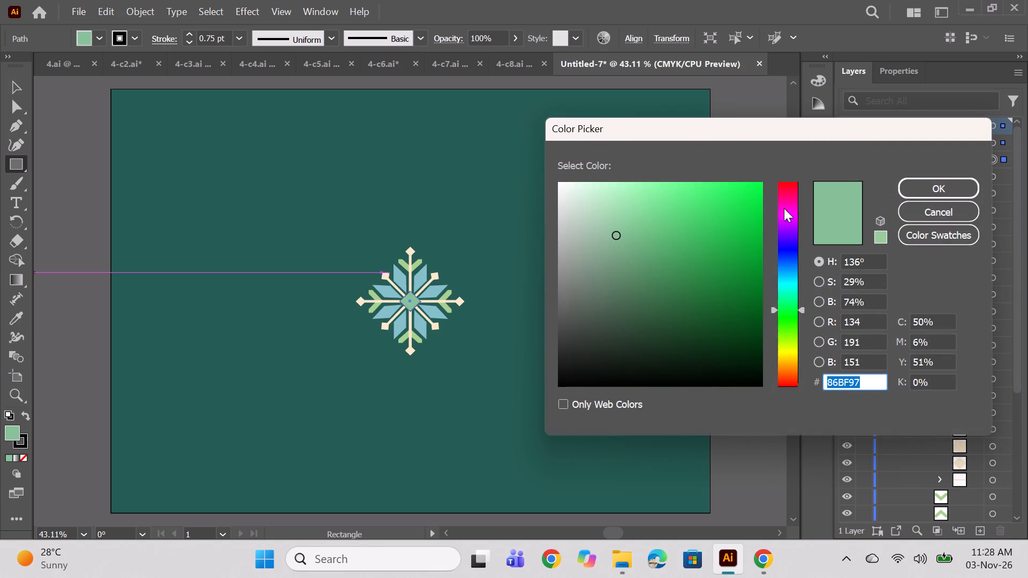
pyautogui.click(787, 374)
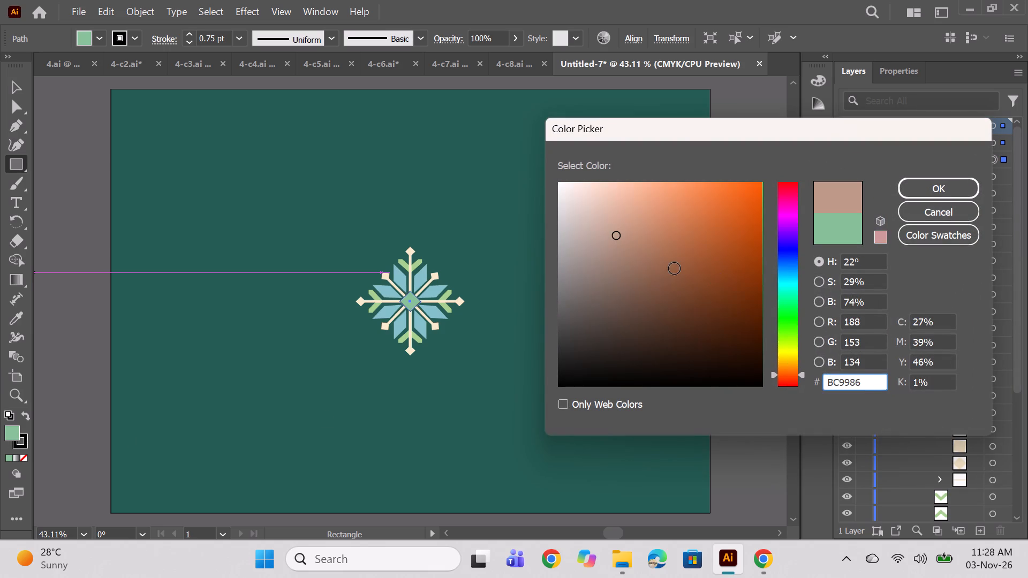
pyautogui.click(675, 269)
pyautogui.click(710, 267)
pyautogui.click(784, 379)
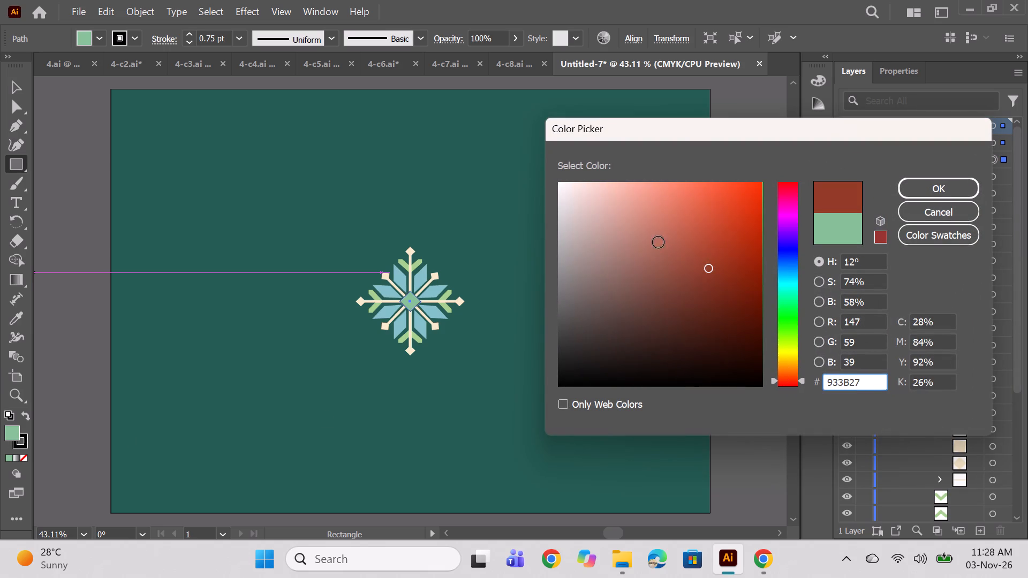
pyautogui.click(693, 250)
pyautogui.click(693, 233)
pyautogui.click(672, 229)
pyautogui.click(672, 218)
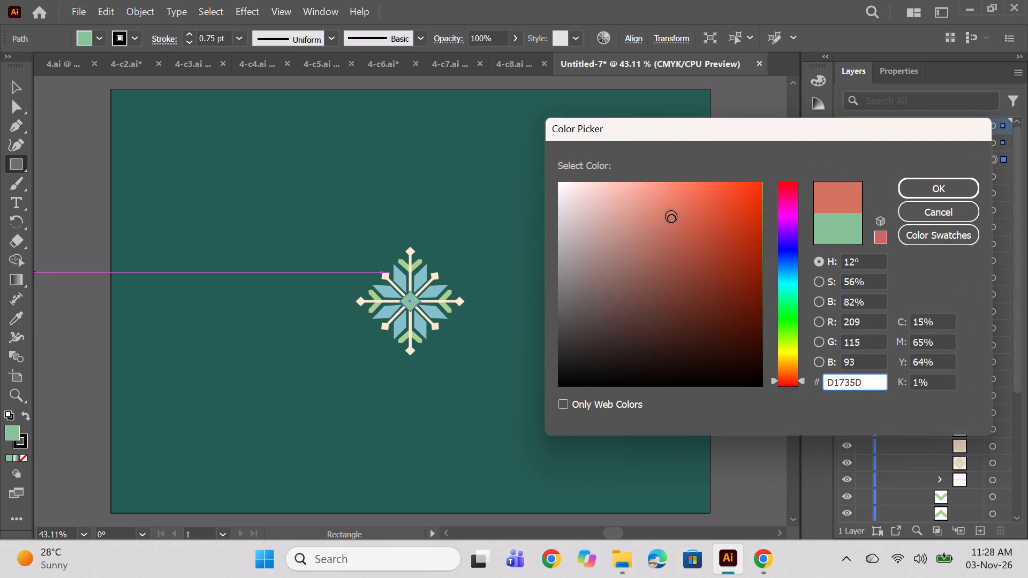
pyautogui.click(659, 214)
pyautogui.click(641, 222)
pyautogui.click(663, 218)
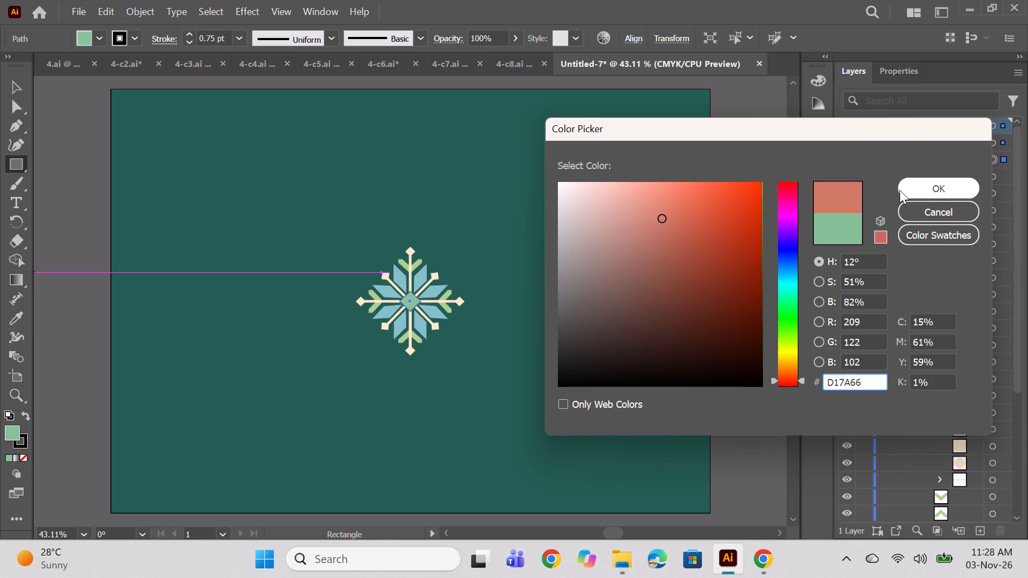
pyautogui.click(899, 190)
pyautogui.keyDown('ctrl'); pyautogui.click(762, 279); pyautogui.keyUp('ctrl')
# Shift the centre diamond's fill to a slightly stronger coral red.
pyautogui.keyDown('alt'); pyautogui.scroll(-1, 462, 267); pyautogui.keyUp('alt')
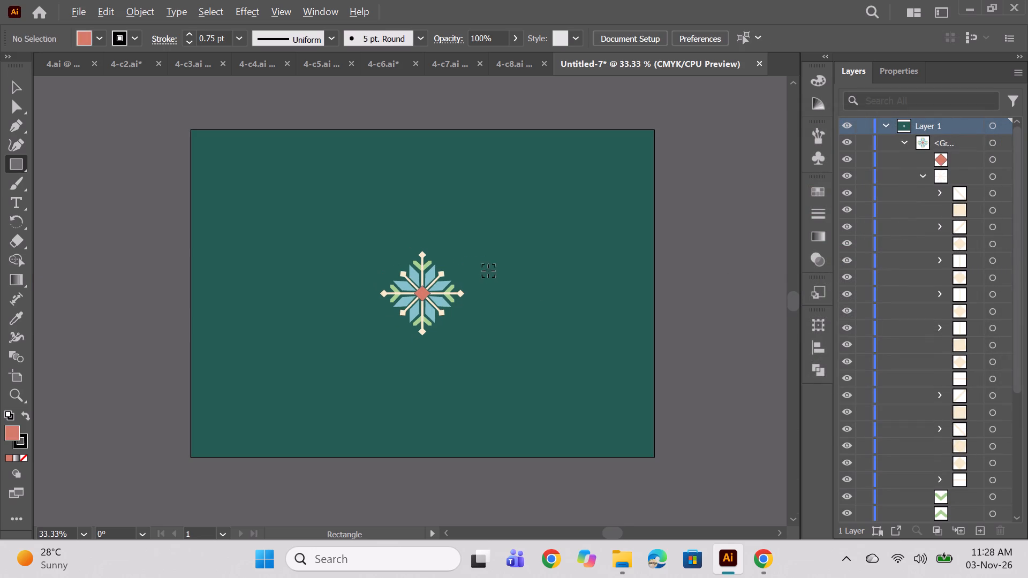
pyautogui.press('space')
pyautogui.moveTo(613, 366); pyautogui.dragTo(565, 374)
pyautogui.click(993, 160)
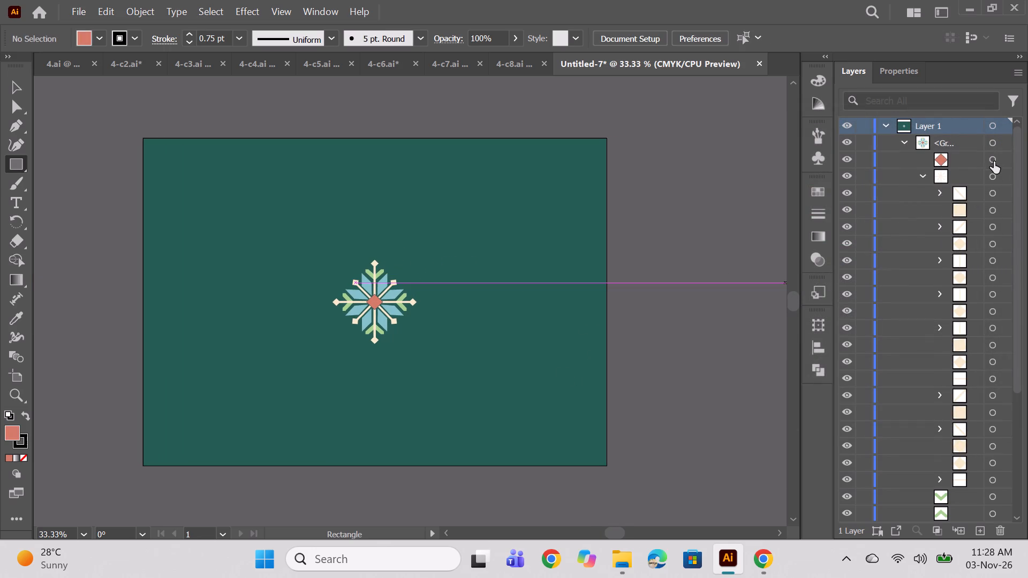
pyautogui.doubleClick(13, 429)
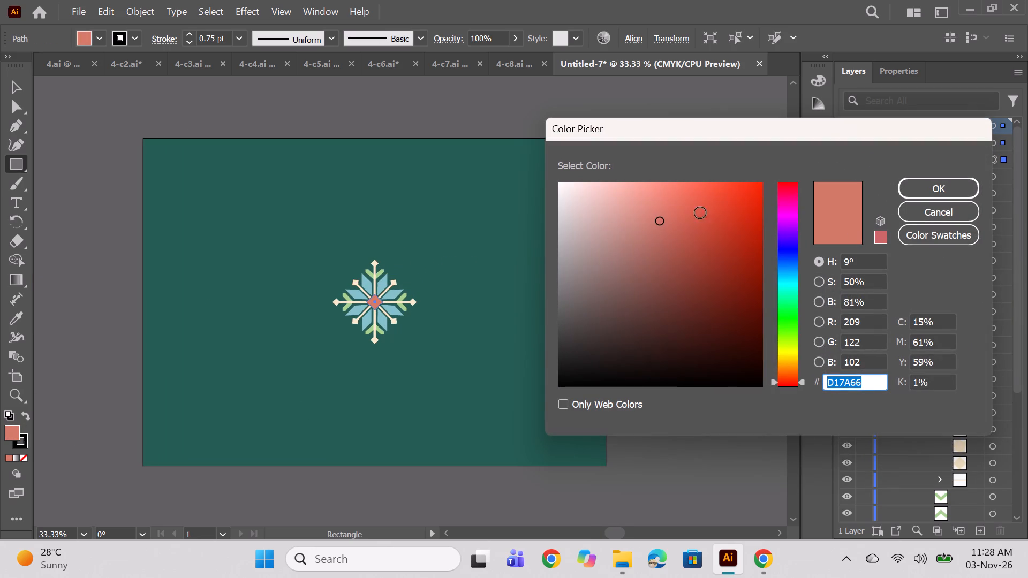
pyautogui.click(669, 215)
pyautogui.click(927, 188)
pyautogui.keyDown('ctrl'); pyautogui.click(697, 255); pyautogui.keyUp('ctrl')
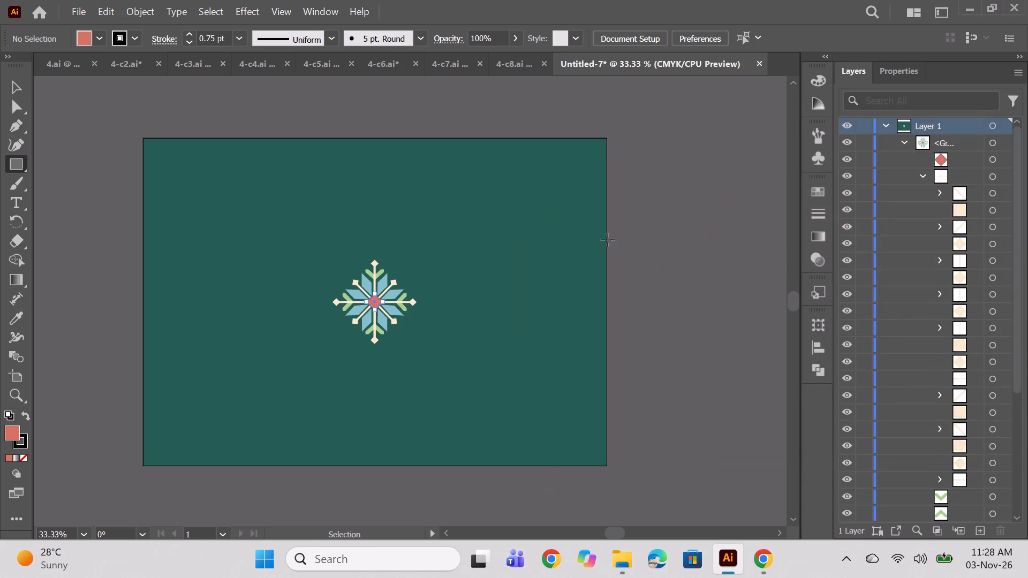
# Make a pattern from the whole flower group using the Hex by Row tile type with the tile sized to the art.
pyautogui.moveTo(13, 85); pyautogui.dragTo(36, 96)
pyautogui.click(395, 296)
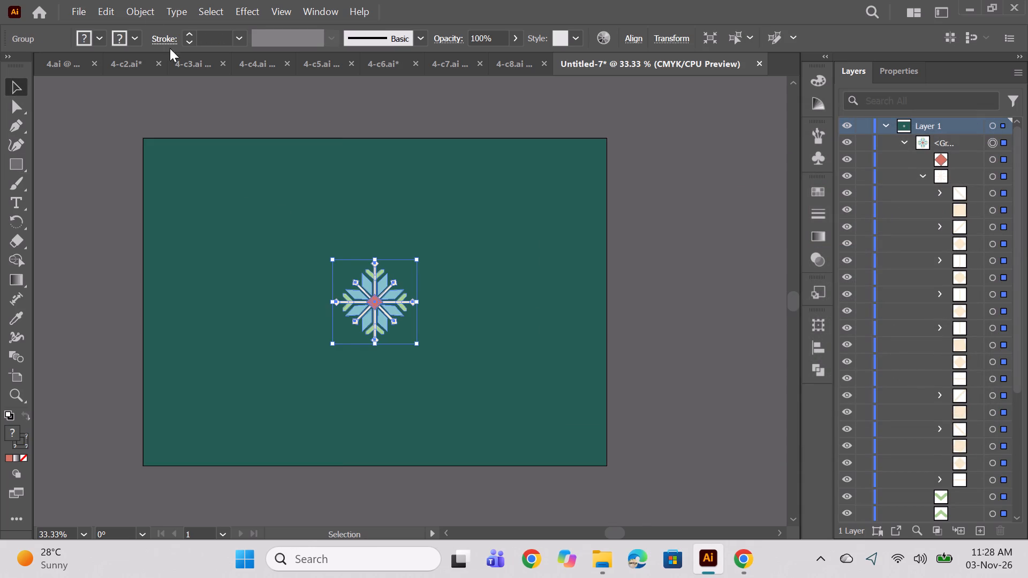
pyautogui.click(149, 9)
pyautogui.click(199, 484)
pyautogui.click(404, 488)
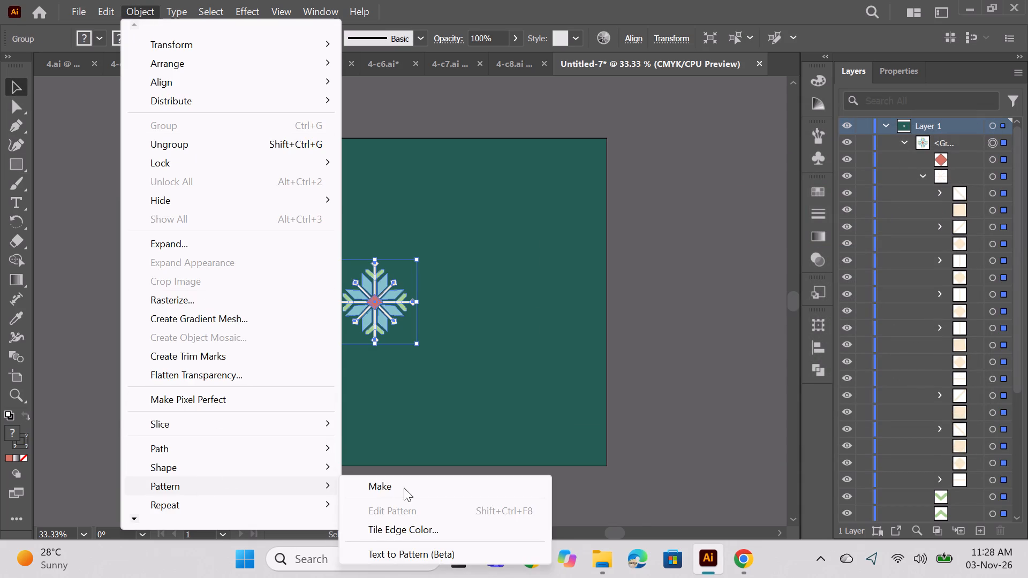
pyautogui.click(685, 306)
pyautogui.click(714, 236)
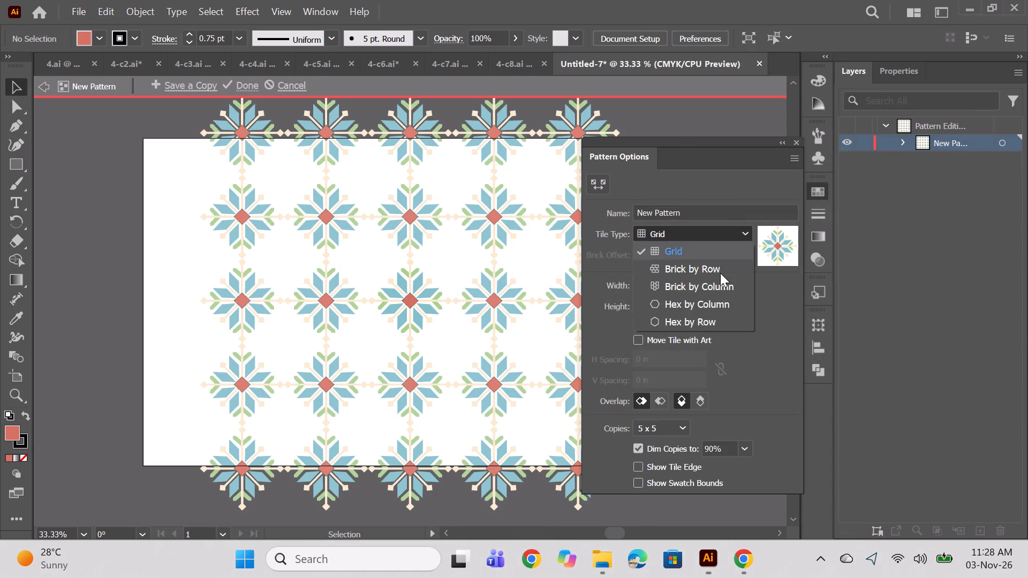
pyautogui.click(721, 315)
pyautogui.click(640, 322)
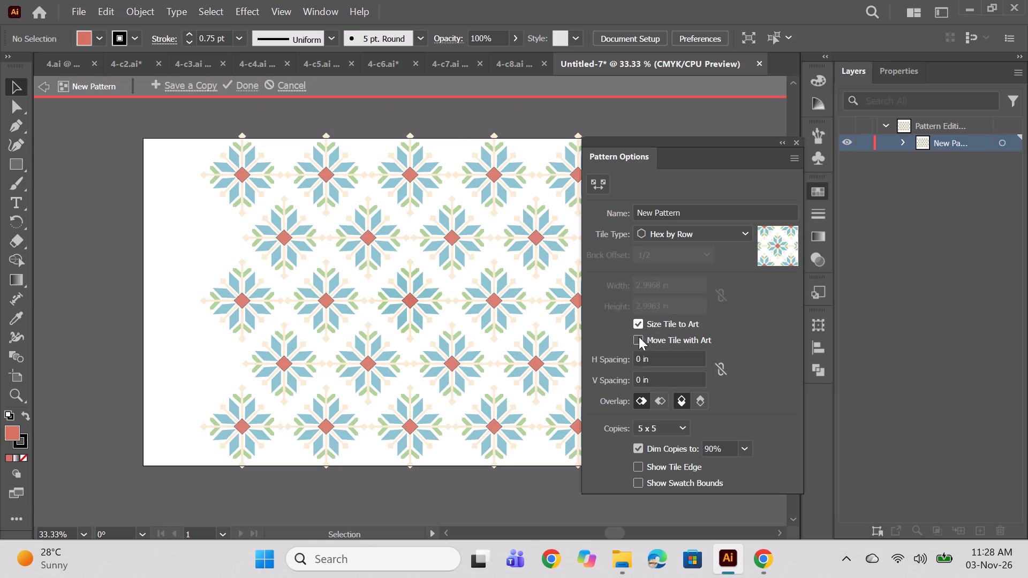
# Set the pattern's horizontal and vertical spacing to 0.75 in and finish the pattern.
pyautogui.click(642, 360)
pyautogui.press('BackSpace')
pyautogui.write('.75')
pyautogui.press('Return')
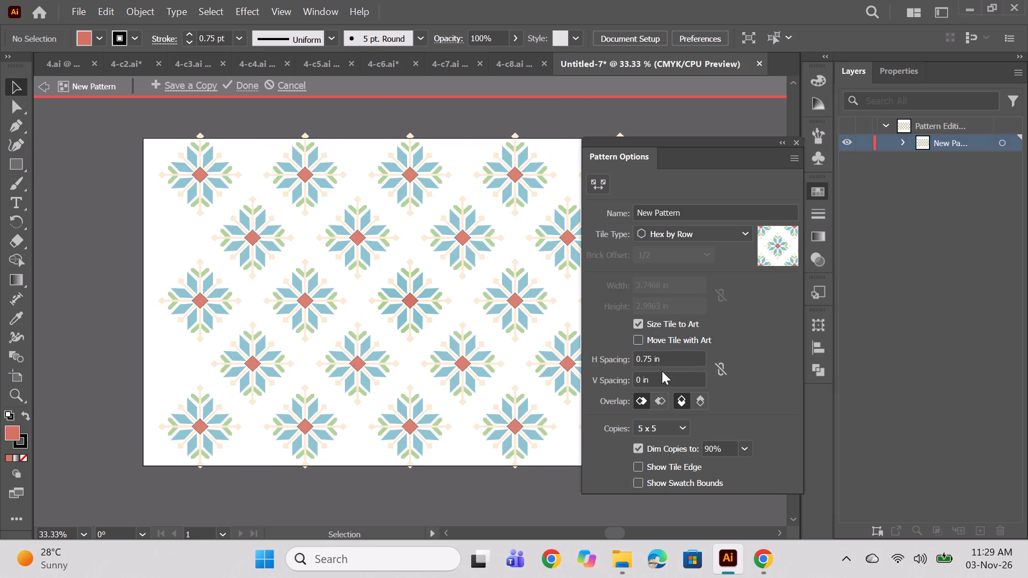
pyautogui.click(643, 378)
pyautogui.press('BackSpace')
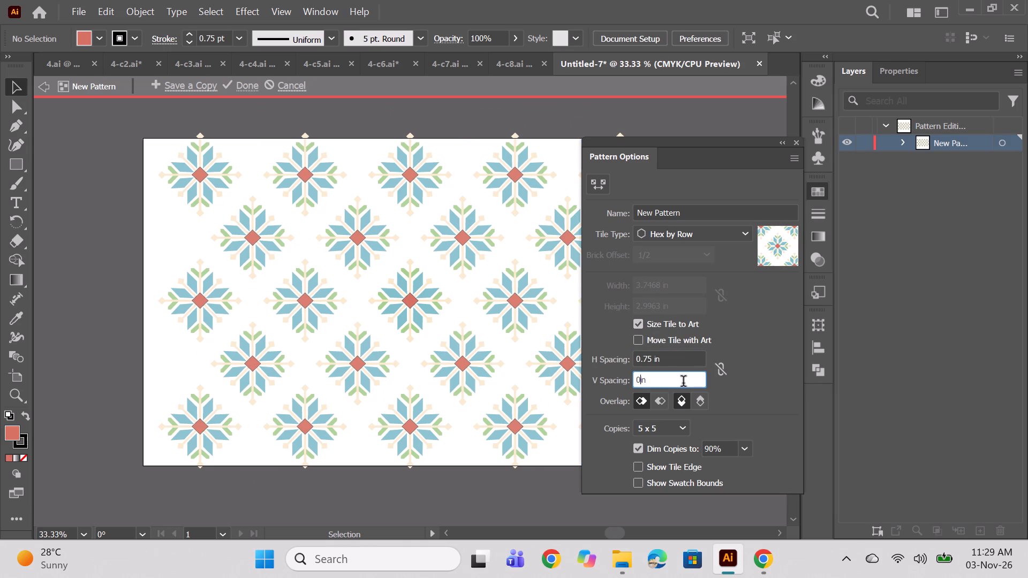
pyautogui.write('.75')
pyautogui.press('Return')
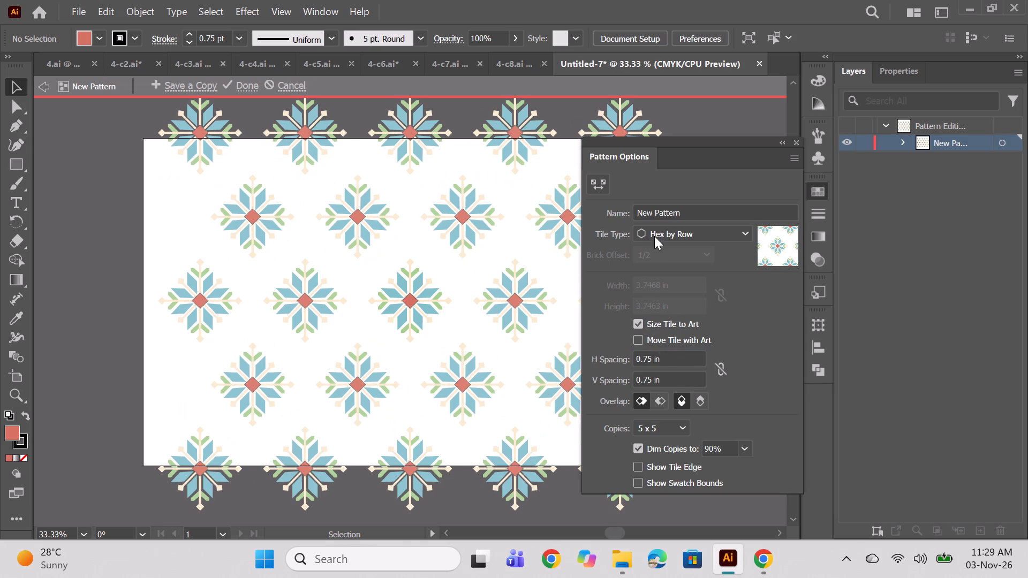
pyautogui.click(252, 88)
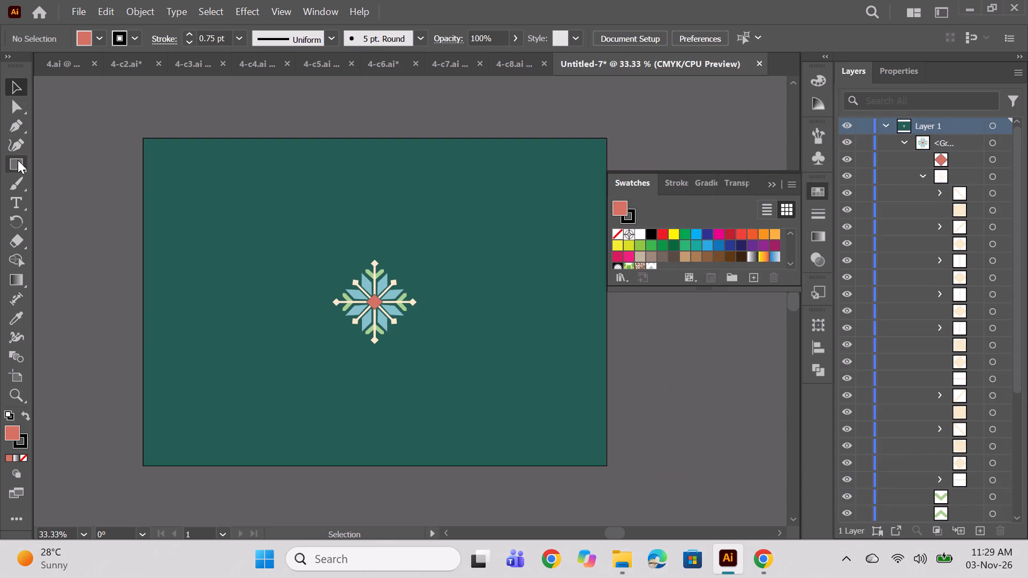
# Draw a rectangle covering the whole artboard and fill it with the new snowflake-flower pattern swatch.
pyautogui.click(18, 161)
pyautogui.moveTo(142, 139); pyautogui.dragTo(575, 437)
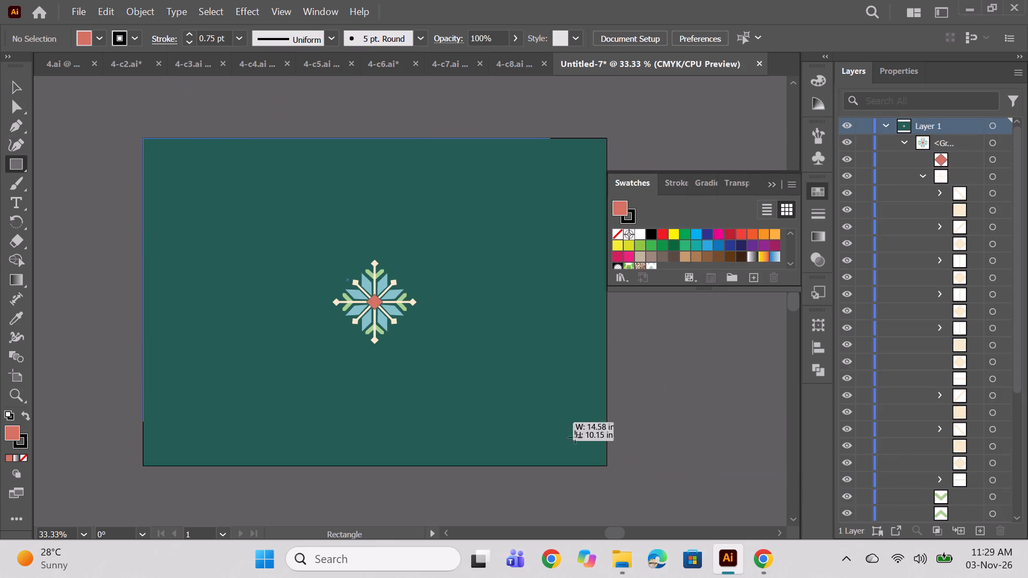
pyautogui.moveTo(575, 437); pyautogui.dragTo(607, 466)
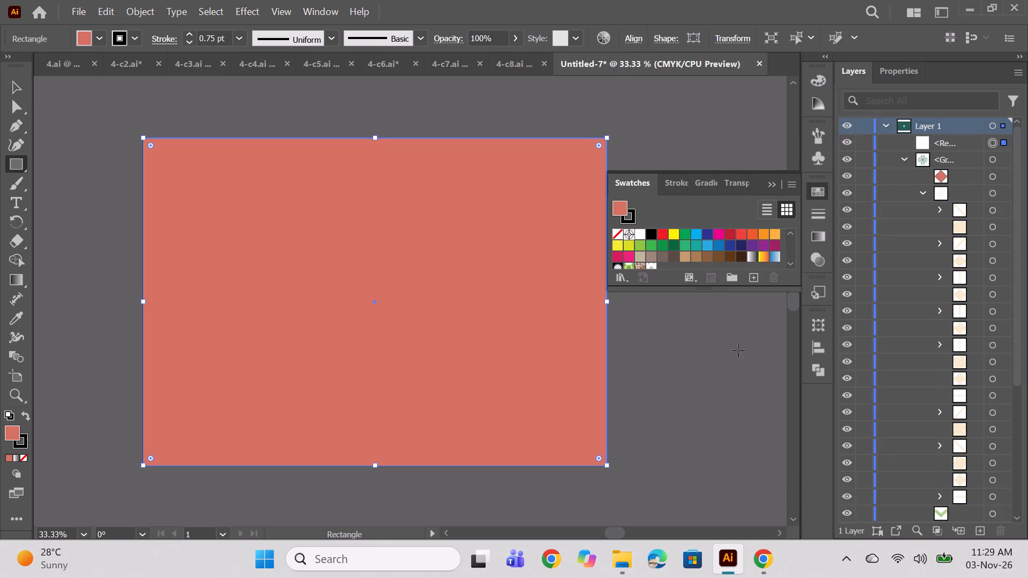
pyautogui.click(652, 264)
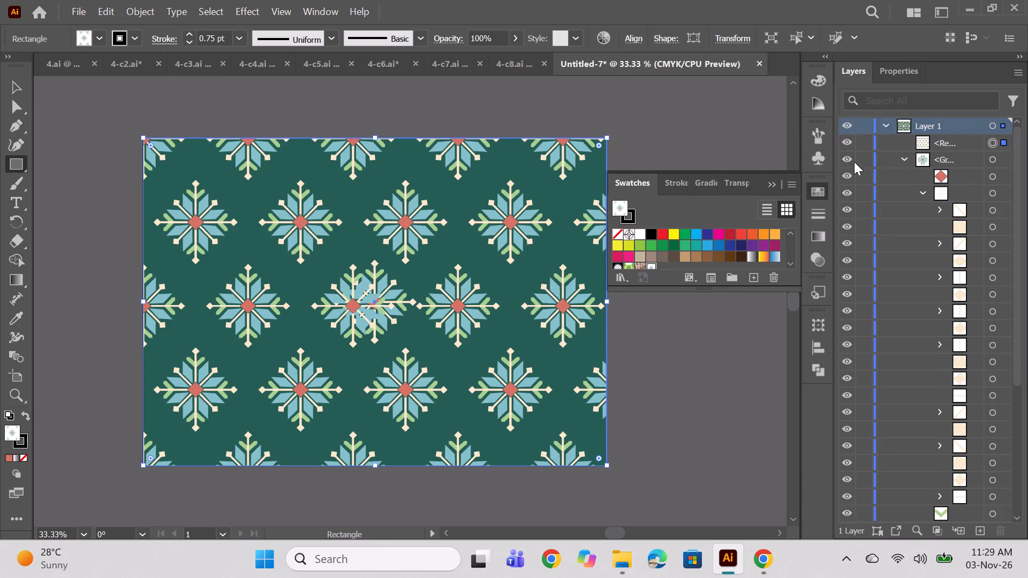
# Collapse the original flower group in the layer list and hide it so only the pattern shows over the teal background.
pyautogui.click(901, 155)
pyautogui.click(769, 186)
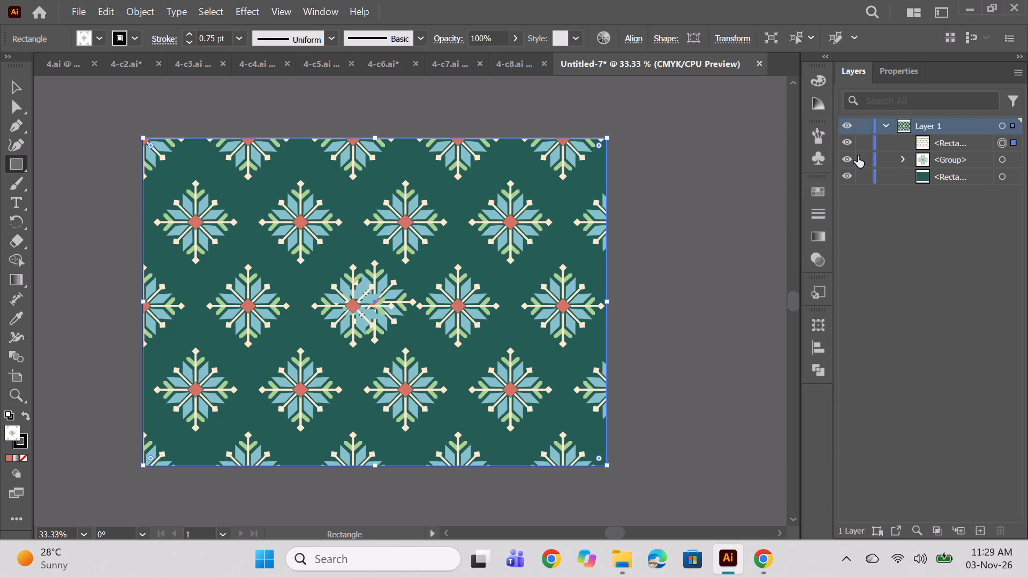
pyautogui.click(844, 163)
pyautogui.keyDown('ctrl'); pyautogui.click(704, 261); pyautogui.keyUp('ctrl')
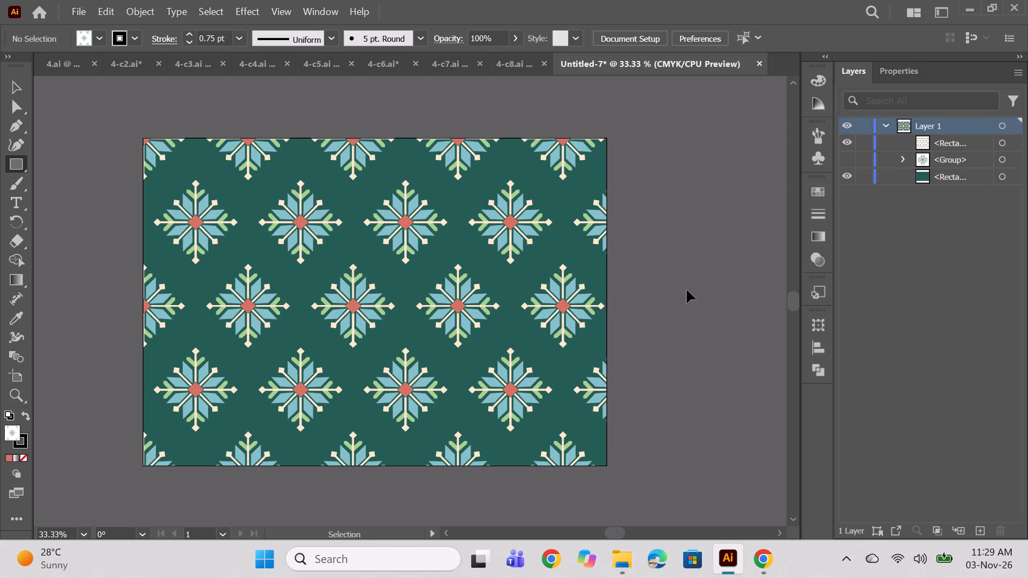
# Save the document as an Adobe Illustrator file named 4-c9 in the Plain prints folder, keeping the default Illustrator options.
pyautogui.hotkey('ctrl', 's')
pyautogui.write('4-c')
pyautogui.press('9')
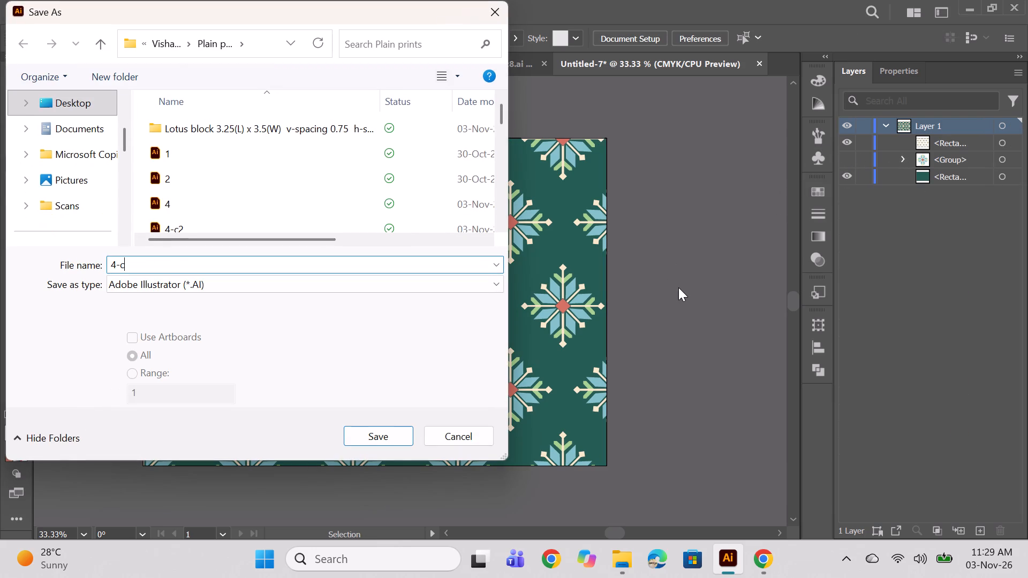
pyautogui.press('Return')
pyautogui.click(550, 505)
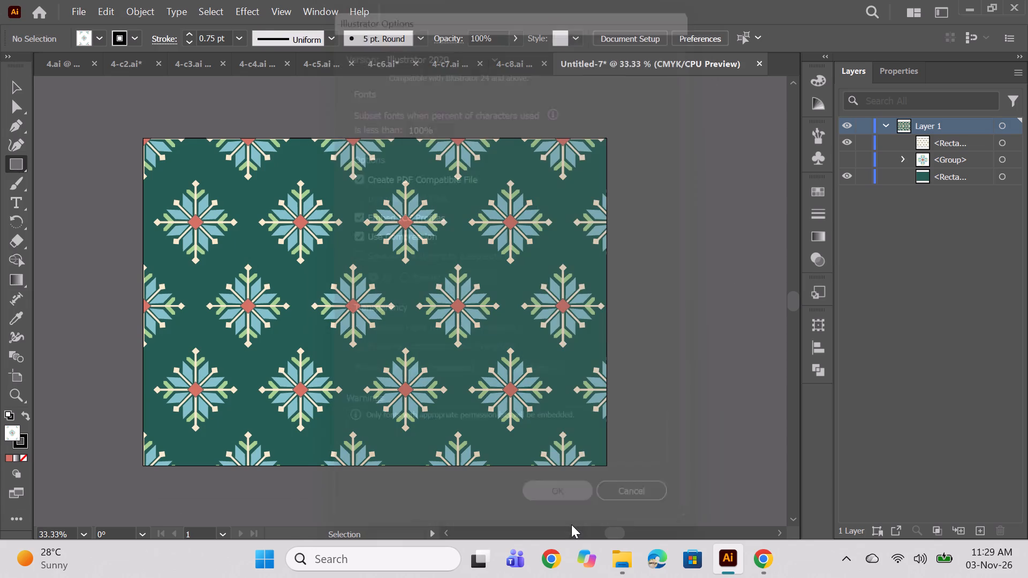
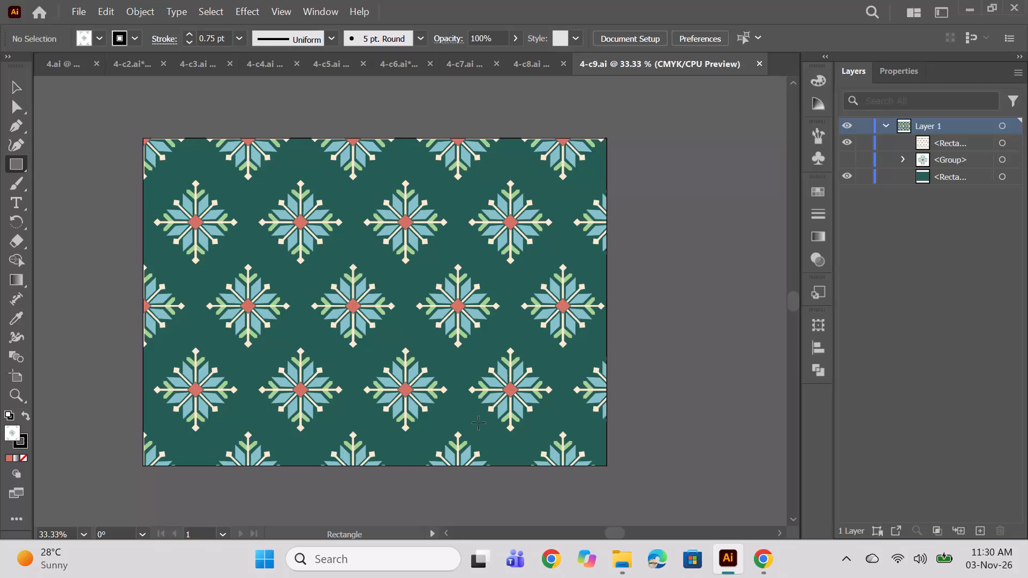
# Create a new A3 landscape document, 16.5354 x 11.6929 in, in CMYK colour at 300 ppi.
pyautogui.hotkey('ctrl', 'n')
pyautogui.press('Return')
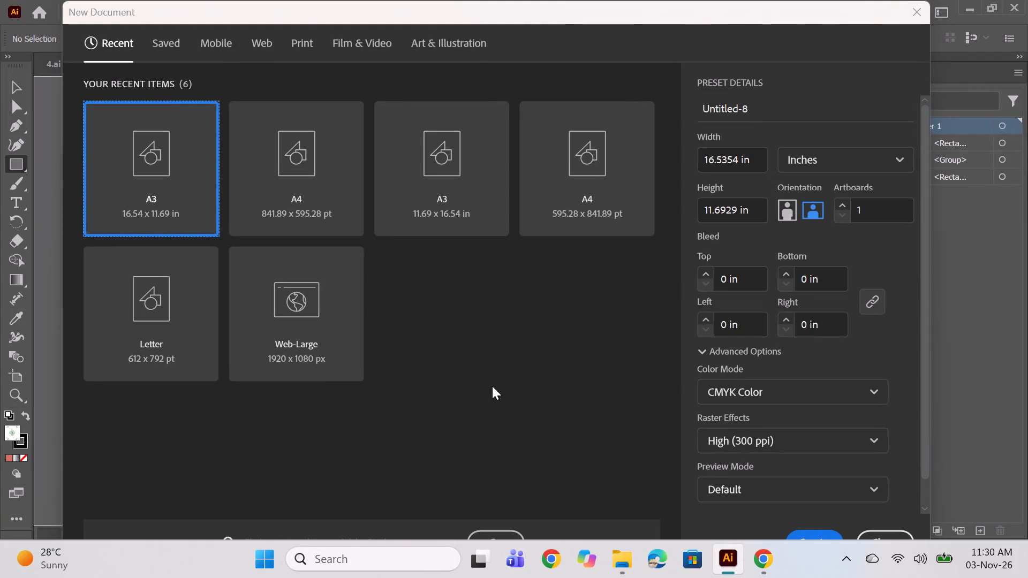
# Switch to Chrome and browse the printed fabrics image results and related floral patterns for a new design reference.
pyautogui.click(753, 554)
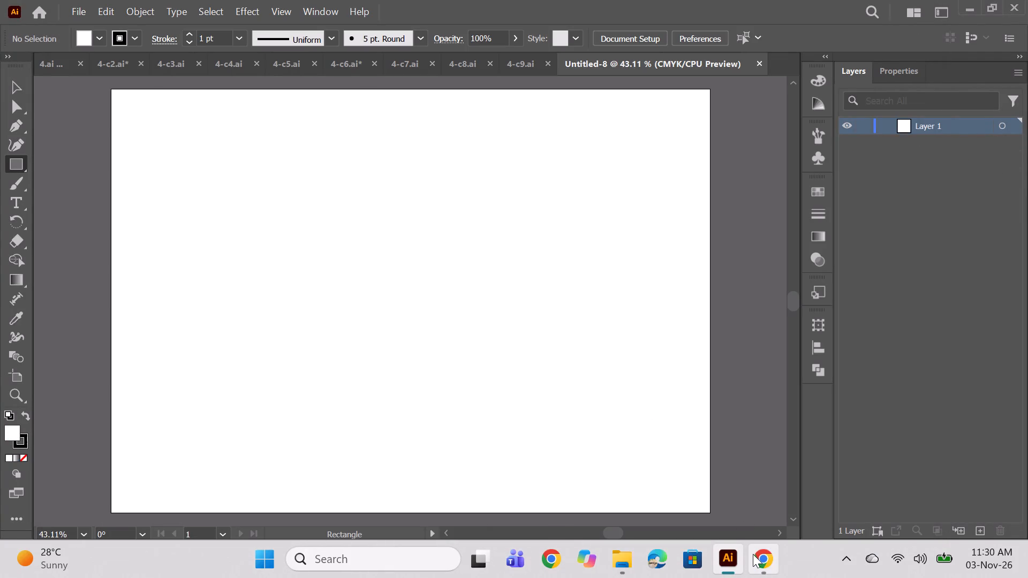
pyautogui.scroll(-5, 720, 361)
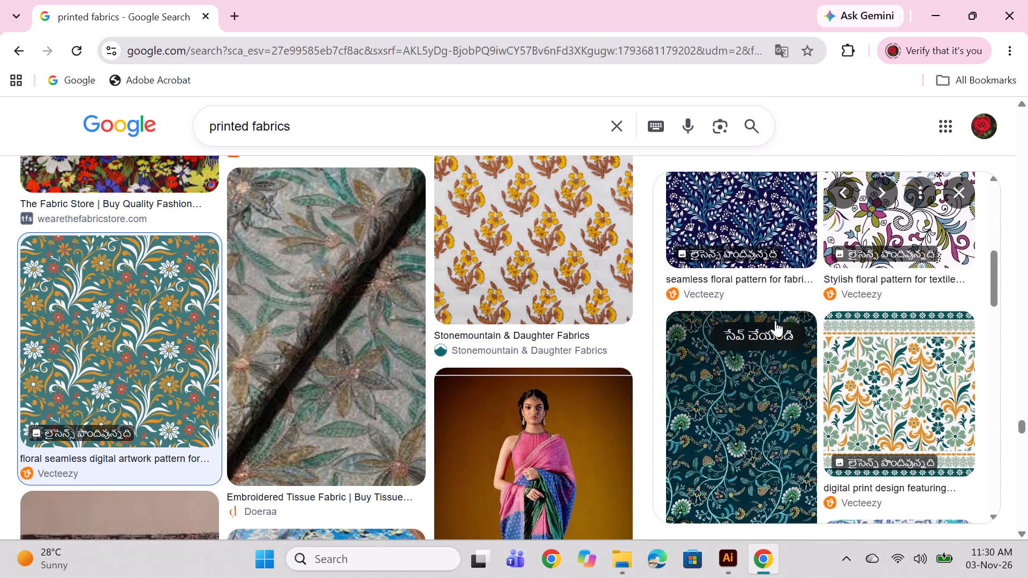
pyautogui.scroll(9, 773, 311)
pyautogui.scroll(-3, 769, 309)
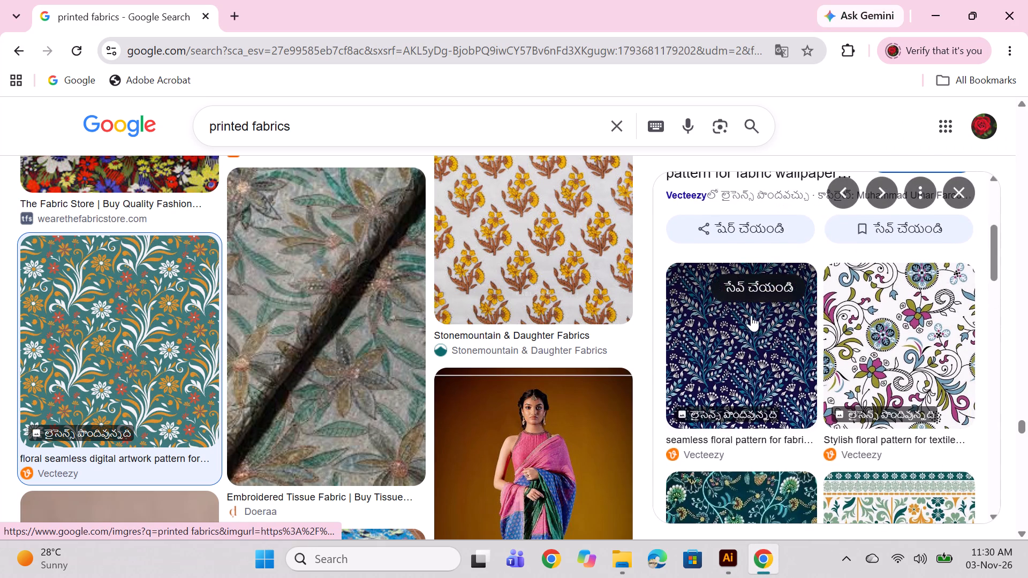
pyautogui.scroll(-3, 751, 315)
pyautogui.scroll(-4, 389, 328)
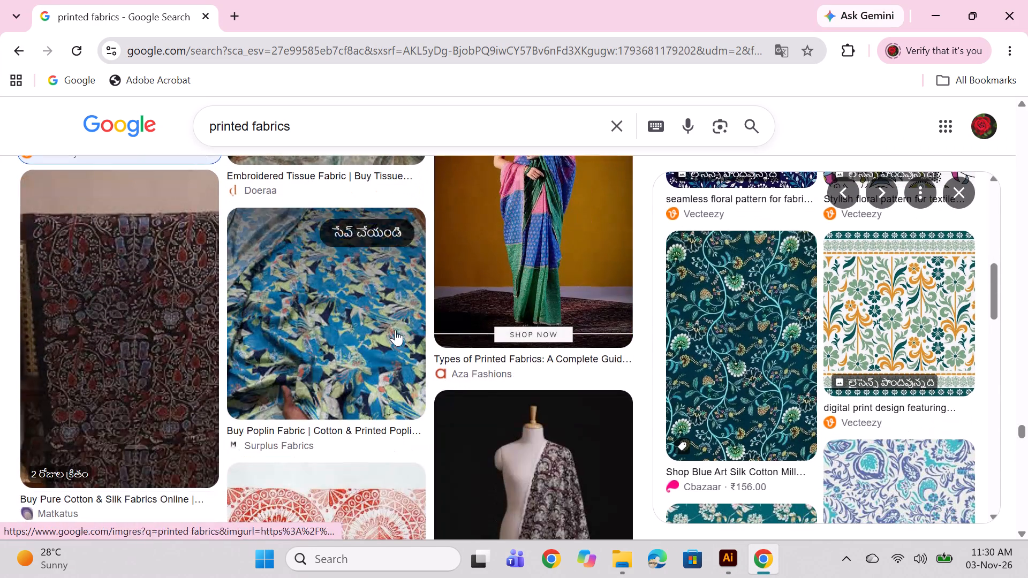
pyautogui.scroll(-6, 767, 415)
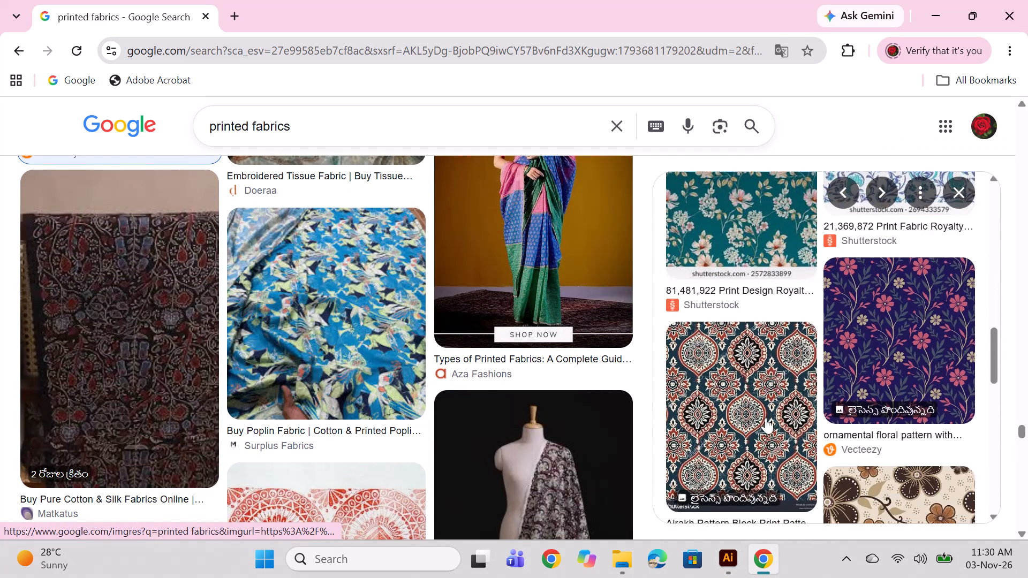
pyautogui.scroll(-4, 766, 418)
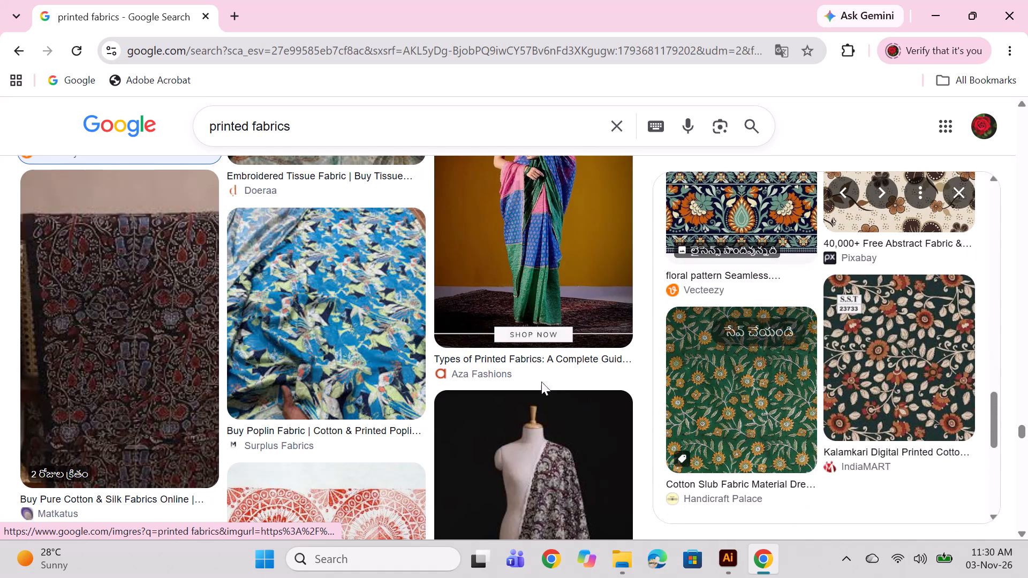
pyautogui.scroll(4, 786, 404)
pyautogui.scroll(-2, 787, 404)
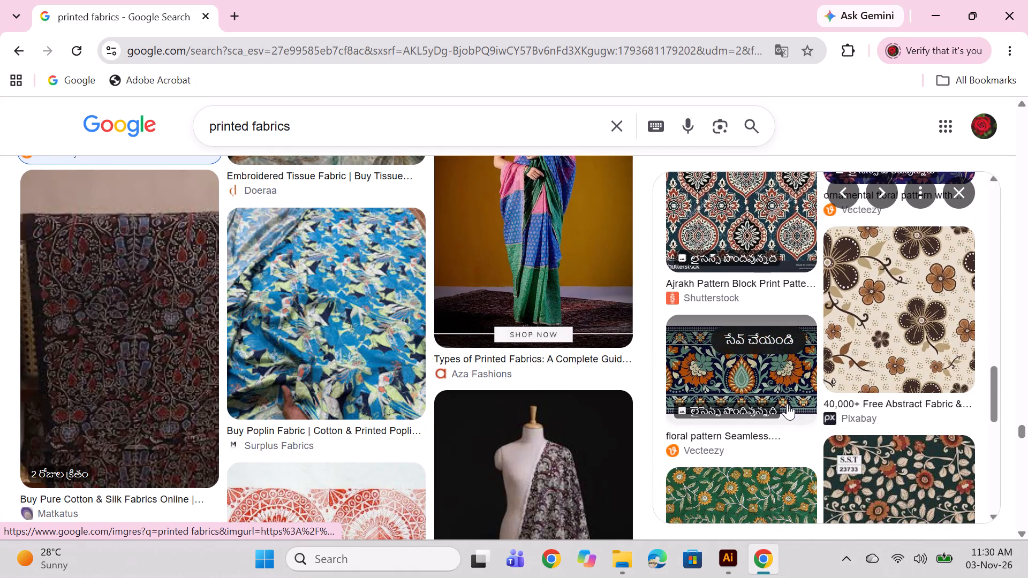
# Open the navy and orange floral border pattern from Vecteezy and look through its related designs and further printed fabric results.
pyautogui.click(744, 383)
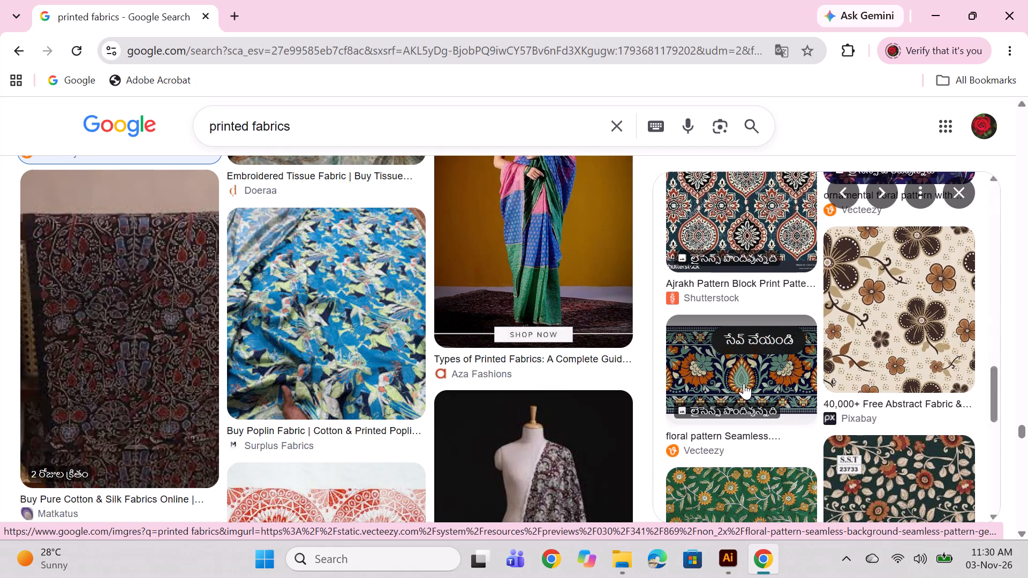
pyautogui.scroll(-2, 782, 306)
pyautogui.scroll(-2, 405, 310)
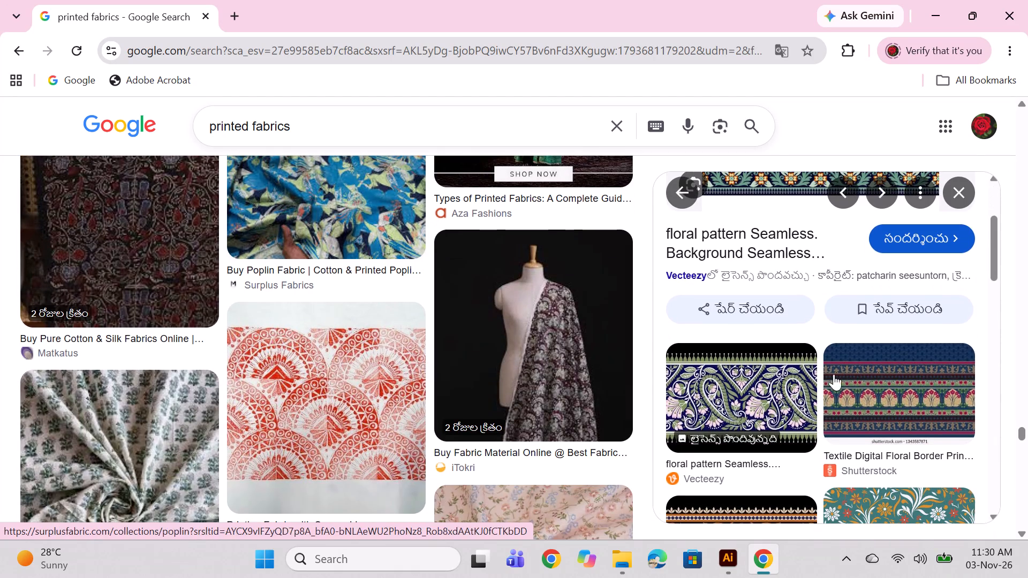
pyautogui.scroll(5, 834, 372)
pyautogui.scroll(-2, 812, 344)
pyautogui.scroll(-3, 279, 325)
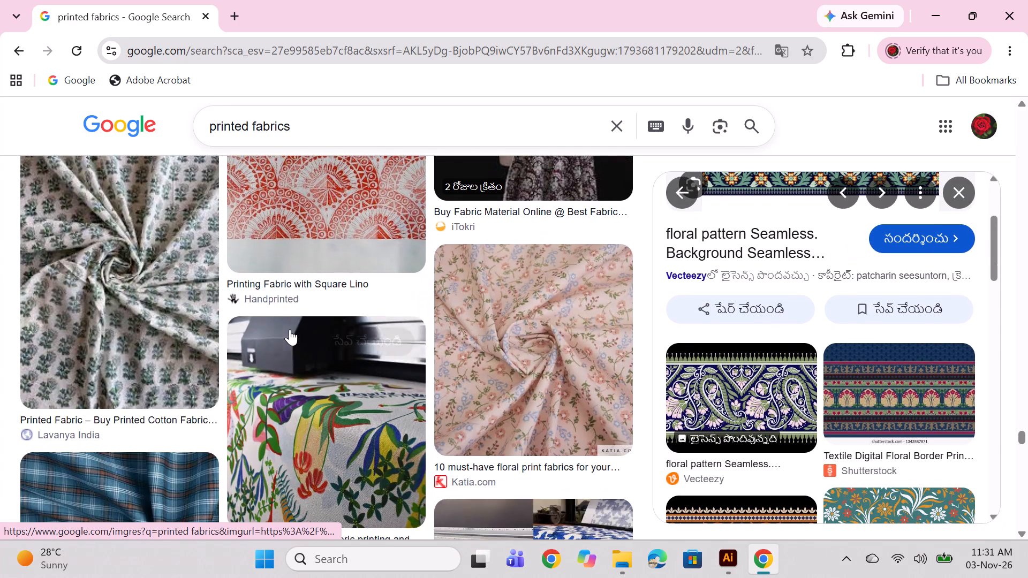
pyautogui.scroll(-2, 290, 329)
pyautogui.scroll(-4, 465, 369)
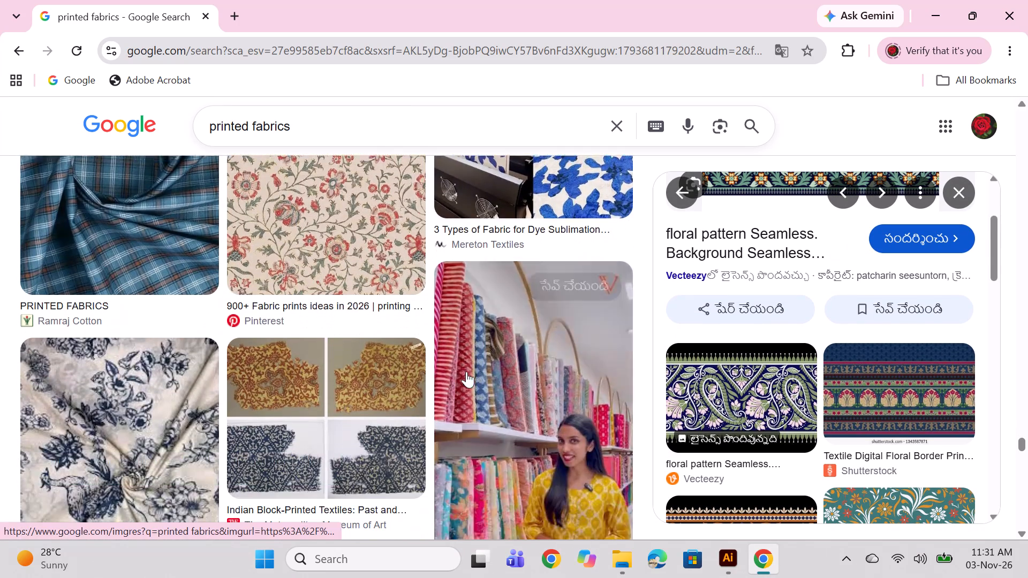
pyautogui.scroll(-4, 466, 371)
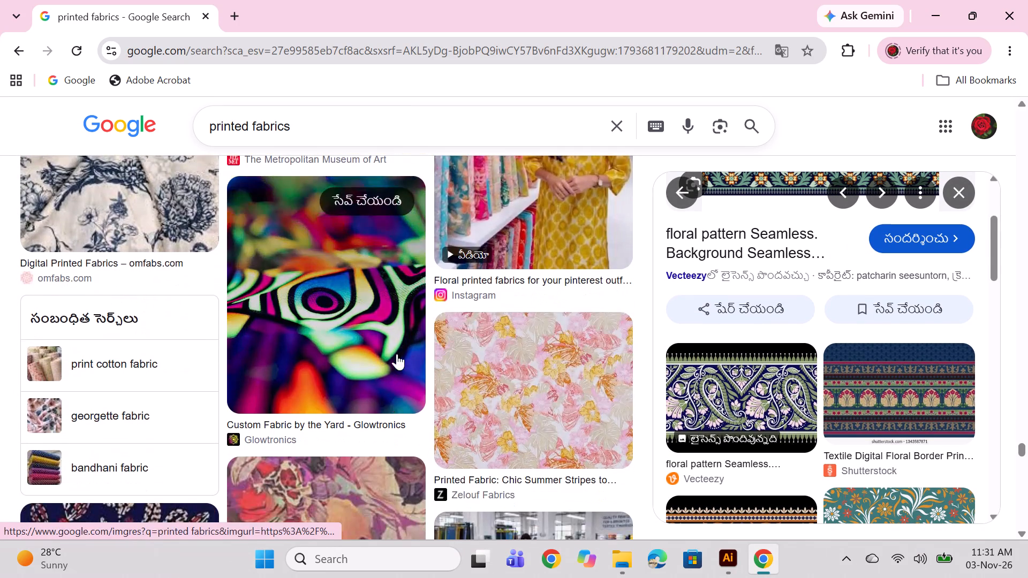
pyautogui.scroll(-2, 397, 354)
pyautogui.scroll(-2, 457, 340)
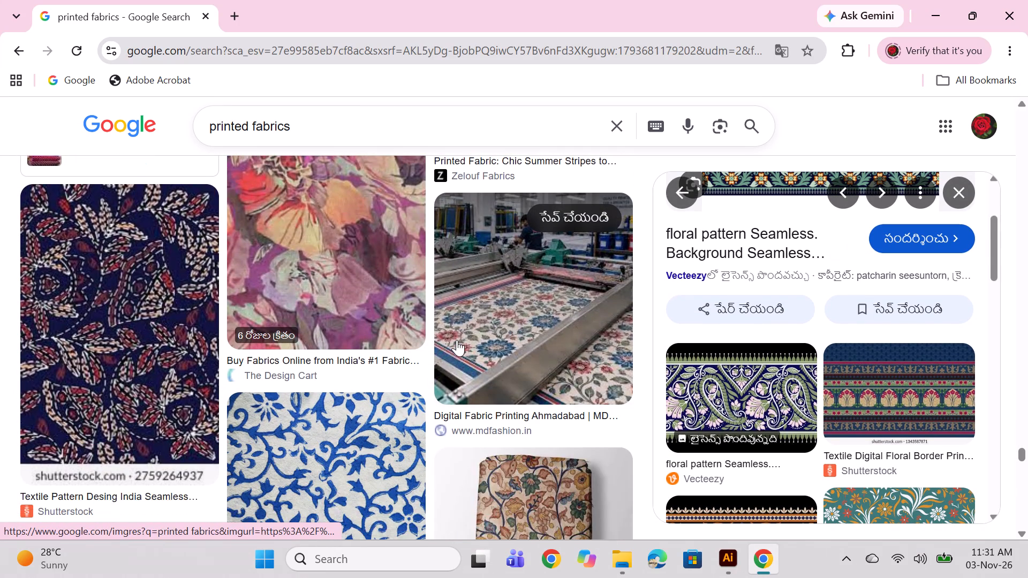
pyautogui.scroll(-2, 457, 340)
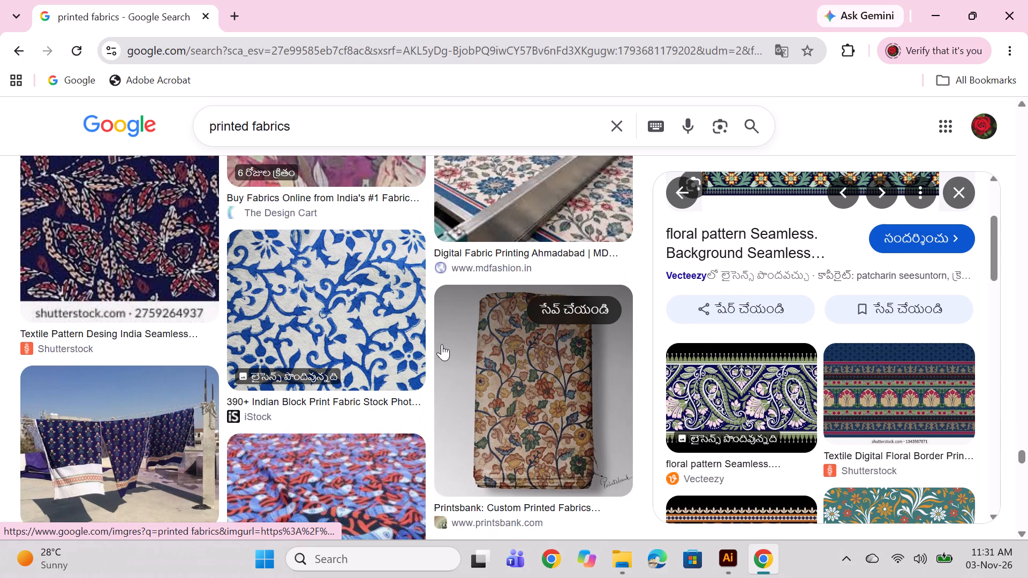
pyautogui.scroll(-4, 436, 345)
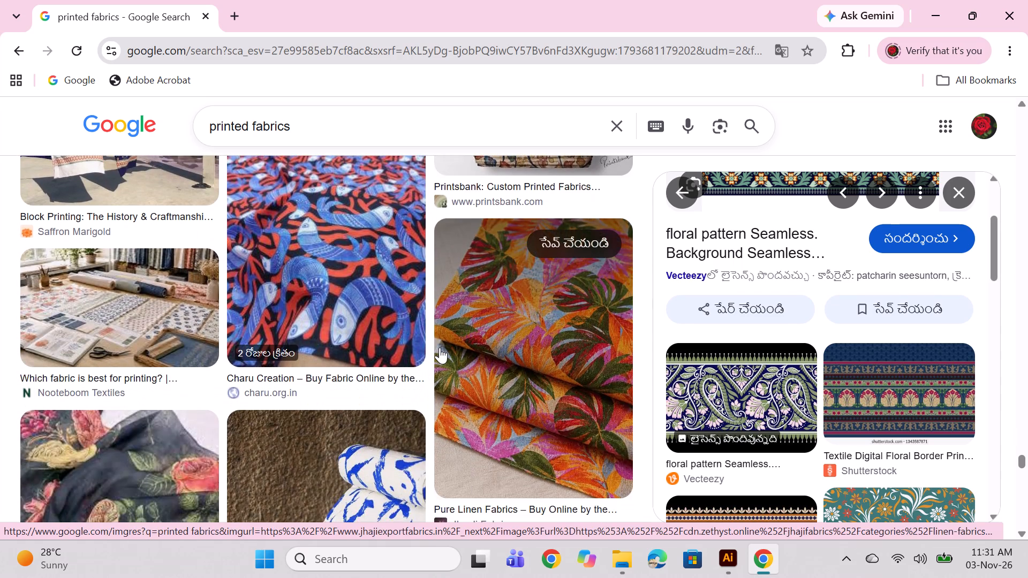
pyautogui.scroll(-4, 440, 347)
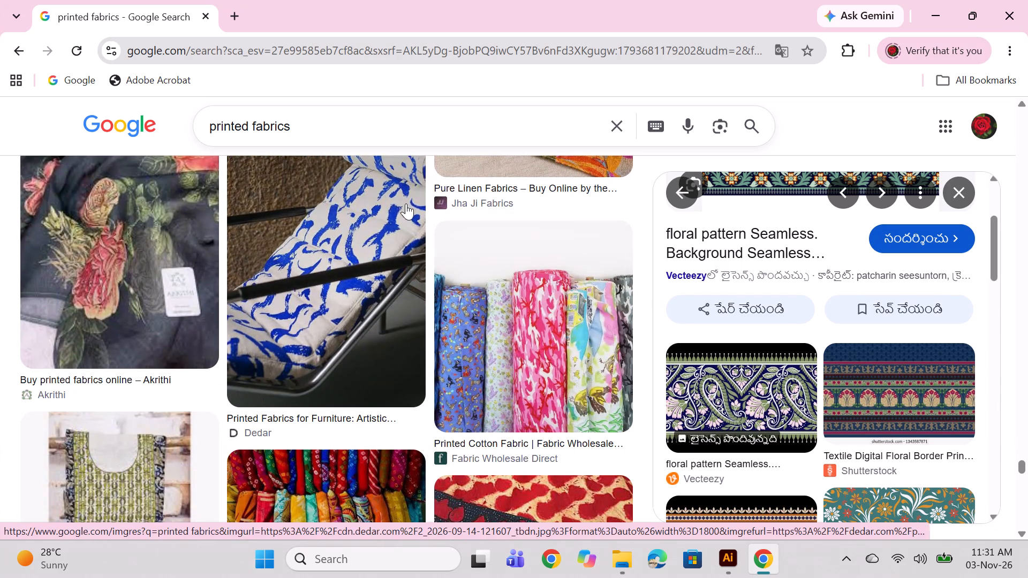
pyautogui.scroll(-6, 384, 278)
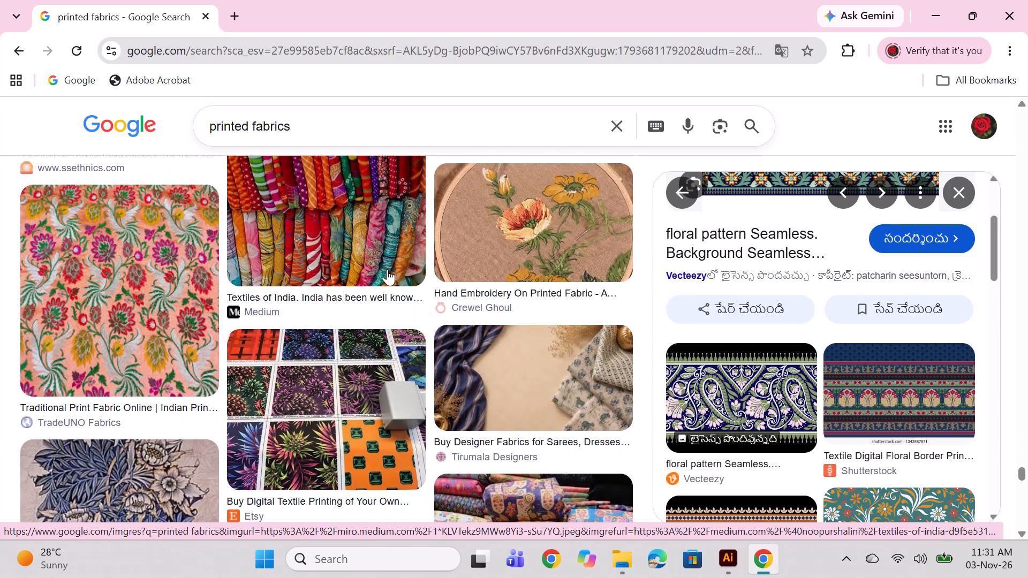
pyautogui.scroll(-3, 387, 269)
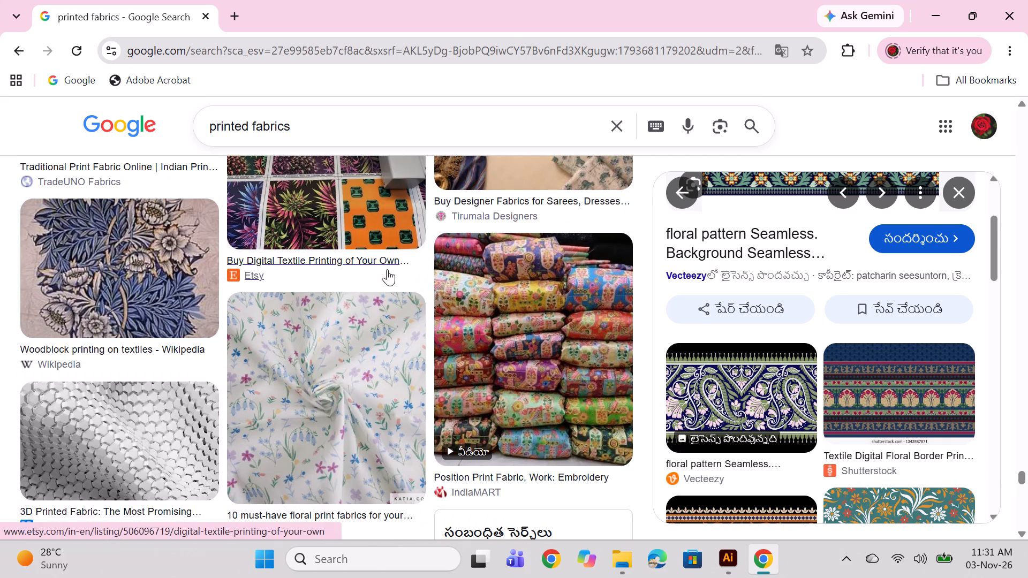
pyautogui.scroll(-3, 387, 269)
pyautogui.scroll(-3, 799, 330)
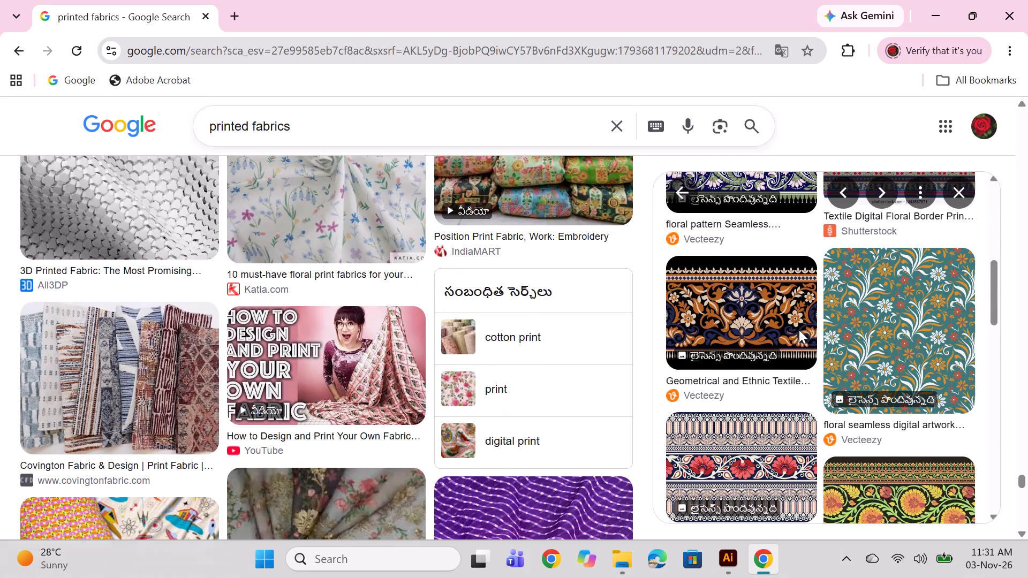
pyautogui.scroll(-2, 799, 330)
pyautogui.scroll(2, 799, 330)
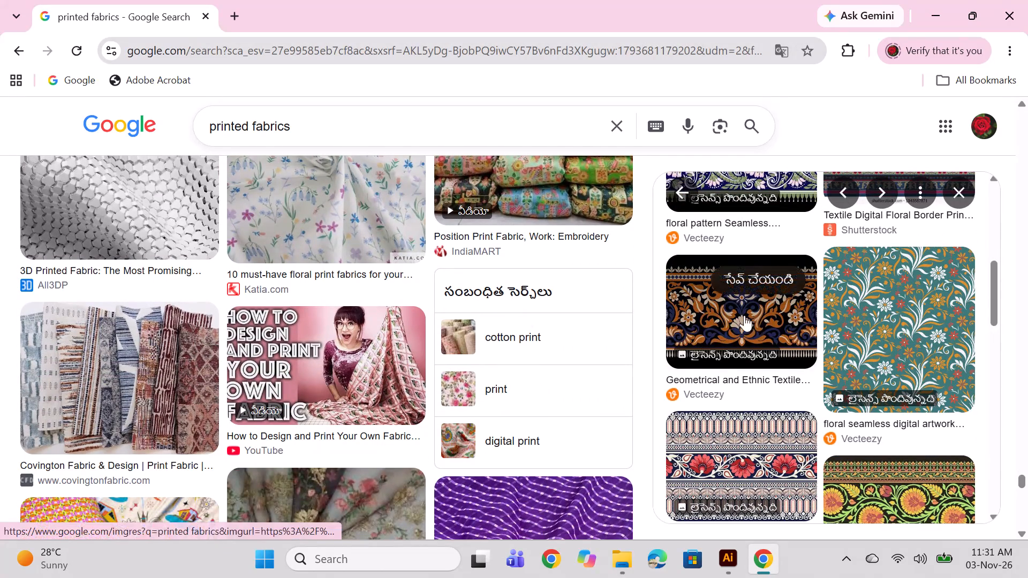
pyautogui.scroll(-4, 483, 320)
pyautogui.scroll(-3, 819, 365)
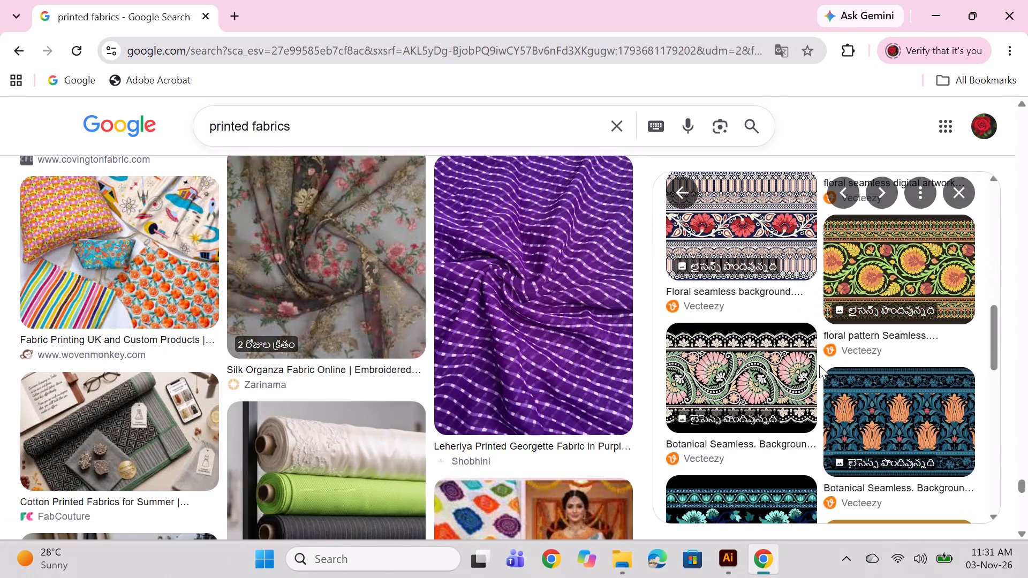
# Open the black border pattern with yellow flowers and green vines, and examine related borders and more printed fabric results for ideas.
pyautogui.click(908, 291)
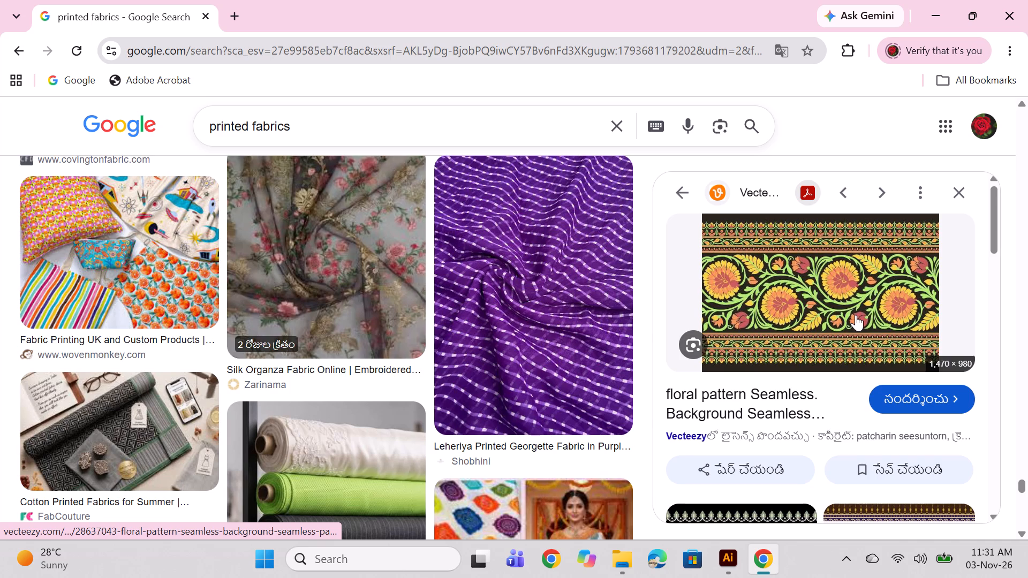
pyautogui.scroll(-6, 337, 313)
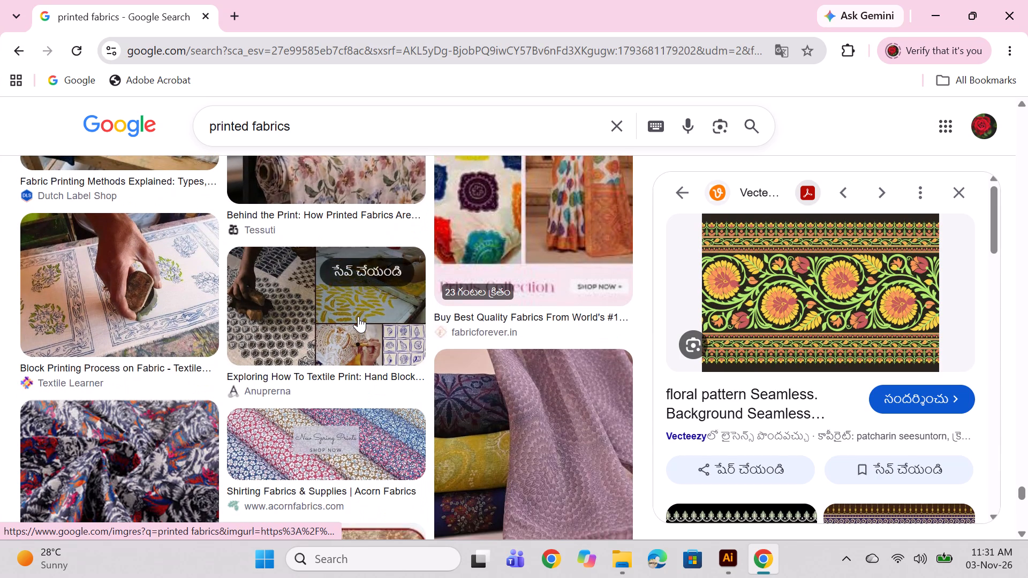
pyautogui.scroll(-3, 316, 317)
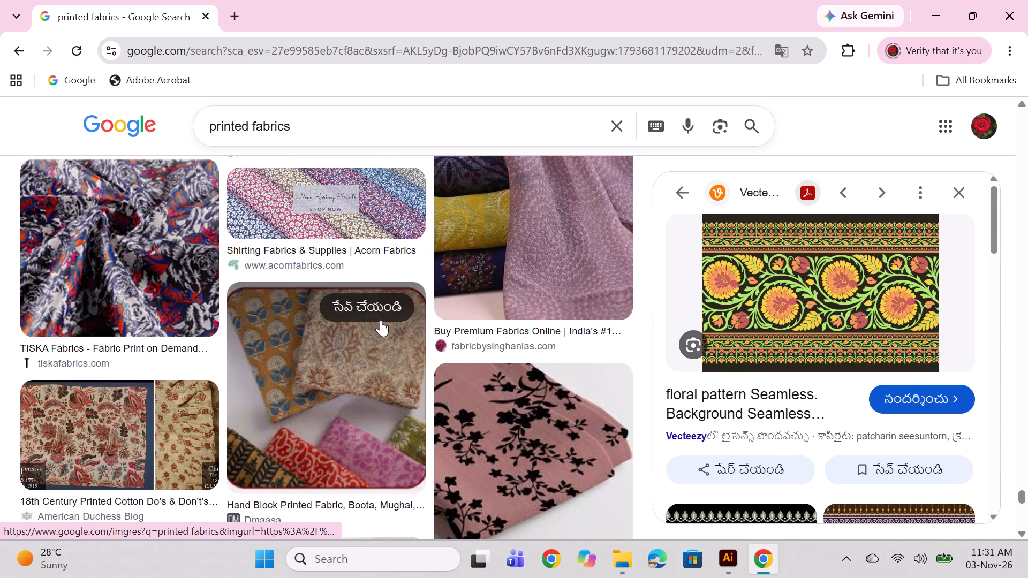
pyautogui.scroll(-2, 381, 320)
pyautogui.scroll(-3, 844, 339)
pyautogui.scroll(-4, 806, 376)
pyautogui.scroll(-2, 339, 409)
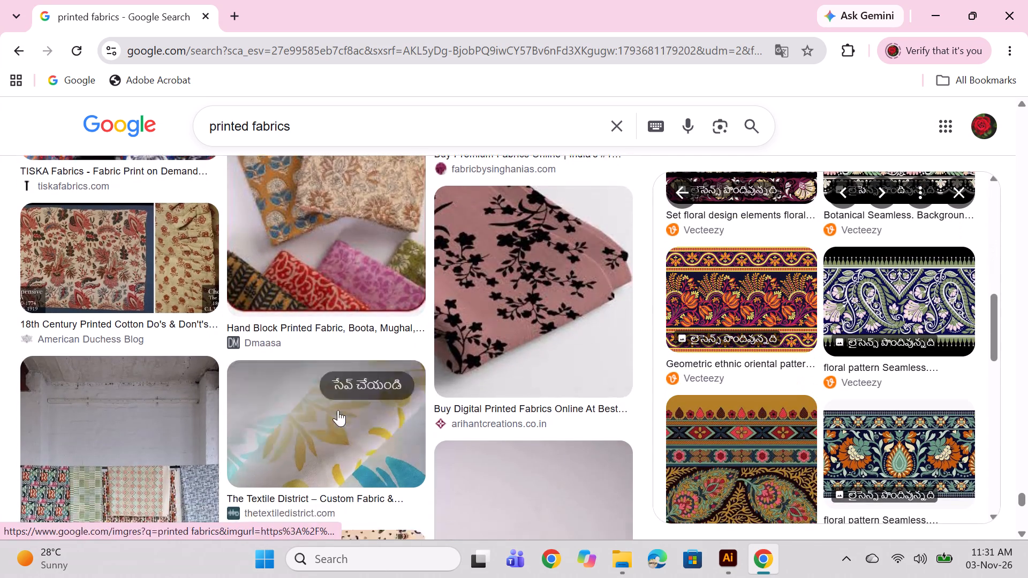
pyautogui.scroll(-11, 338, 410)
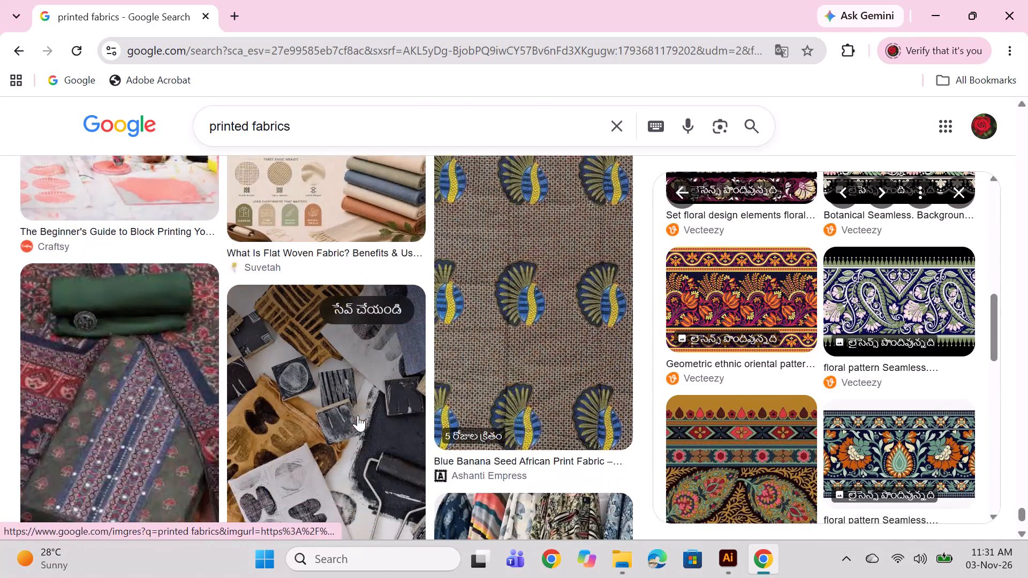
pyautogui.scroll(-6, 358, 415)
pyautogui.scroll(-2, 291, 343)
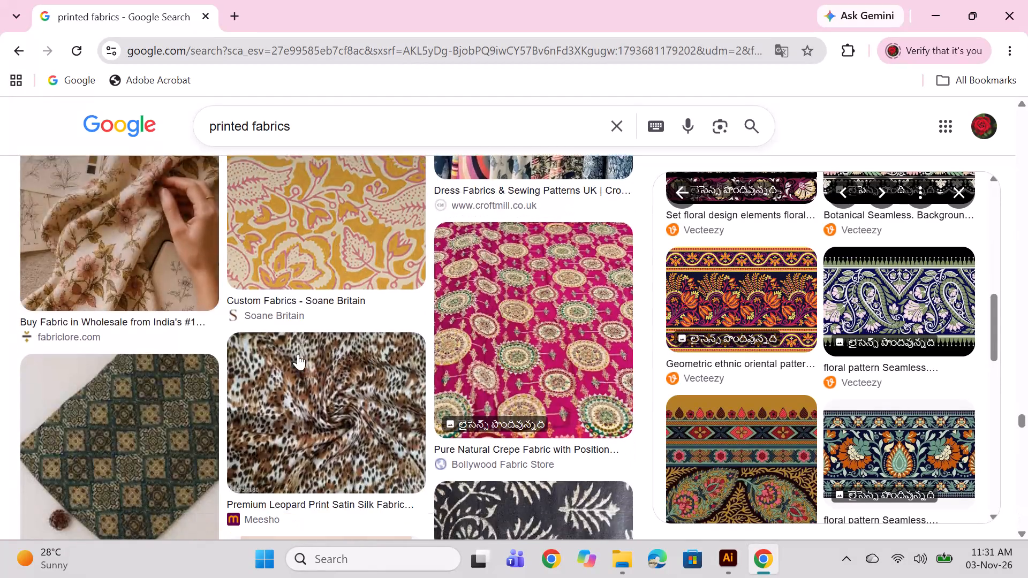
pyautogui.scroll(-4, 298, 354)
pyautogui.scroll(4, 368, 442)
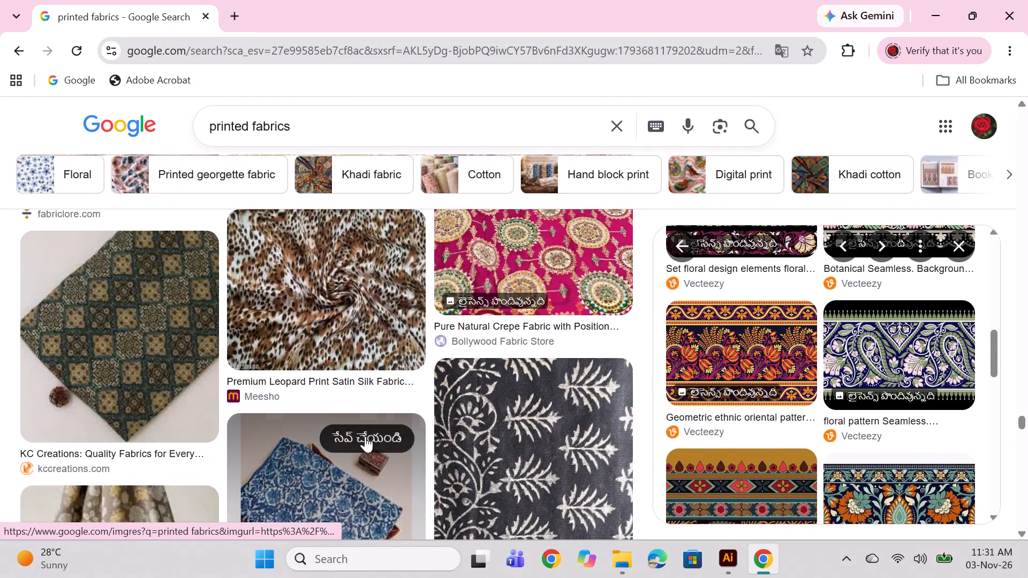
pyautogui.scroll(-12, 365, 436)
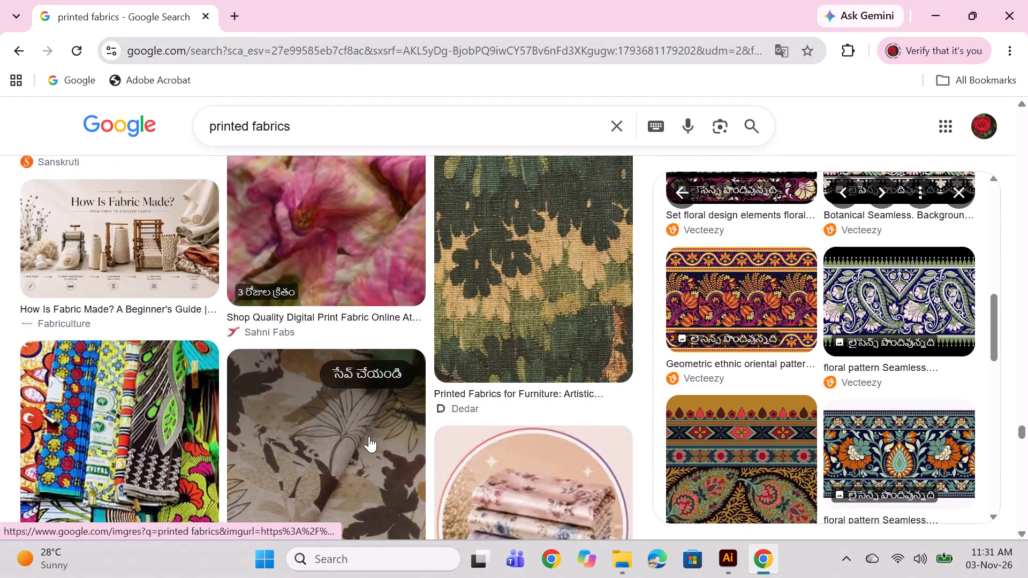
pyautogui.scroll(-8, 369, 436)
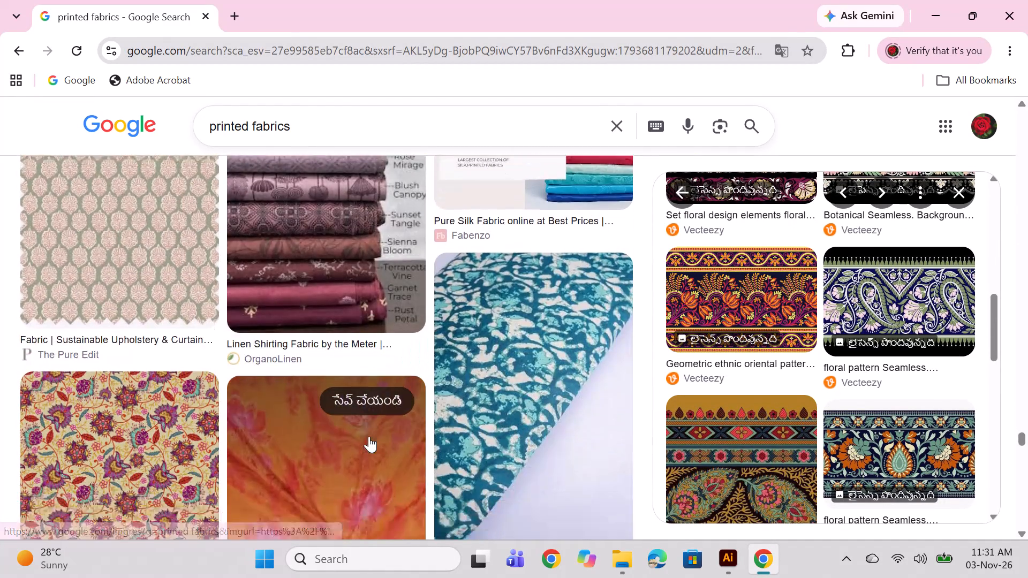
pyautogui.scroll(-6, 369, 436)
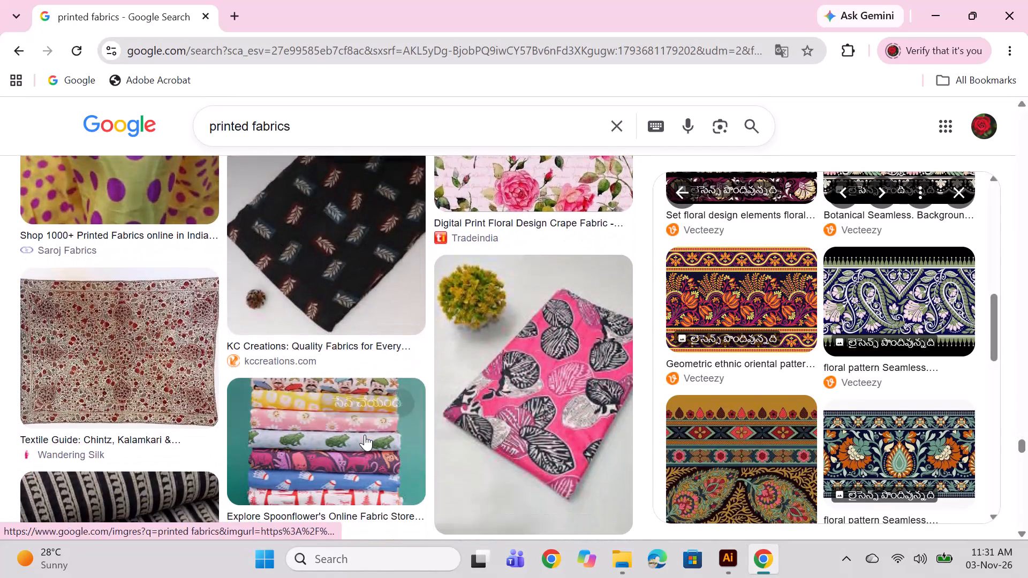
pyautogui.scroll(-2, 365, 435)
# Switch to Illustrator and draw a rectangle covering the whole A3 artboard of the new document.
pyautogui.click(736, 568)
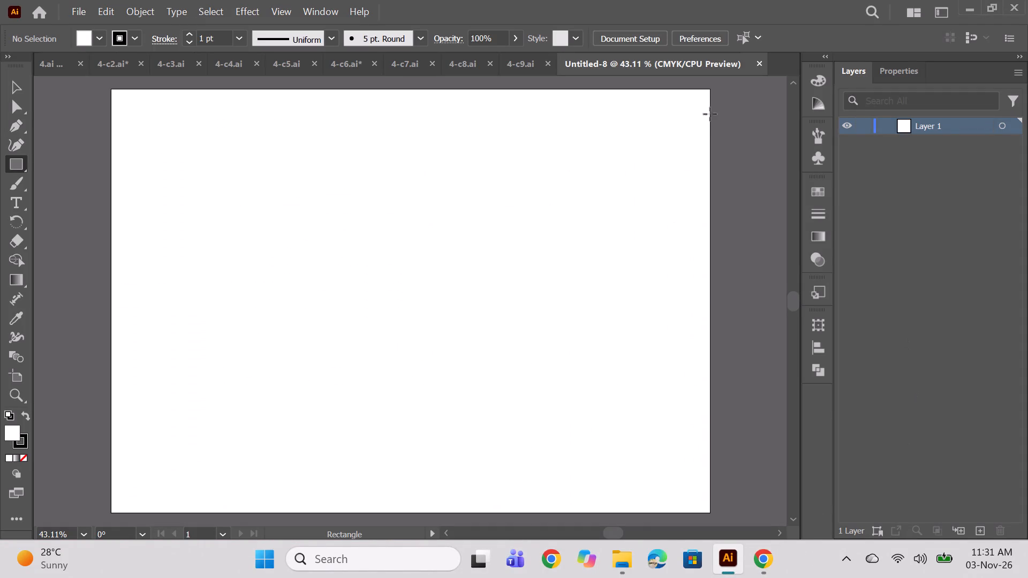
pyautogui.click(15, 437)
pyautogui.moveTo(111, 88); pyautogui.dragTo(603, 465)
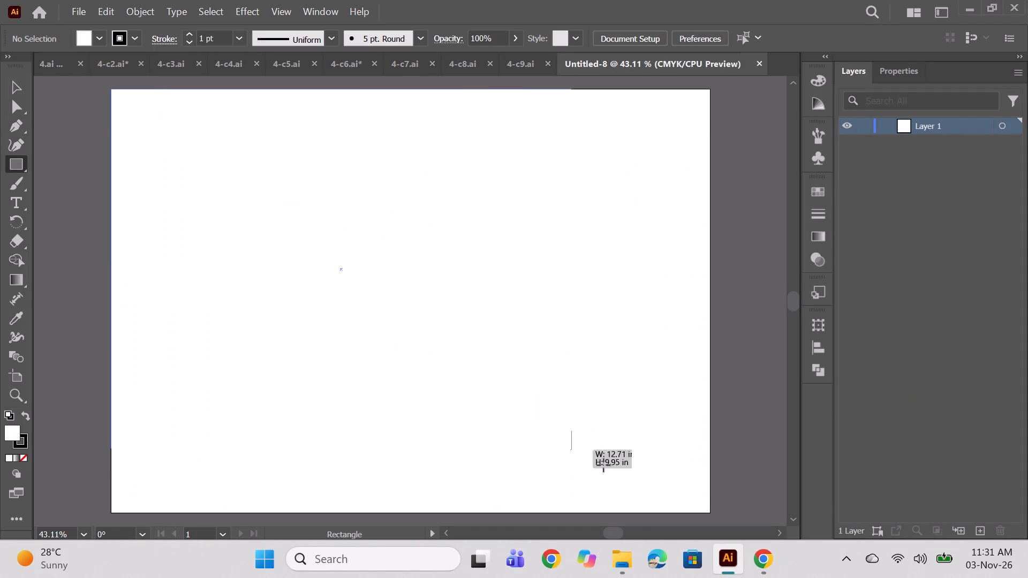
pyautogui.moveTo(603, 465); pyautogui.dragTo(709, 513)
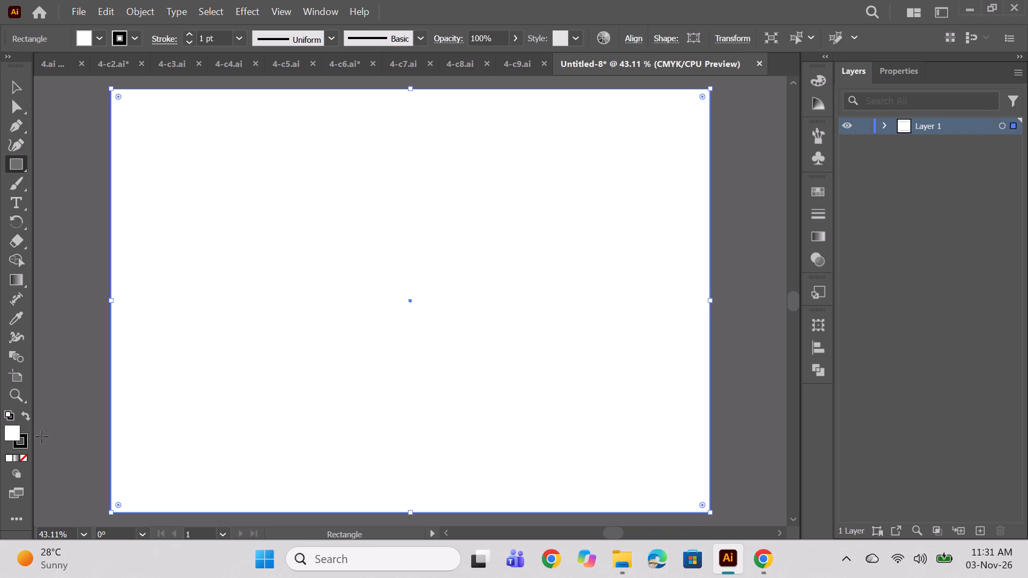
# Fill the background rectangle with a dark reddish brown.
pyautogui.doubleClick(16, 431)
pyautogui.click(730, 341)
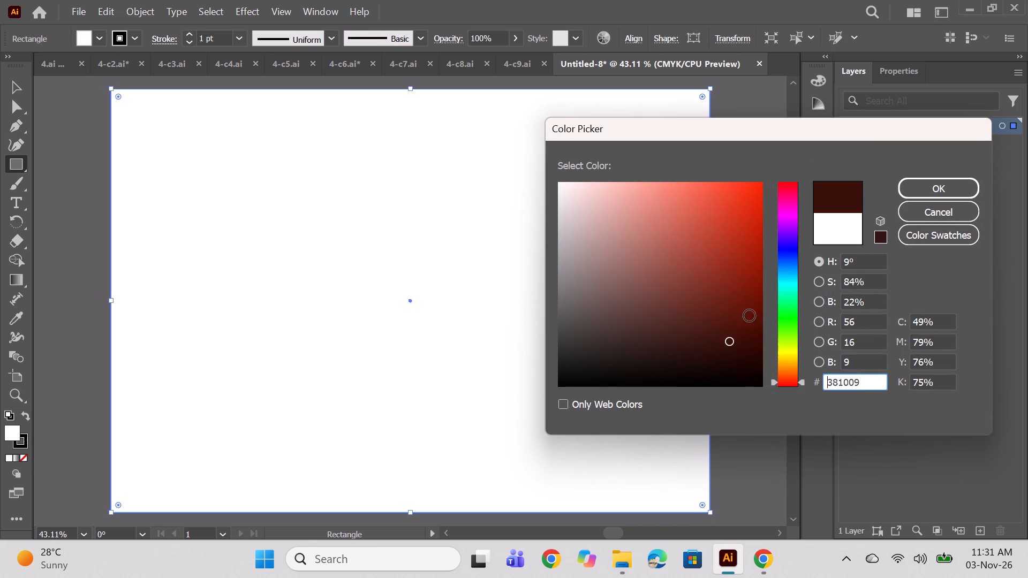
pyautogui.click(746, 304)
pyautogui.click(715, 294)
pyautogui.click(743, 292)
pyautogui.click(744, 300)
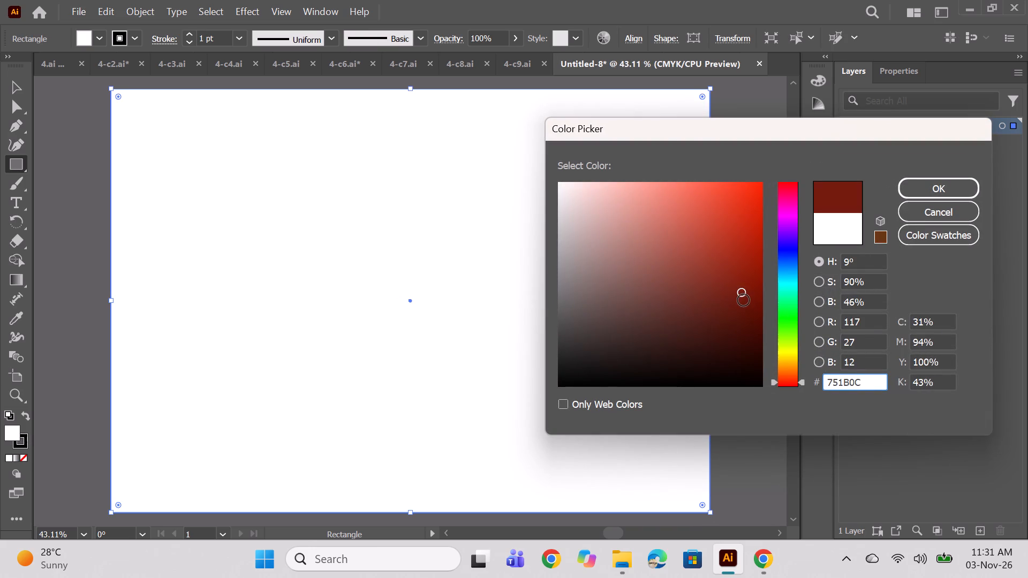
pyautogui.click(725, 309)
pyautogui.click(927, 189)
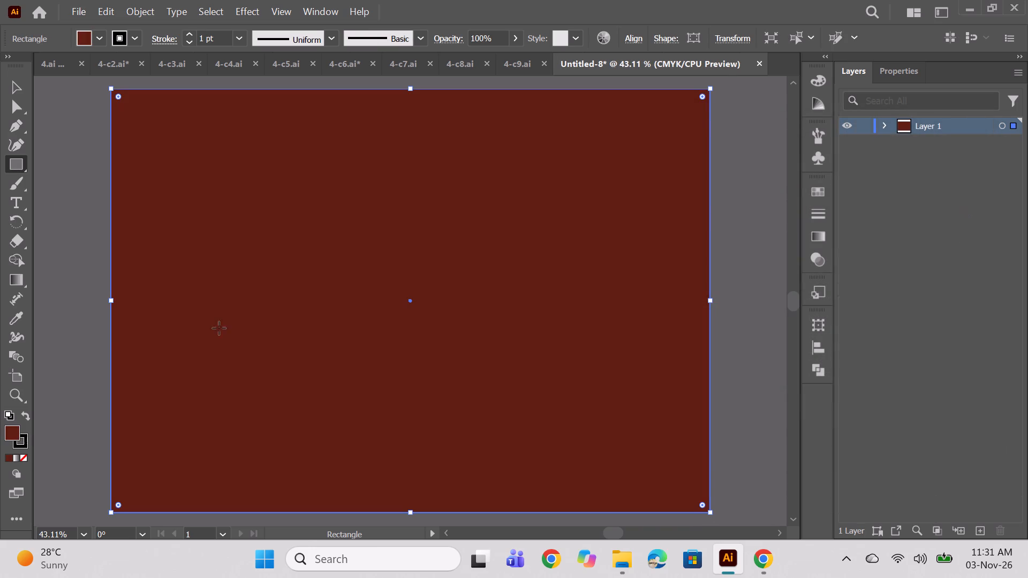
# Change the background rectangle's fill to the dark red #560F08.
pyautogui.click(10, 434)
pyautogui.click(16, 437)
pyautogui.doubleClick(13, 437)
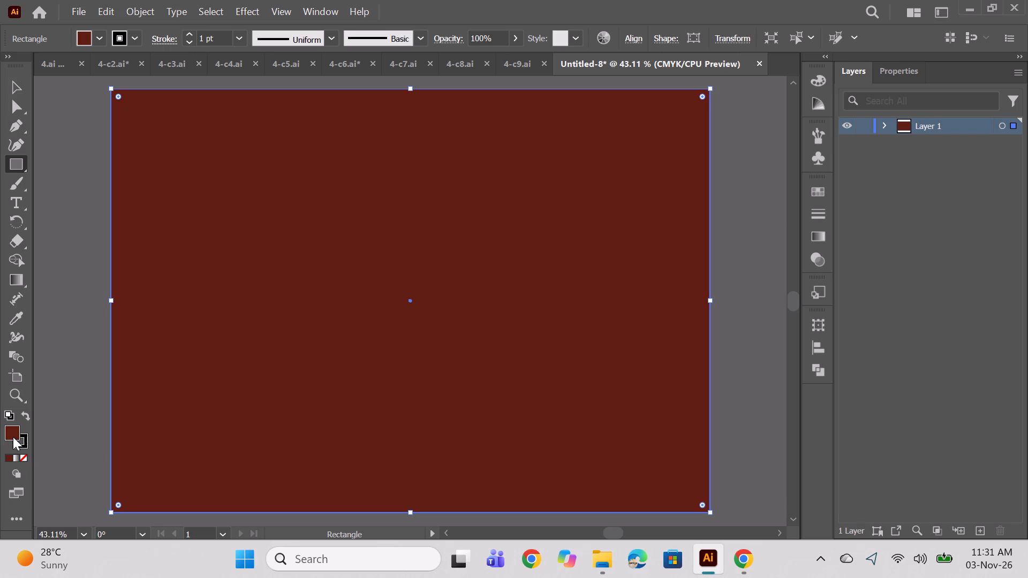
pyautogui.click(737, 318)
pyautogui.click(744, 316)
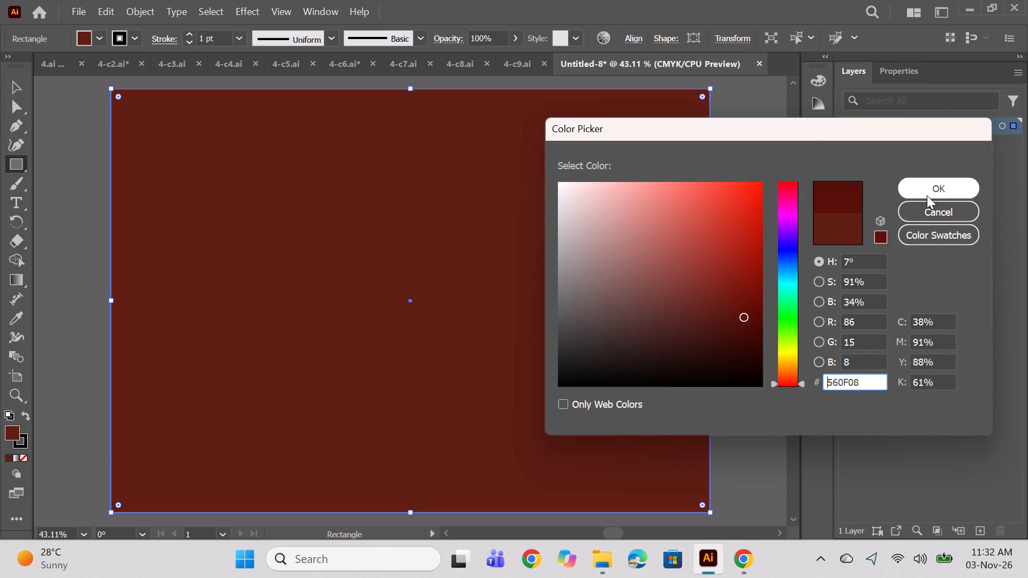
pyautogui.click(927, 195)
# Darken the background rectangle's fill slightly to a deep maroon.
pyautogui.doubleClick(14, 431)
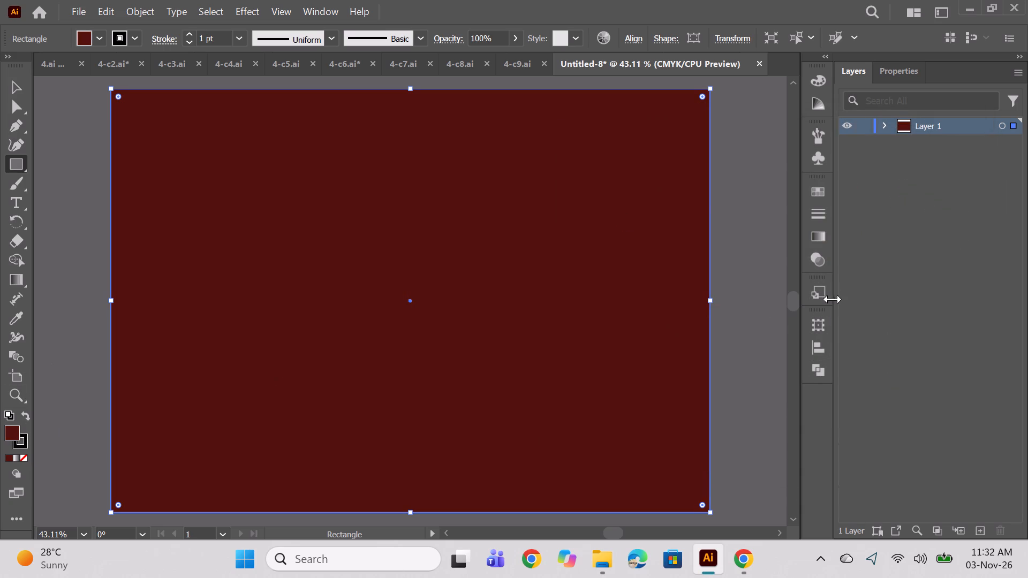
pyautogui.doubleClick(6, 433)
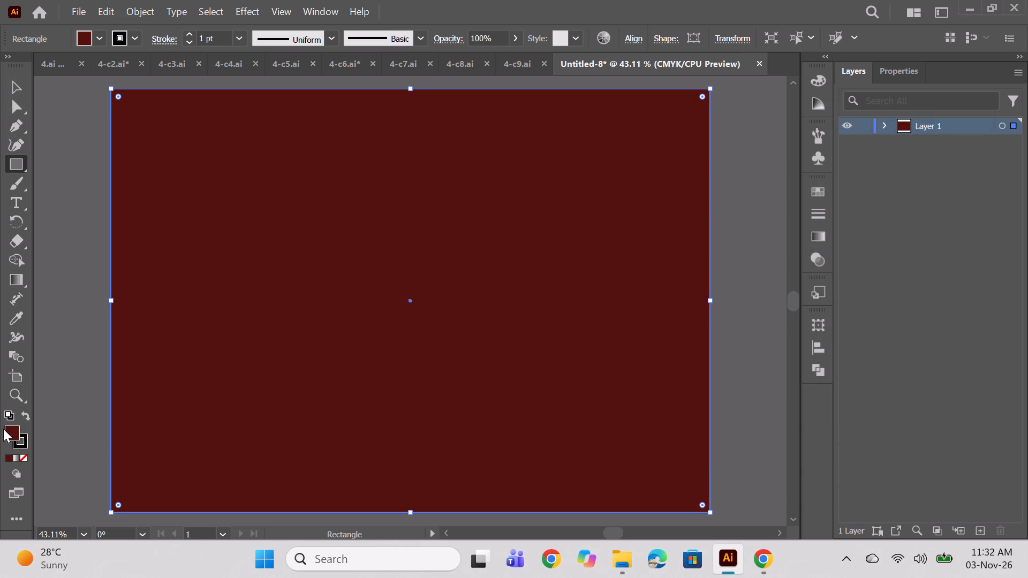
pyautogui.doubleClick(13, 432)
pyautogui.click(732, 324)
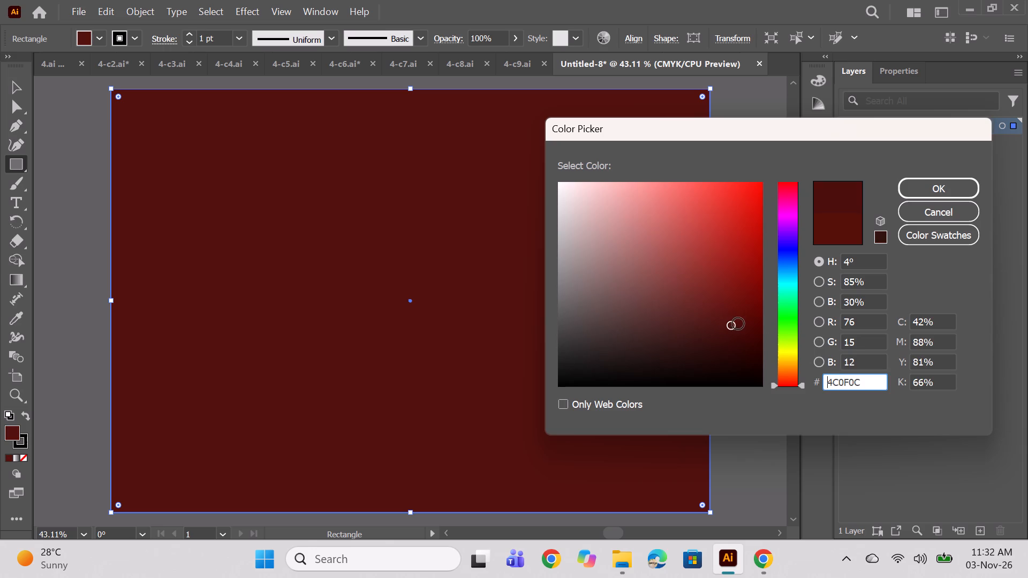
pyautogui.click(738, 324)
pyautogui.click(924, 192)
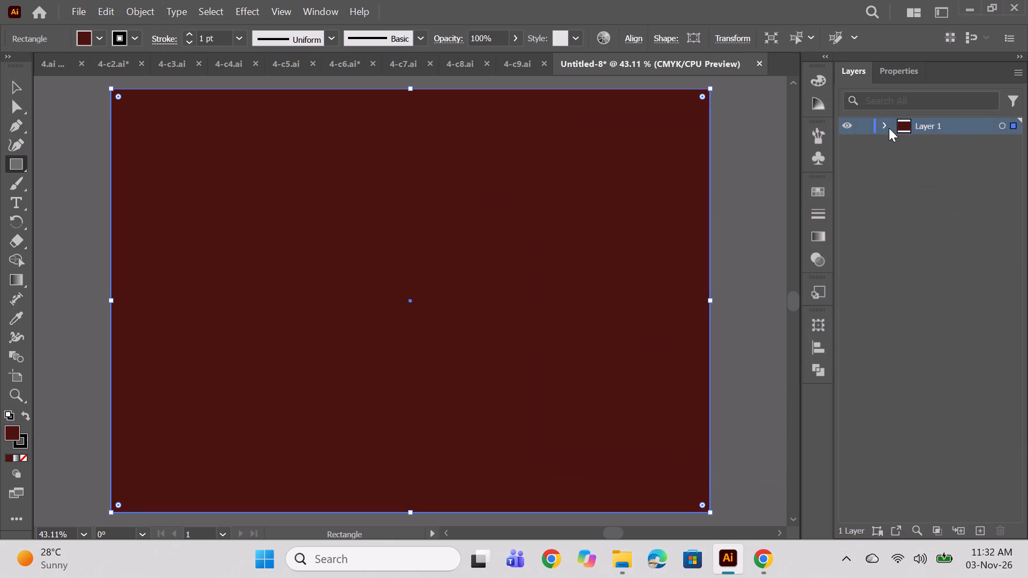
# Expand Layer 1 and paste the copied snowflake-flower motif onto the maroon background.
pyautogui.click(885, 126)
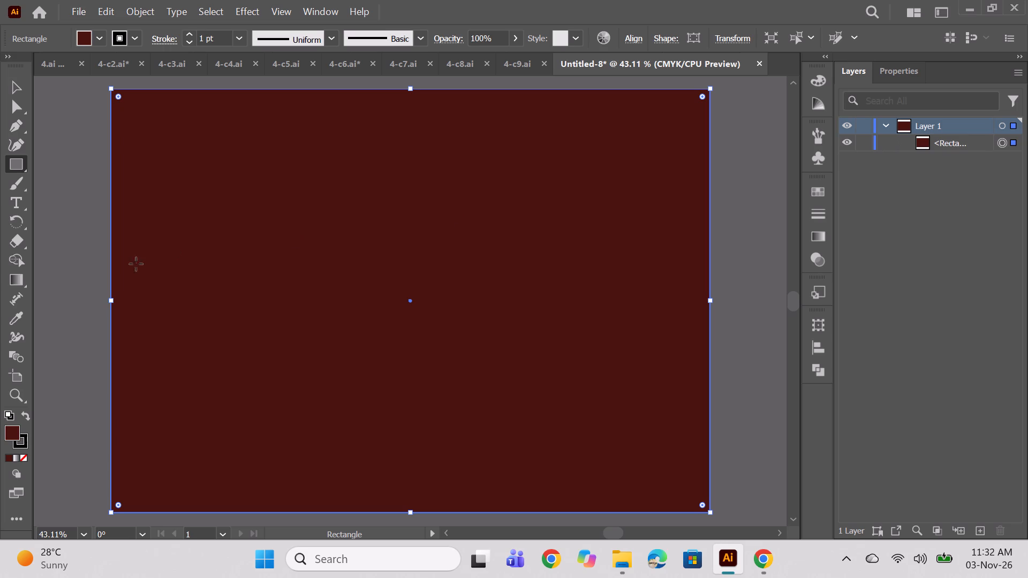
pyautogui.hotkey('ctrl', 'v')
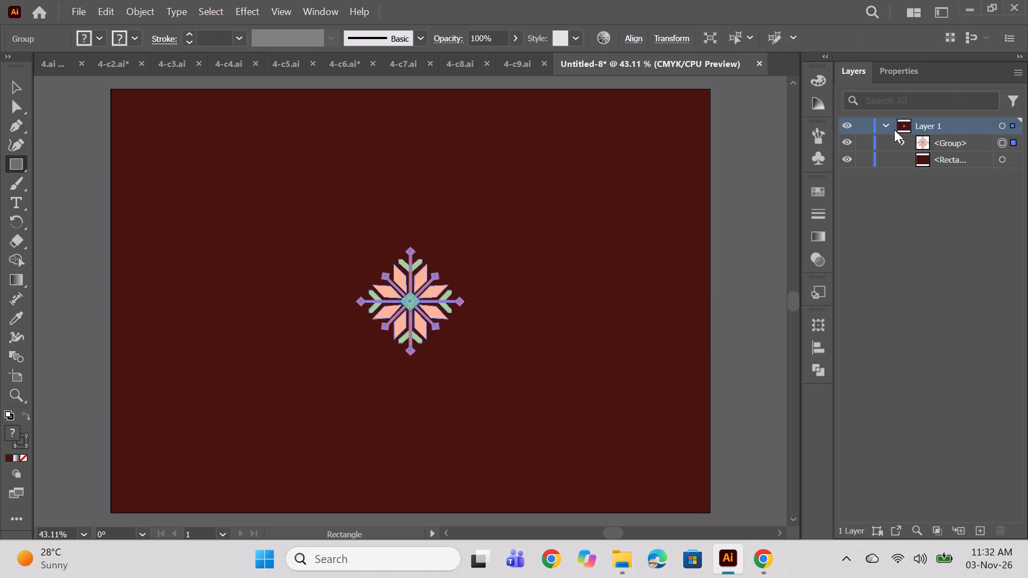
# Select all eight peach petal paths inside the flower group and fill them with light pink #EFBDEF.
pyautogui.click(905, 141)
pyautogui.scroll(-12, 979, 269)
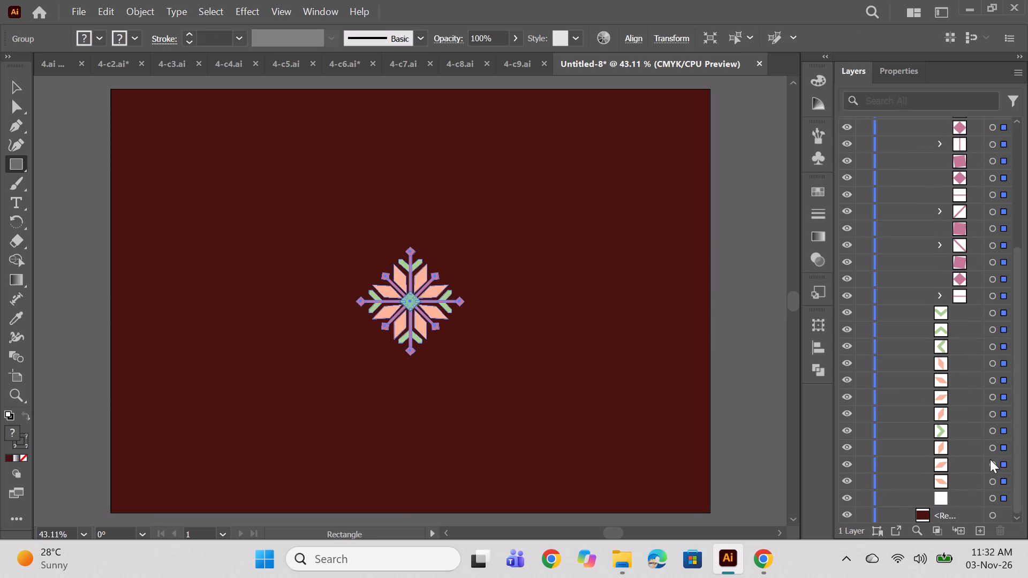
pyautogui.click(992, 494)
pyautogui.keyDown('ctrl'); pyautogui.click(991, 482); pyautogui.keyUp('ctrl')
pyautogui.keyDown('ctrl'); pyautogui.click(994, 467); pyautogui.keyUp('ctrl')
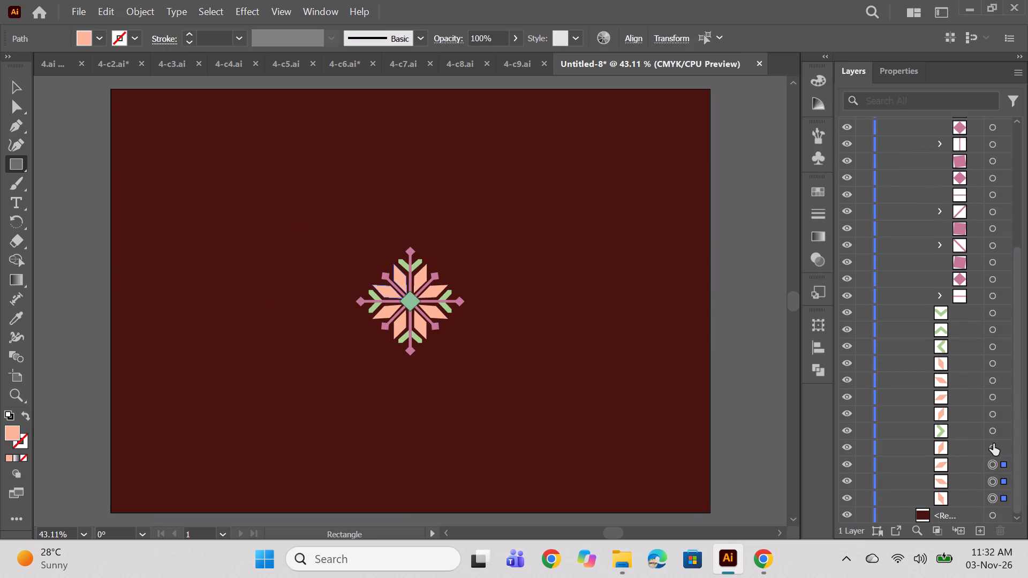
pyautogui.keyDown('ctrl'); pyautogui.click(993, 442); pyautogui.keyUp('ctrl')
pyautogui.keyDown('ctrl'); pyautogui.click(995, 408); pyautogui.keyUp('ctrl')
pyautogui.keyDown('ctrl'); pyautogui.click(994, 398); pyautogui.keyUp('ctrl')
pyautogui.keyDown('ctrl'); pyautogui.click(993, 376); pyautogui.keyUp('ctrl')
pyautogui.keyDown('ctrl'); pyautogui.click(993, 356); pyautogui.keyUp('ctrl')
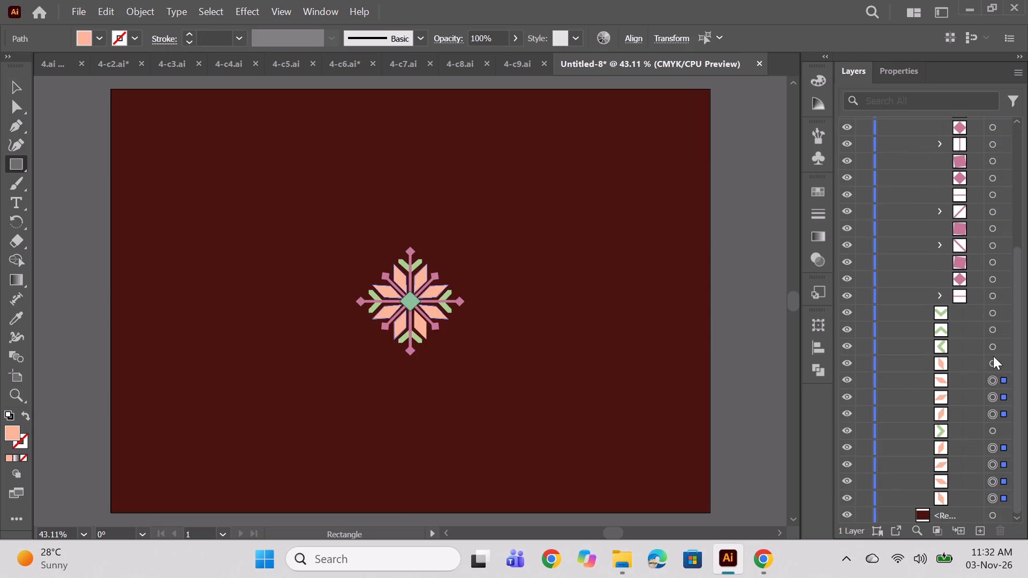
pyautogui.keyDown('ctrl'); pyautogui.click(993, 361); pyautogui.keyUp('ctrl')
pyautogui.doubleClick(11, 430)
pyautogui.click(784, 209)
pyautogui.click(787, 199)
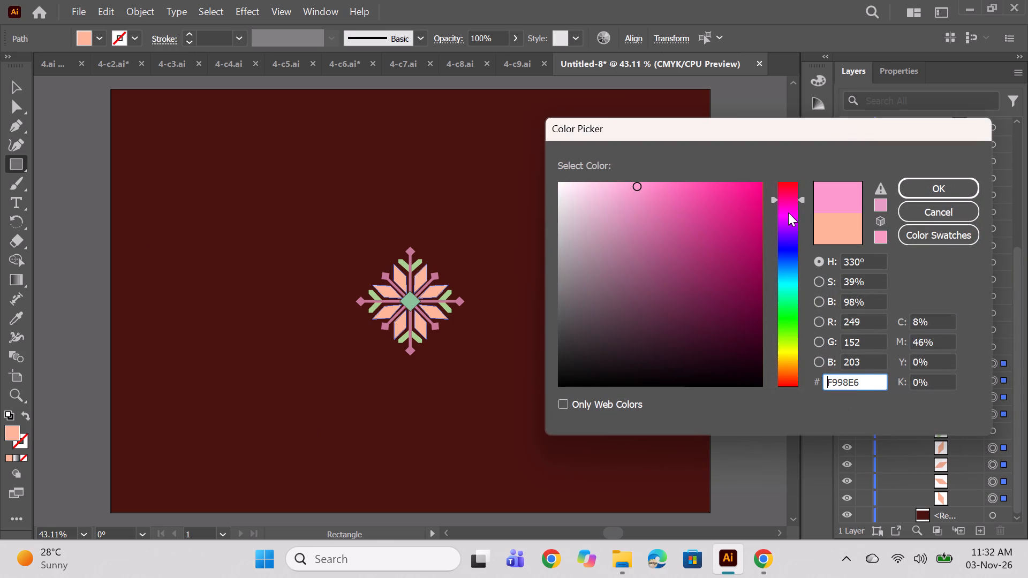
pyautogui.click(787, 215)
pyautogui.click(628, 192)
pyautogui.click(616, 197)
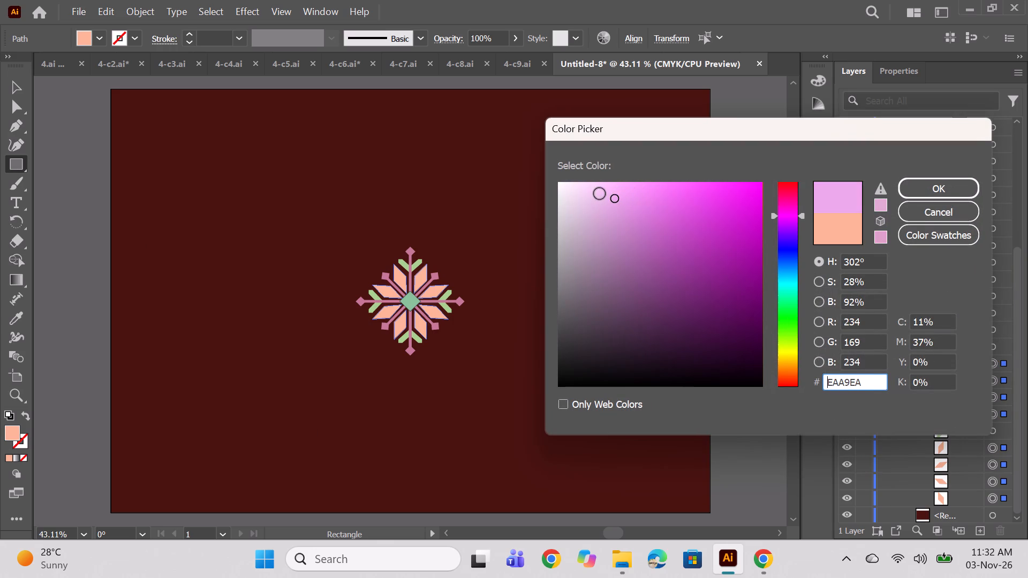
pyautogui.click(600, 194)
pyautogui.click(610, 186)
pyautogui.click(601, 192)
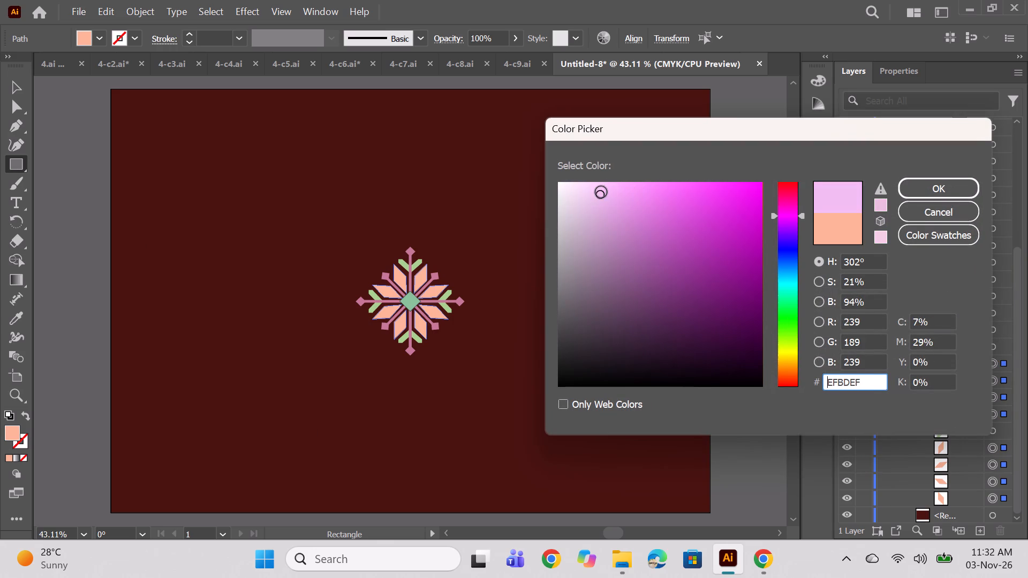
pyautogui.click(955, 189)
# Change the fill of the eight selected petals to light orange #F7CC81.
pyautogui.doubleClick(14, 431)
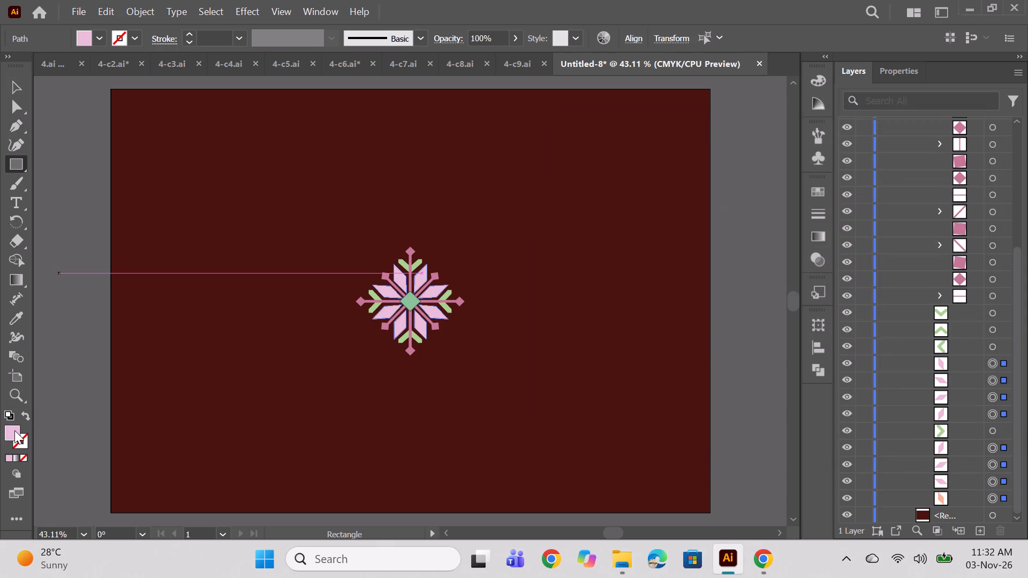
pyautogui.click(791, 331)
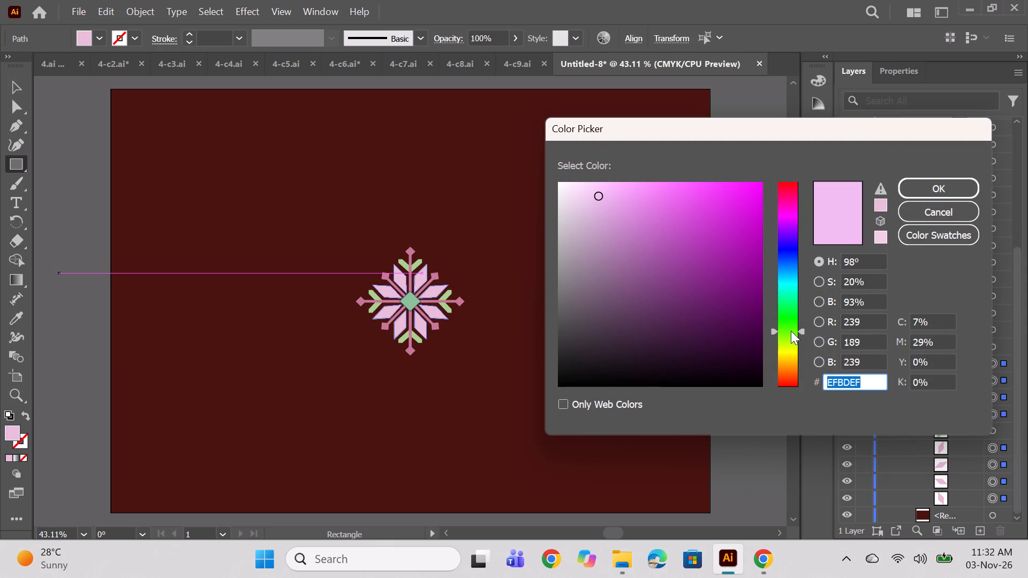
pyautogui.click(789, 365)
pyautogui.click(789, 364)
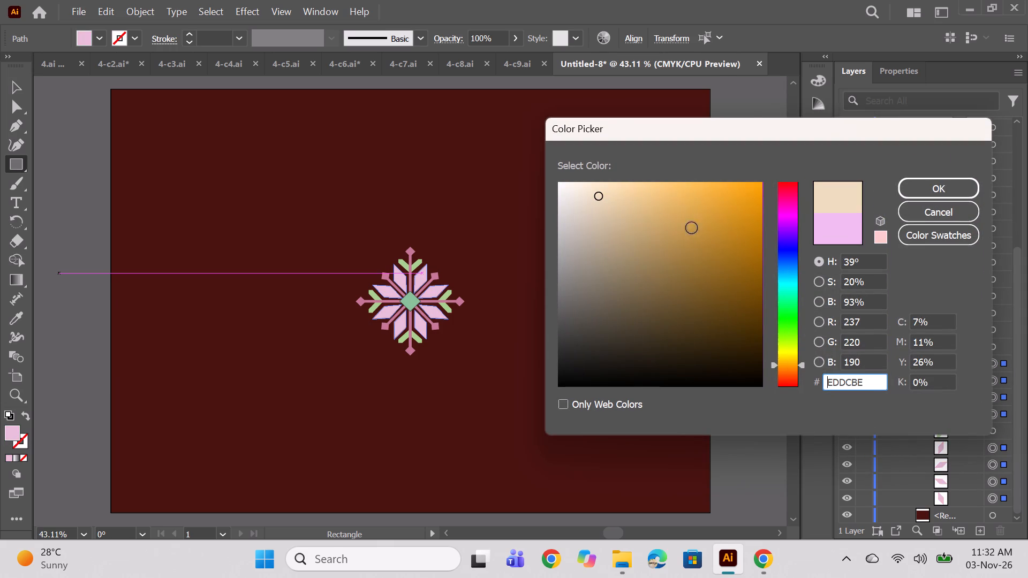
pyautogui.click(627, 190)
pyautogui.click(645, 184)
pyautogui.click(656, 187)
pyautogui.click(937, 181)
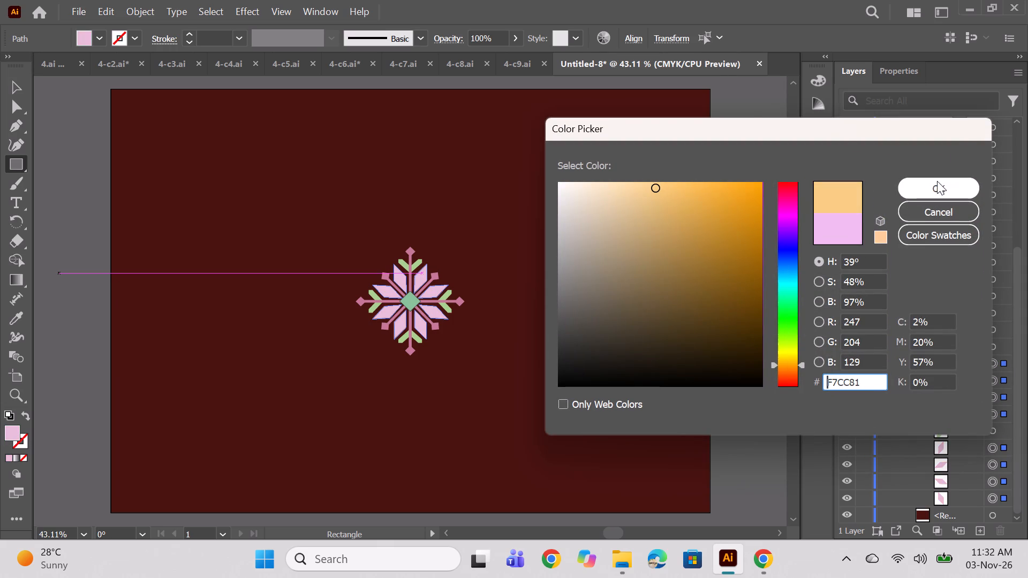
# Select the four green chevron leaves of the flower and fill them with off-white #F8F9F7.
pyautogui.click(993, 429)
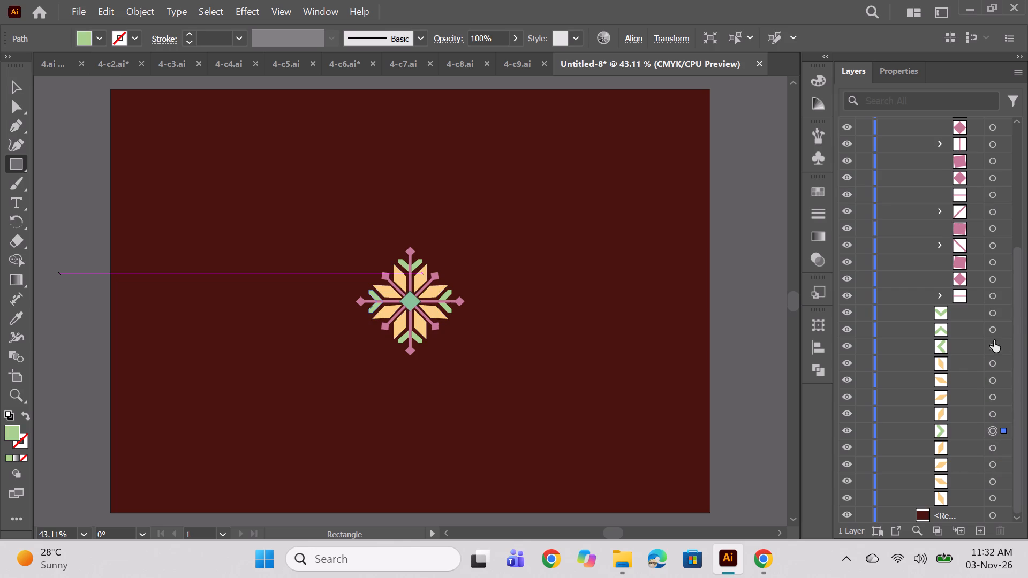
pyautogui.keyDown('ctrl'); pyautogui.click(992, 348); pyautogui.keyUp('ctrl')
pyautogui.keyDown('ctrl'); pyautogui.click(992, 326); pyautogui.keyUp('ctrl')
pyautogui.keyDown('ctrl'); pyautogui.click(993, 317); pyautogui.keyUp('ctrl')
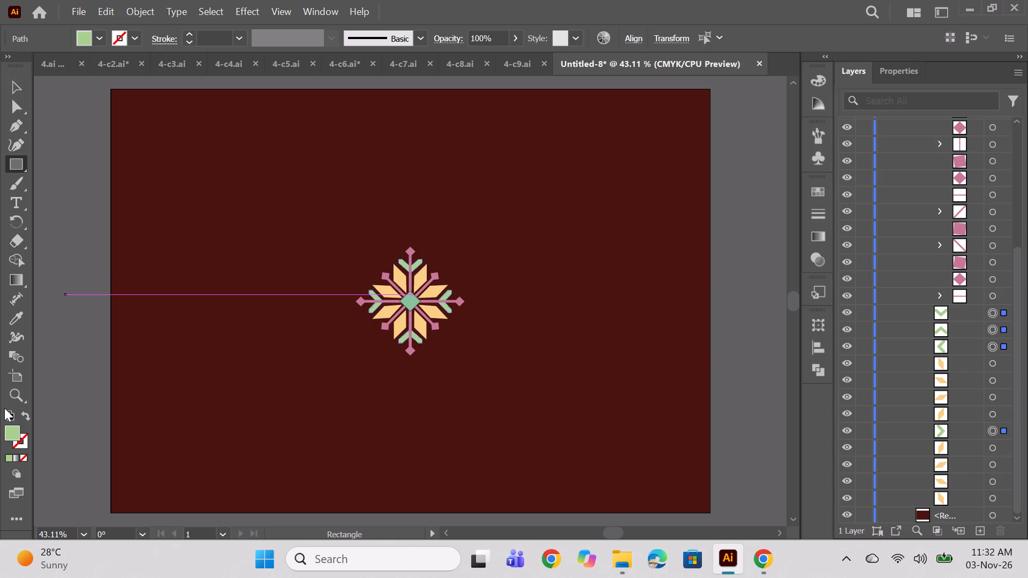
pyautogui.doubleClick(11, 429)
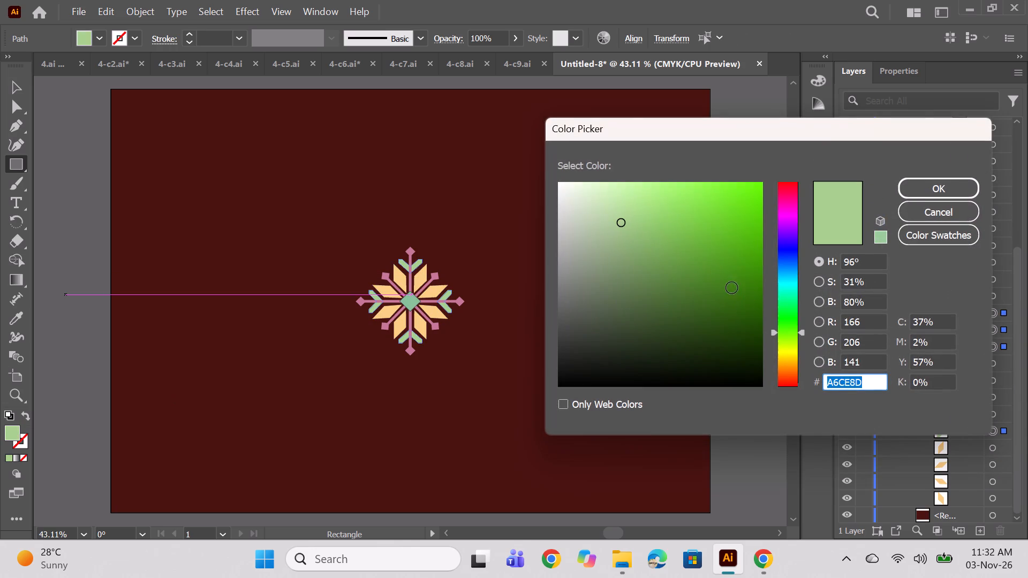
pyautogui.click(561, 185)
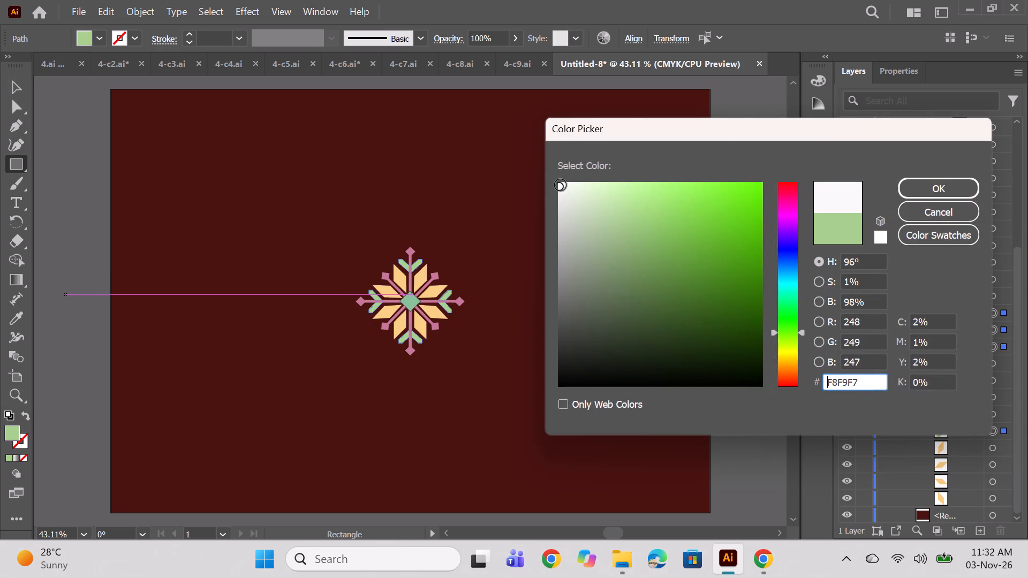
pyautogui.click(926, 187)
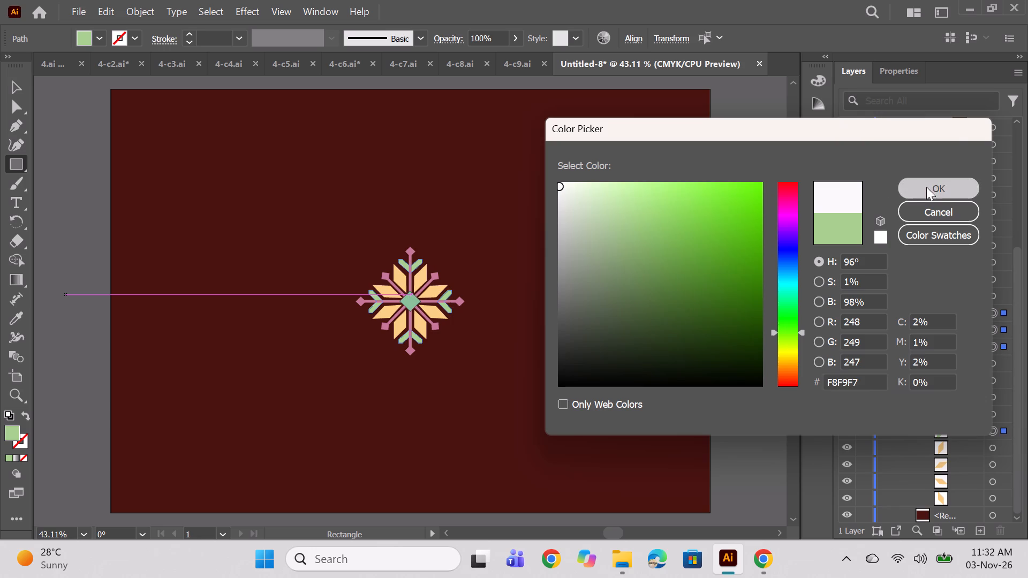
# Select the flower's pink subgroup of stems and small diamond tips and fill it with light lilac #D5AFD8.
pyautogui.click(994, 294)
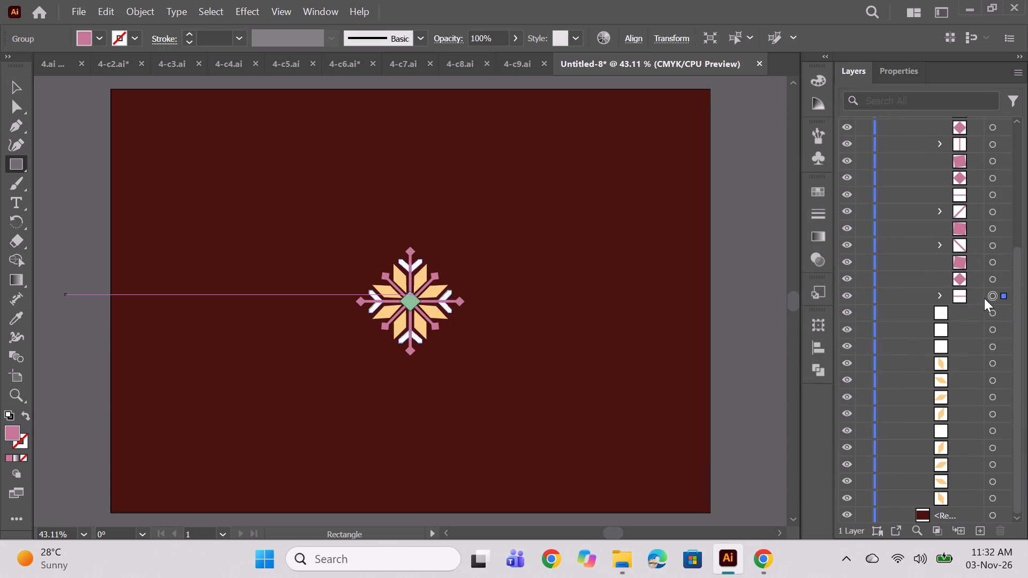
pyautogui.scroll(4, 984, 297)
pyautogui.keyDown('shift'); pyautogui.click(991, 196); pyautogui.keyUp('shift')
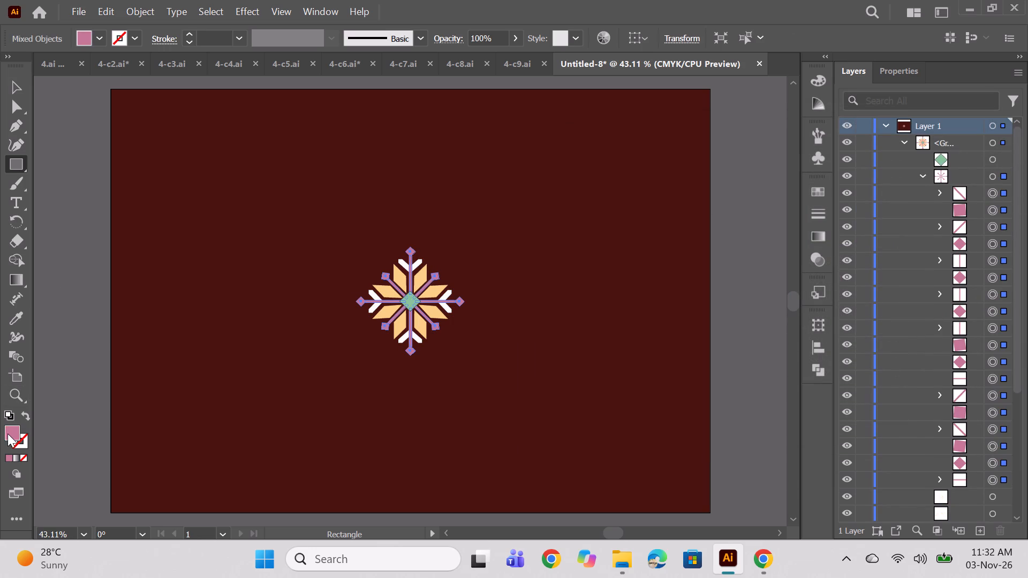
pyautogui.doubleClick(12, 431)
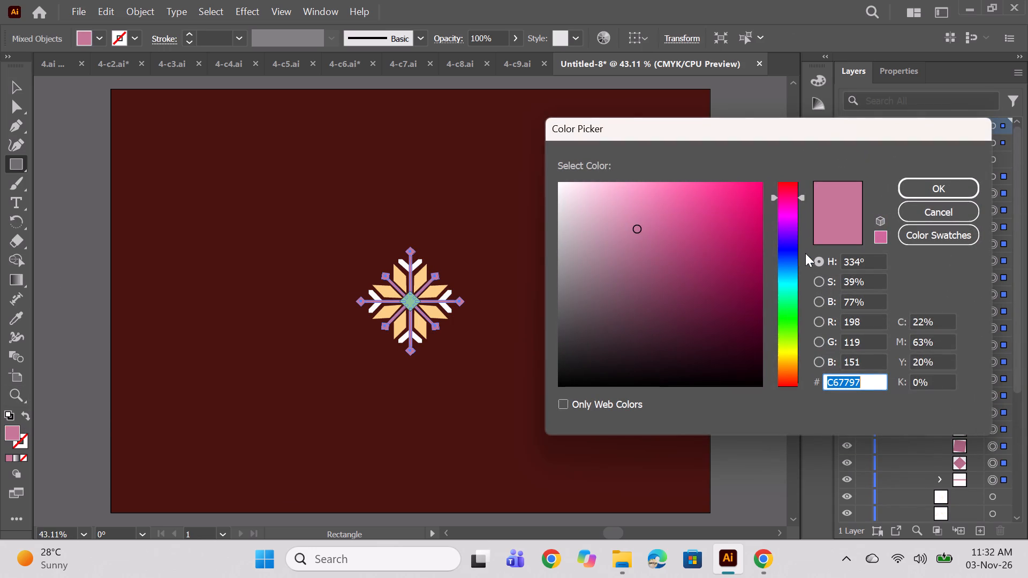
pyautogui.click(787, 203)
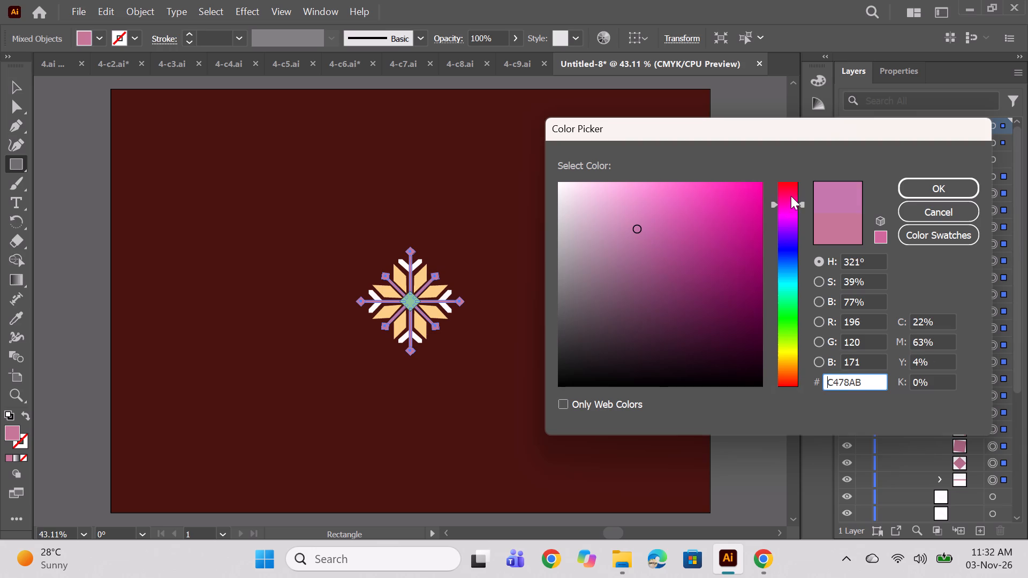
pyautogui.click(791, 218)
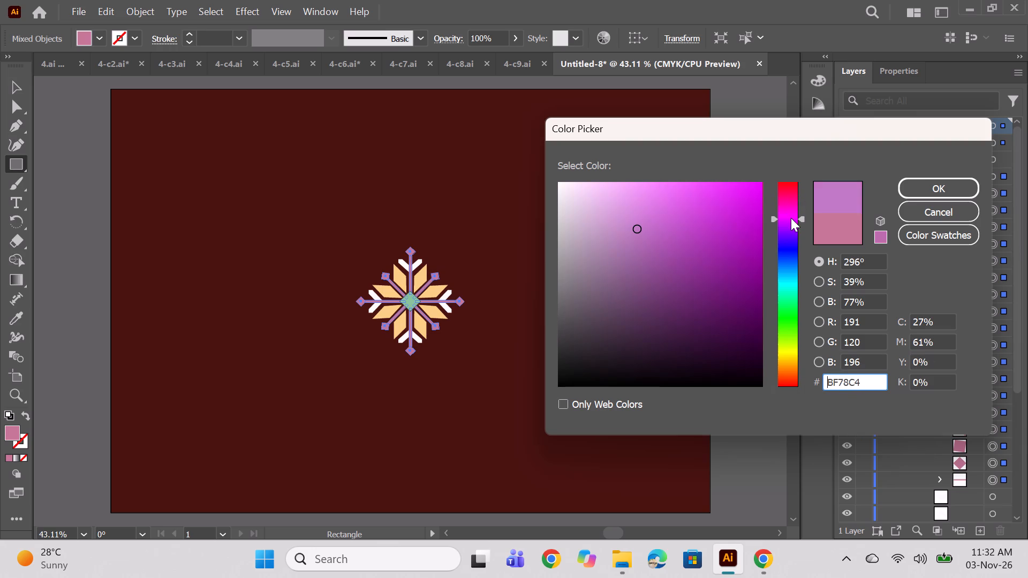
pyautogui.click(624, 185)
pyautogui.moveTo(610, 195); pyautogui.dragTo(609, 200)
pyautogui.moveTo(606, 214); pyautogui.dragTo(606, 219)
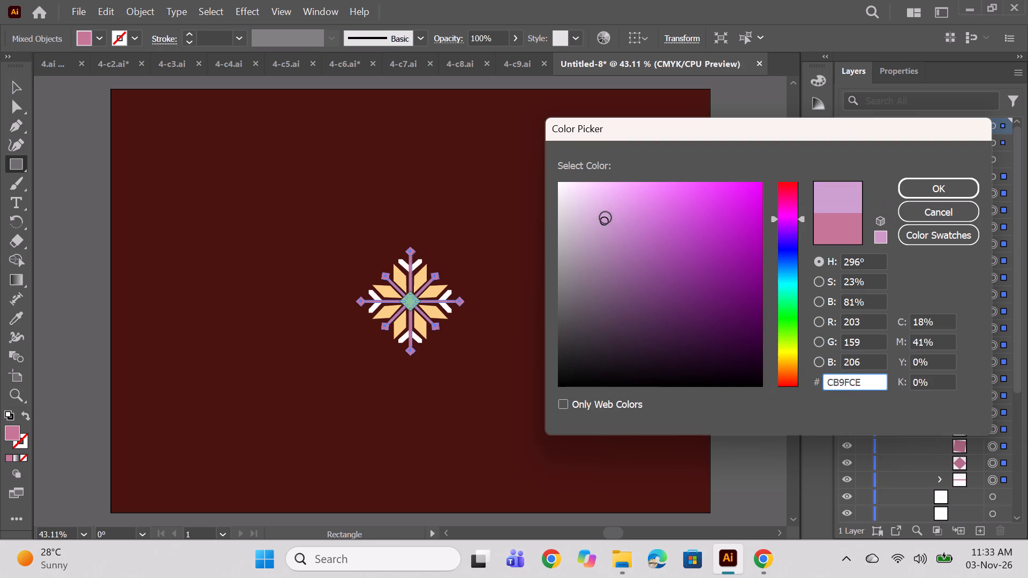
pyautogui.click(597, 212)
pyautogui.click(938, 184)
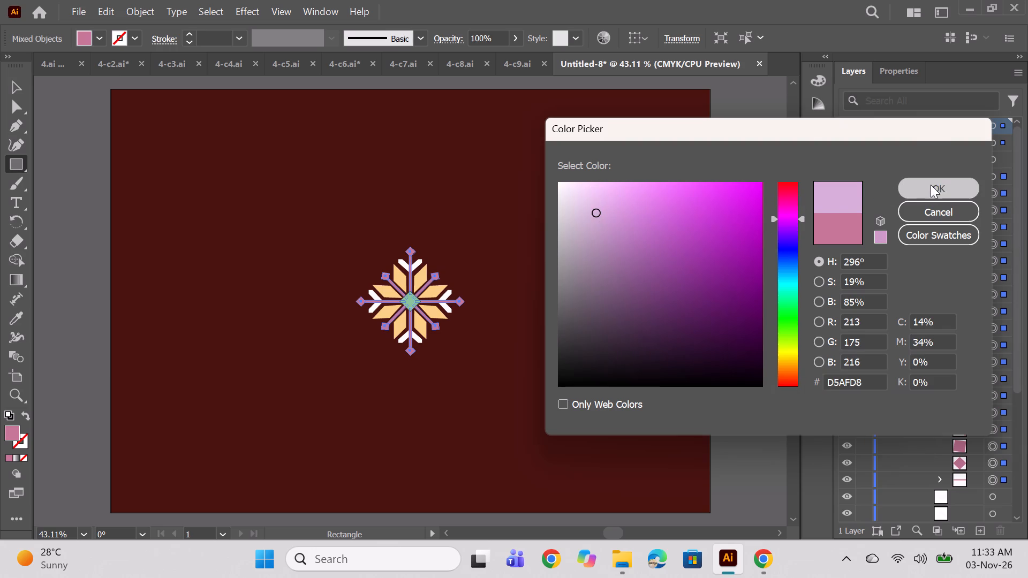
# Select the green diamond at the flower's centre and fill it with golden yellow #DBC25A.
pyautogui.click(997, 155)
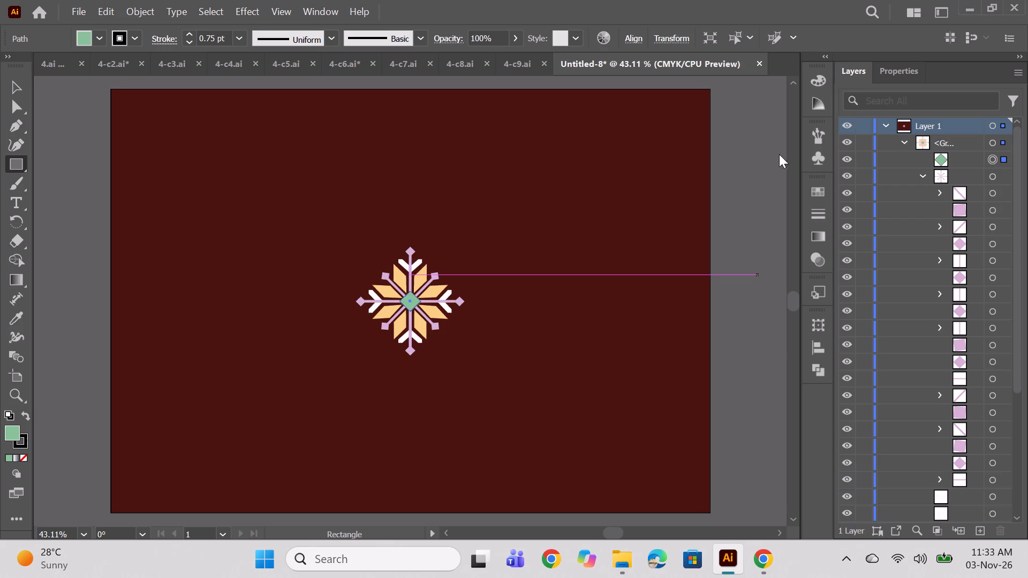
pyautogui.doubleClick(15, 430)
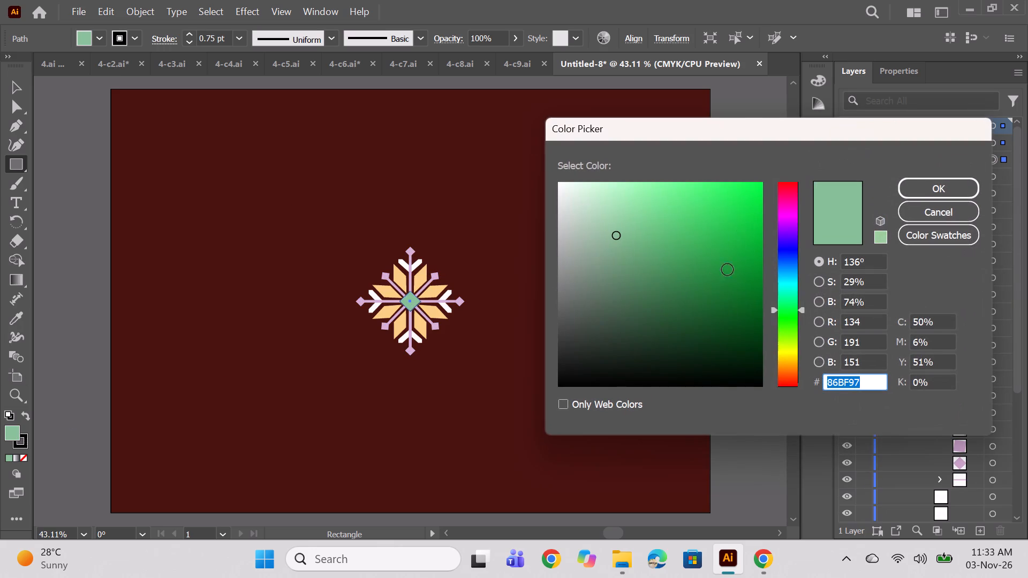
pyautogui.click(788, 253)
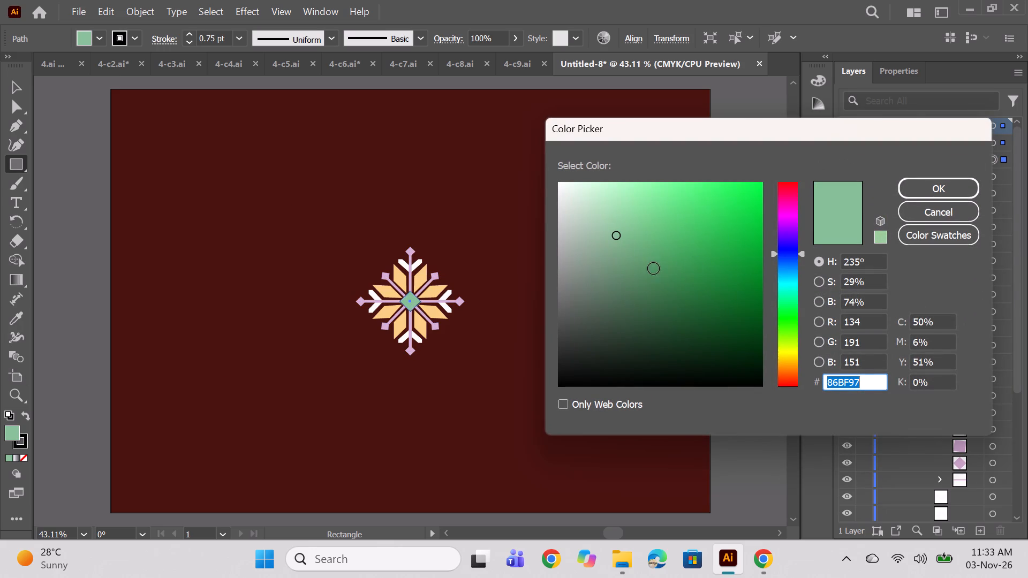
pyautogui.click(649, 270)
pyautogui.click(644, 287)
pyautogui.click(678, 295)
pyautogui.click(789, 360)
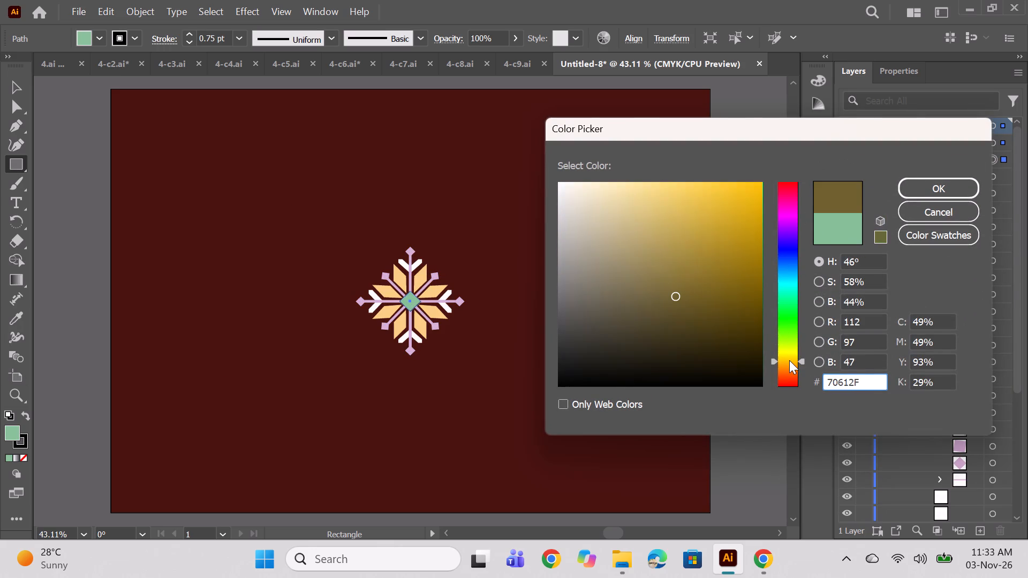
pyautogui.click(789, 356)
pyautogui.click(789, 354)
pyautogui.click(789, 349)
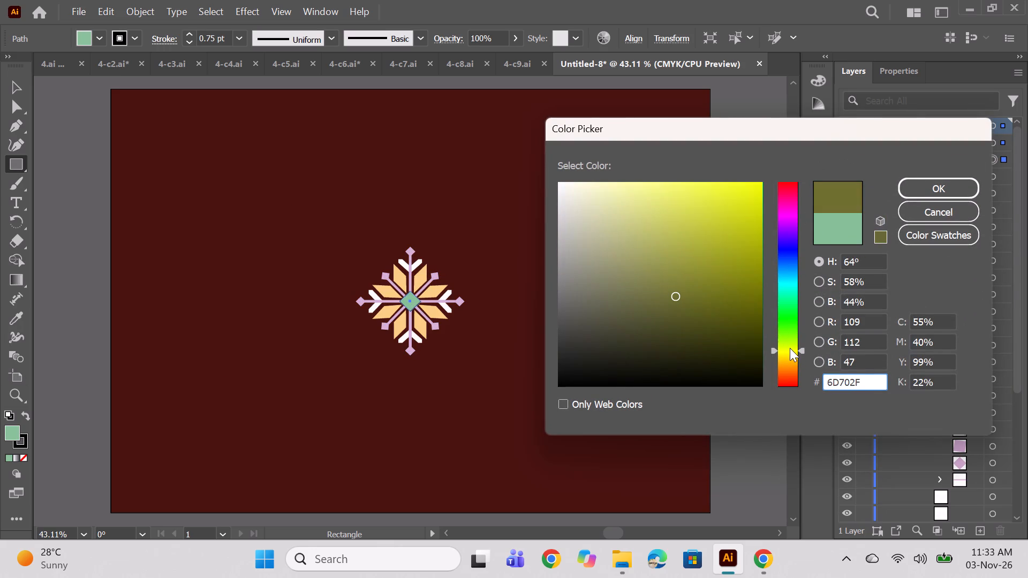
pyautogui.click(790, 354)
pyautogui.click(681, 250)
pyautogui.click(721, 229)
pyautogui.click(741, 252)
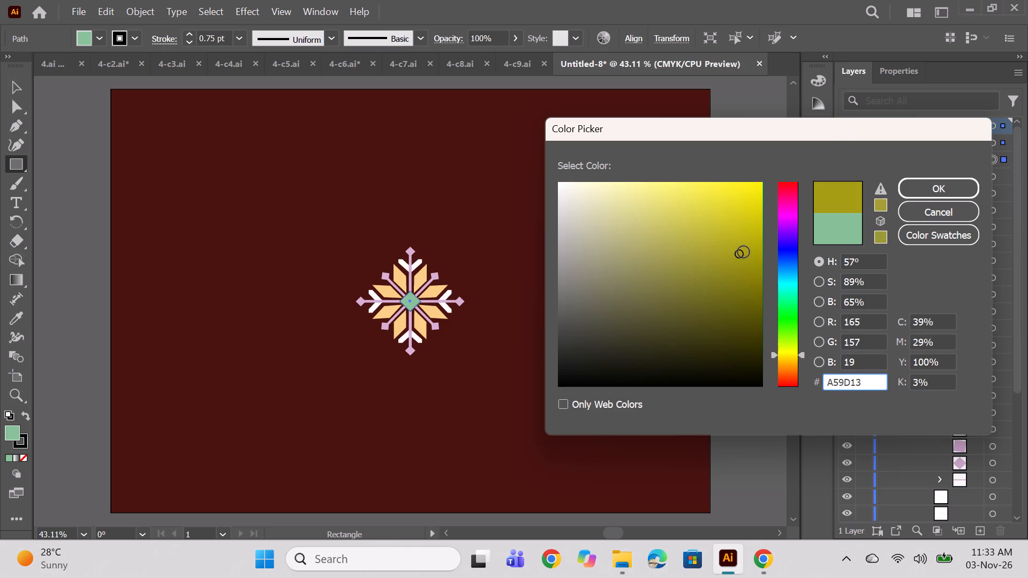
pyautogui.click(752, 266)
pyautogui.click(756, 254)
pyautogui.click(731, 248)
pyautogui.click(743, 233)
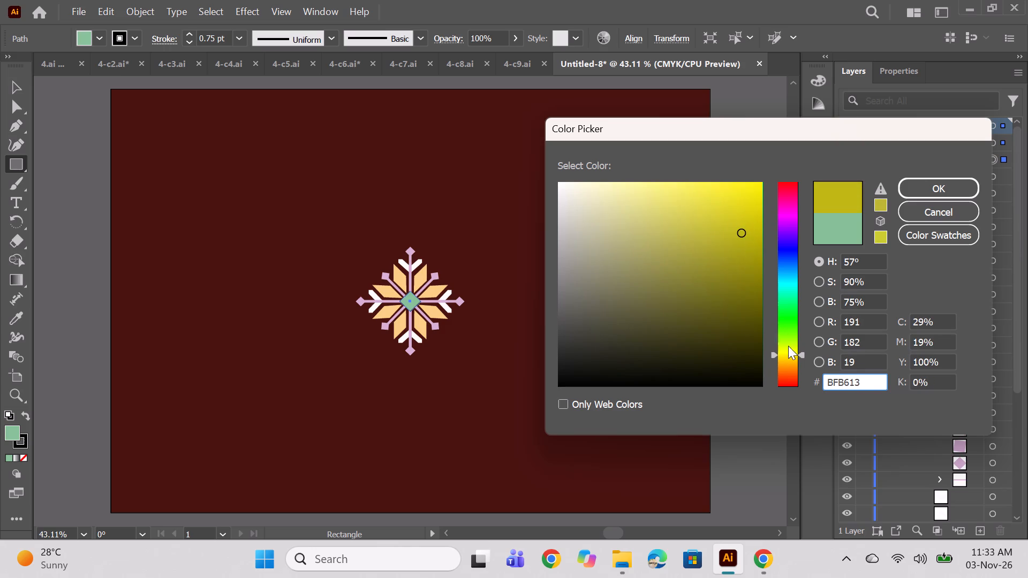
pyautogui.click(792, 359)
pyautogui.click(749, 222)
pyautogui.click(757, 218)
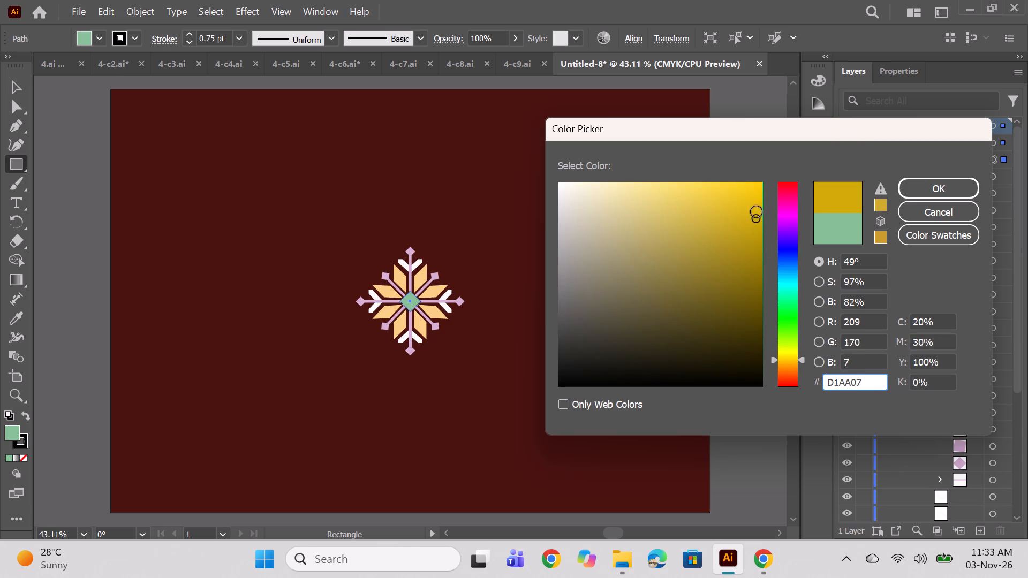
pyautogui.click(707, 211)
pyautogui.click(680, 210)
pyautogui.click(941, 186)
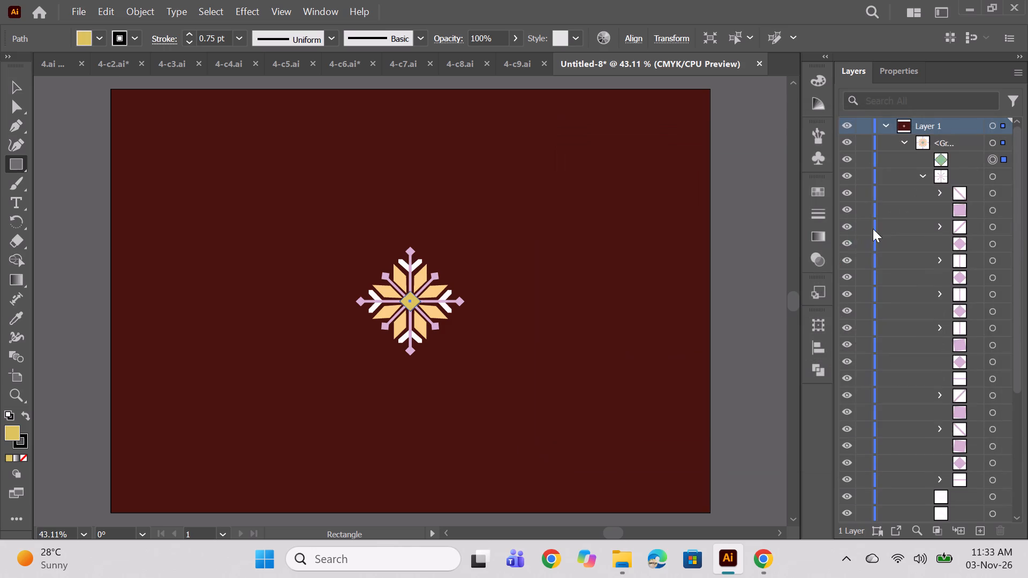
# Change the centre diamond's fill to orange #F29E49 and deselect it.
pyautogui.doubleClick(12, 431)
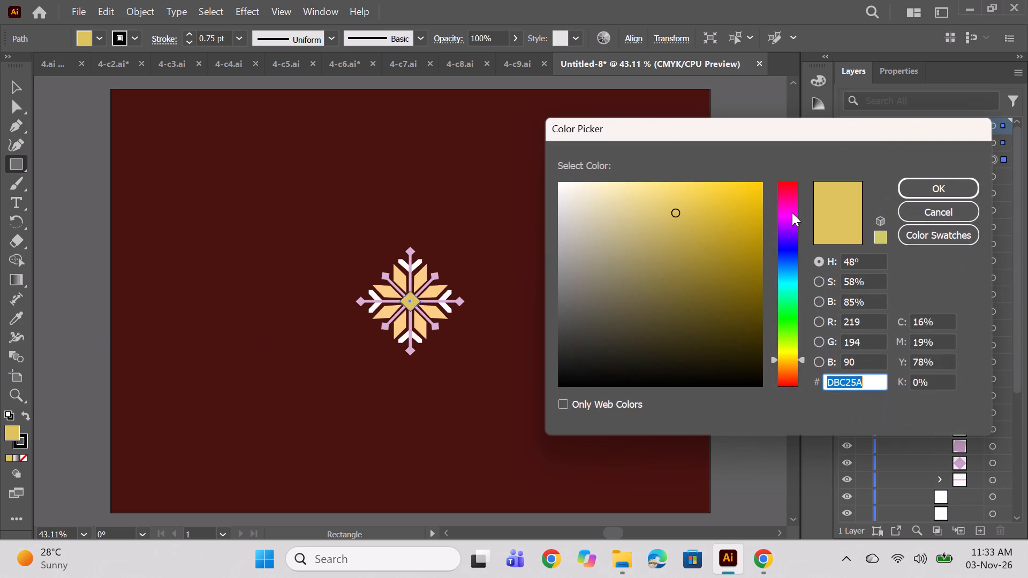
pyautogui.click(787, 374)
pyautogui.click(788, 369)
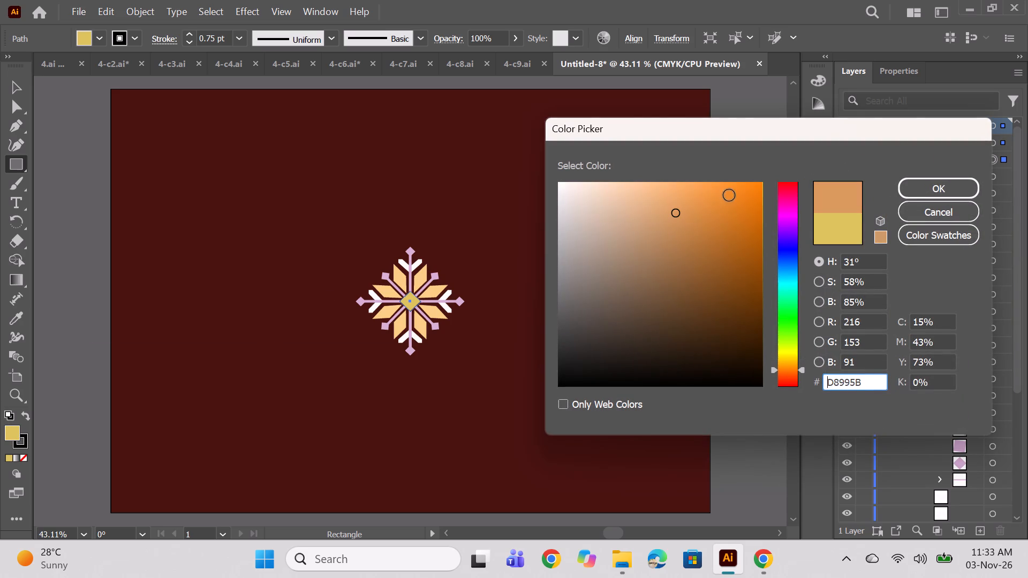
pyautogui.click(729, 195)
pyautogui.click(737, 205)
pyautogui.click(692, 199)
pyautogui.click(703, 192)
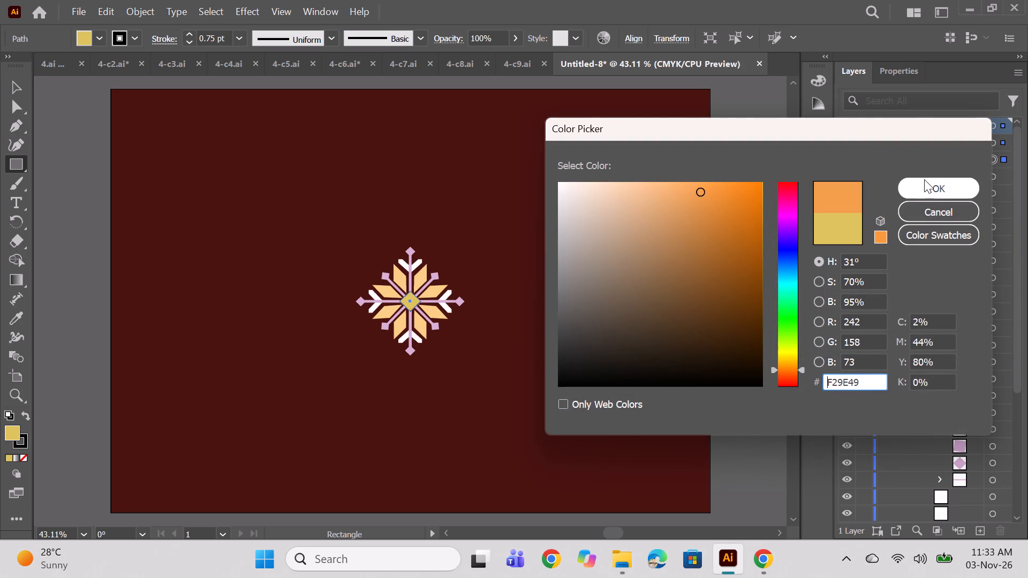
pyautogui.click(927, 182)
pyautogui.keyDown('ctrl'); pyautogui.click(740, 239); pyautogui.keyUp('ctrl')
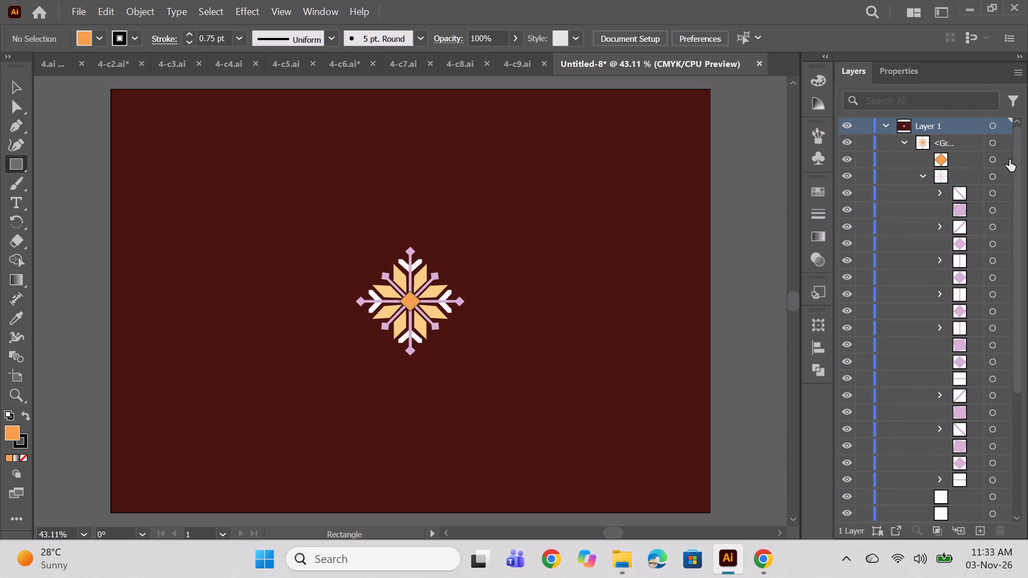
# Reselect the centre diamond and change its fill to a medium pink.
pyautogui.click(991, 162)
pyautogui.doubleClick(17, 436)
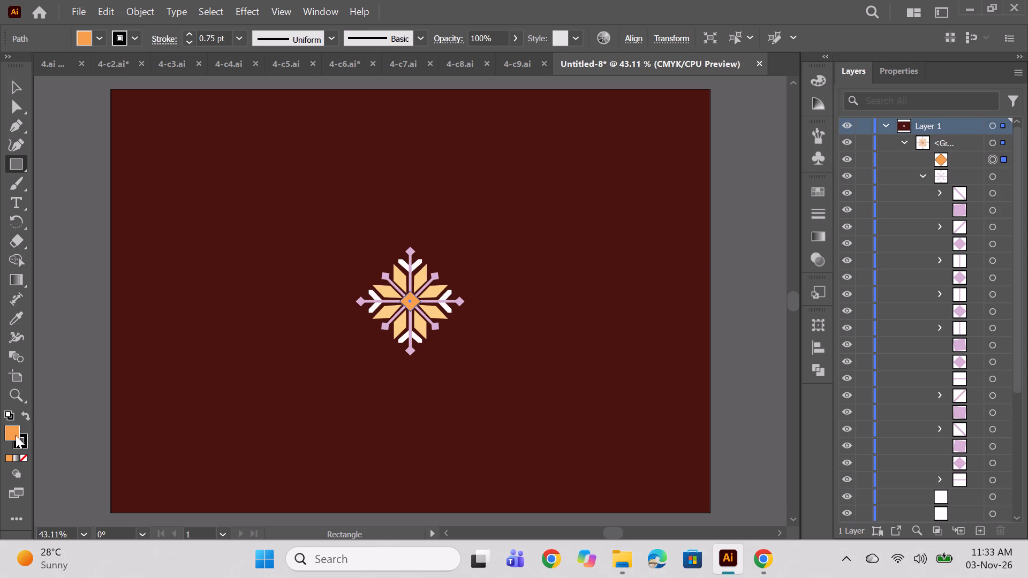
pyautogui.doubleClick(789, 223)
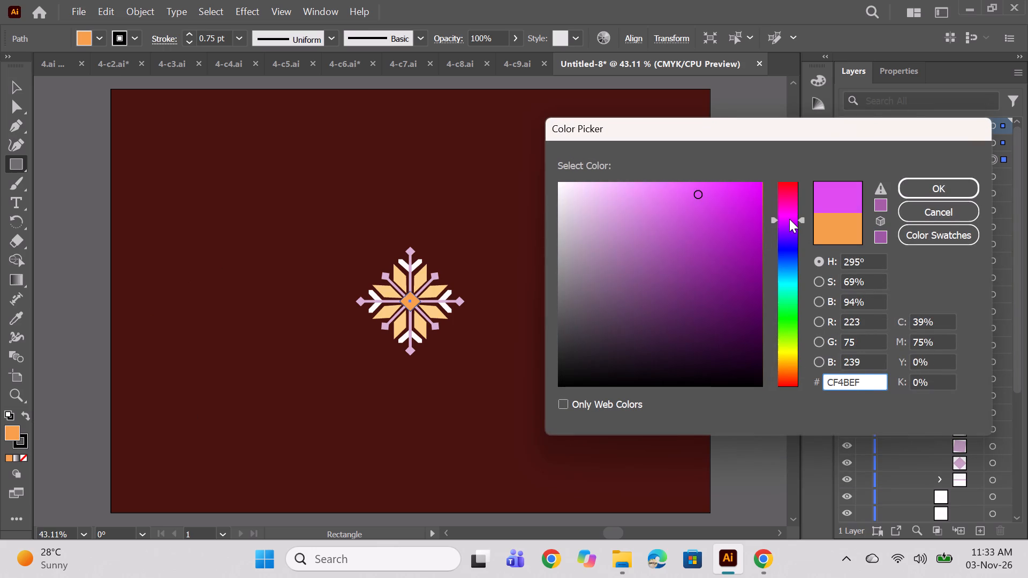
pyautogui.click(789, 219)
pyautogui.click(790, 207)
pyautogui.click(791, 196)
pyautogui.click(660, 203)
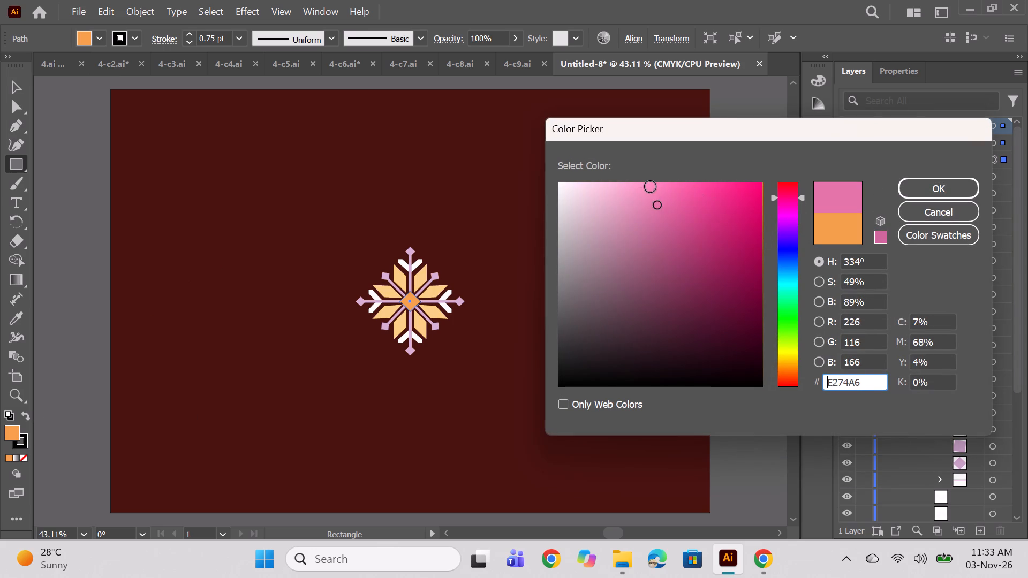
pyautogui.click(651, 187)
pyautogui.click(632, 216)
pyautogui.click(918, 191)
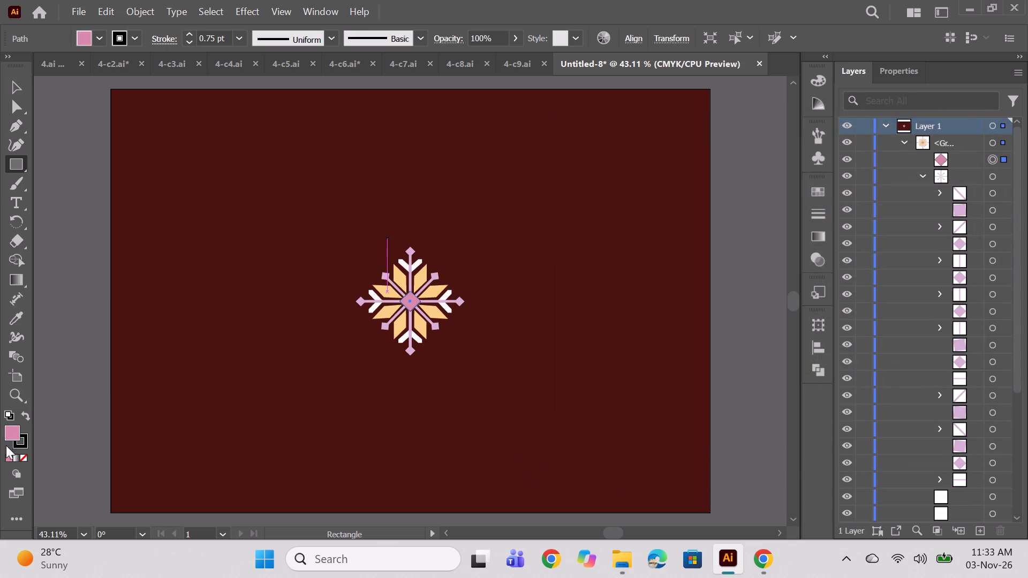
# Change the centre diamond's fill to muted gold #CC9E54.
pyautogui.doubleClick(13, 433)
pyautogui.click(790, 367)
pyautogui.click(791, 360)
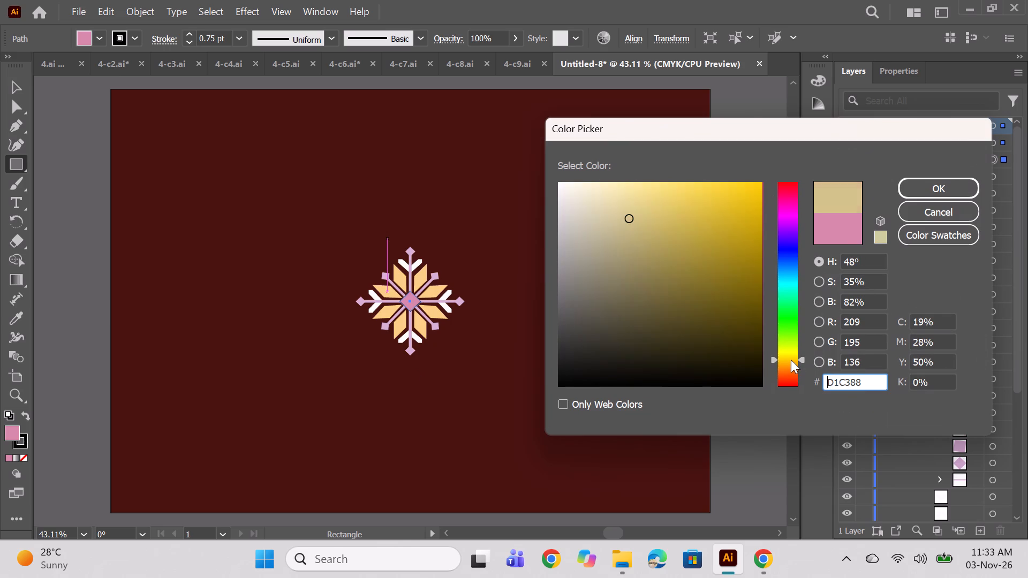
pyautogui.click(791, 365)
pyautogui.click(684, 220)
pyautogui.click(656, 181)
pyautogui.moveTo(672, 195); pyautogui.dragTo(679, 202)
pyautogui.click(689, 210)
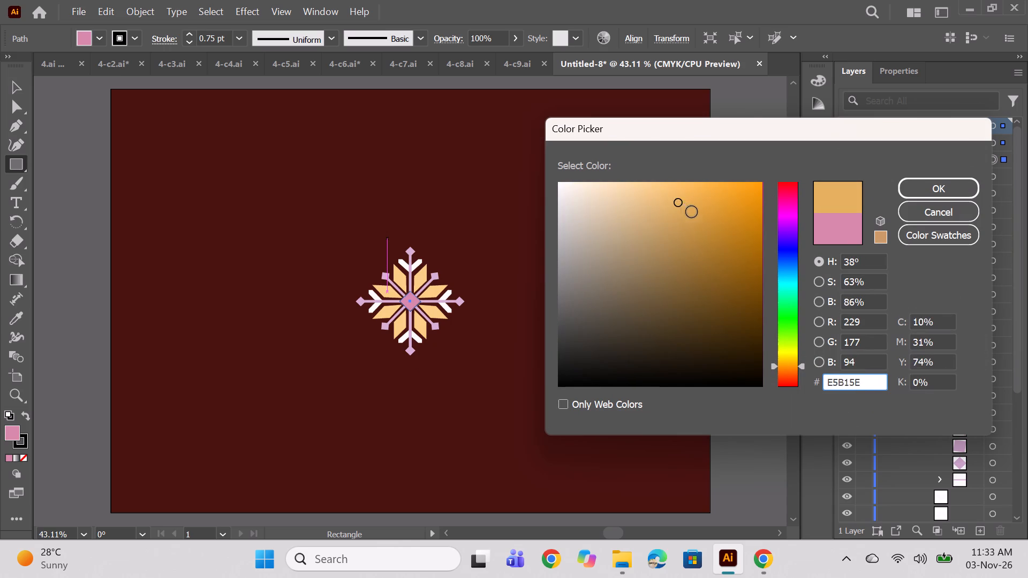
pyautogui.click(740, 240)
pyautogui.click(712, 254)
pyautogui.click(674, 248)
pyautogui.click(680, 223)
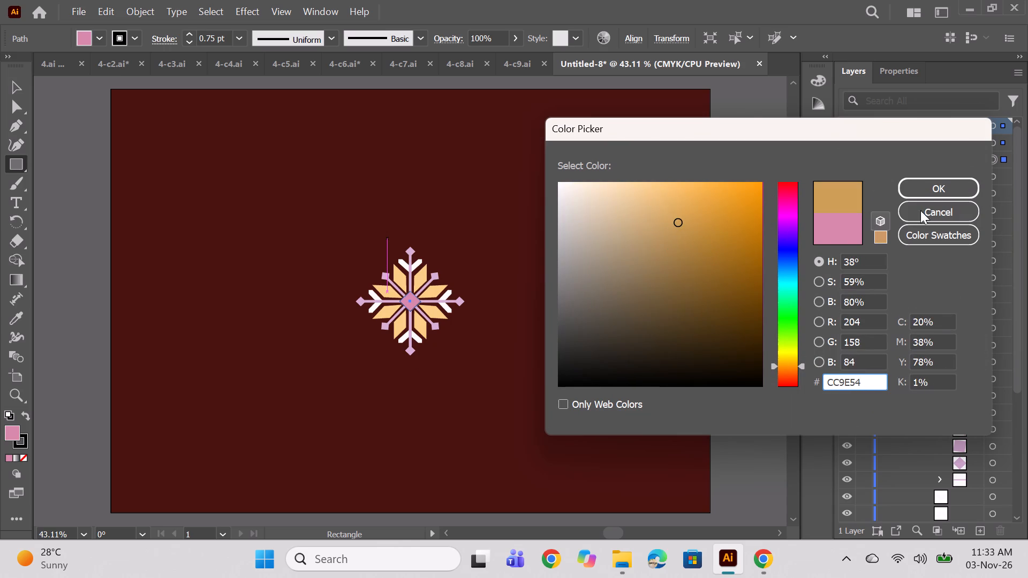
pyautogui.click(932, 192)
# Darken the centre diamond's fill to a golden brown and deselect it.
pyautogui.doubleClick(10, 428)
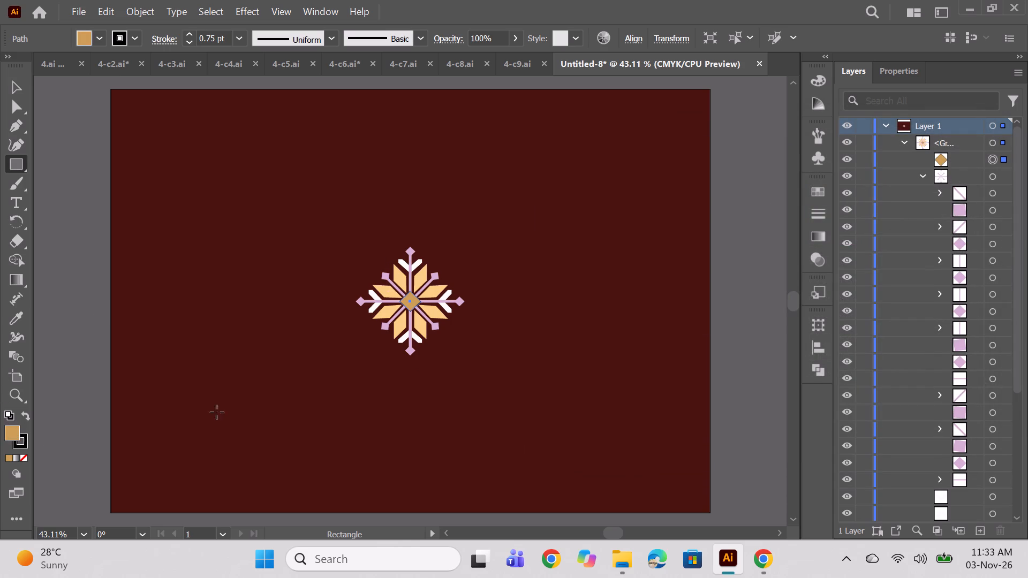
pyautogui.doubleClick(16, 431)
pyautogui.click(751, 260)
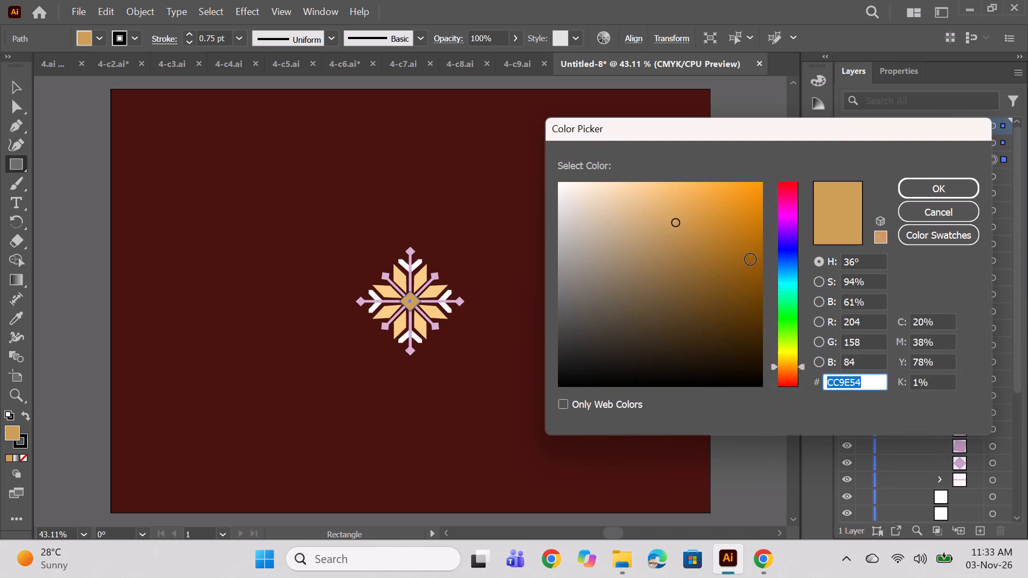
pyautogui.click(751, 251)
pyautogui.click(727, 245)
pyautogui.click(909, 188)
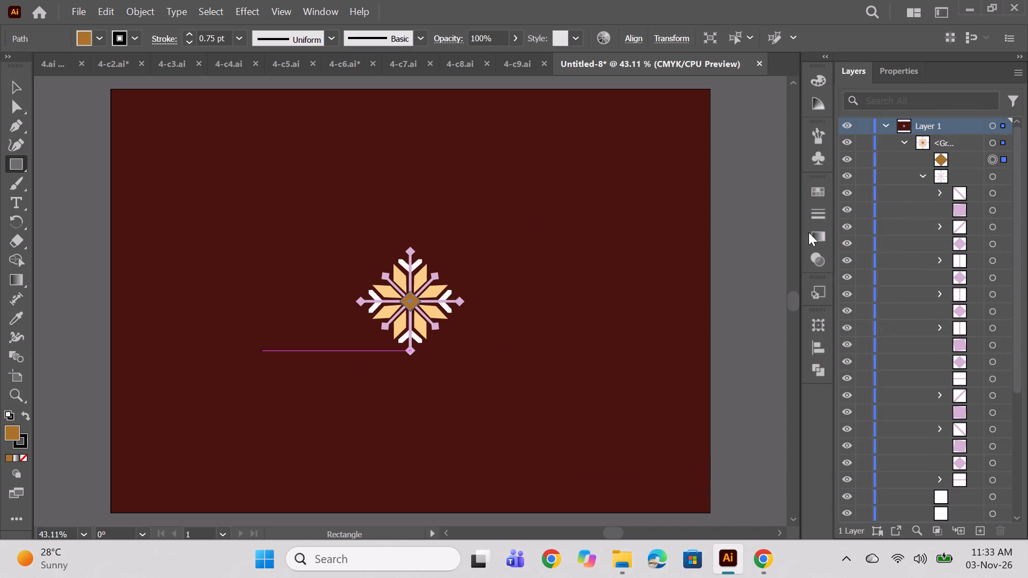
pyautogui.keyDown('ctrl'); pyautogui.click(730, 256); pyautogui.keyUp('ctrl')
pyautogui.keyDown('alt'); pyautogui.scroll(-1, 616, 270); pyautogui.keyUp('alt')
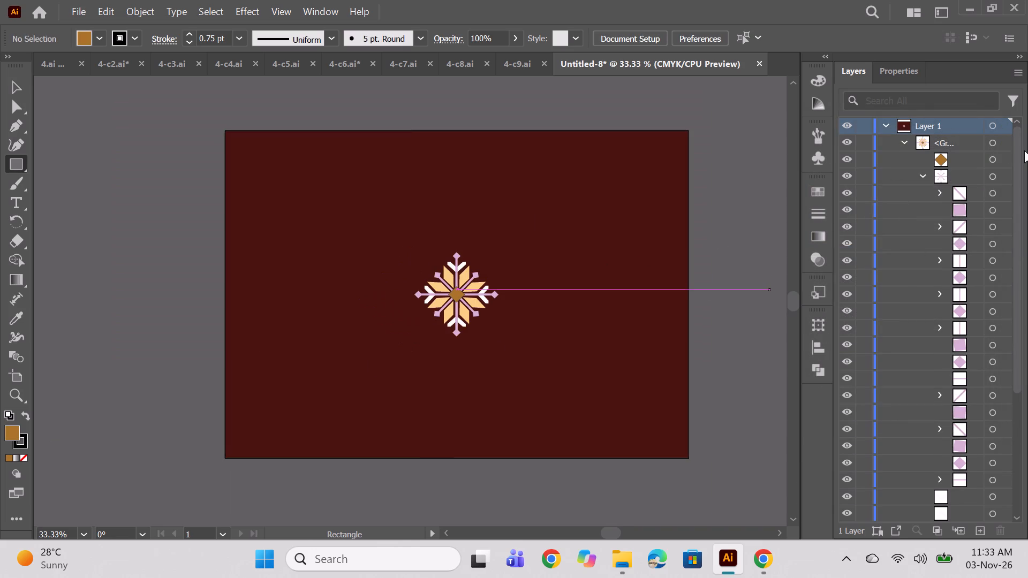
# Reselect the centre diamond, fill it with a dark indigo blue, and deselect it.
pyautogui.click(993, 159)
pyautogui.doubleClick(13, 432)
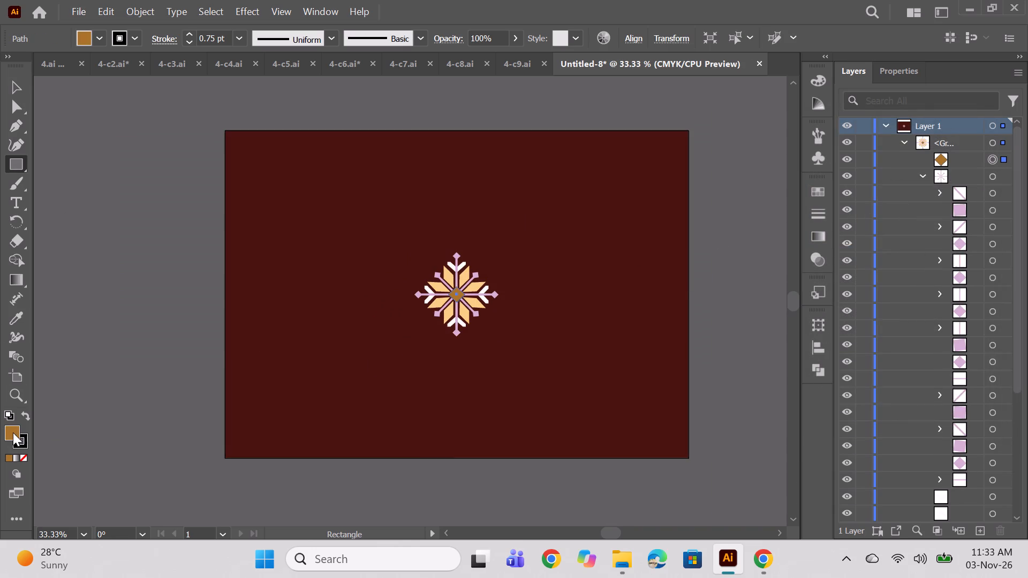
pyautogui.click(790, 244)
pyautogui.click(692, 272)
pyautogui.click(713, 290)
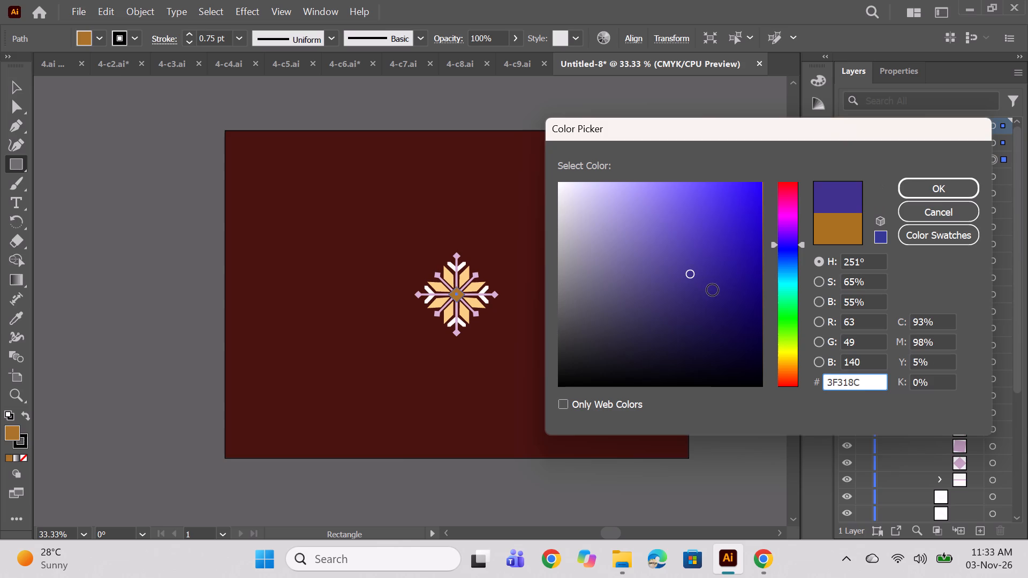
pyautogui.click(940, 189)
pyautogui.keyDown('ctrl'); pyautogui.click(700, 298); pyautogui.keyUp('ctrl')
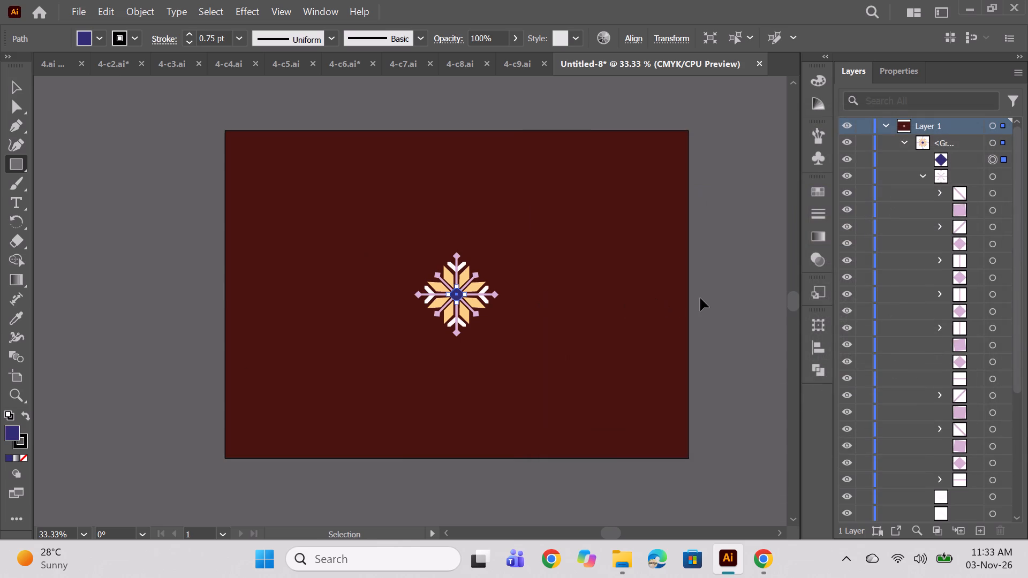
pyautogui.press('space')
pyautogui.moveTo(723, 304); pyautogui.dragTo(691, 311)
# Reselect the centre diamond, fill it with white, and deselect it.
pyautogui.click(991, 159)
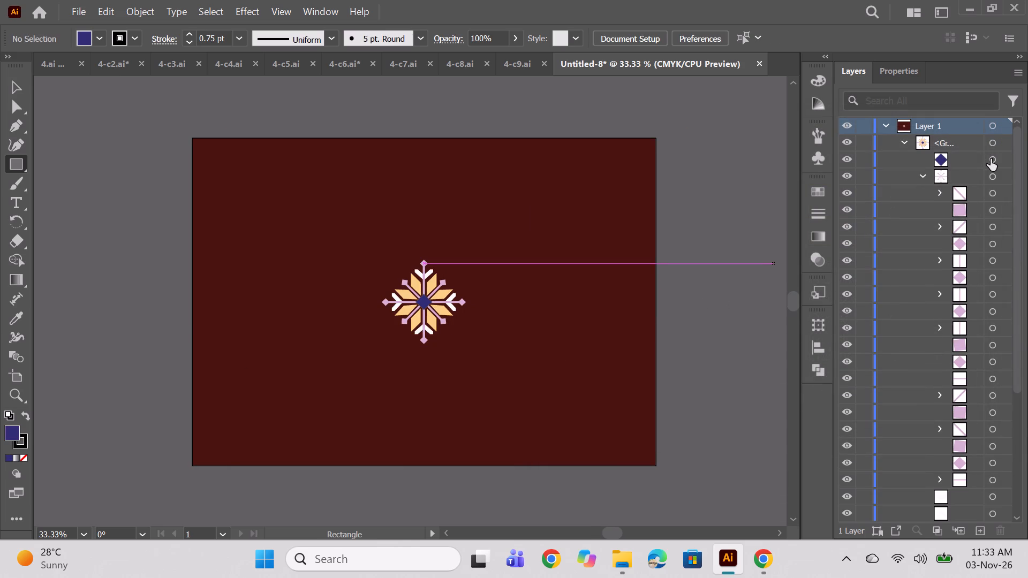
pyautogui.doubleClick(13, 434)
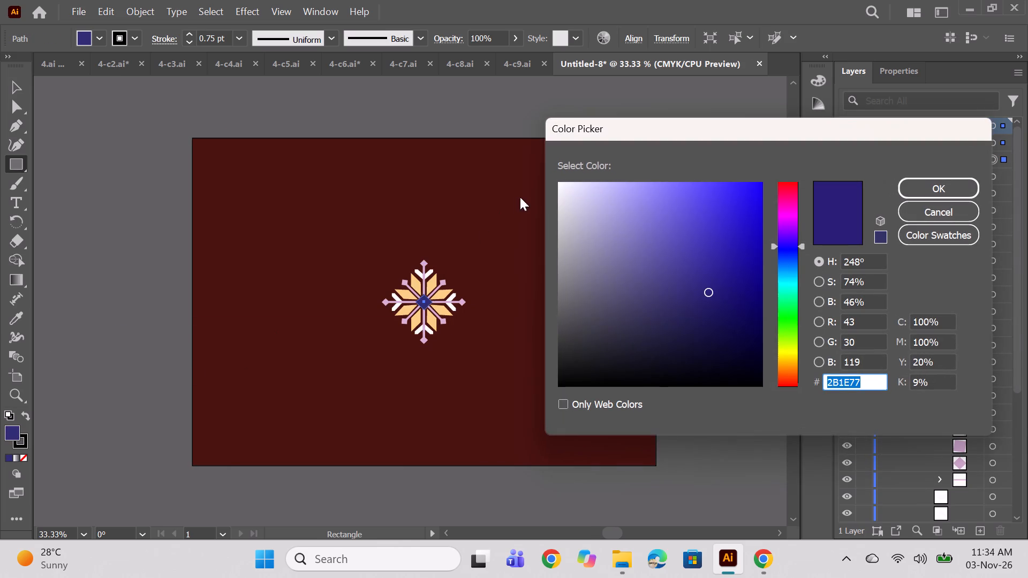
pyautogui.click(560, 187)
pyautogui.click(933, 196)
pyautogui.keyDown('ctrl'); pyautogui.click(713, 273); pyautogui.keyUp('ctrl')
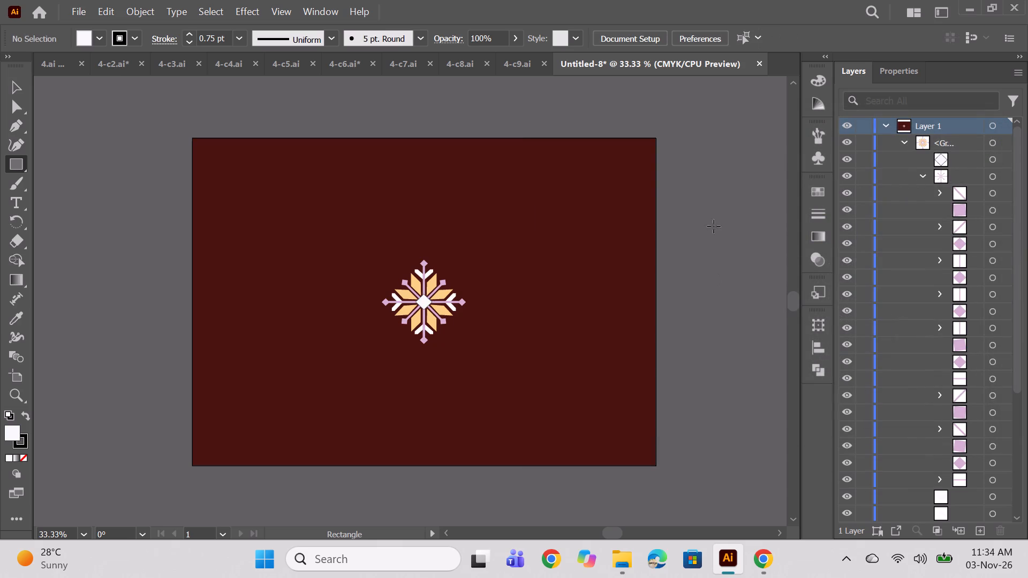
# Make a pattern from the whole flower motif, using the Hex by Row tile type with the tile sized to the art.
pyautogui.click(17, 91)
pyautogui.click(435, 316)
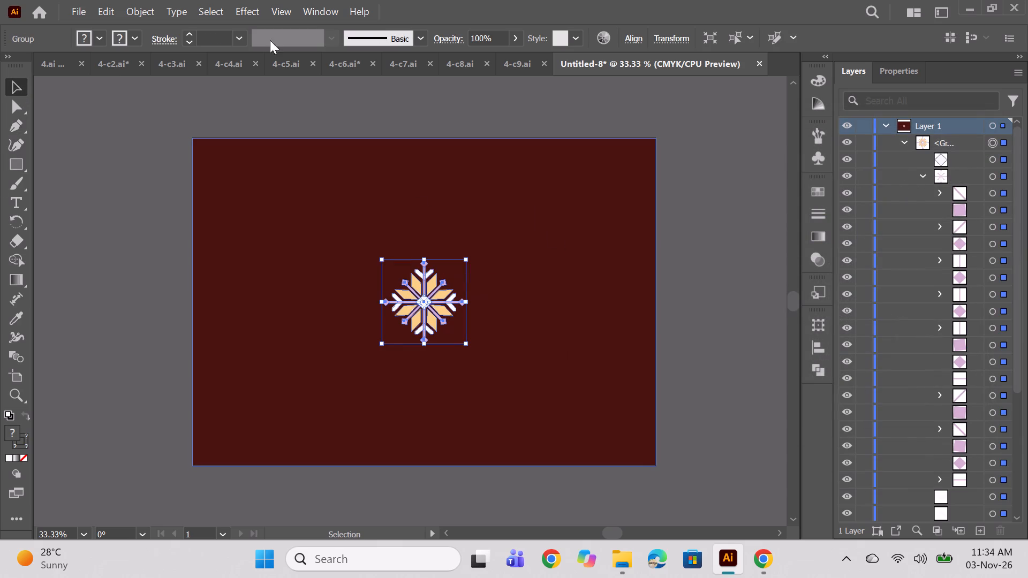
pyautogui.click(134, 1)
pyautogui.click(179, 489)
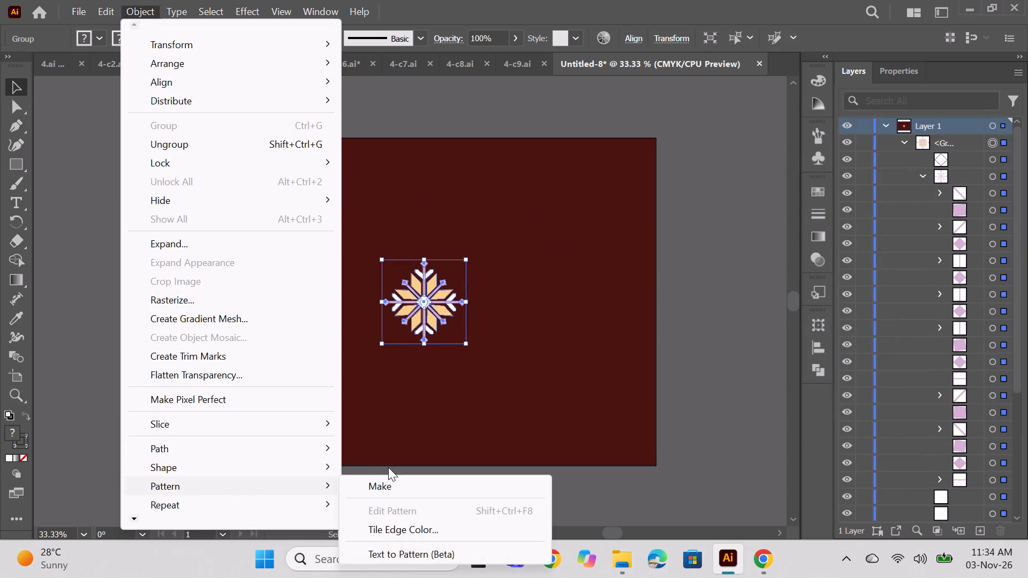
pyautogui.click(382, 481)
pyautogui.click(678, 310)
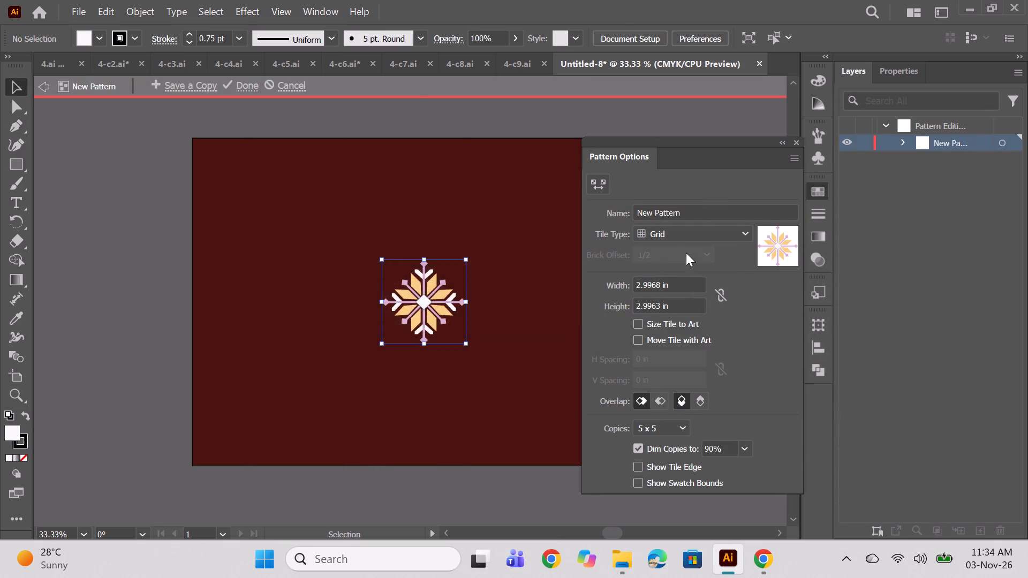
pyautogui.click(690, 230)
pyautogui.click(686, 320)
pyautogui.click(637, 327)
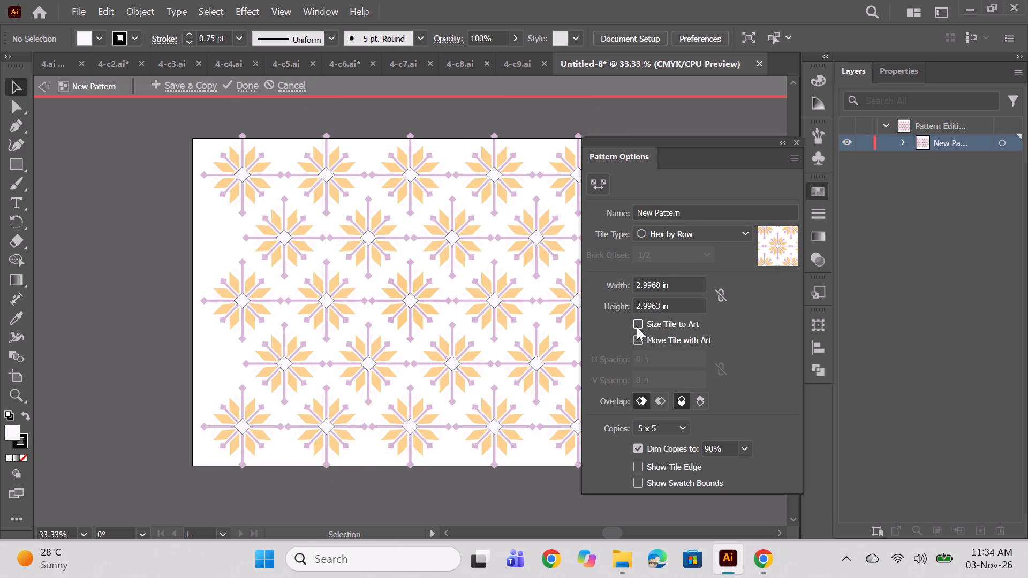
# Set the pattern's horizontal and vertical spacing to 0.75 in each and finish editing the pattern.
pyautogui.click(642, 362)
pyautogui.press('BackSpace')
pyautogui.write('.75')
pyautogui.press('Return')
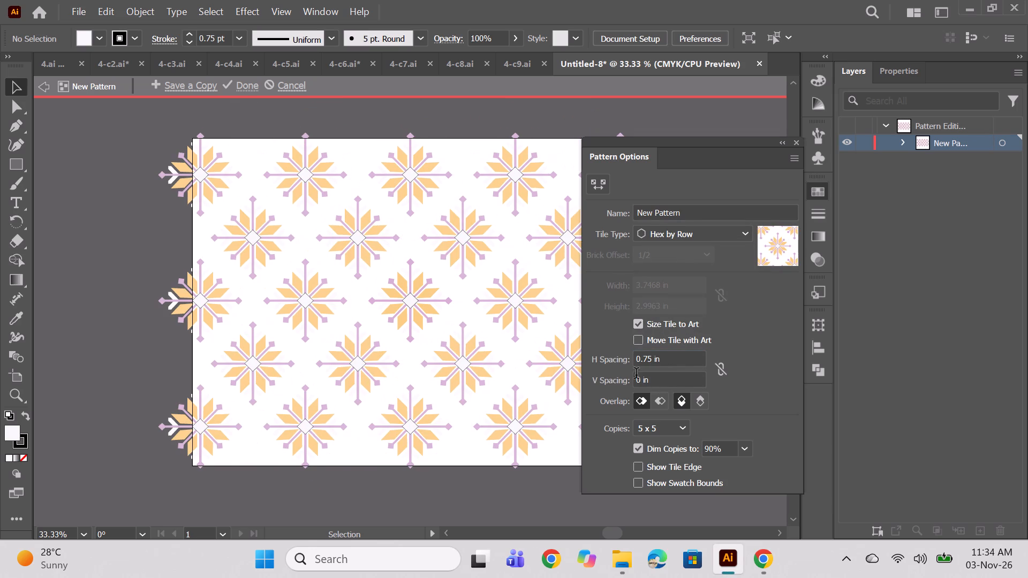
pyautogui.click(641, 381)
pyautogui.write('.75')
pyautogui.press('Return')
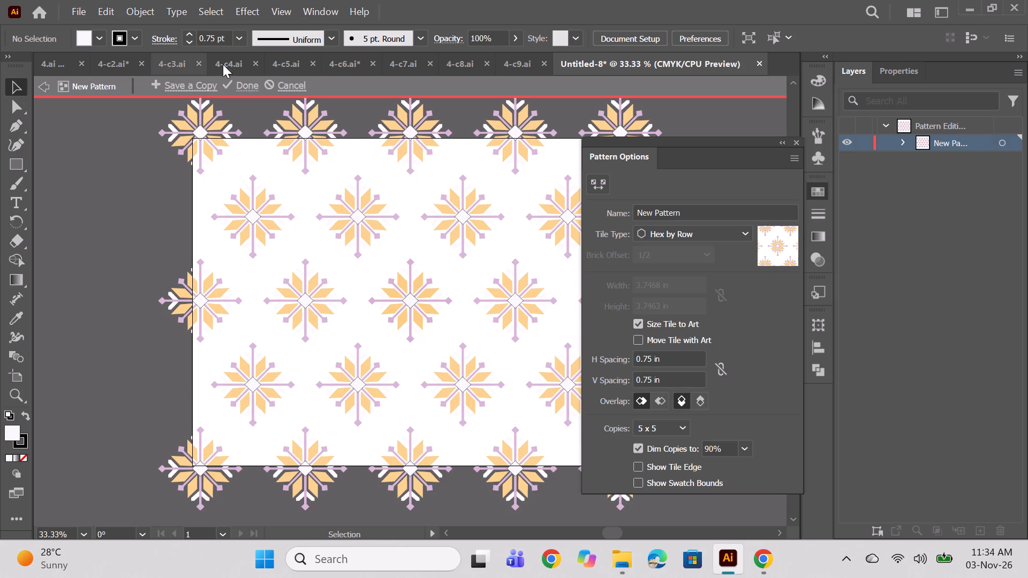
pyautogui.click(236, 80)
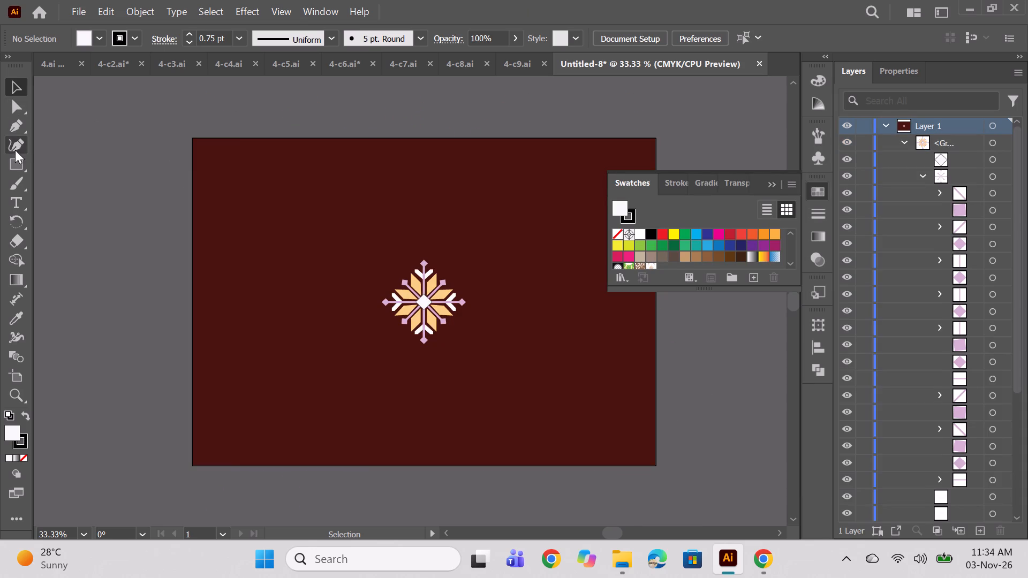
# Draw a rectangle covering the whole artboard and fill it with the new flower pattern swatch.
pyautogui.click(18, 156)
pyautogui.moveTo(192, 137); pyautogui.dragTo(545, 373)
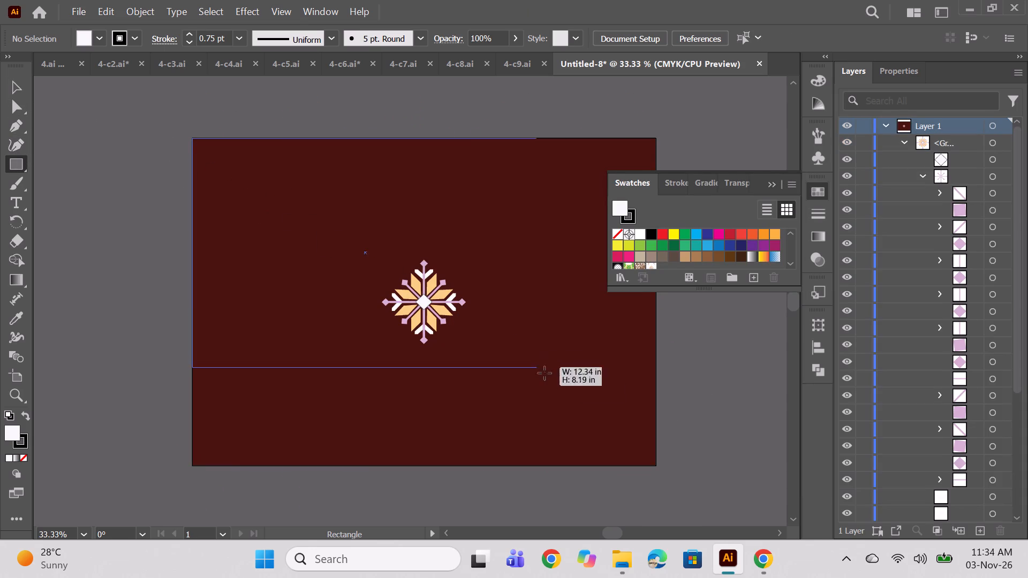
pyautogui.moveTo(545, 373); pyautogui.dragTo(654, 466)
pyautogui.click(649, 265)
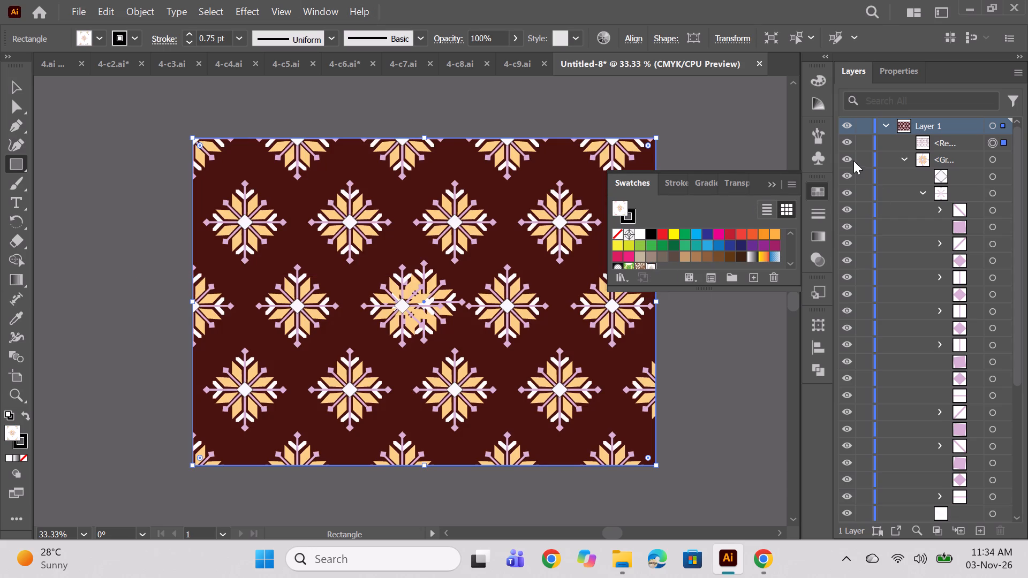
# Hide the original motif group beneath the pattern, collapse its layer entry, and deselect everything.
pyautogui.click(853, 158)
pyautogui.click(846, 160)
pyautogui.click(902, 159)
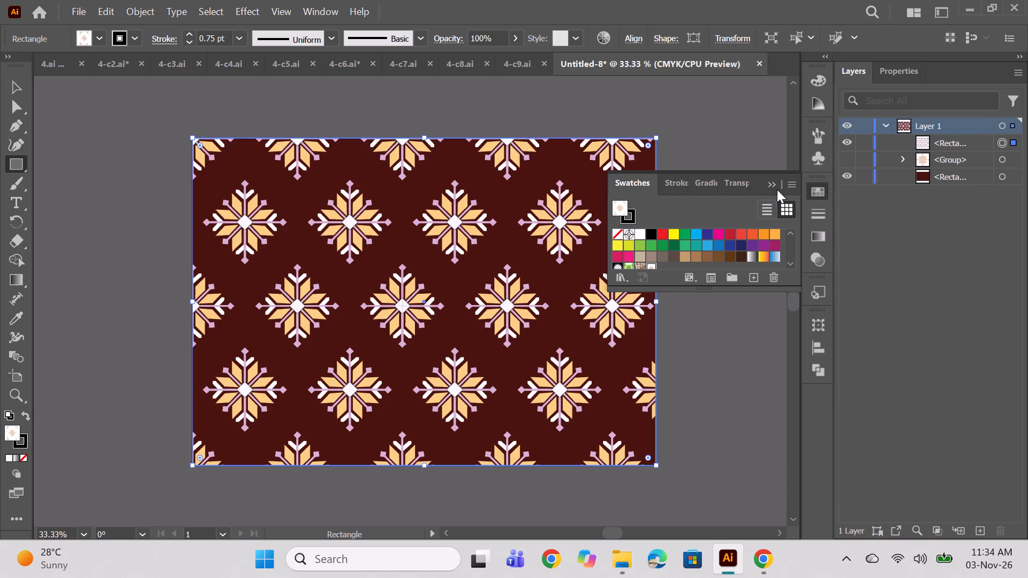
pyautogui.click(773, 188)
pyautogui.keyDown('ctrl'); pyautogui.click(708, 230); pyautogui.keyUp('ctrl')
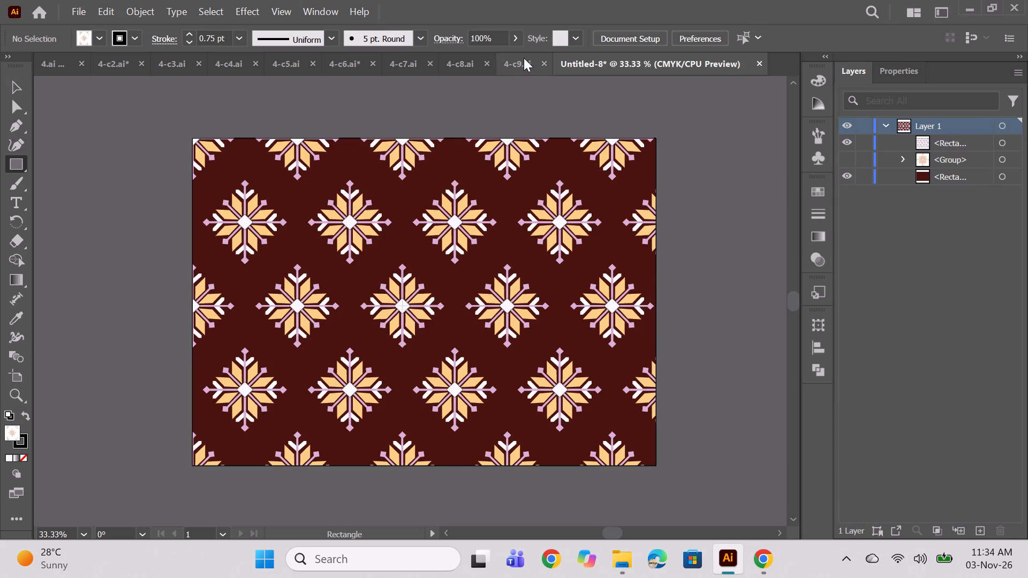
# Compare the new colourway with the earlier open documents, going from 4-c9.ai back to 4-c4.ai.
pyautogui.click(524, 58)
pyautogui.click(731, 67)
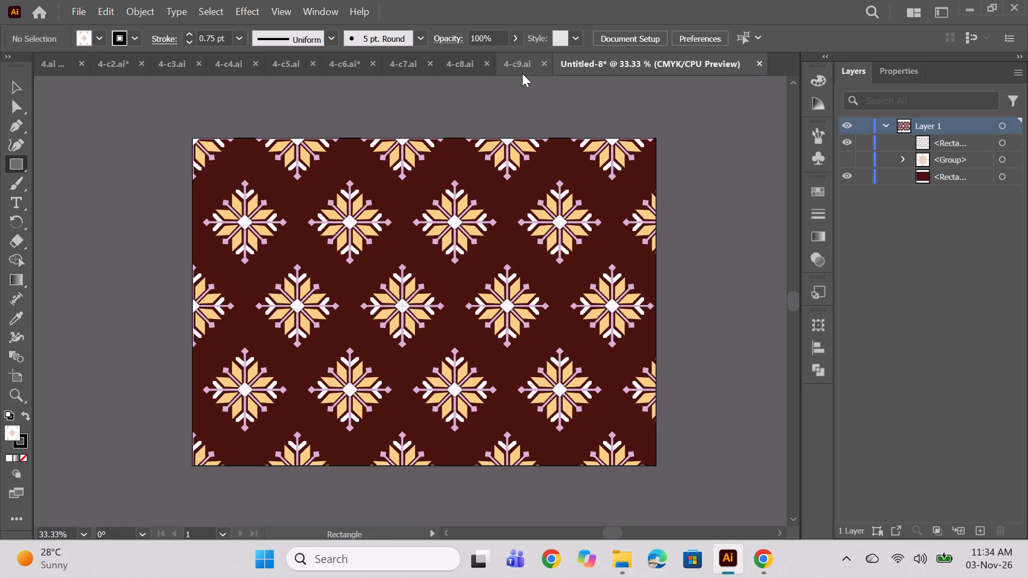
pyautogui.click(517, 63)
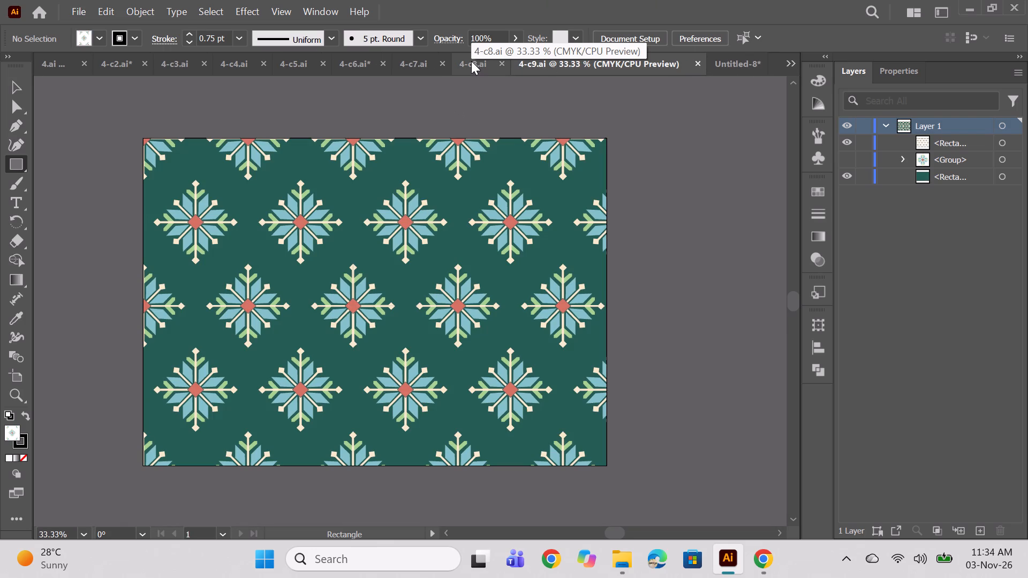
pyautogui.click(471, 61)
pyautogui.click(415, 66)
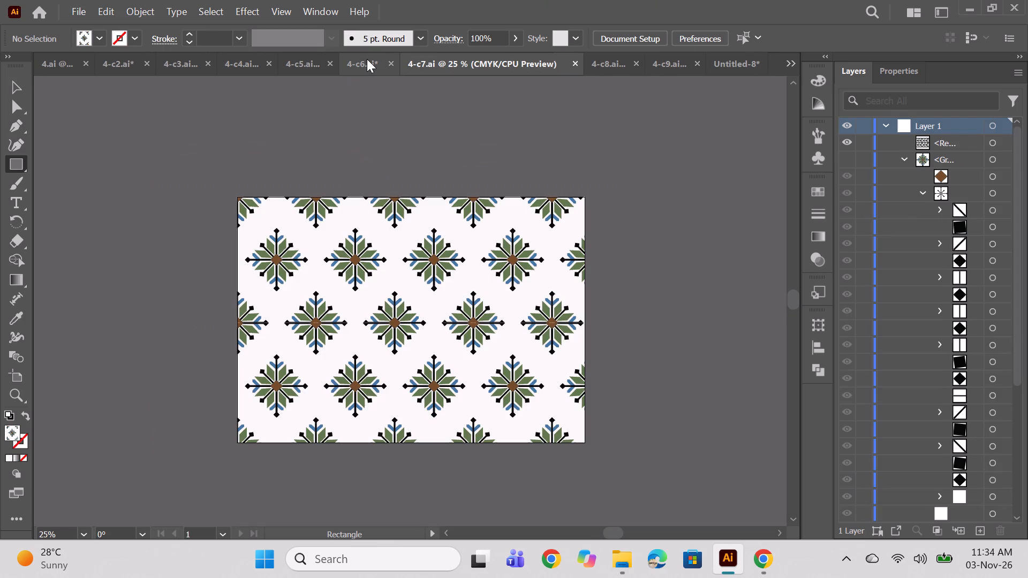
pyautogui.click(367, 59)
pyautogui.click(290, 70)
pyautogui.click(240, 67)
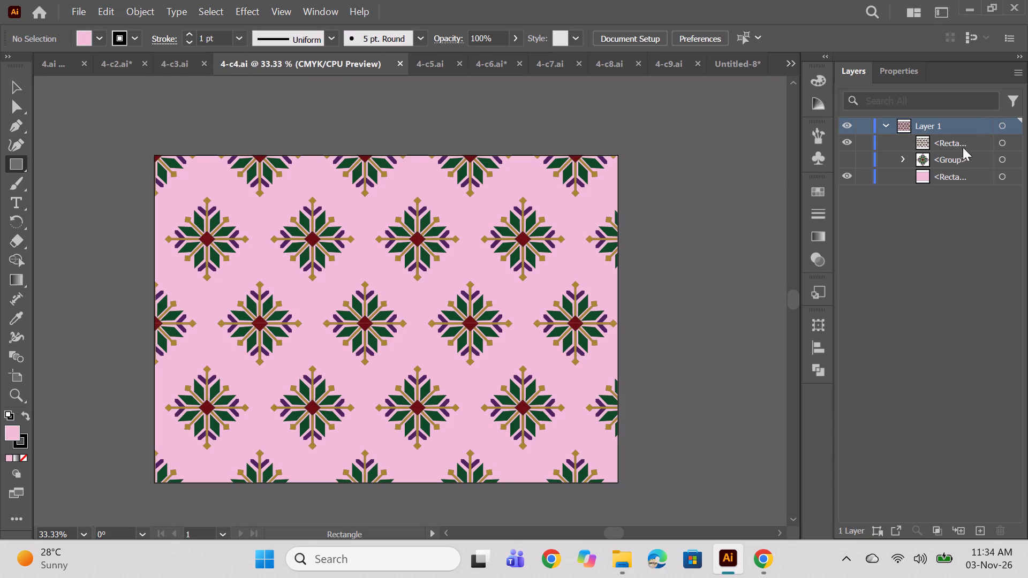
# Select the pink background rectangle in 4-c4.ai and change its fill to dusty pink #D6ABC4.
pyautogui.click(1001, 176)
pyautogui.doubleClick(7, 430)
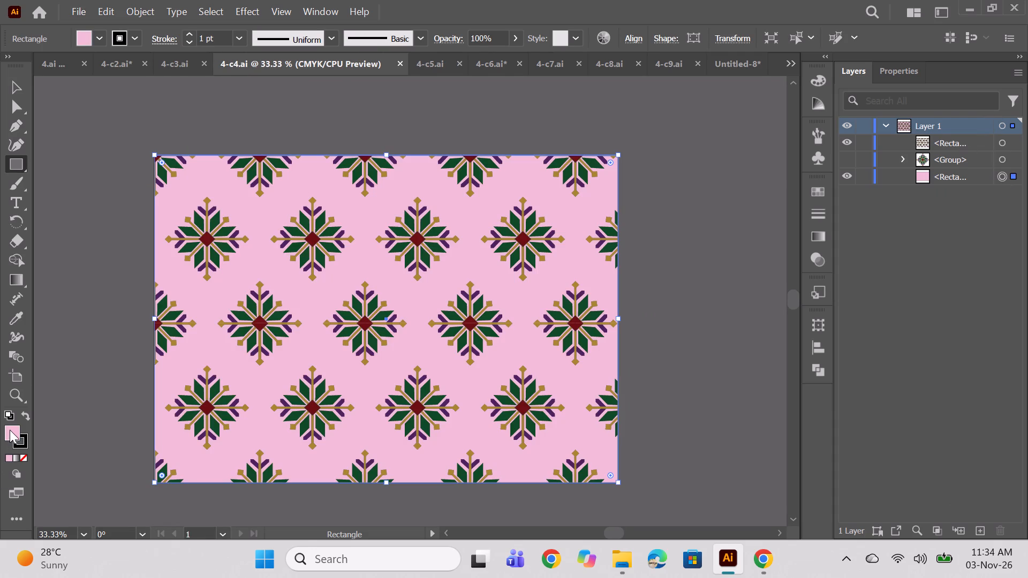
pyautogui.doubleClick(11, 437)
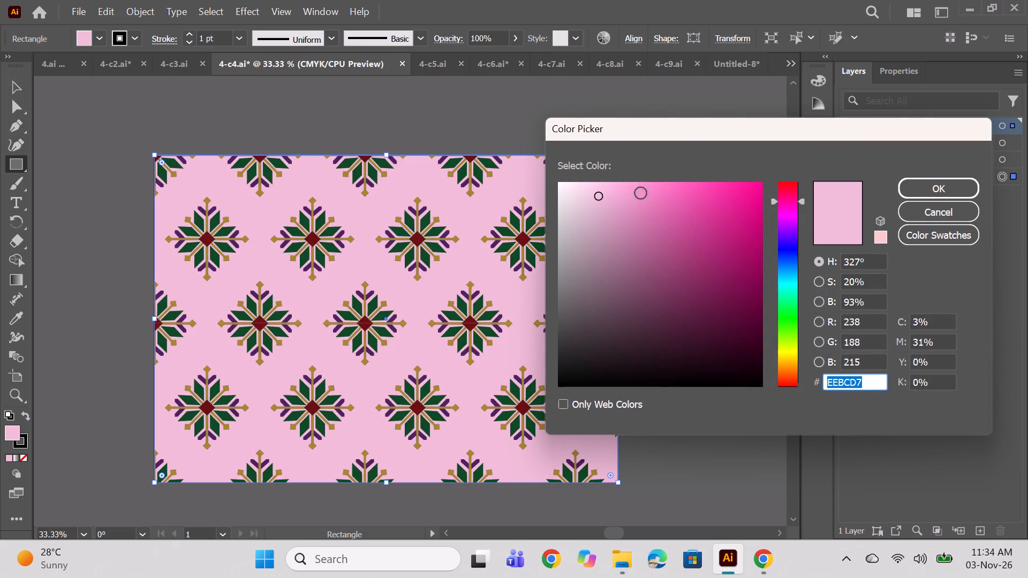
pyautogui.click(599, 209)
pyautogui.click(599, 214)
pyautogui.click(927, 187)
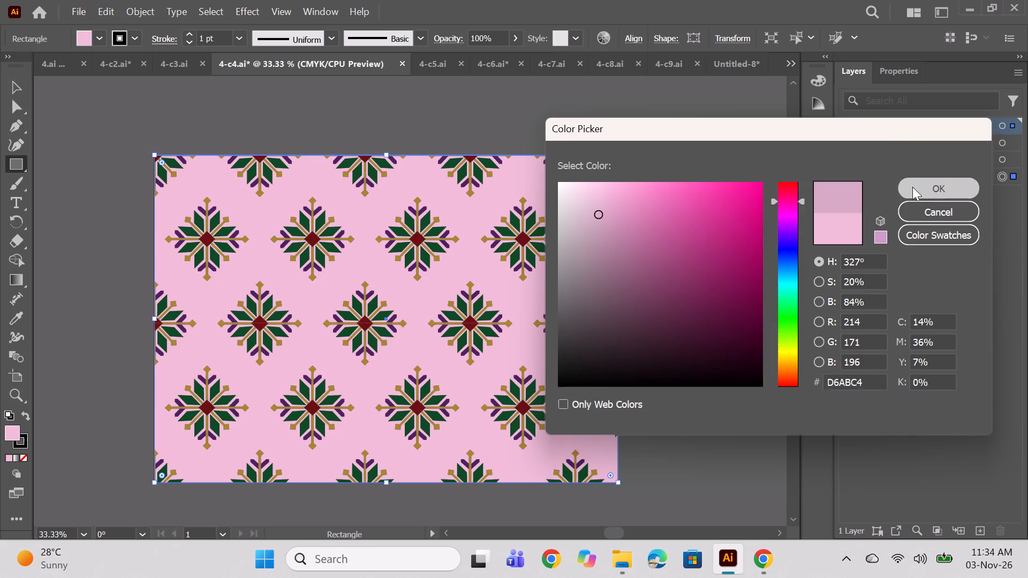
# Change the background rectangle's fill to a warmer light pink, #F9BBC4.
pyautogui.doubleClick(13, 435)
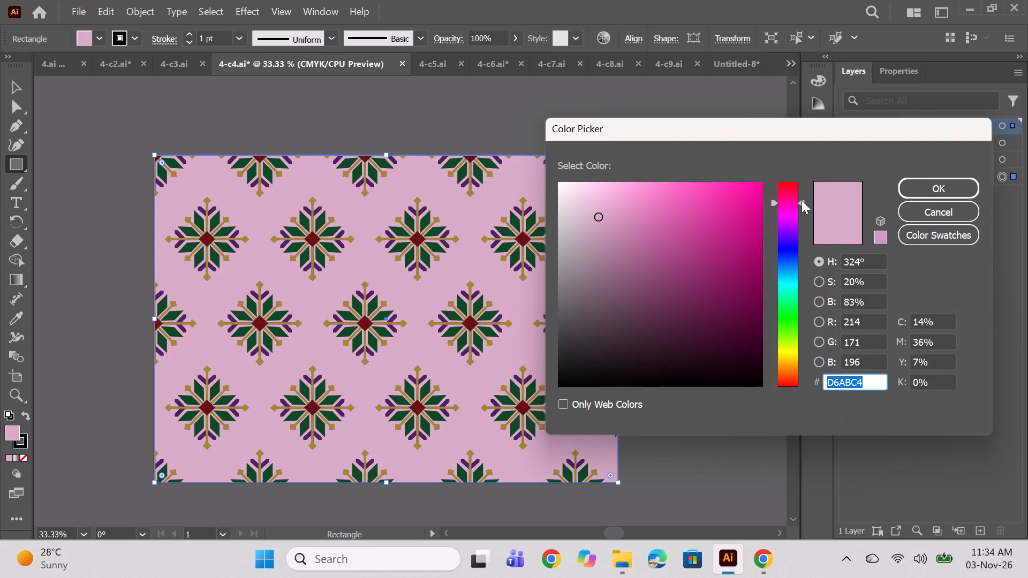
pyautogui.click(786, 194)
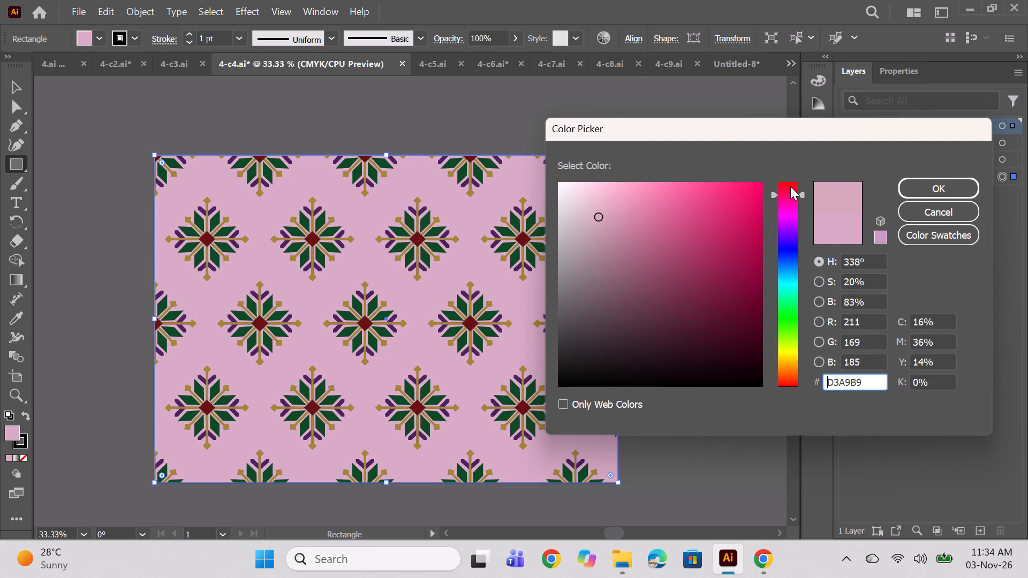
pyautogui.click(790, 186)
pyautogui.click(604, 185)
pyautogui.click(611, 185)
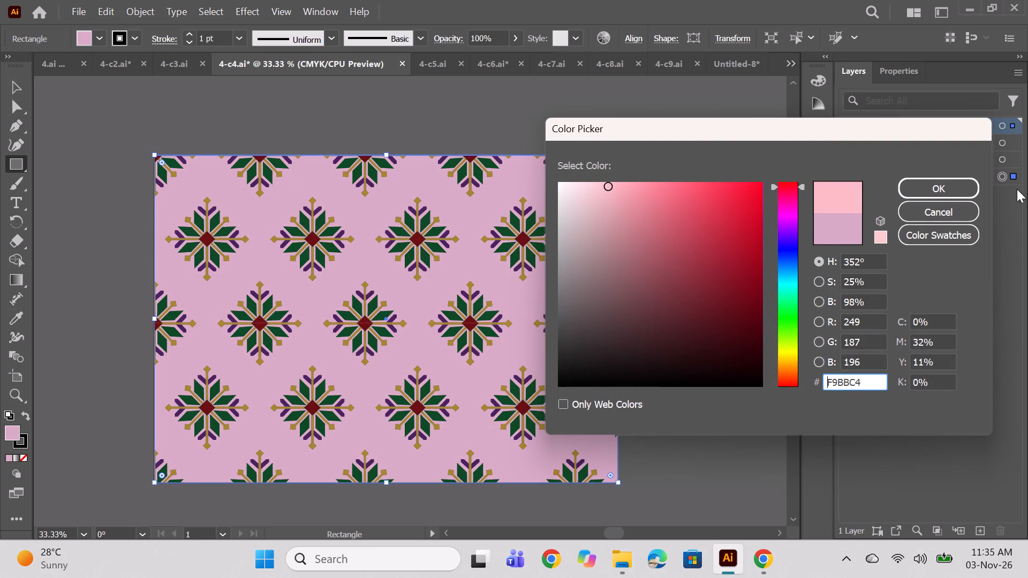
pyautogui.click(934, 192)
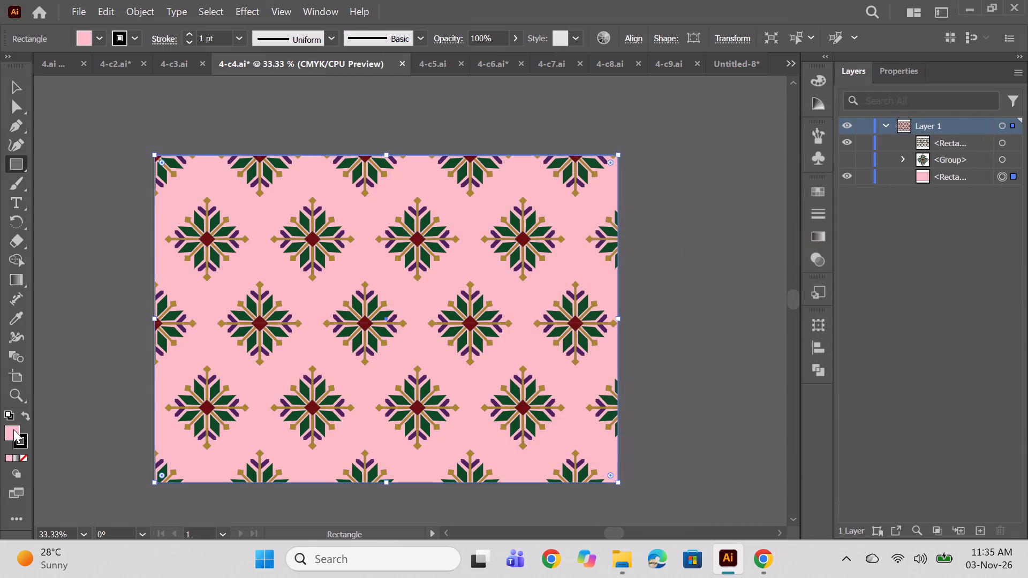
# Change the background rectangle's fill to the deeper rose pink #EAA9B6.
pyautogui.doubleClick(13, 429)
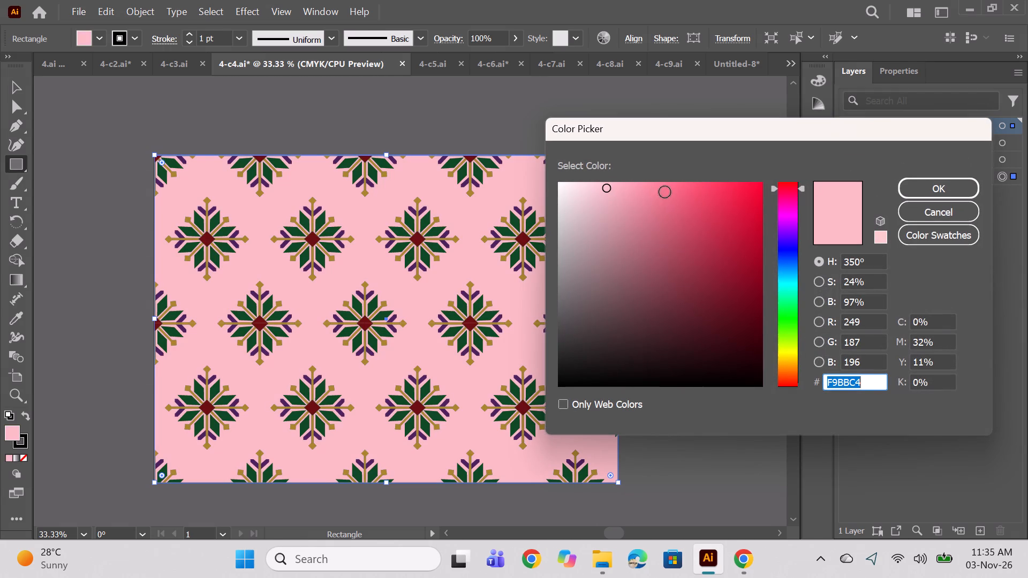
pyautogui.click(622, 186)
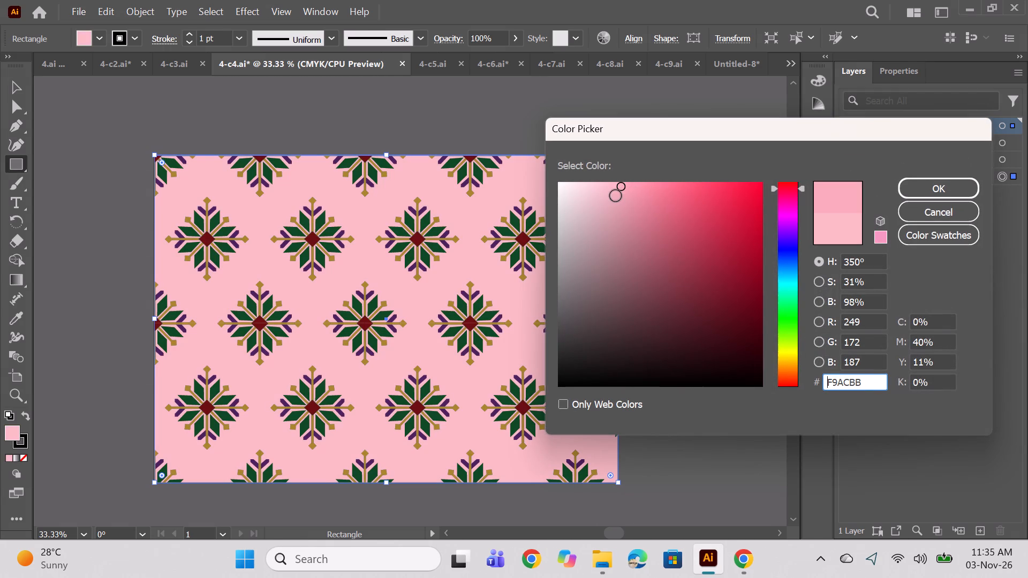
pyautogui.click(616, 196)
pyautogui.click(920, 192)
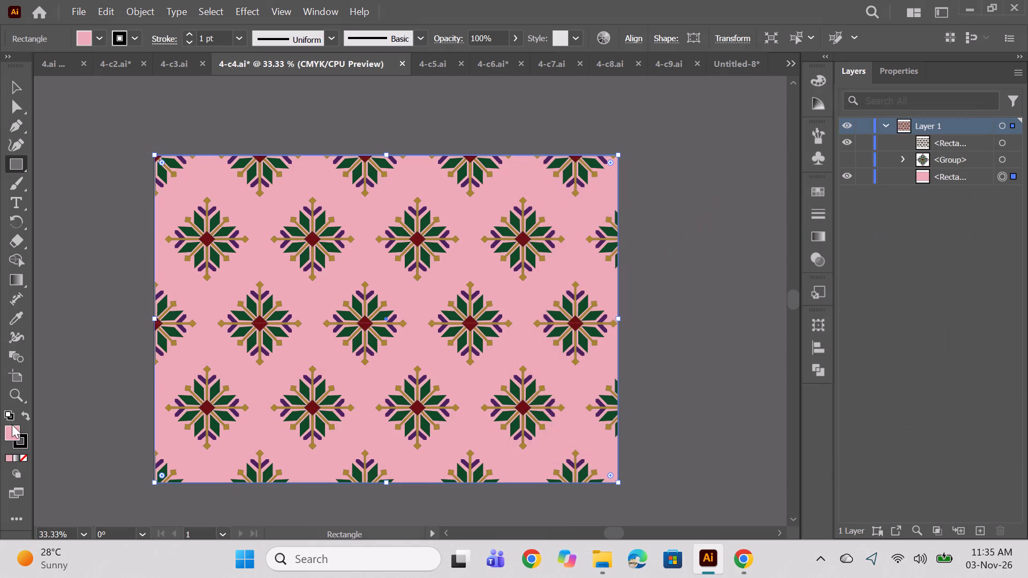
# Change the background rectangle's fill to a pale, cooler pink with a hue of 327°.
pyautogui.doubleClick(12, 429)
pyautogui.click(791, 328)
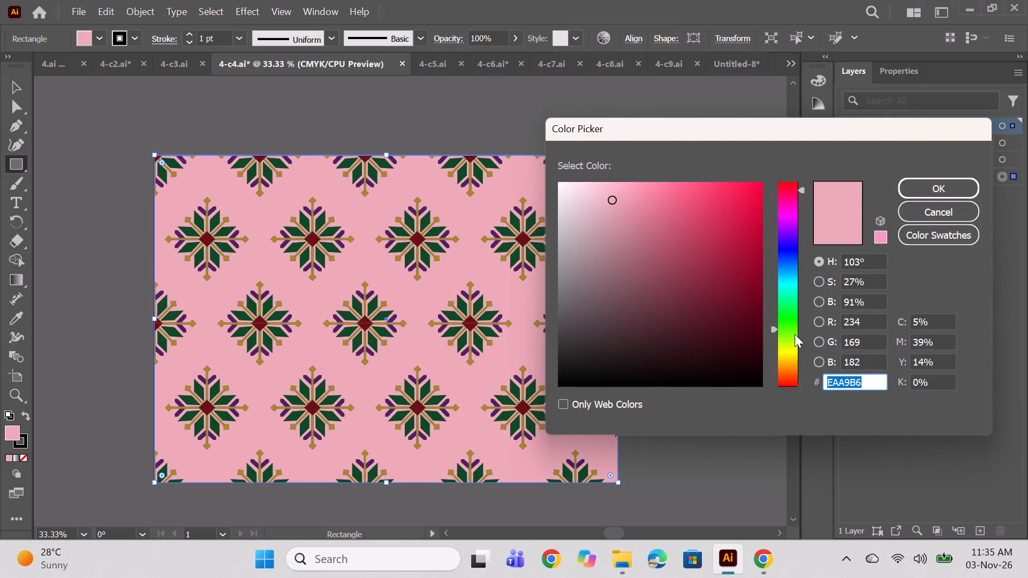
pyautogui.click(795, 339)
pyautogui.click(787, 227)
pyautogui.click(788, 217)
pyautogui.click(788, 207)
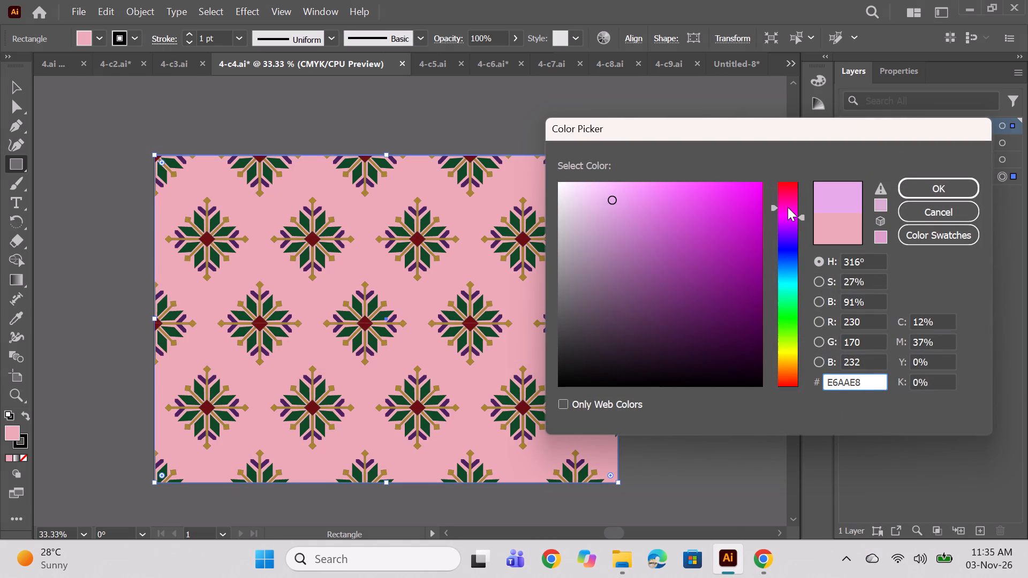
pyautogui.click(790, 202)
pyautogui.click(789, 200)
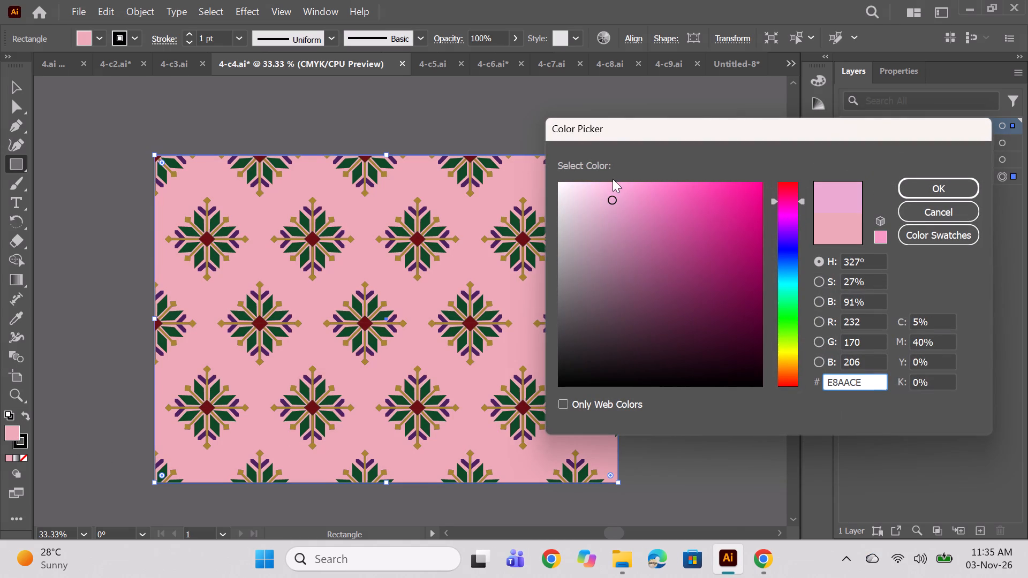
pyautogui.click(601, 210)
pyautogui.click(611, 212)
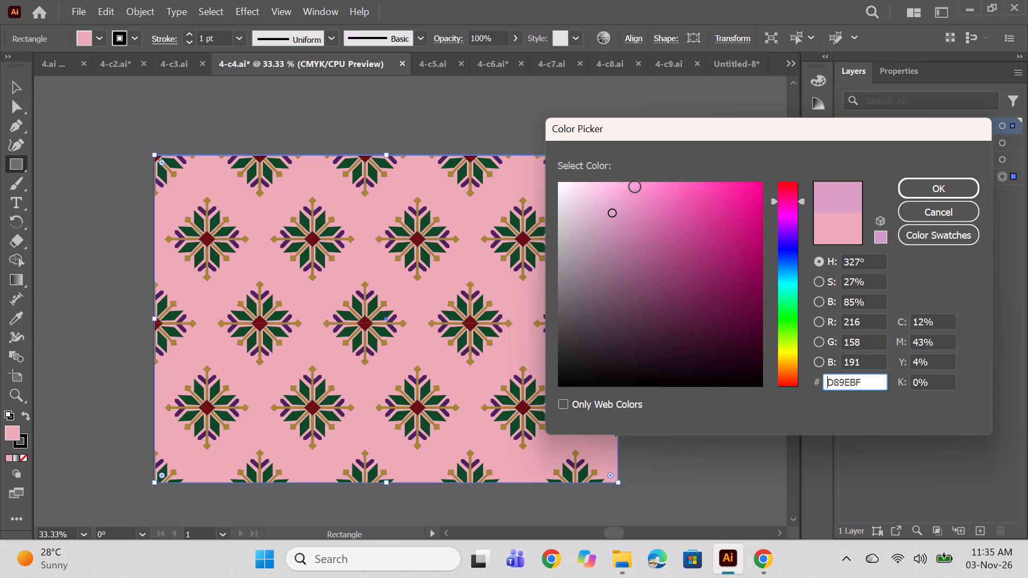
pyautogui.click(602, 185)
pyautogui.click(931, 184)
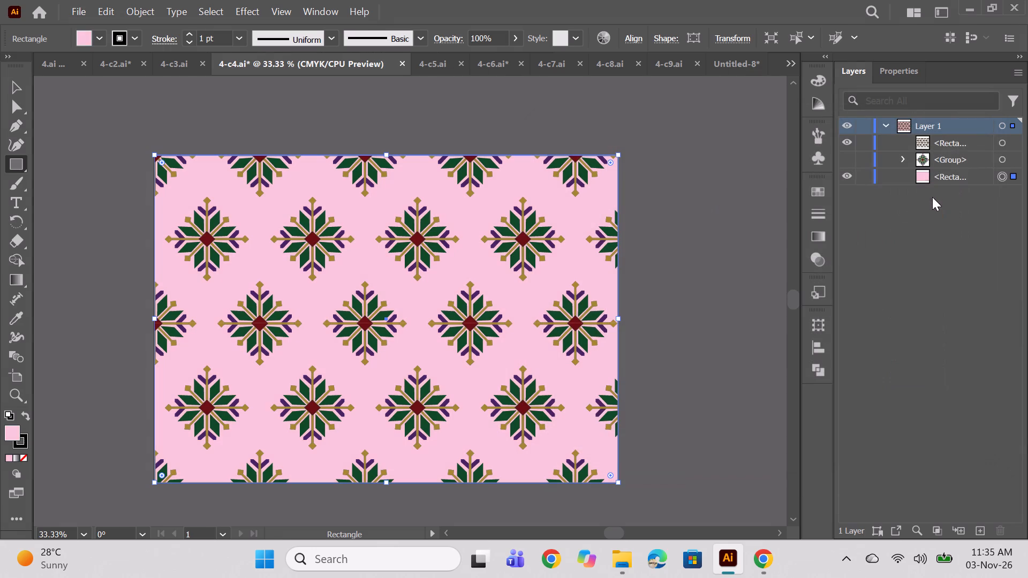
# Save the recoloured 4-c4.ai document.
pyautogui.hotkey('ctrl', 's')
pyautogui.click(730, 345)
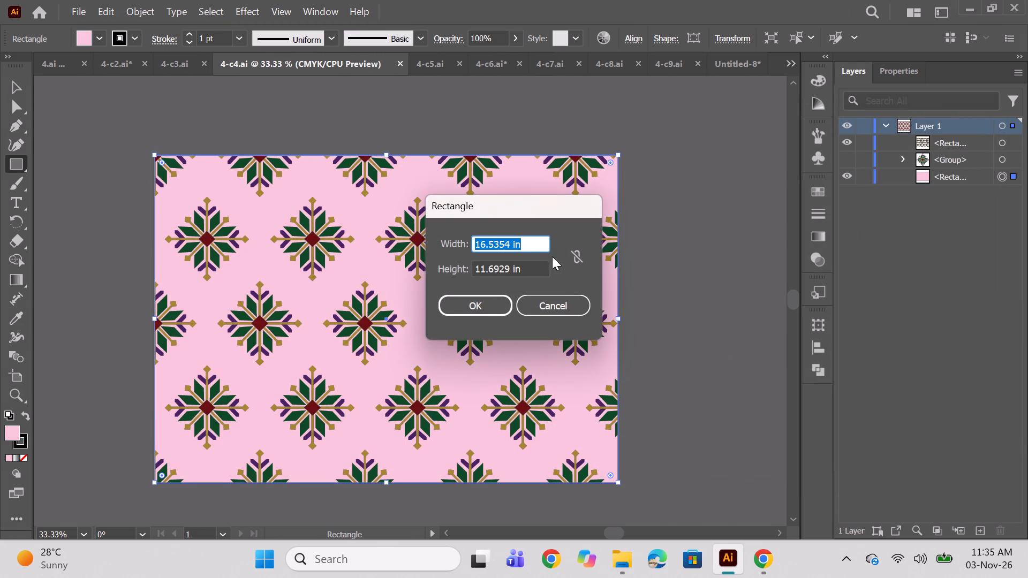
# Look through the open colourway documents in order, from 4.ai to 4-c9.ai, comparing their backgrounds and motif colours.
pyautogui.click(553, 309)
pyautogui.click(57, 59)
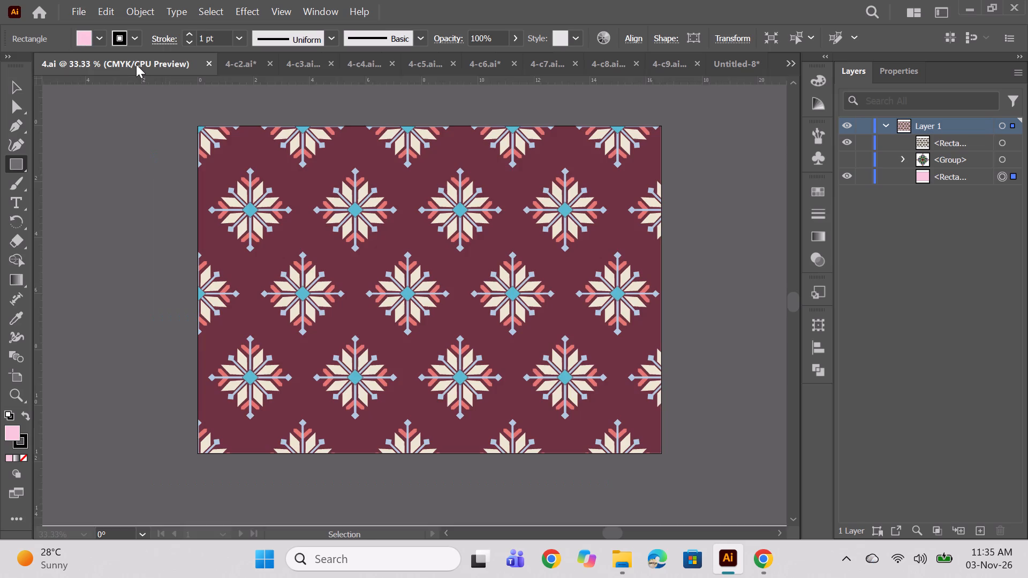
pyautogui.click(248, 65)
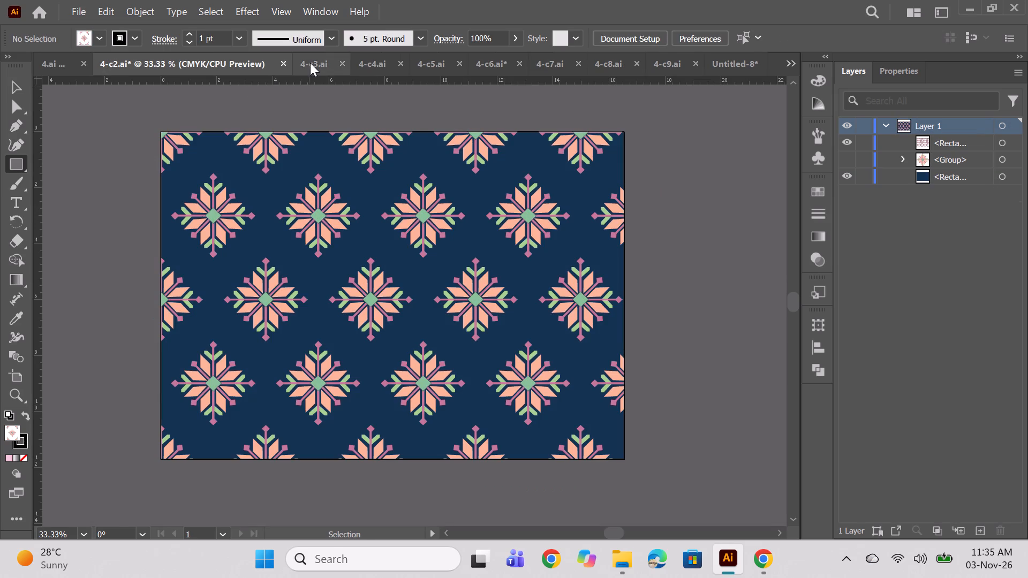
pyautogui.click(310, 63)
pyautogui.click(366, 60)
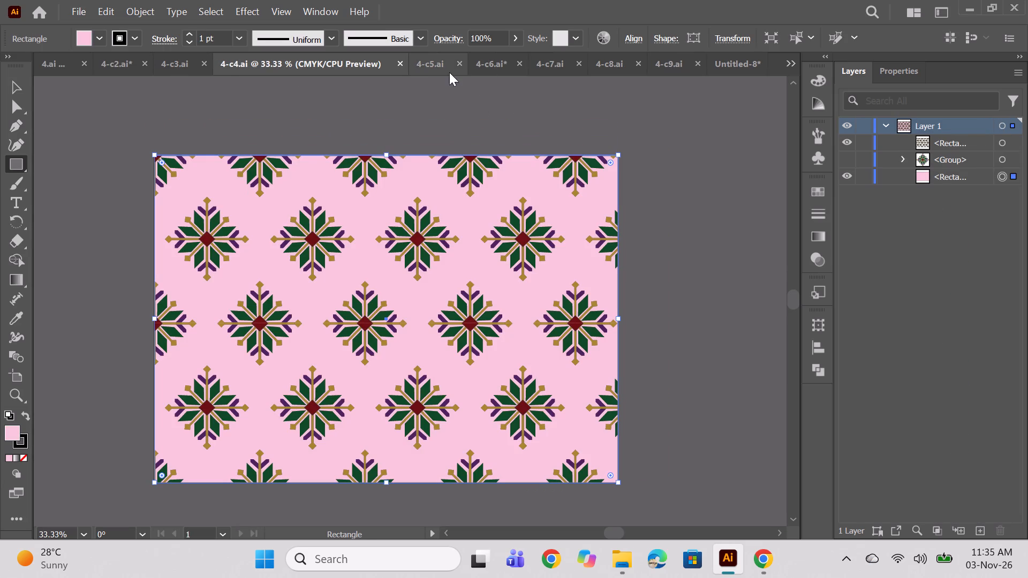
pyautogui.click(424, 61)
pyautogui.click(495, 61)
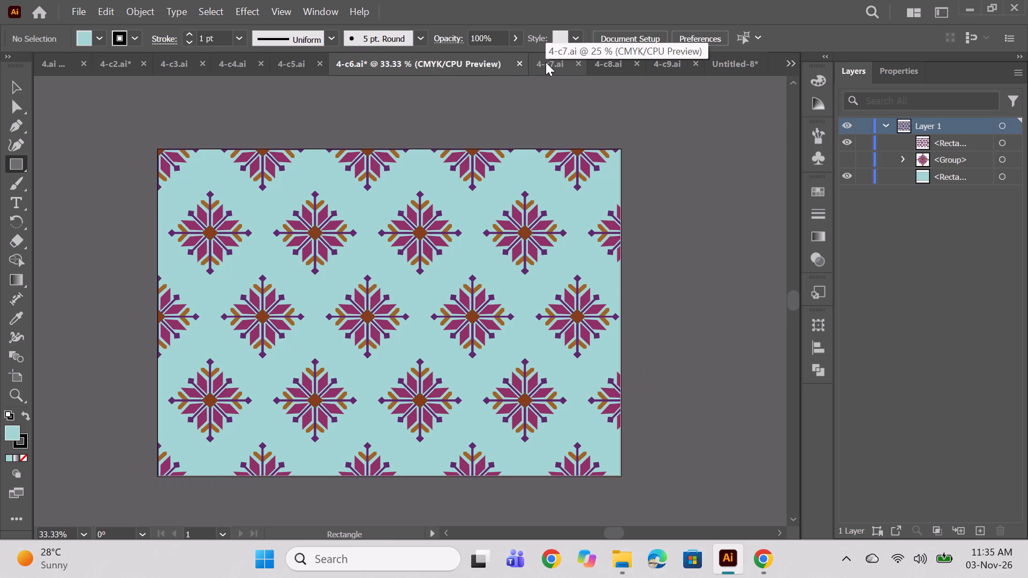
pyautogui.click(546, 62)
pyautogui.click(611, 59)
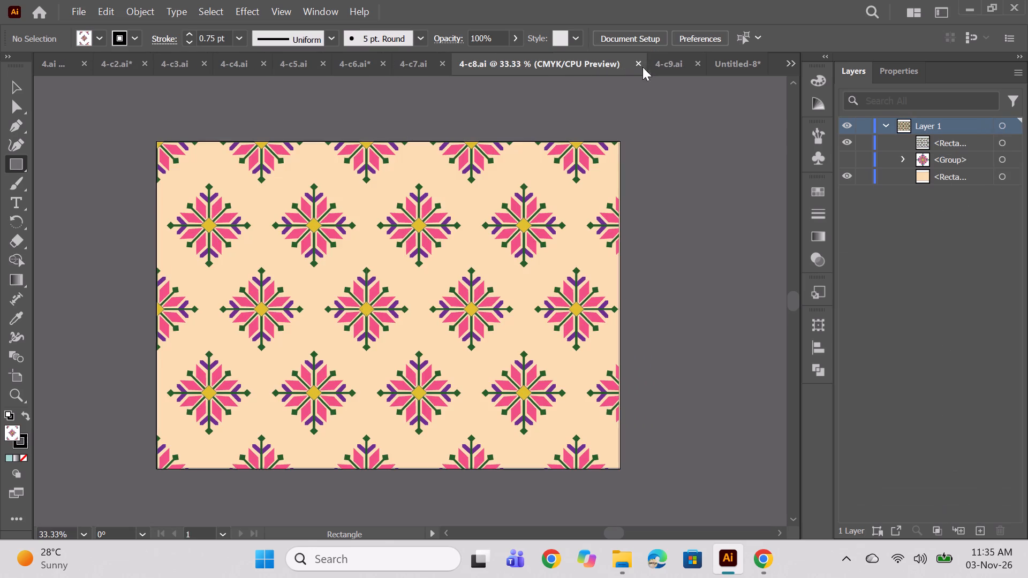
pyautogui.click(666, 62)
# Save the untitled dark maroon snowflake-flower document as an Adobe Illustrator file named 4-c10, using the Illustrator 2020 version.
pyautogui.click(726, 62)
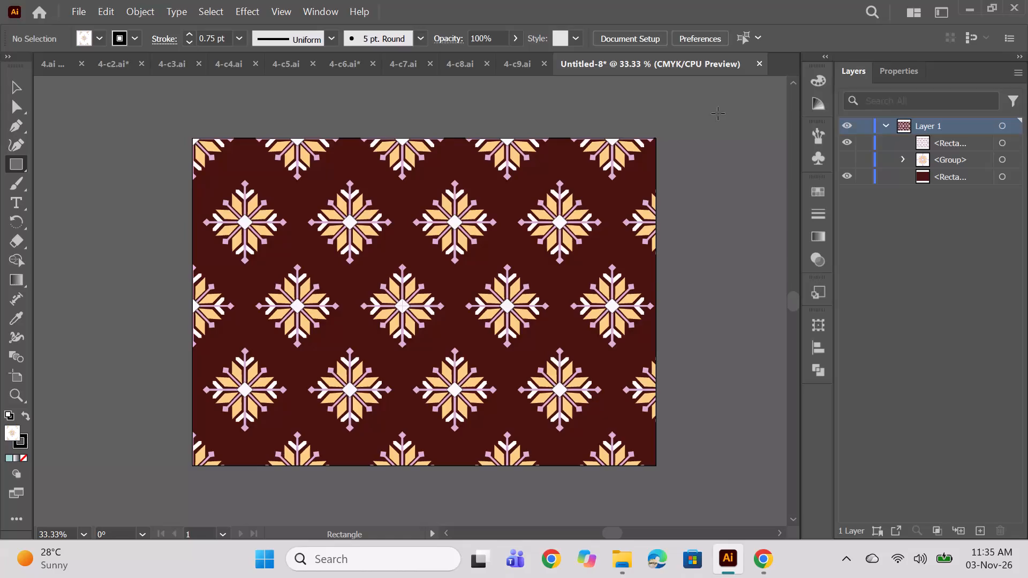
pyautogui.hotkey('ctrl', 's')
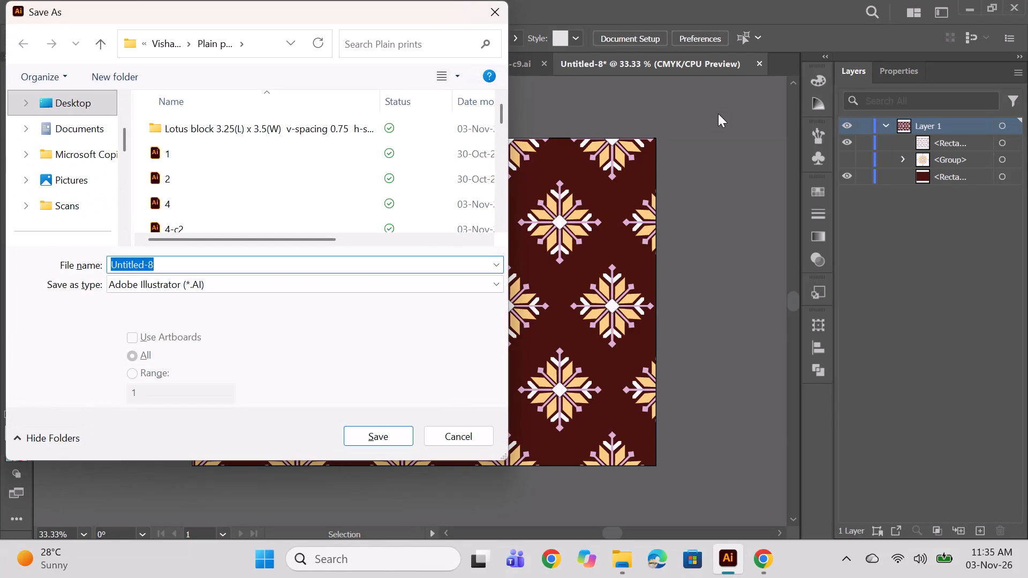
pyautogui.press('4')
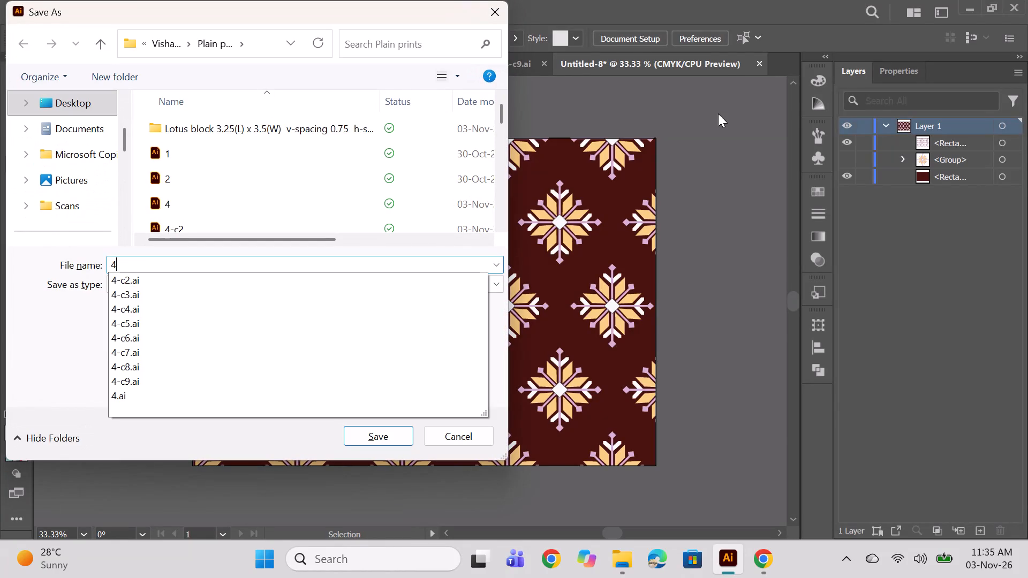
pyautogui.write('-c10')
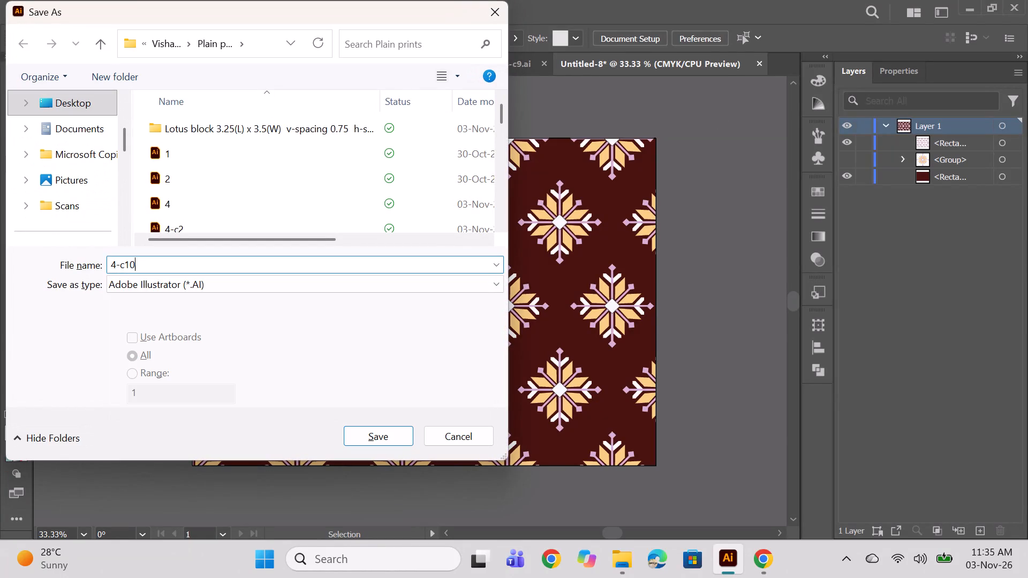
pyautogui.press('Return')
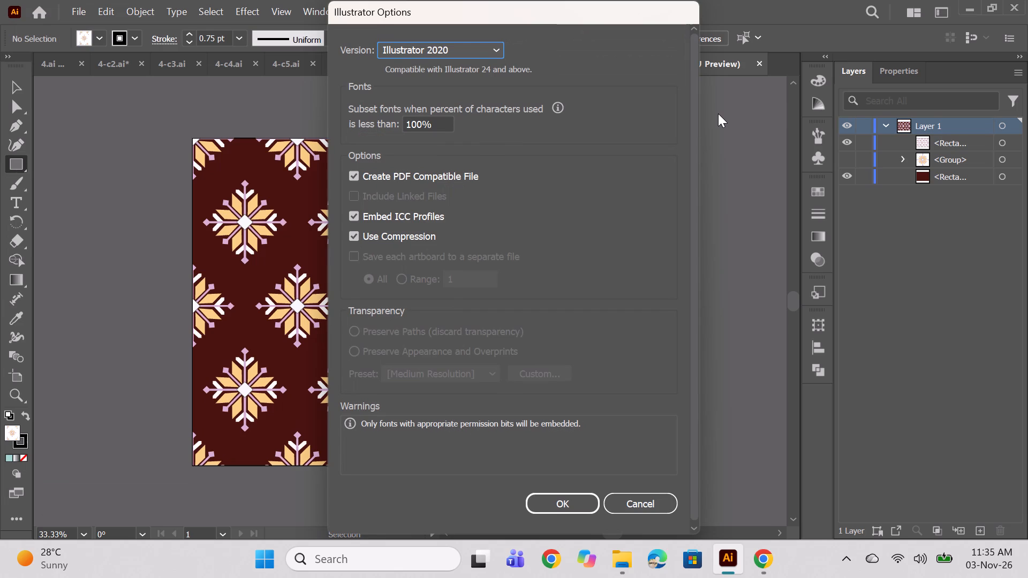
pyautogui.click(558, 496)
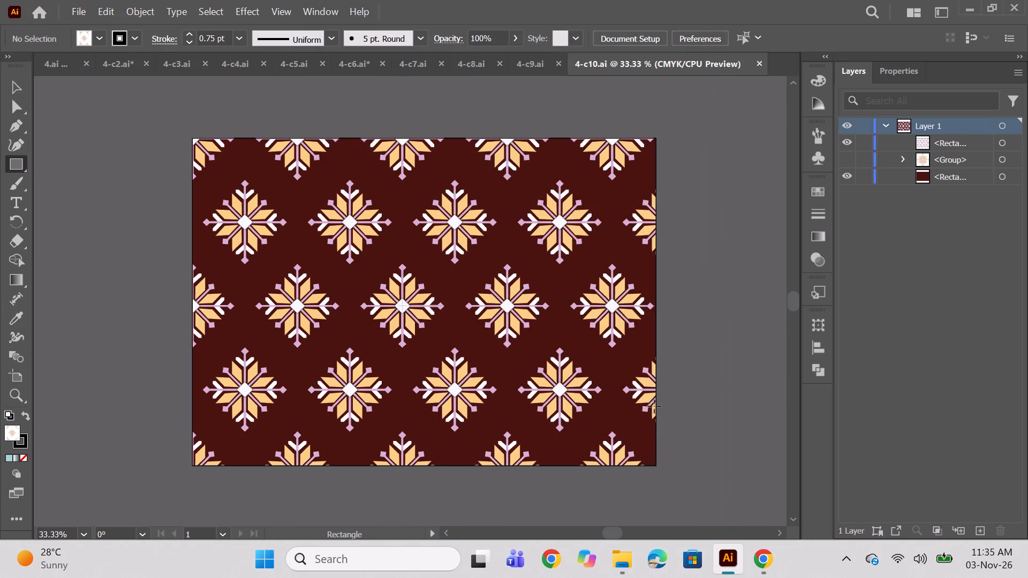
# Review the colourway documents in reverse order, from 4-c9.ai back to 4.ai, and return to 4-c10.ai.
pyautogui.click(526, 70)
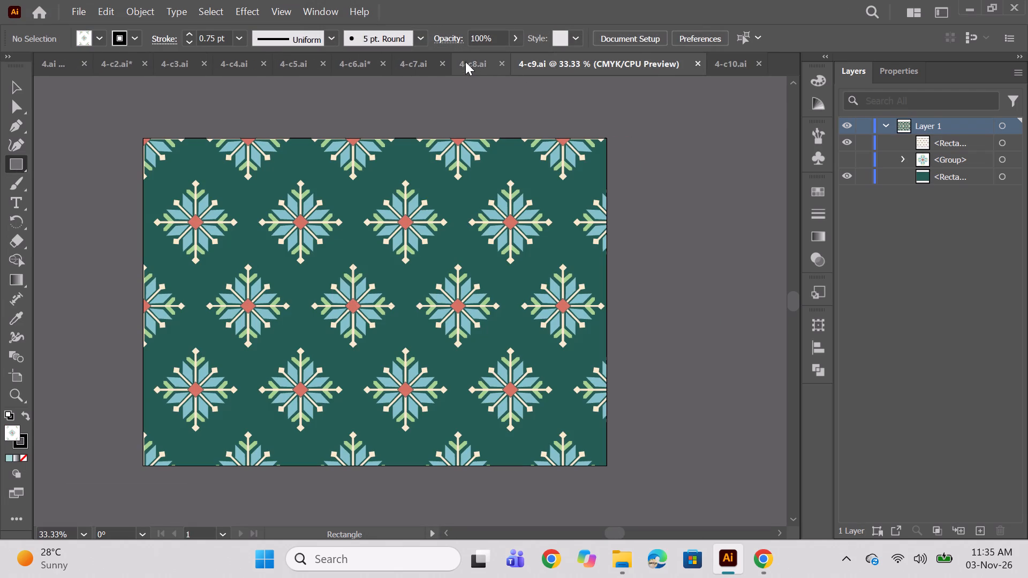
pyautogui.click(465, 62)
pyautogui.click(410, 60)
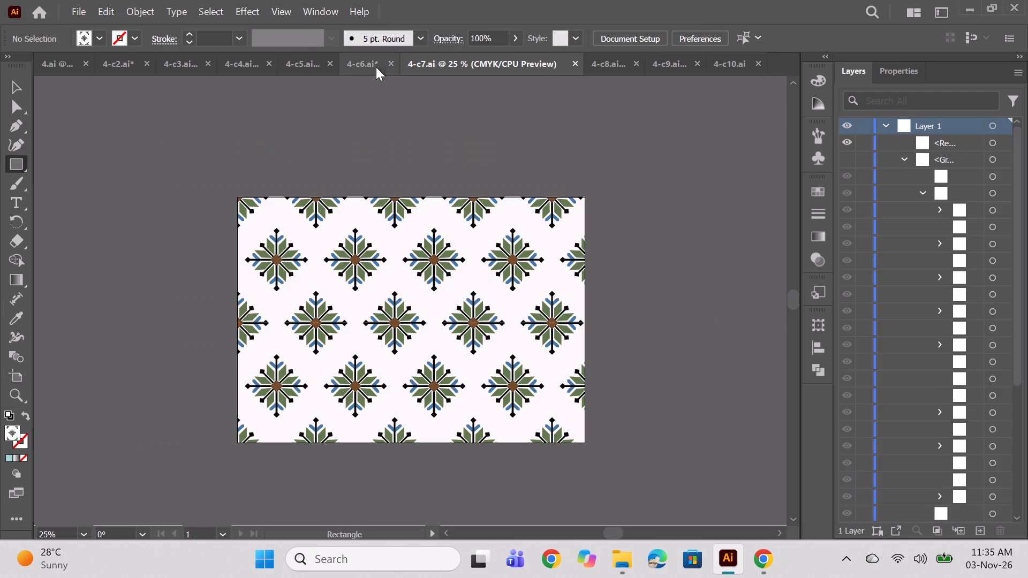
pyautogui.click(362, 60)
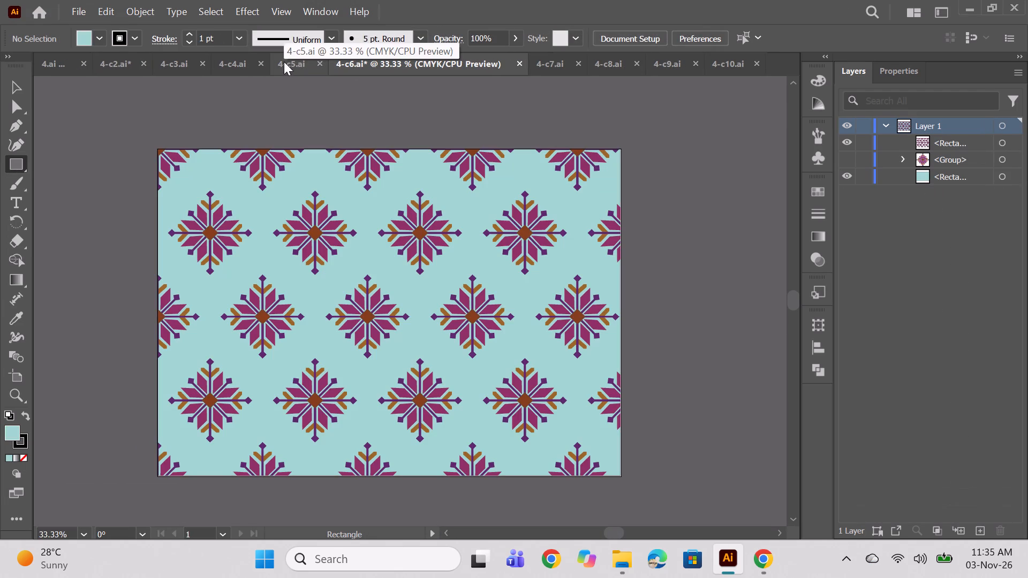
pyautogui.click(284, 62)
pyautogui.click(229, 62)
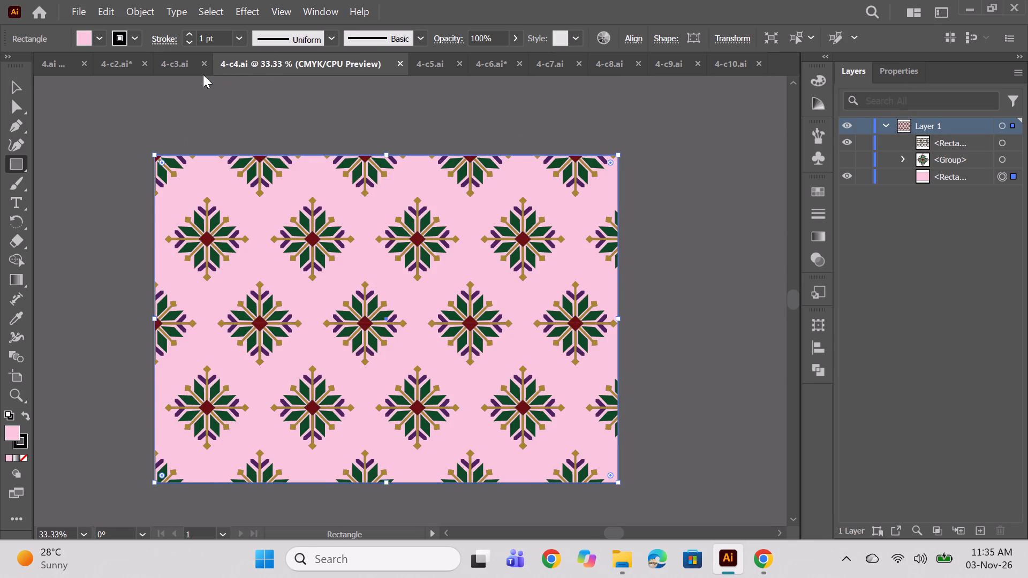
pyautogui.click(184, 69)
pyautogui.click(119, 62)
pyautogui.click(49, 65)
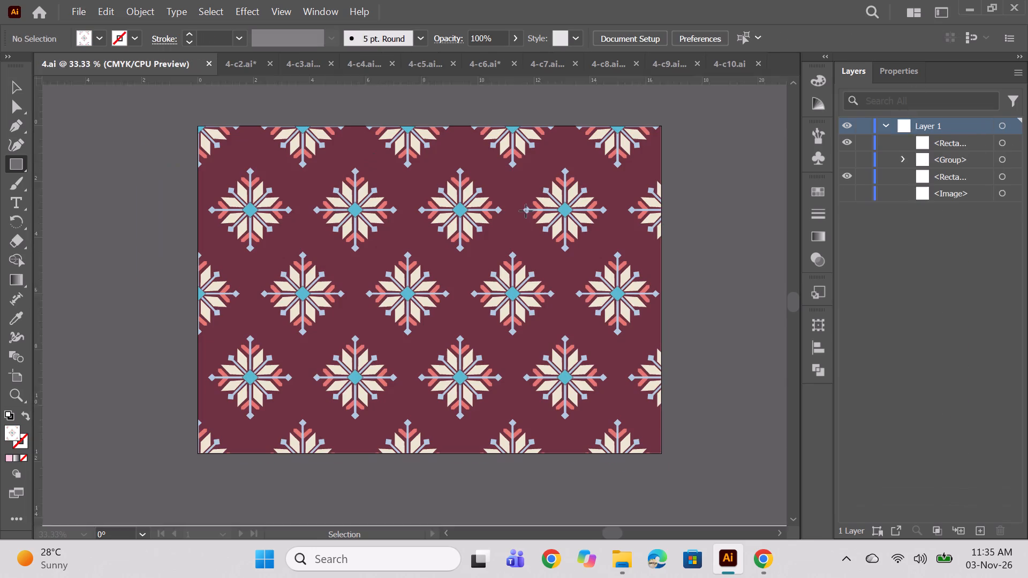
pyautogui.click(718, 69)
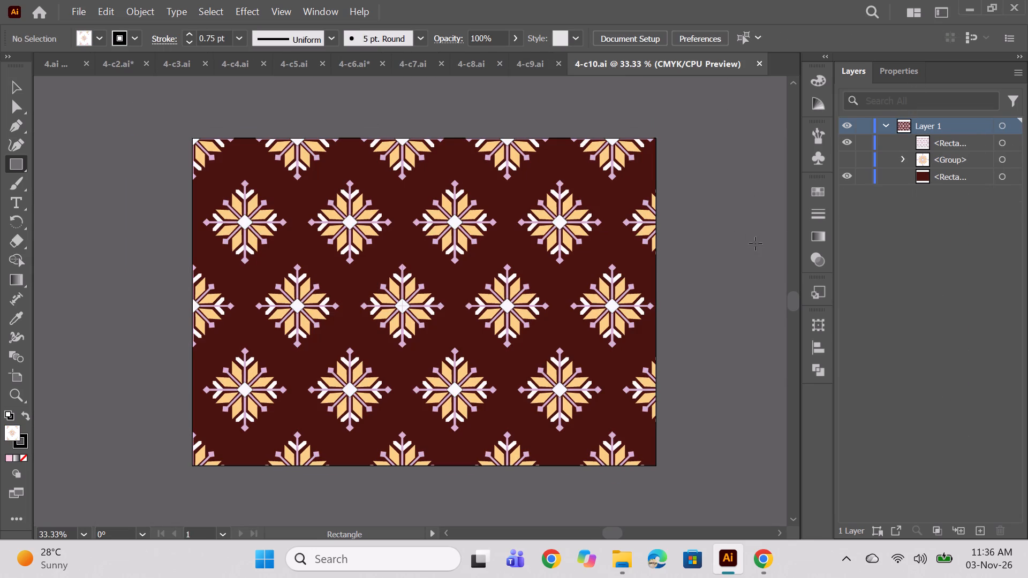